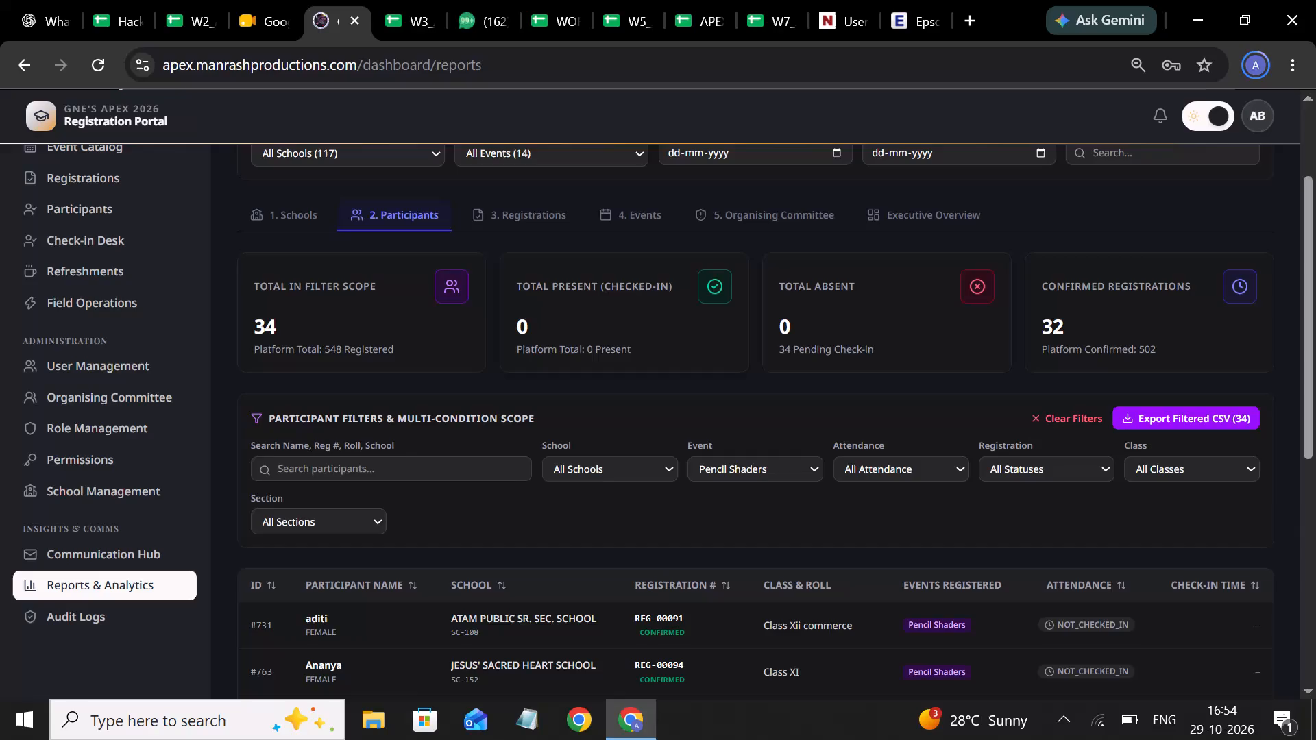
# Review the participants report with the event filter kept on Pencil Shaders.
pyautogui.scroll(-3, 395, 441)
pyautogui.scroll(1, 570, 445)
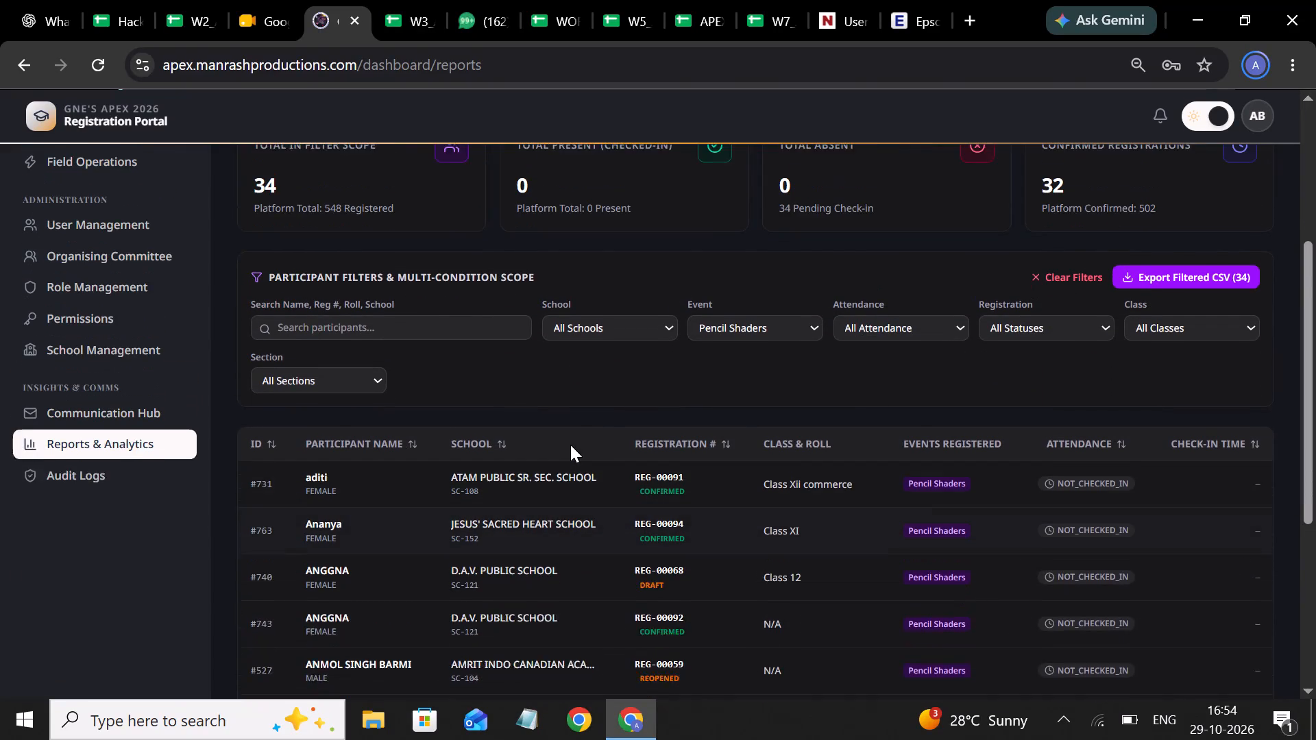
pyautogui.scroll(1, 570, 445)
pyautogui.click(768, 359)
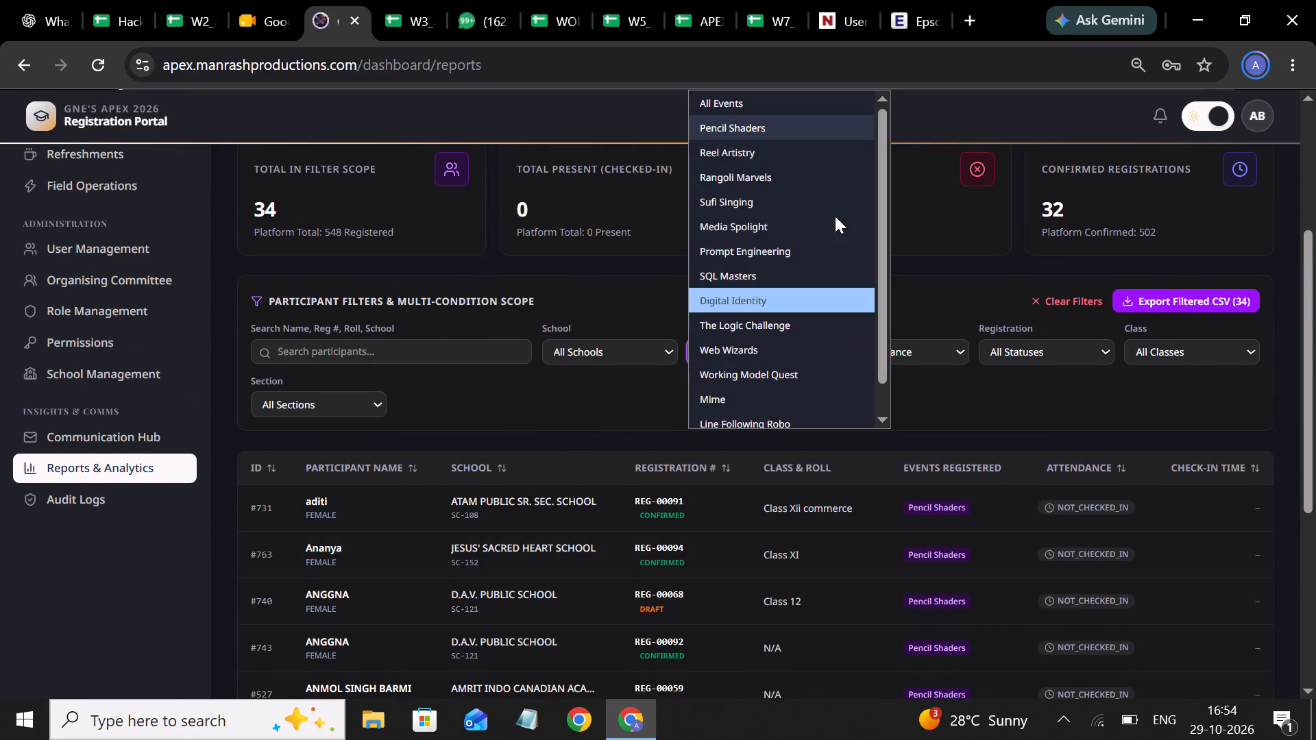
pyautogui.click(786, 135)
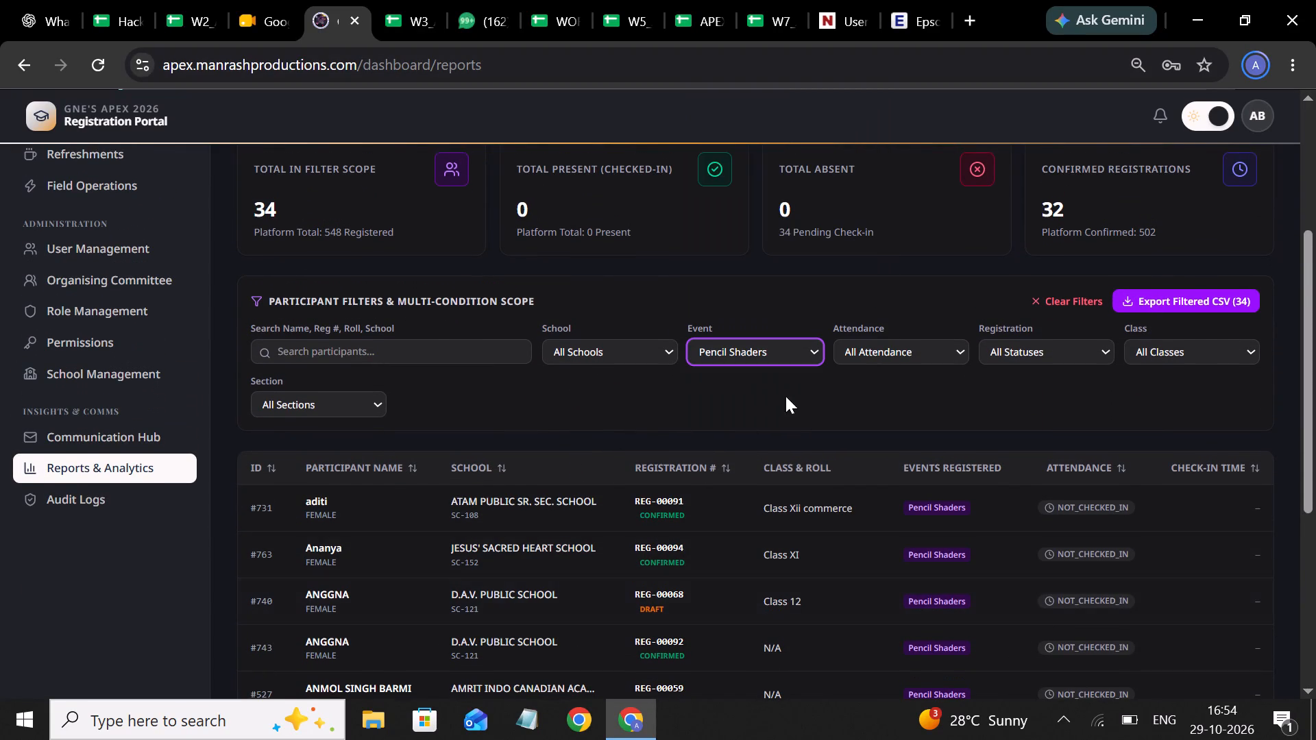
pyautogui.scroll(1, 748, 398)
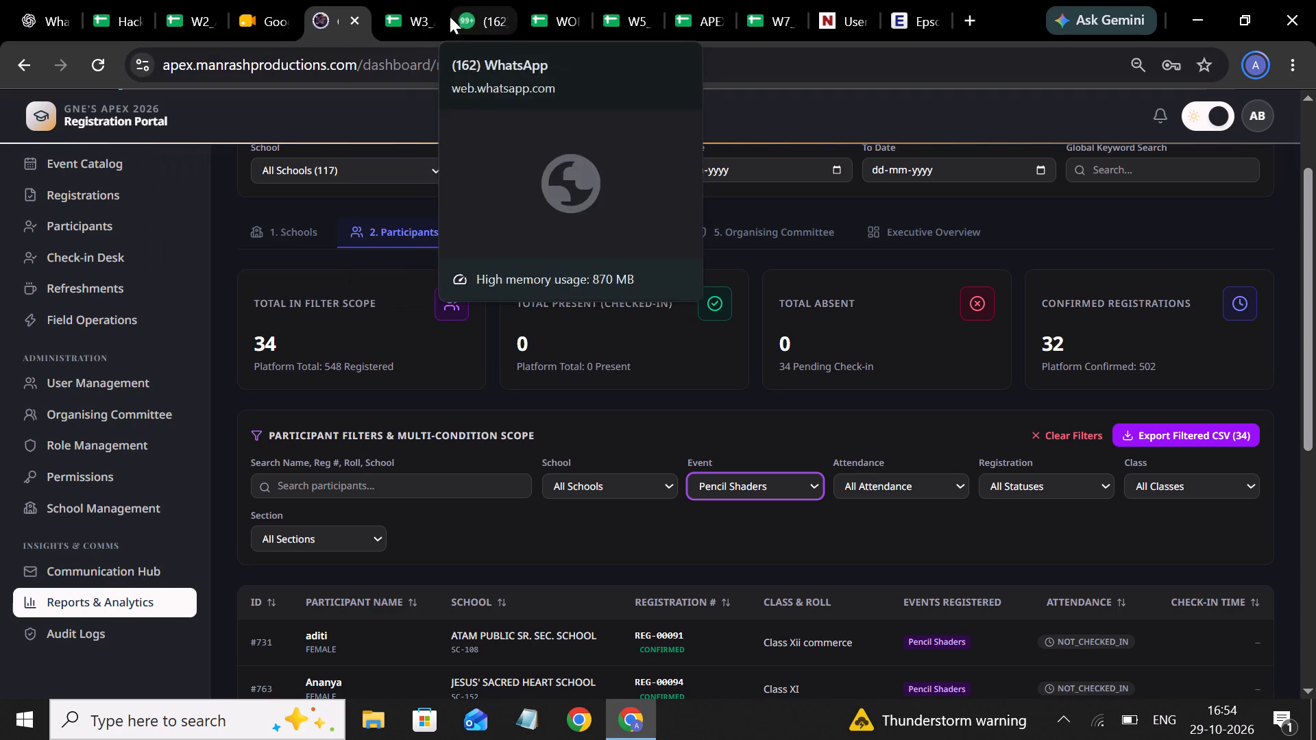
# In the W7_APEX-26_JUDGEMENT_SHEETS spreadsheet, copy the judges' signature table from G32:I35 and paste it at G42.
pyautogui.click(768, 26)
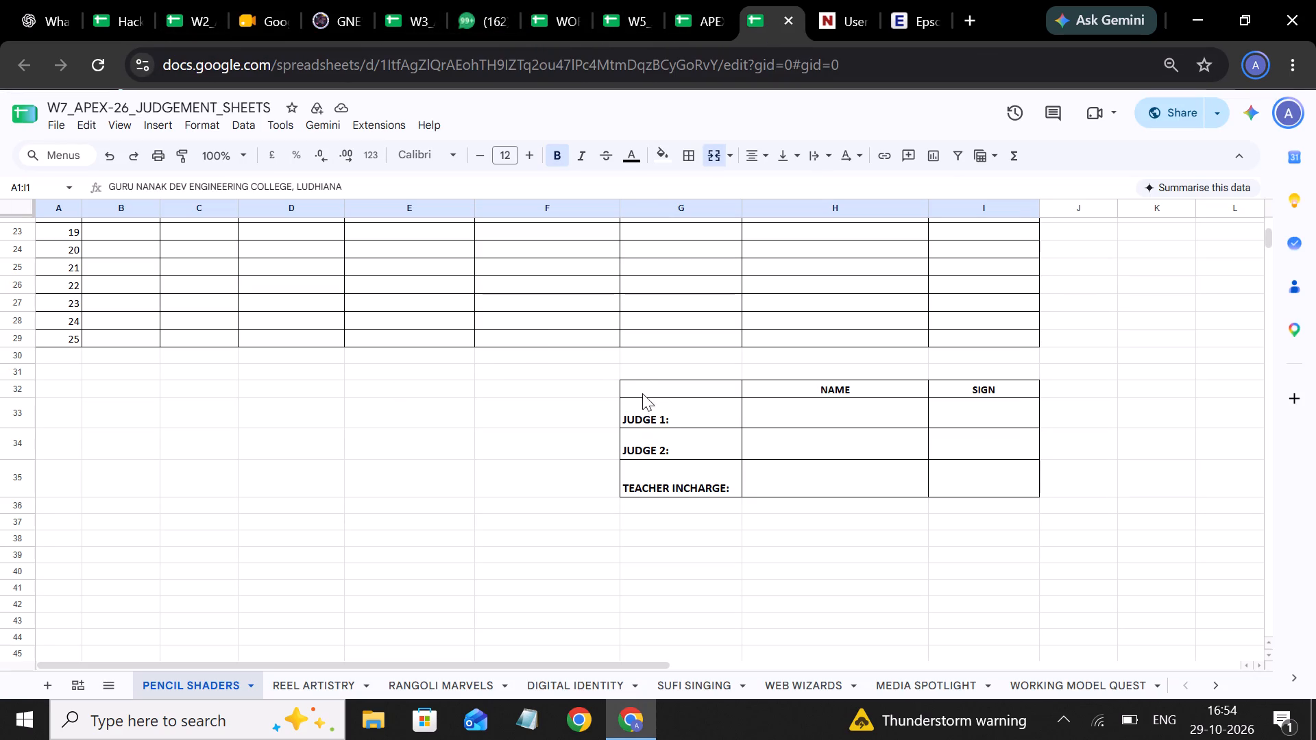
pyautogui.moveTo(663, 393); pyautogui.dragTo(762, 426)
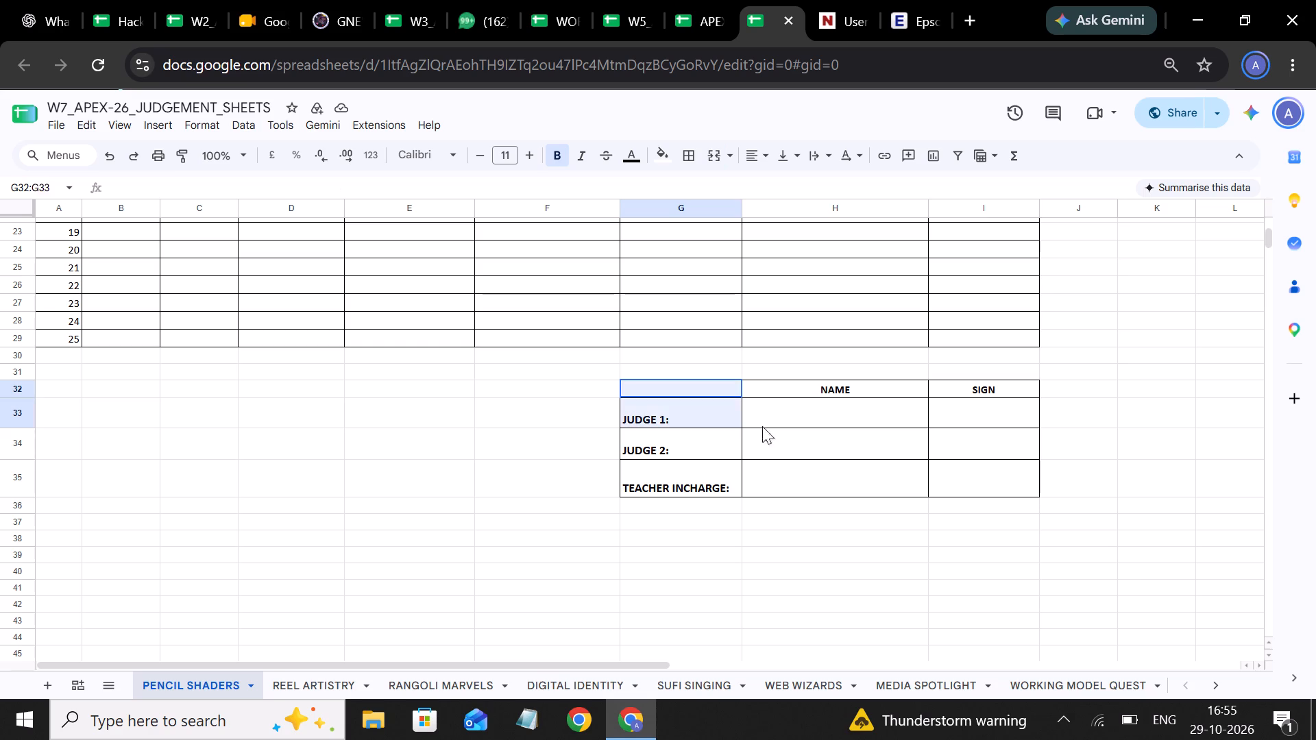
pyautogui.moveTo(762, 426); pyautogui.dragTo(977, 467)
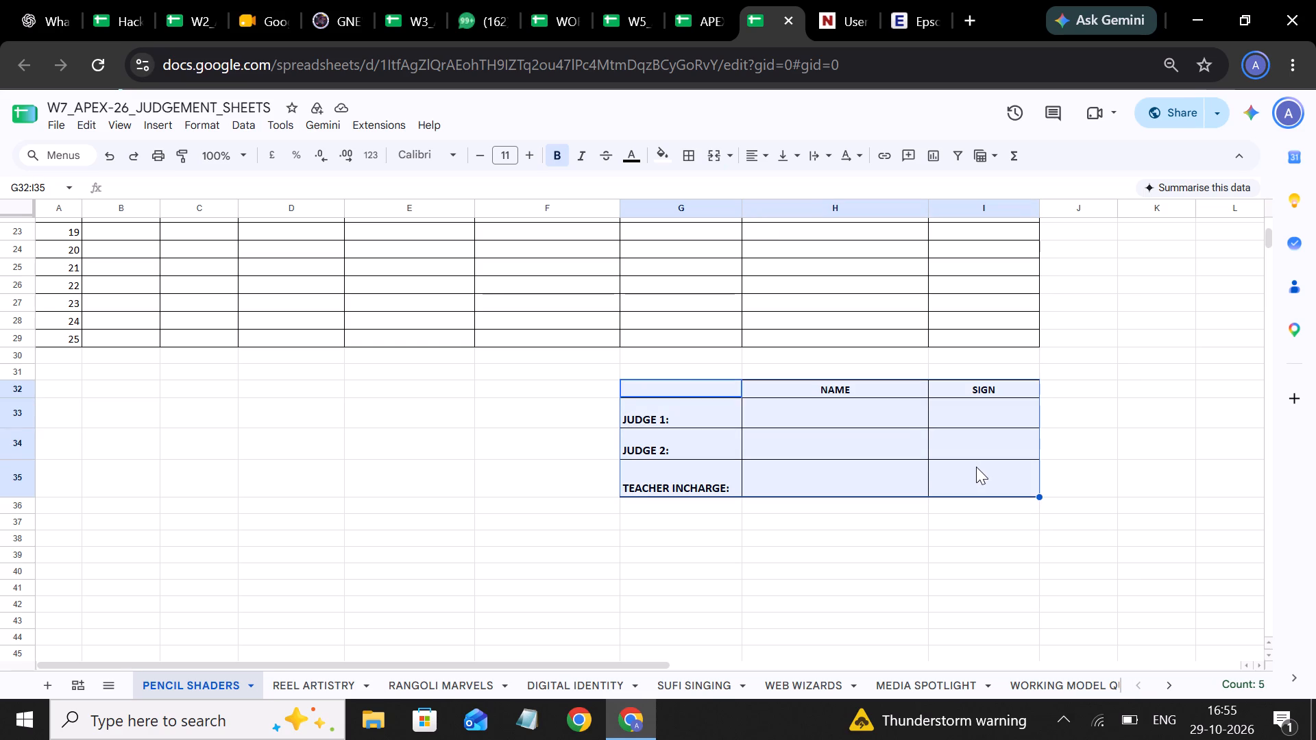
pyautogui.hotkey('ctrl', 'c')
pyautogui.scroll(-1, 800, 544)
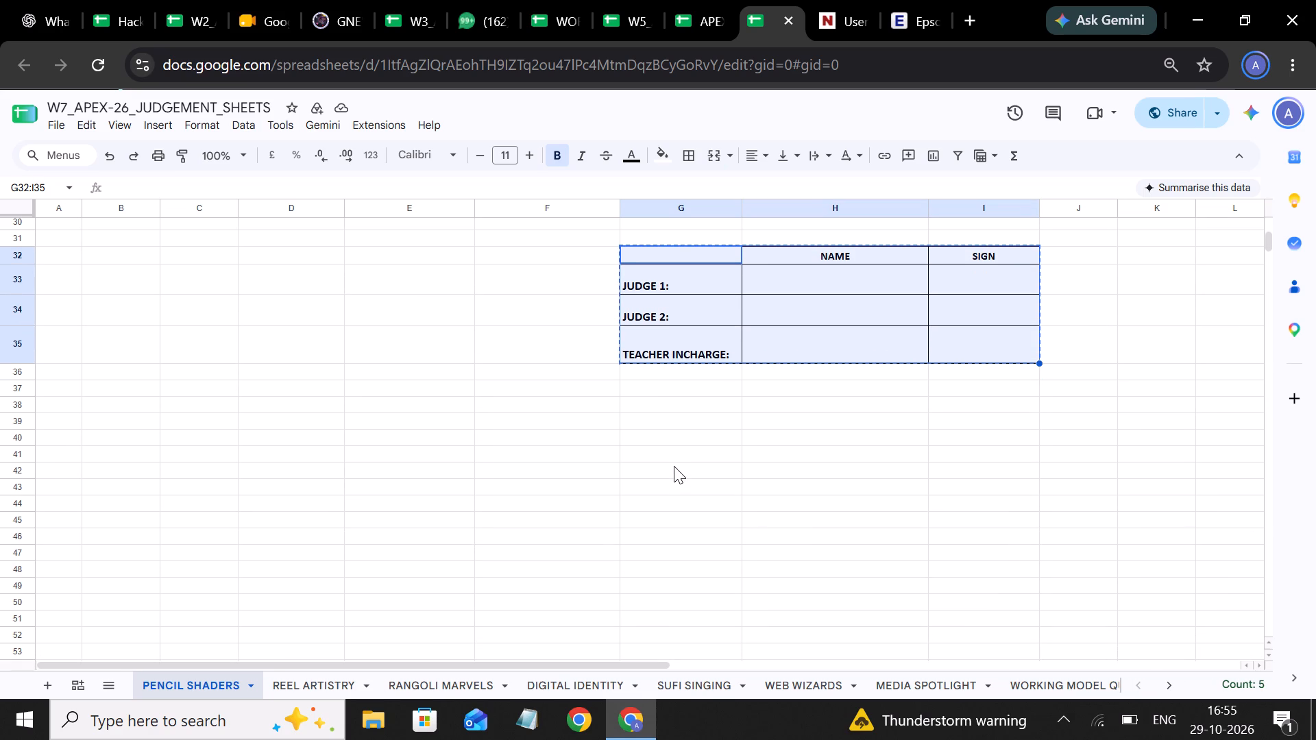
pyautogui.click(674, 466)
pyautogui.hotkey('ctrl', 'v')
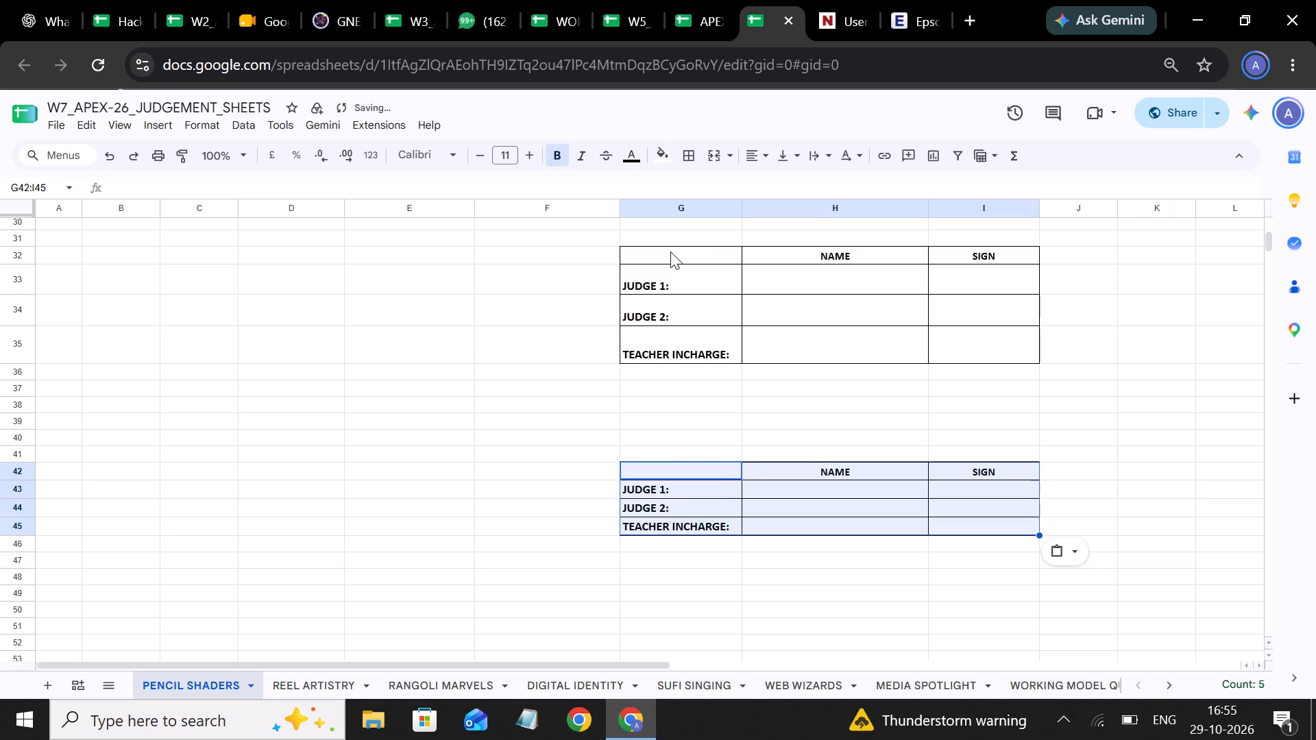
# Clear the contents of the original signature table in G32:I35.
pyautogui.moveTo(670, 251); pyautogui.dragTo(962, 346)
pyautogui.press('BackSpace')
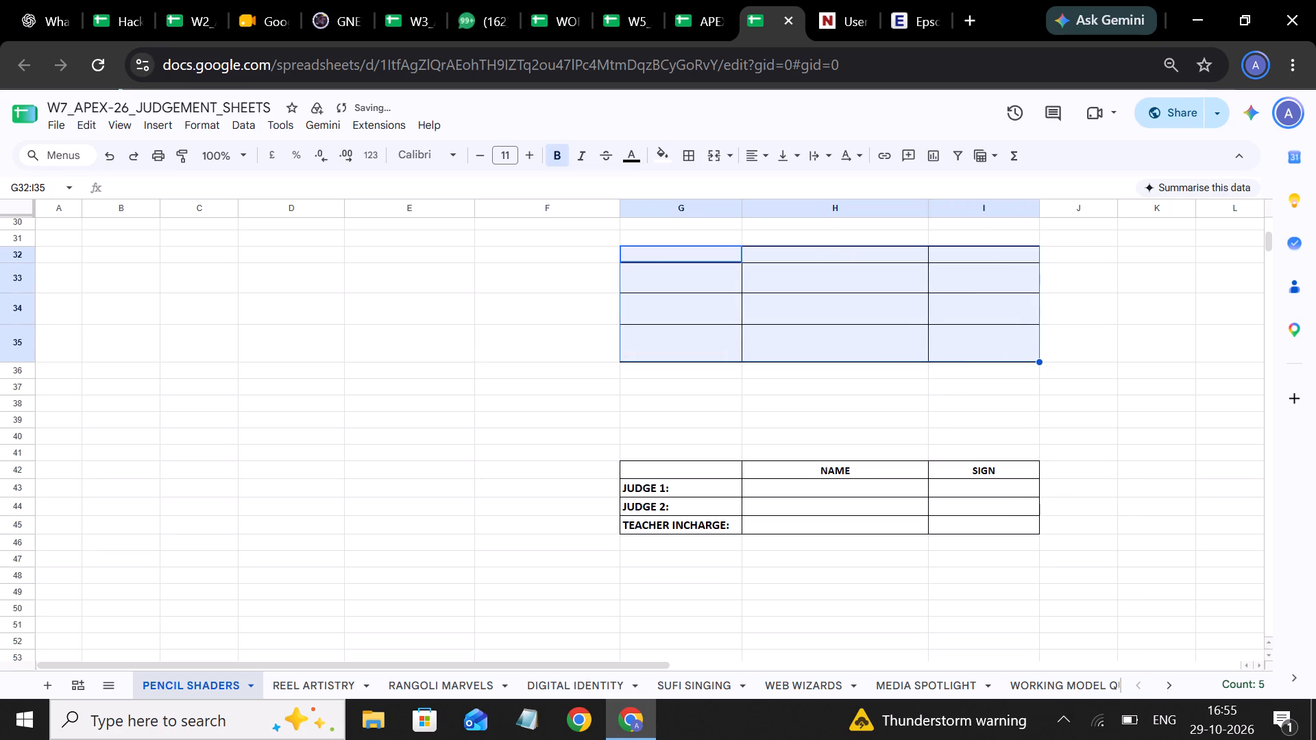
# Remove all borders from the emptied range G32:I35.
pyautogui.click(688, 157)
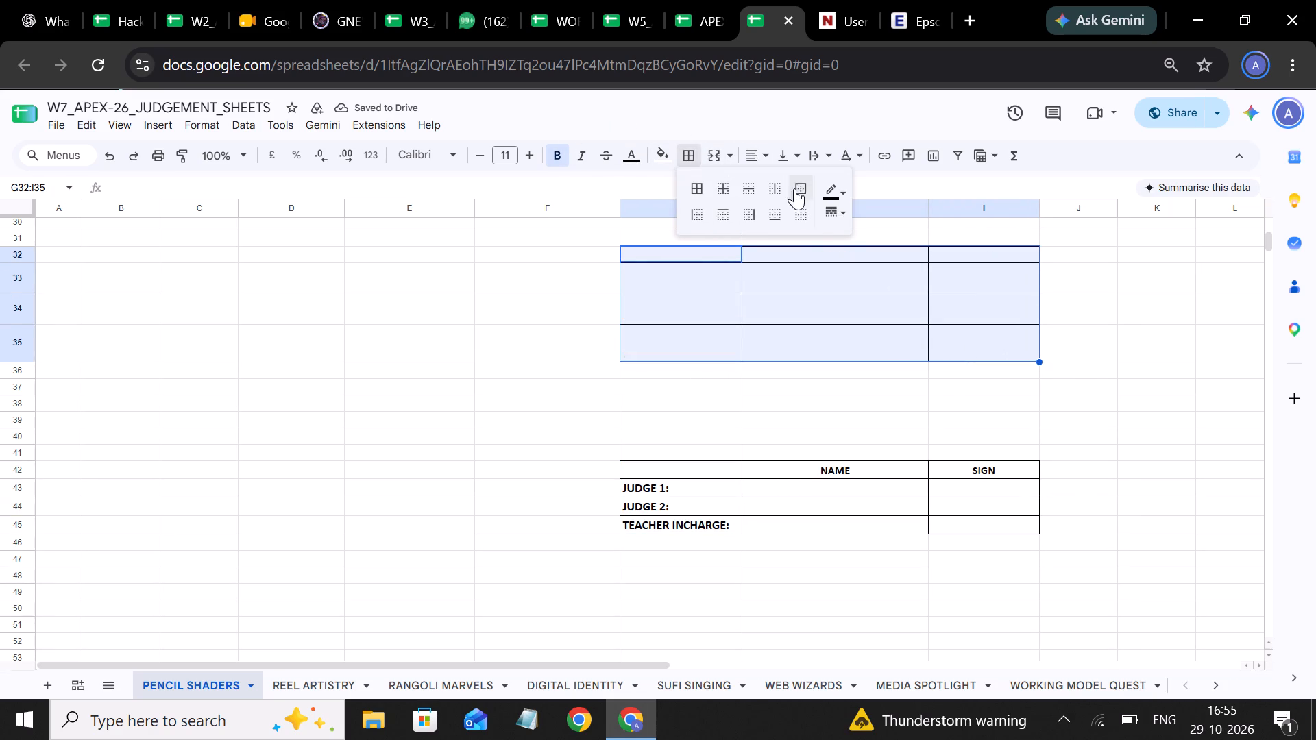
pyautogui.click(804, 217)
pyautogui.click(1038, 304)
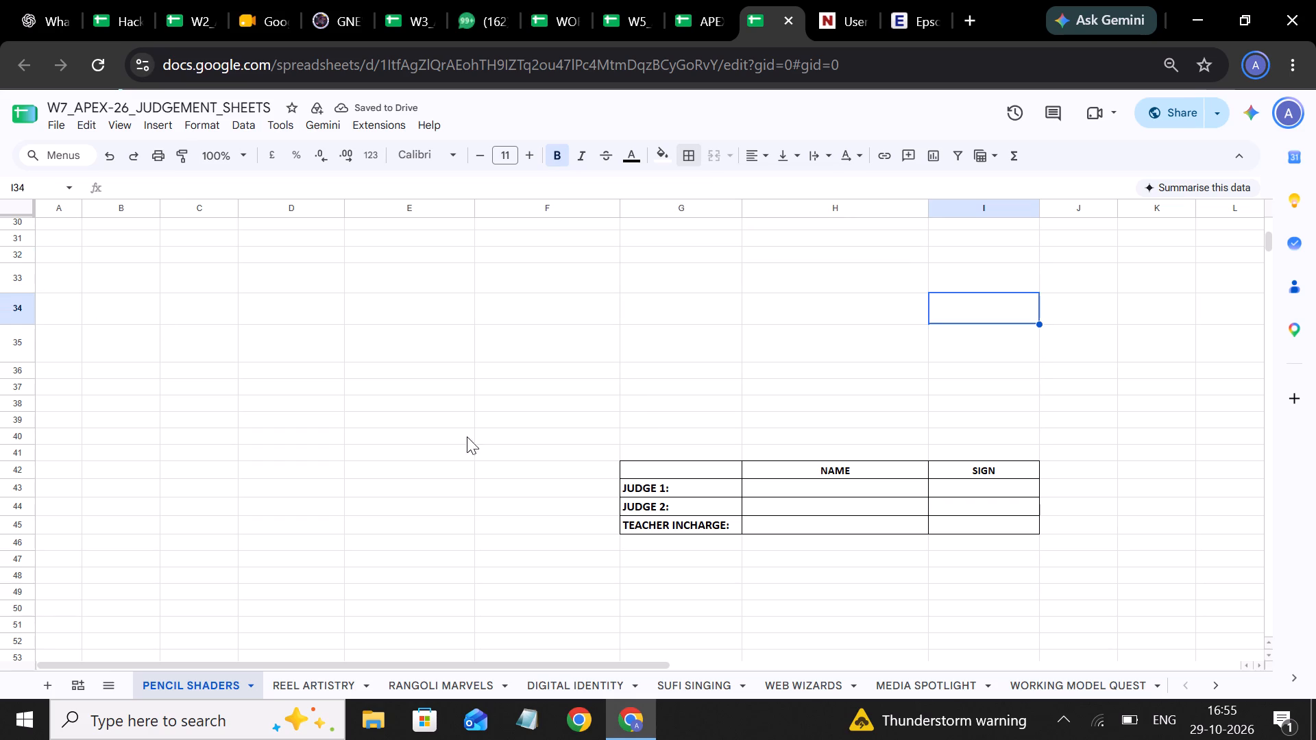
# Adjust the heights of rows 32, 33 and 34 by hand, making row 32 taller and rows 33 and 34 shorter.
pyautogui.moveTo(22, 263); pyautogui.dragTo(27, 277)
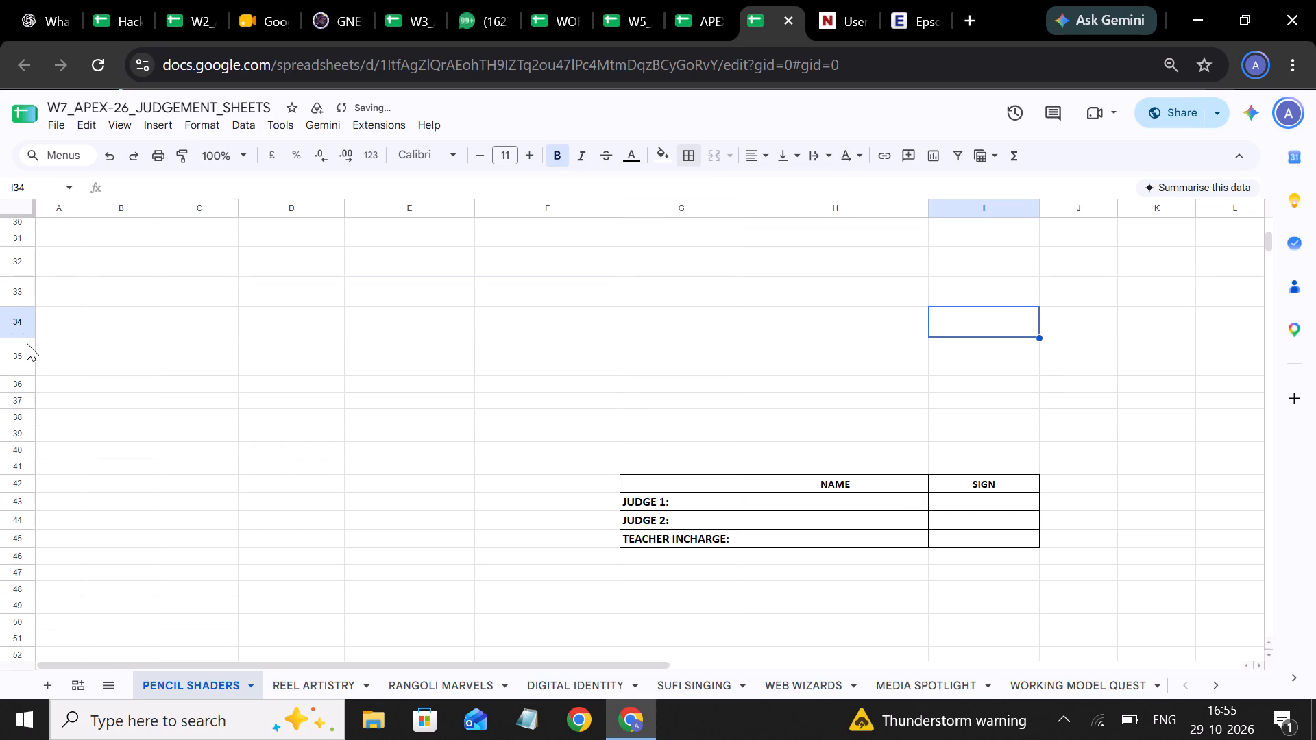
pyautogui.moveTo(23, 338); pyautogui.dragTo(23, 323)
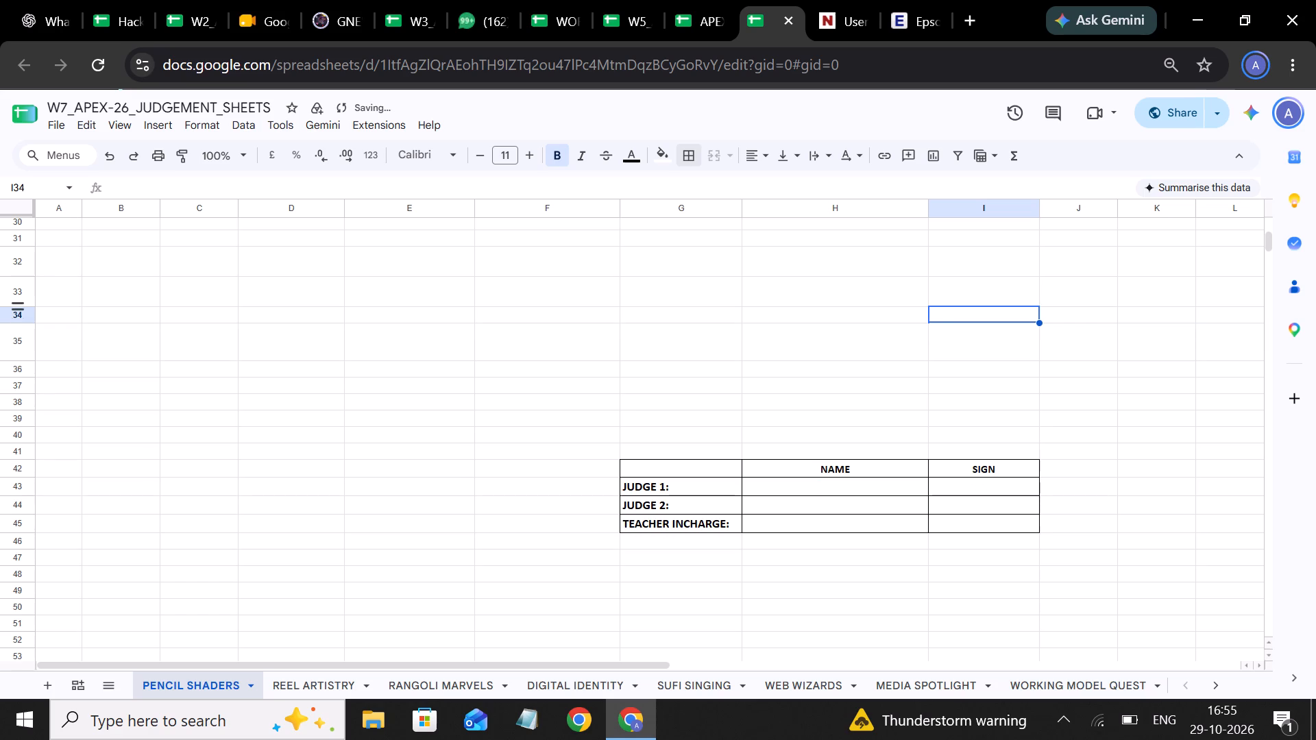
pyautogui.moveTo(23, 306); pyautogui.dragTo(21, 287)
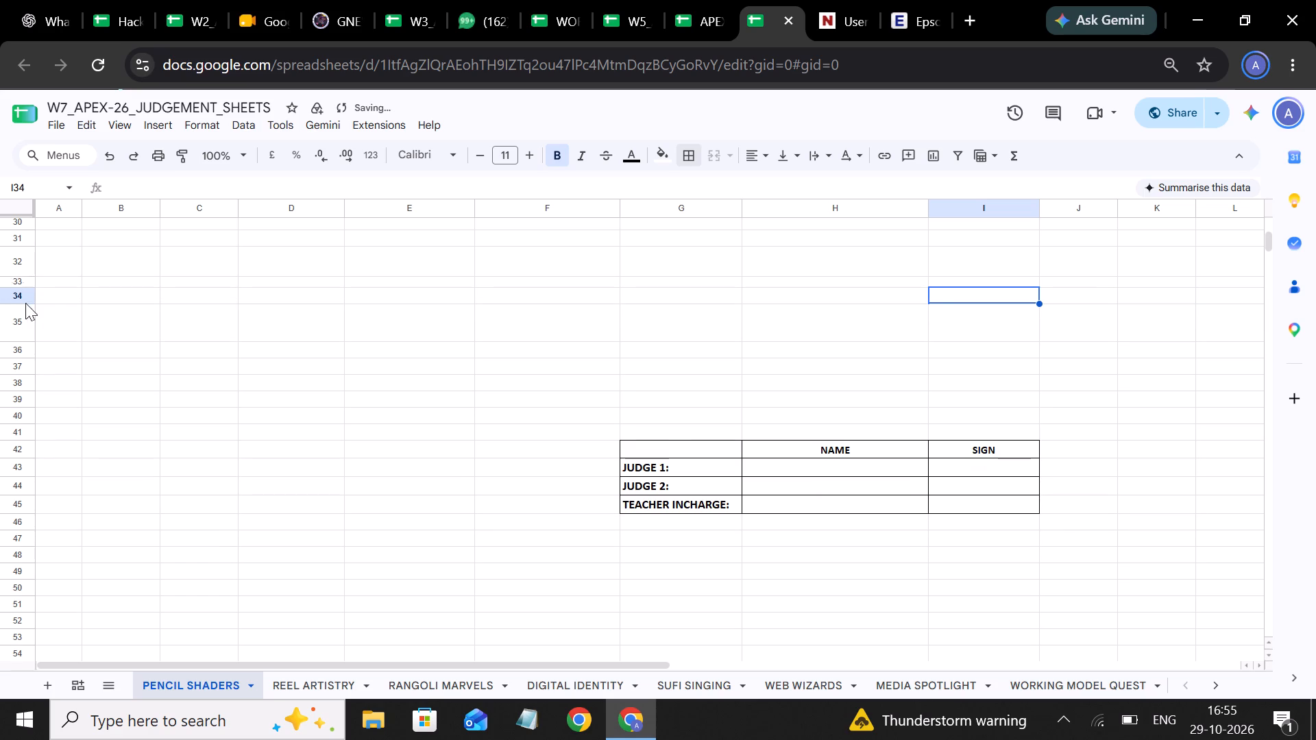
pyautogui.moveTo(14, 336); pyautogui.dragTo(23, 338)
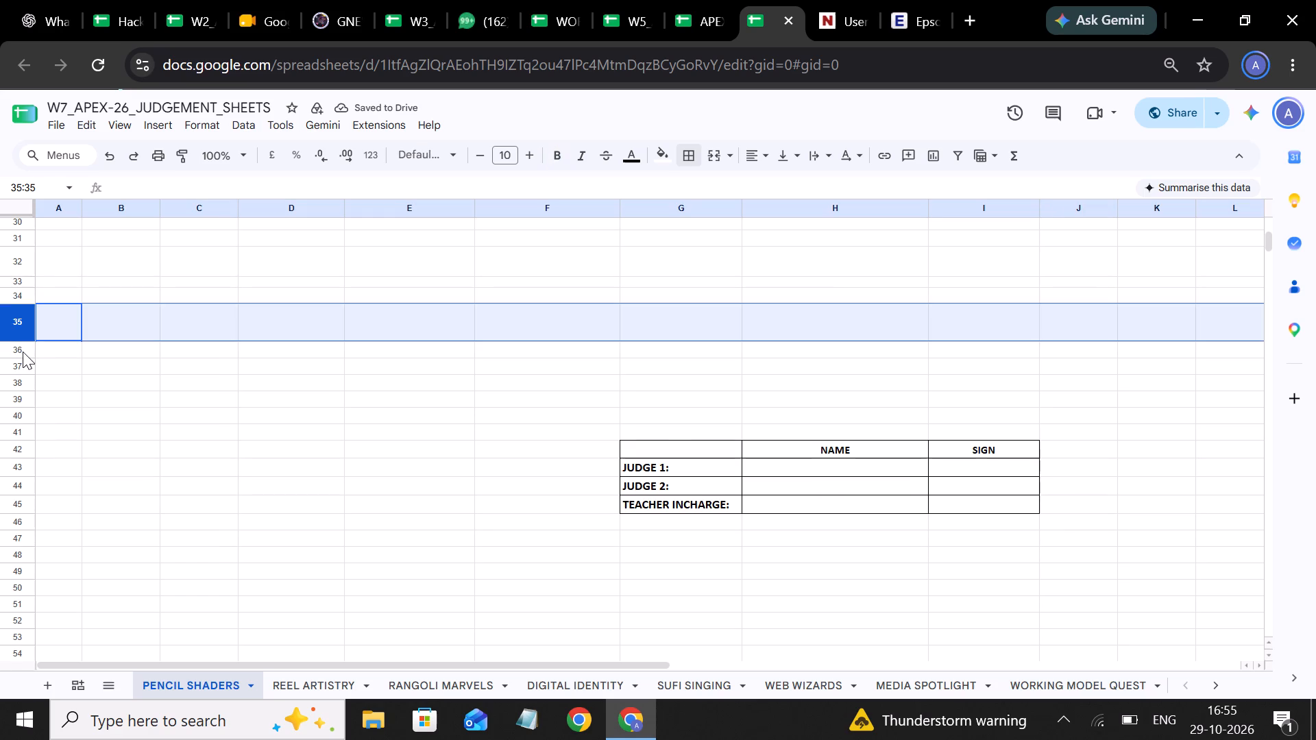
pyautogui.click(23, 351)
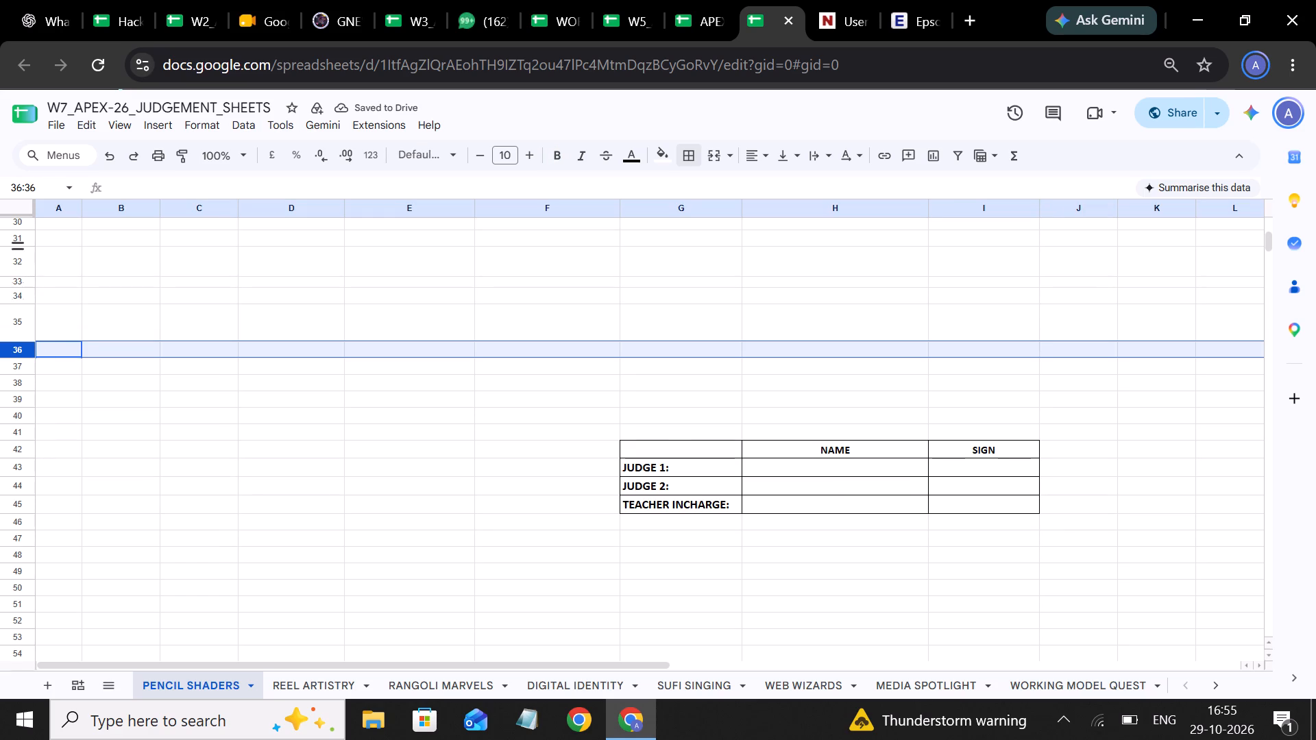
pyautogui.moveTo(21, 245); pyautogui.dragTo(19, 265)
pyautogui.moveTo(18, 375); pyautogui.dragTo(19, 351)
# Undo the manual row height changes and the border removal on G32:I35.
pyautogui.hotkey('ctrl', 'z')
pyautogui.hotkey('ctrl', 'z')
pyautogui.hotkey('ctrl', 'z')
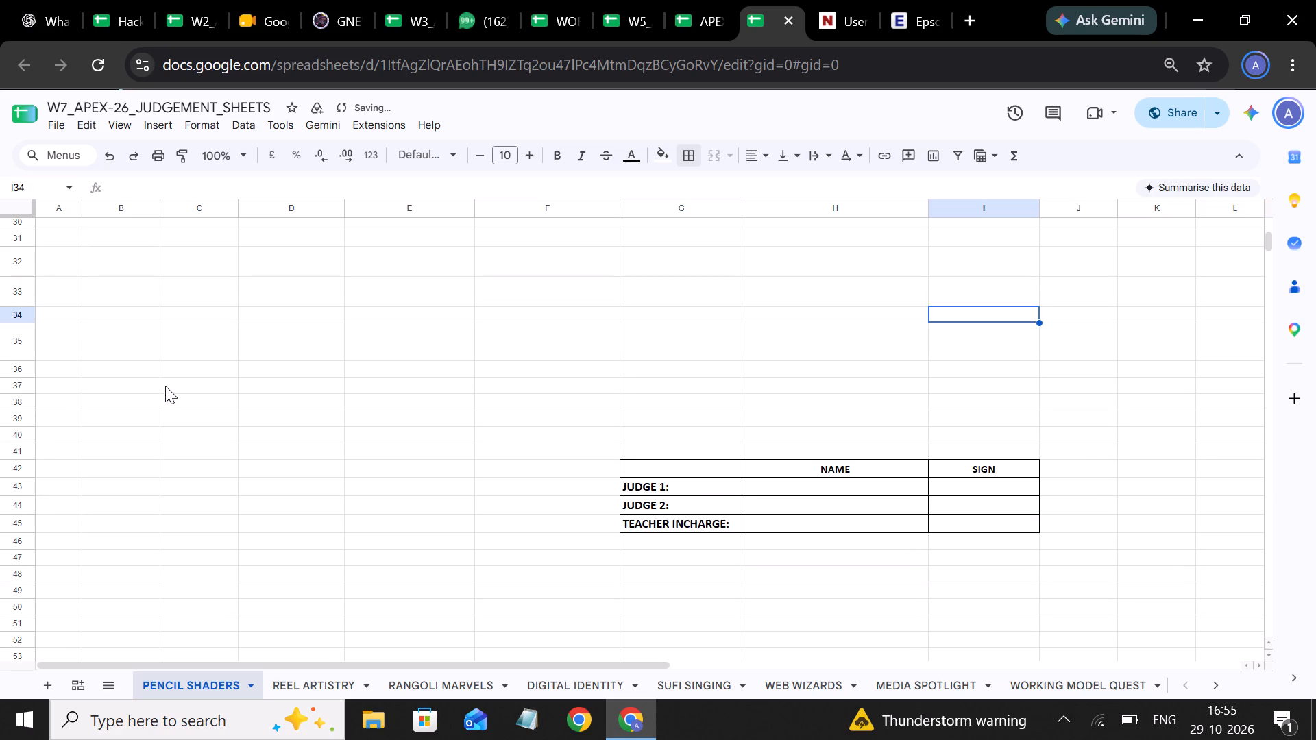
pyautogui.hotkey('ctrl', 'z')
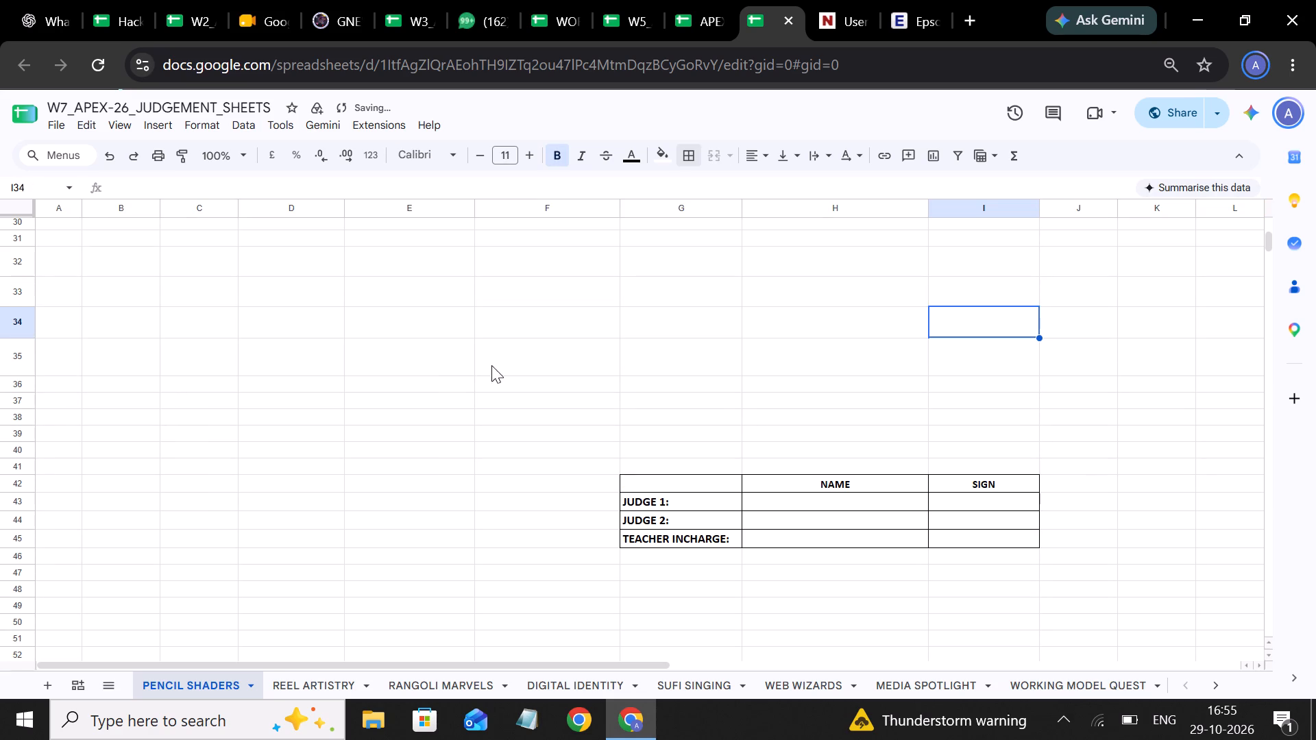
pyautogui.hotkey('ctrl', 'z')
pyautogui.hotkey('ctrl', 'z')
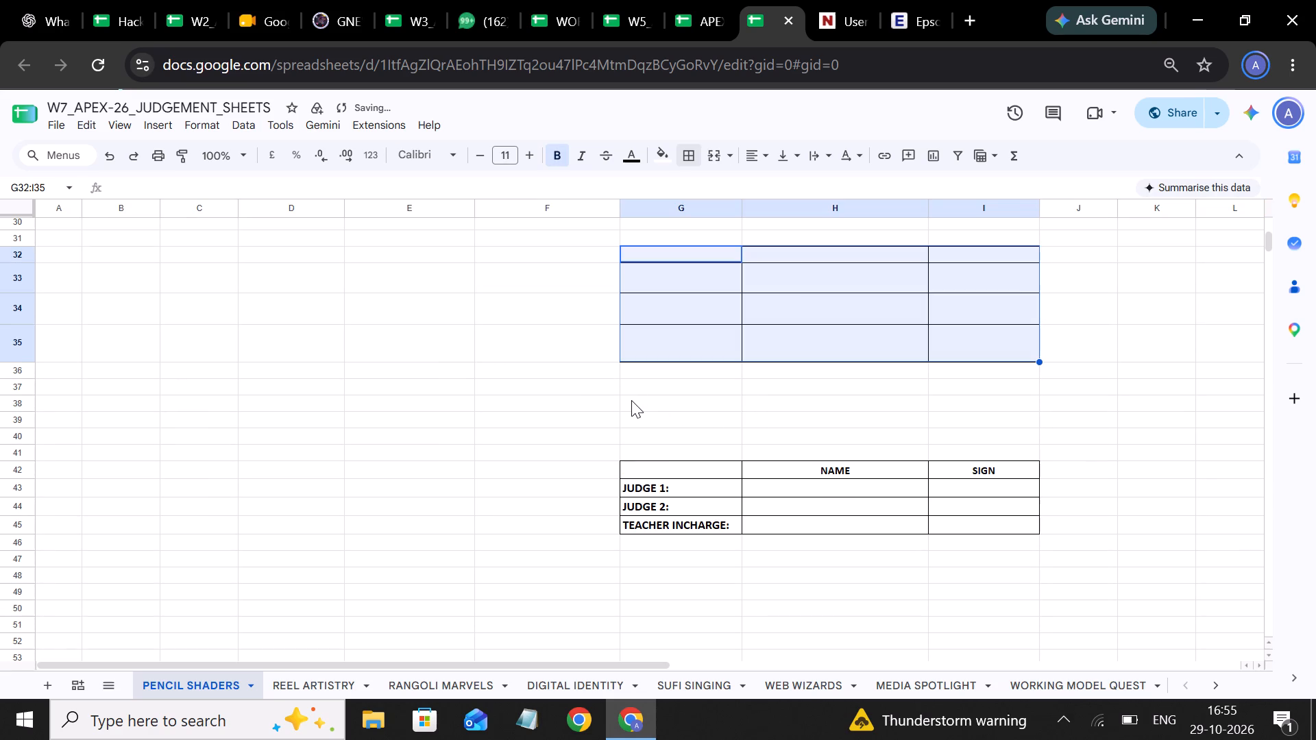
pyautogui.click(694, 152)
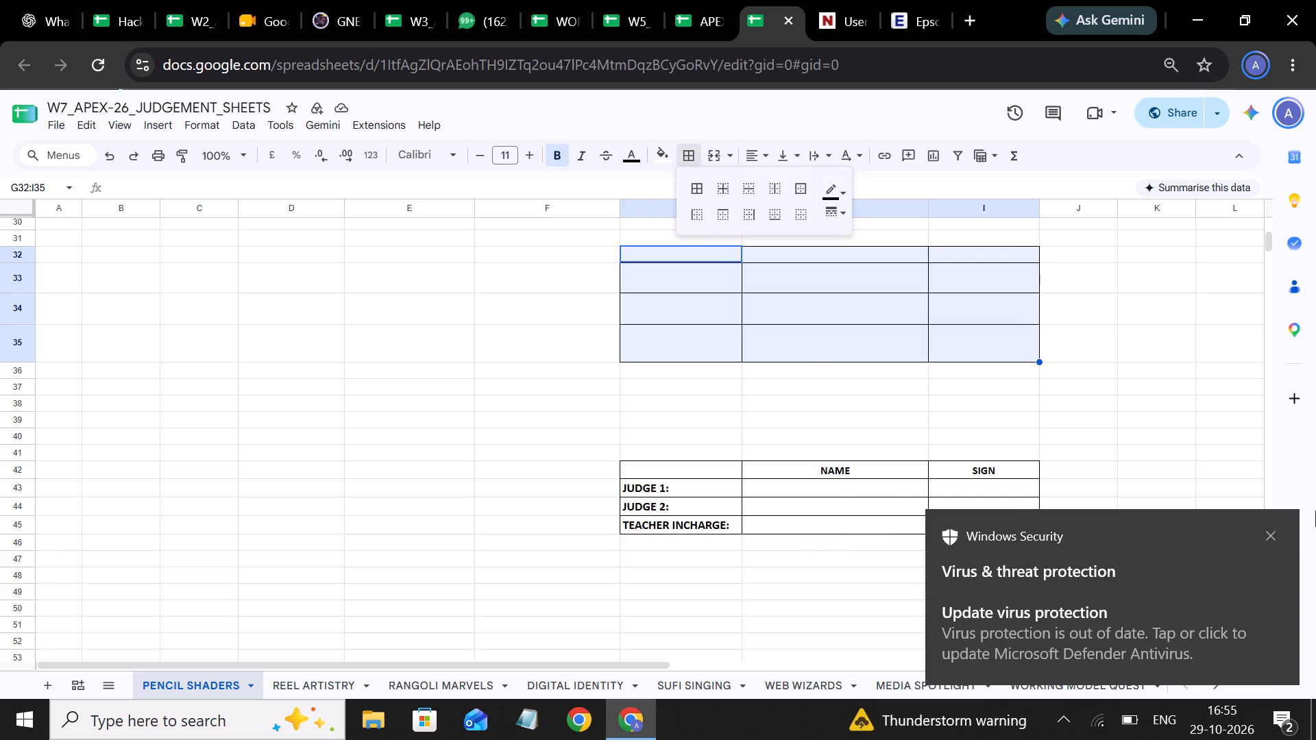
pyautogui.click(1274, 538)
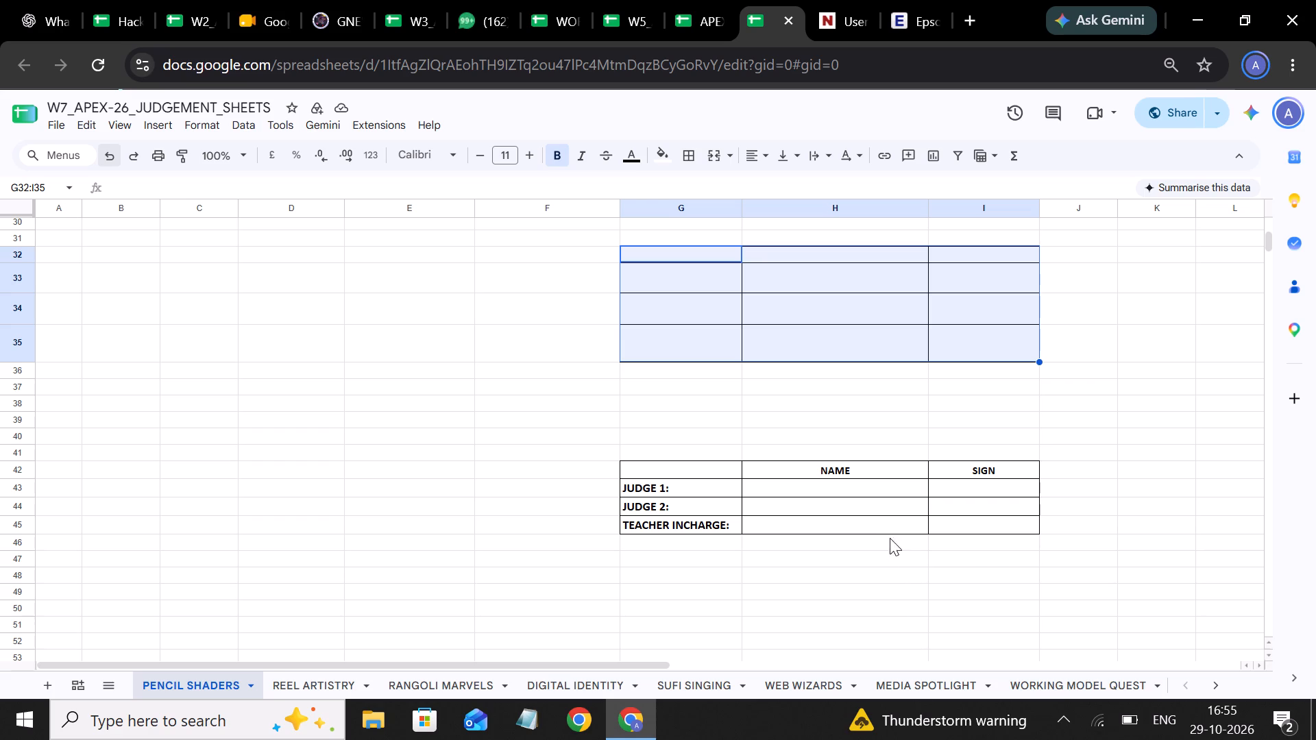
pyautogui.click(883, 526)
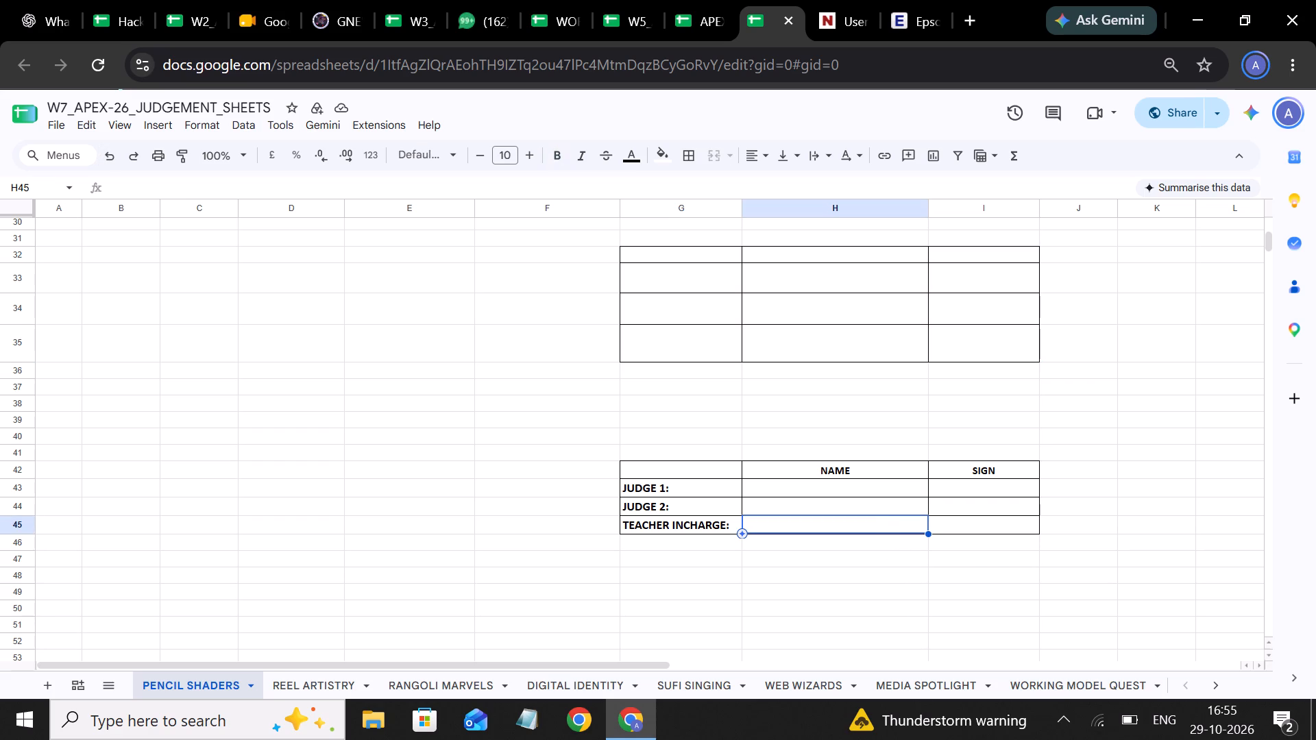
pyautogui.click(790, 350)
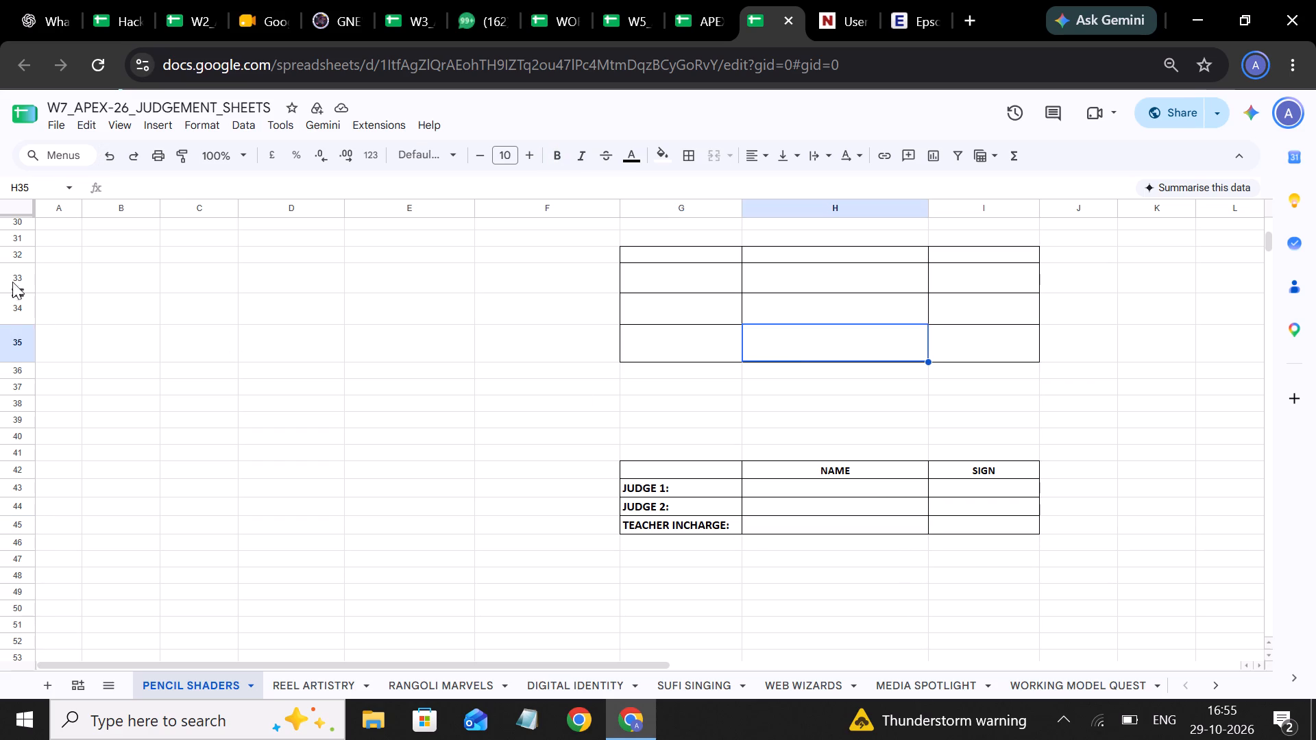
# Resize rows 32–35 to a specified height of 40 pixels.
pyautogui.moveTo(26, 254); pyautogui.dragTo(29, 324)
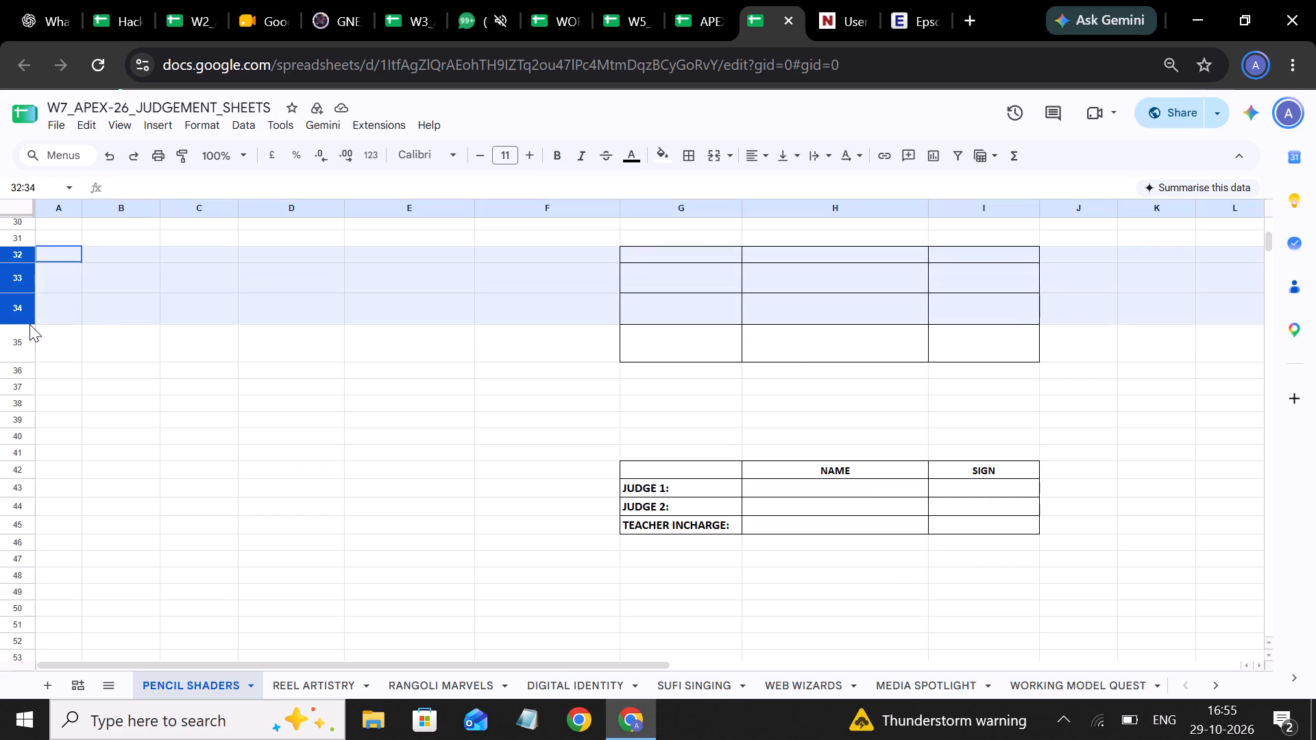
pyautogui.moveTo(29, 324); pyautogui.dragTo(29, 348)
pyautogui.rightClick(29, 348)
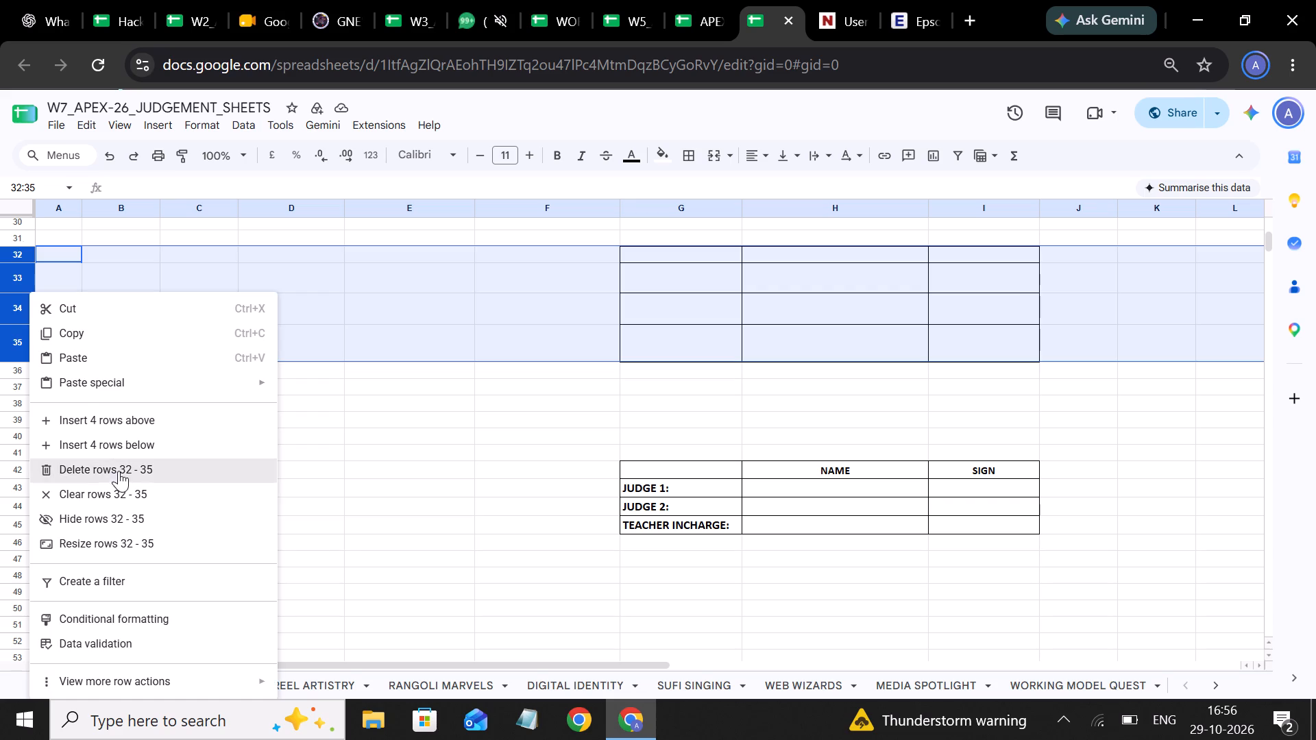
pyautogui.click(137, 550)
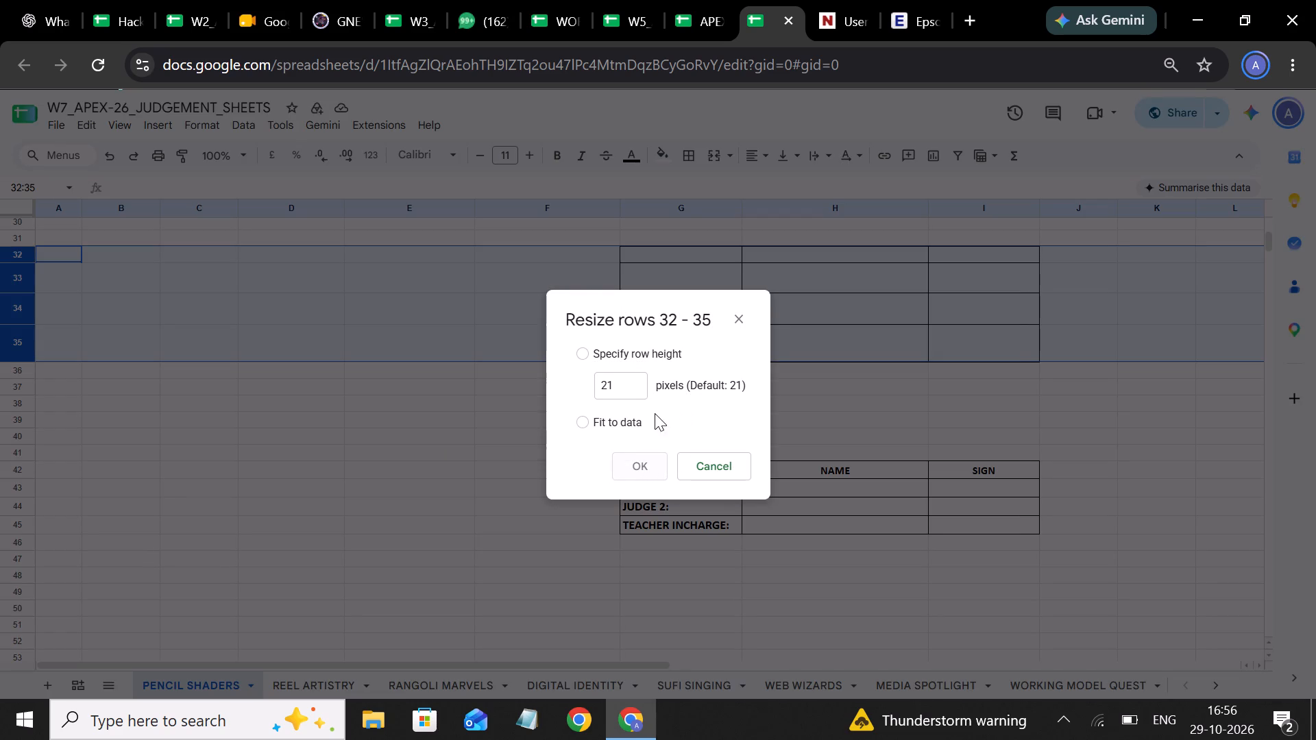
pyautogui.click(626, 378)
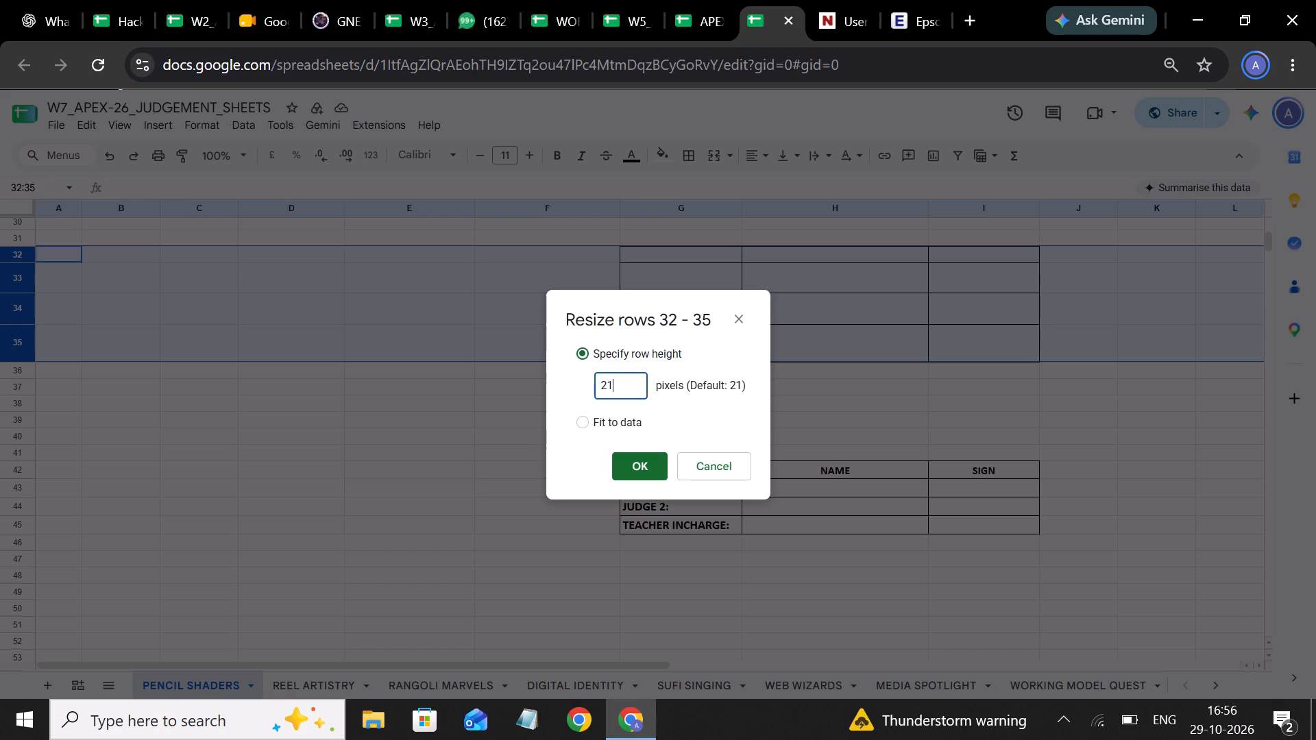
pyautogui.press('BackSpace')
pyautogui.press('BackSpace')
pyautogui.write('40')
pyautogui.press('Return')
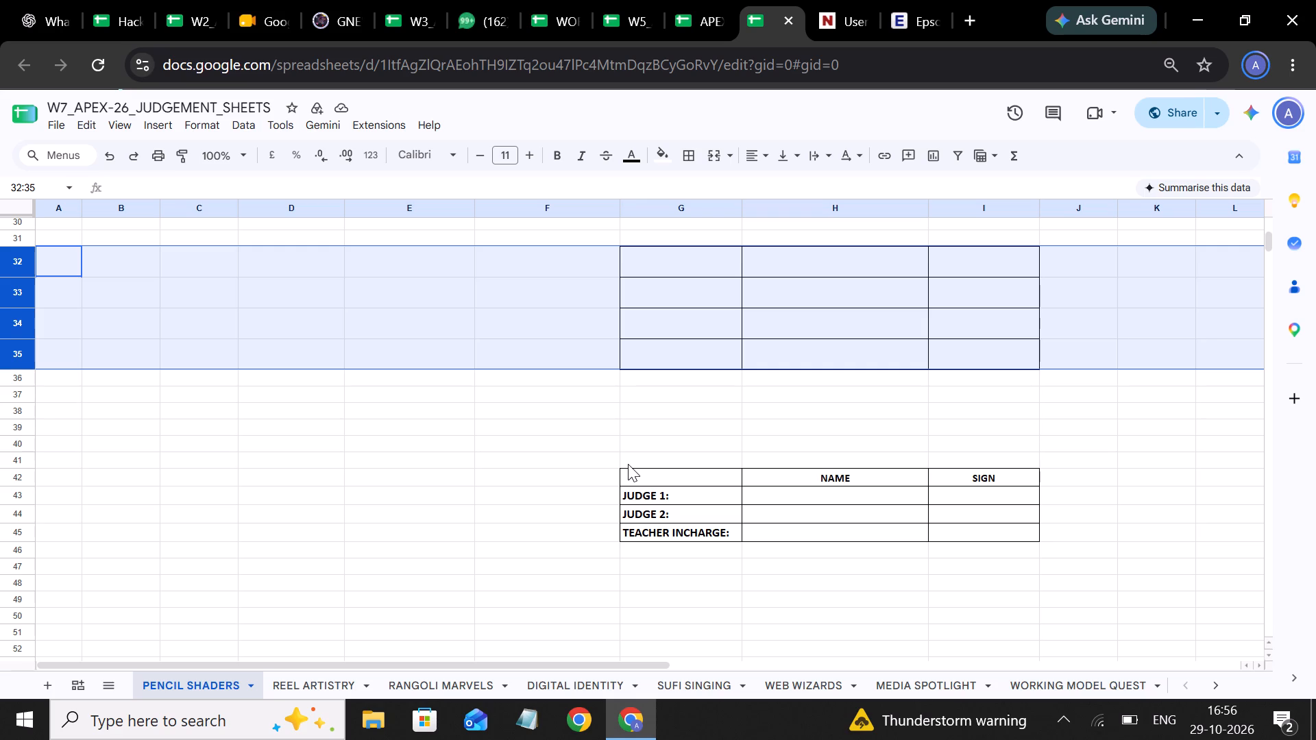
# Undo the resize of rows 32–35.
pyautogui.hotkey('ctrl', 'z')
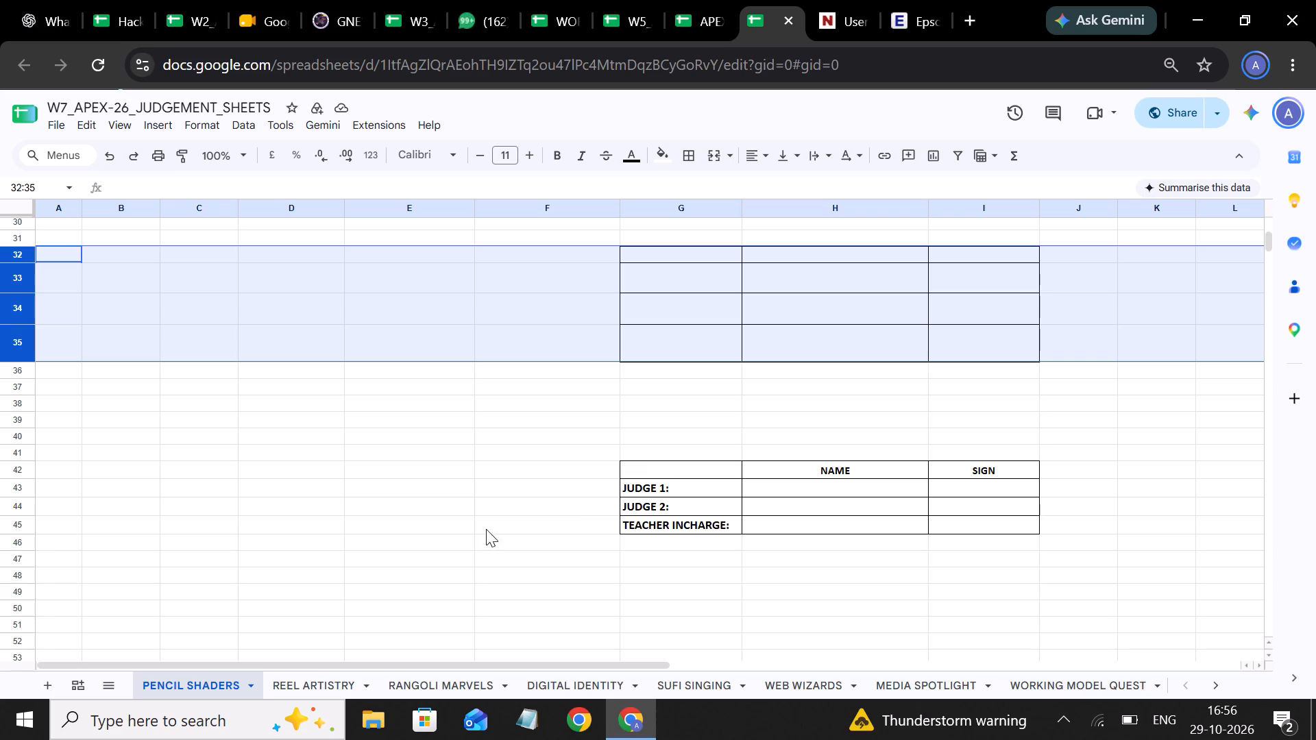
# Delete rows 32–35, which hold the emptied original table.
pyautogui.rightClick(278, 296)
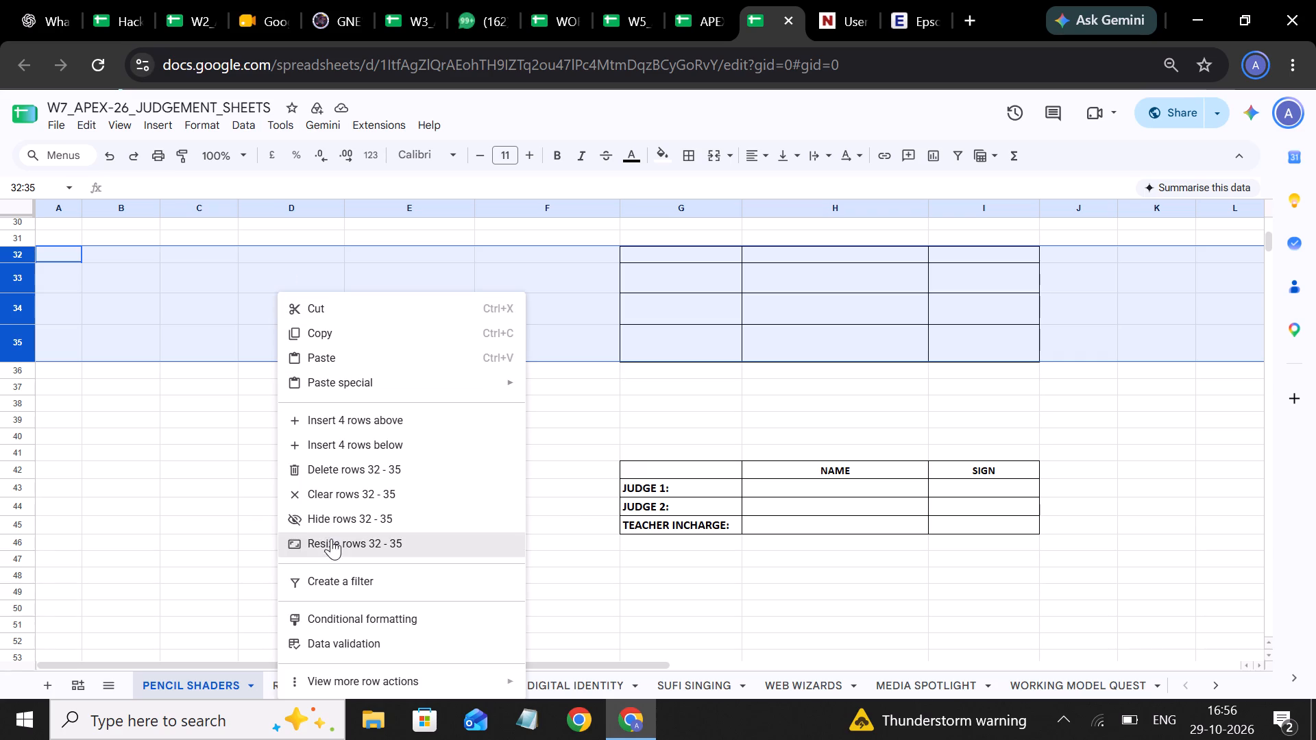
pyautogui.click(348, 465)
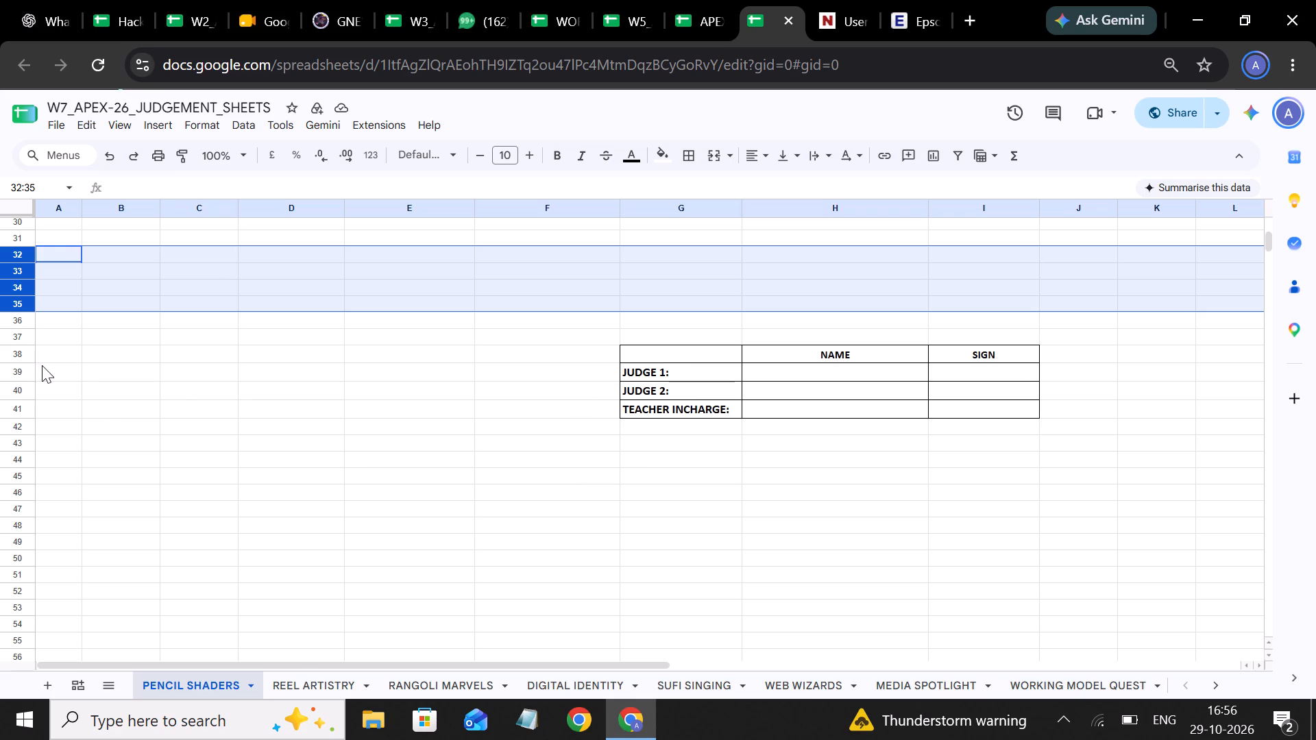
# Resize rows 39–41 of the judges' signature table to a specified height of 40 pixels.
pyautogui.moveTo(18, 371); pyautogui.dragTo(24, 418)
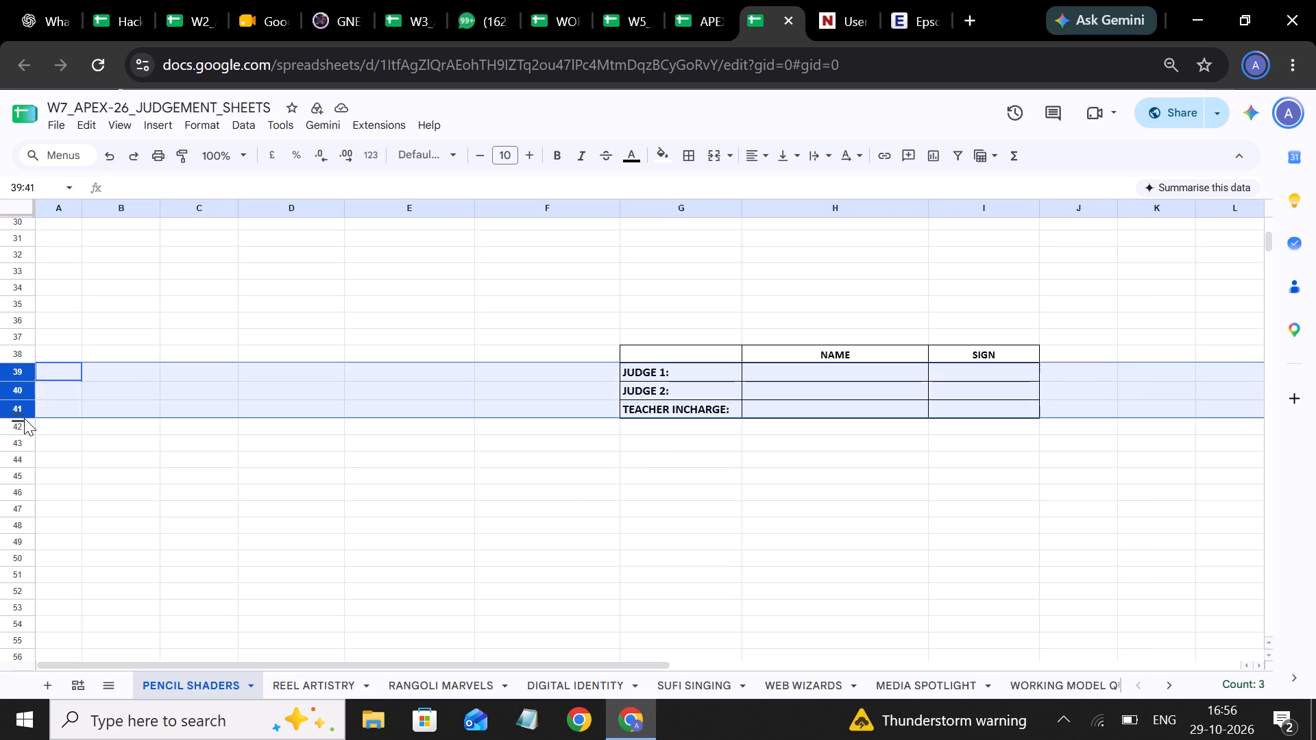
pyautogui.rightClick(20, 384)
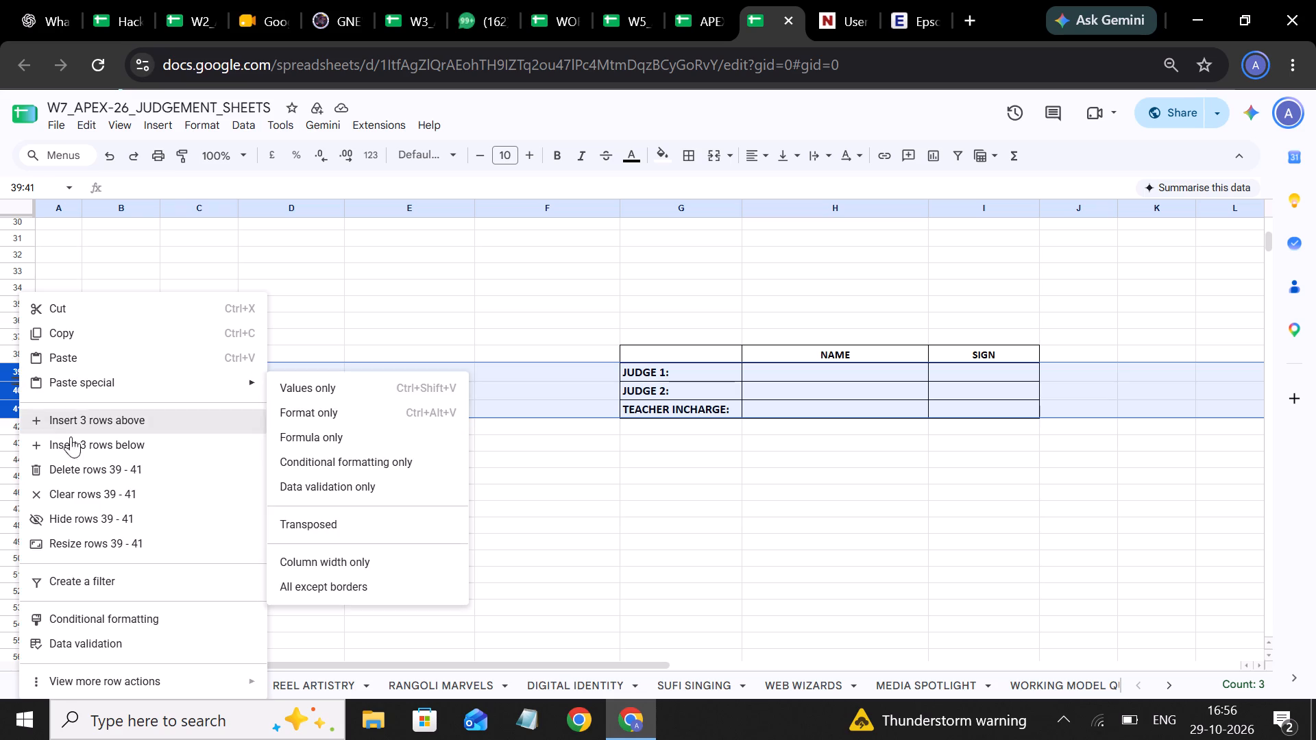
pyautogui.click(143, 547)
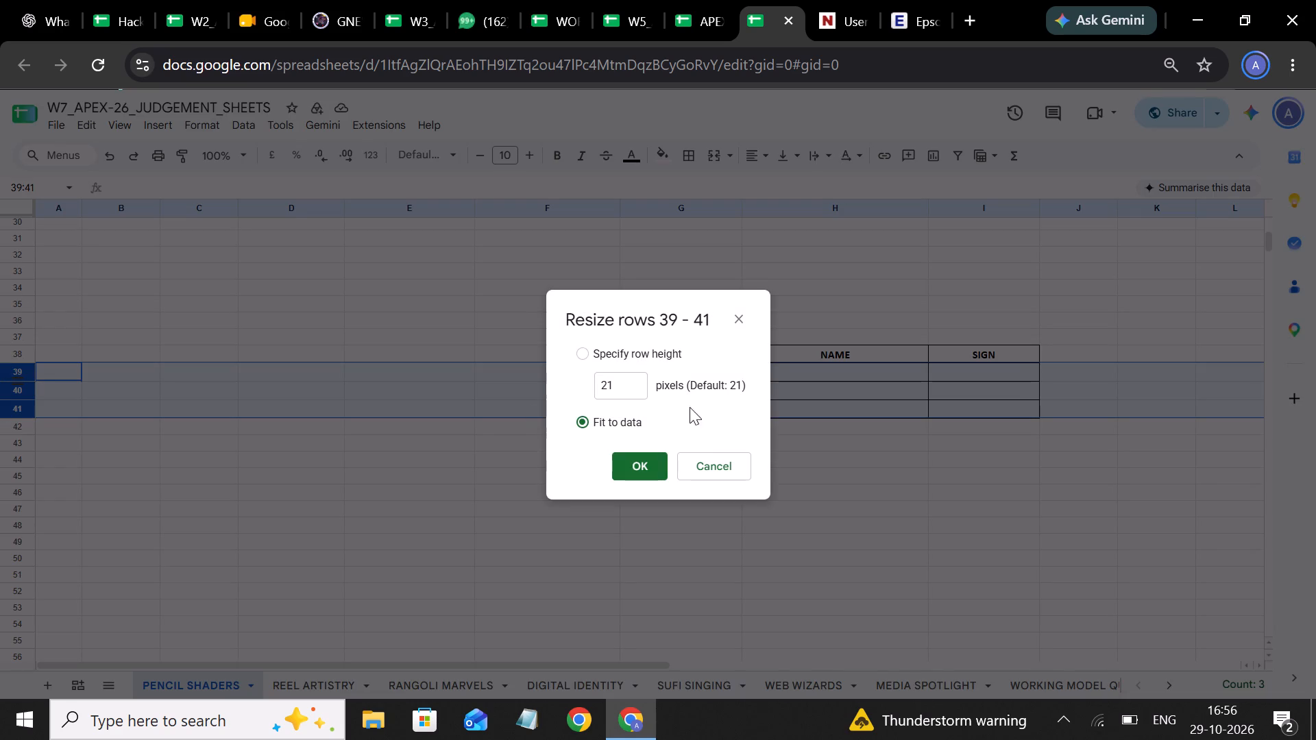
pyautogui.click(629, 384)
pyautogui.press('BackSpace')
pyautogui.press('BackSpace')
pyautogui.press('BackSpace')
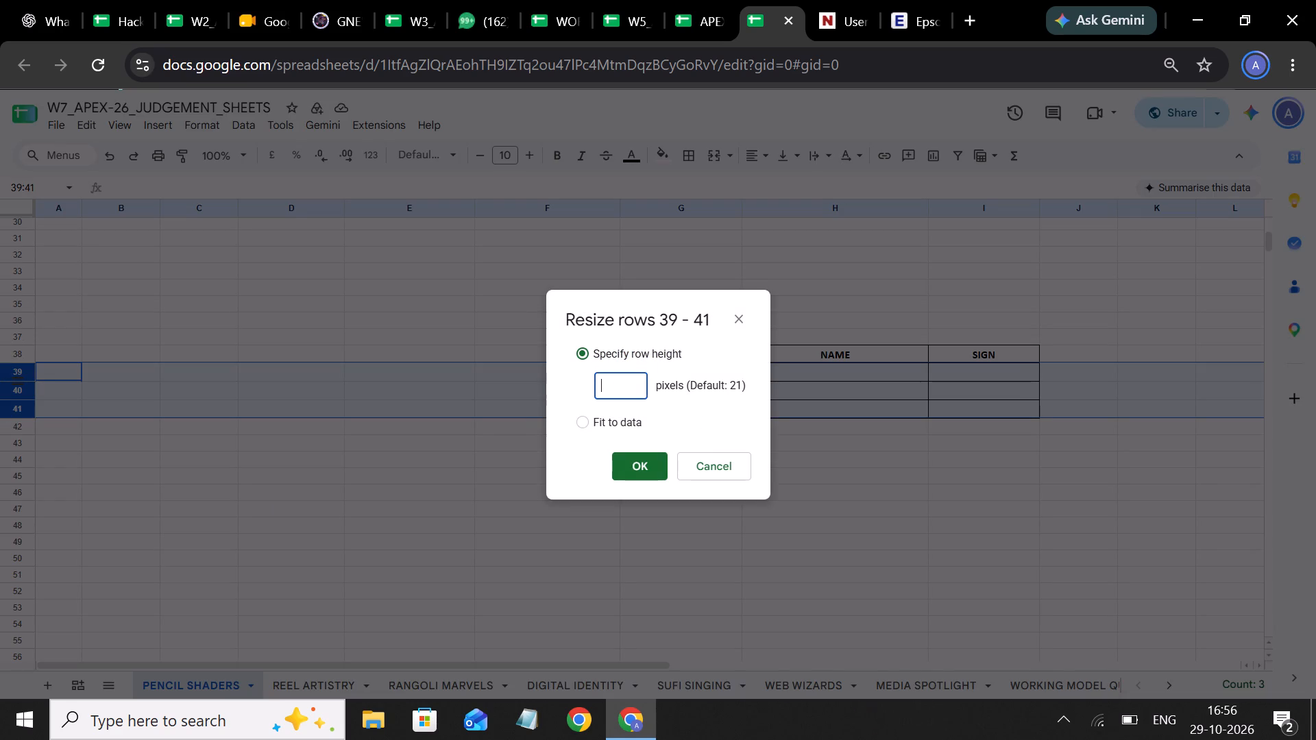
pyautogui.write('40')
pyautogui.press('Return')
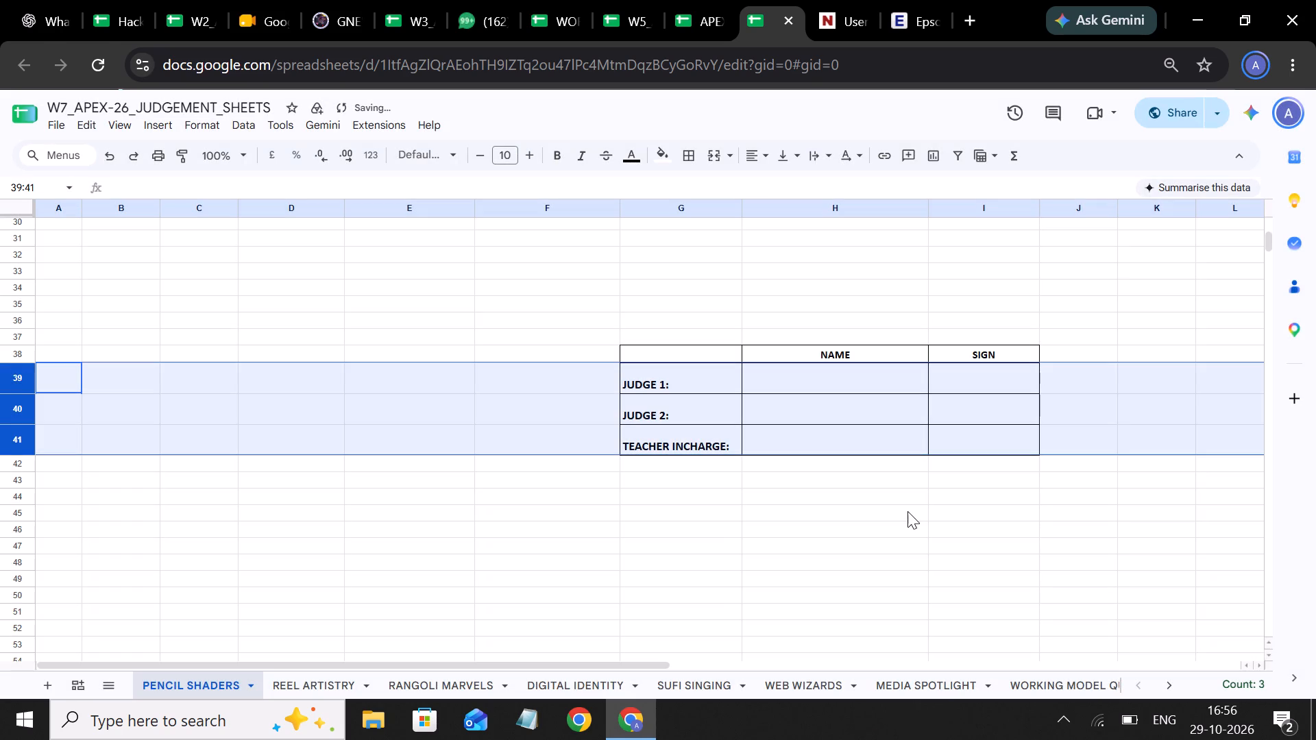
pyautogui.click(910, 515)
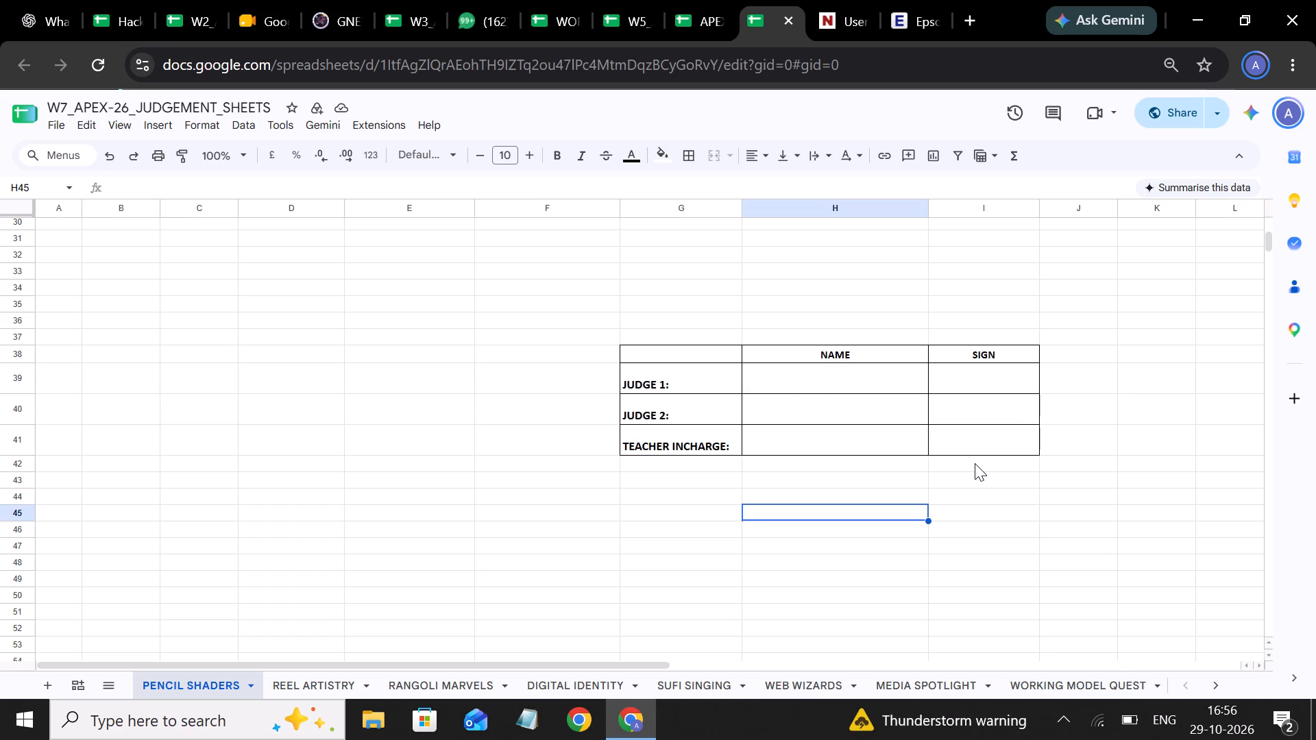
# Move the Registration Portal's browser tab beside the judgement sheet, check its Pencil Shaders participant report, and return to the sheet.
pyautogui.scroll(1, 779, 382)
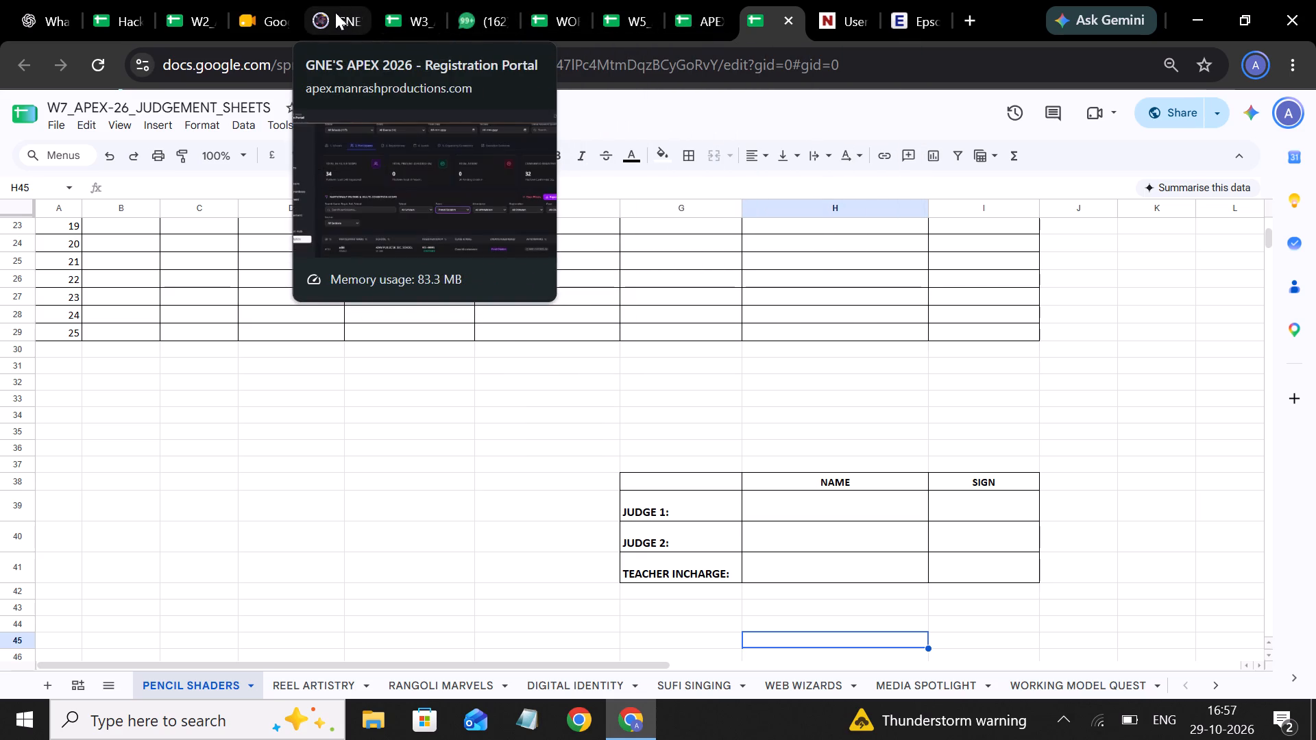
pyautogui.moveTo(335, 12); pyautogui.dragTo(700, 43)
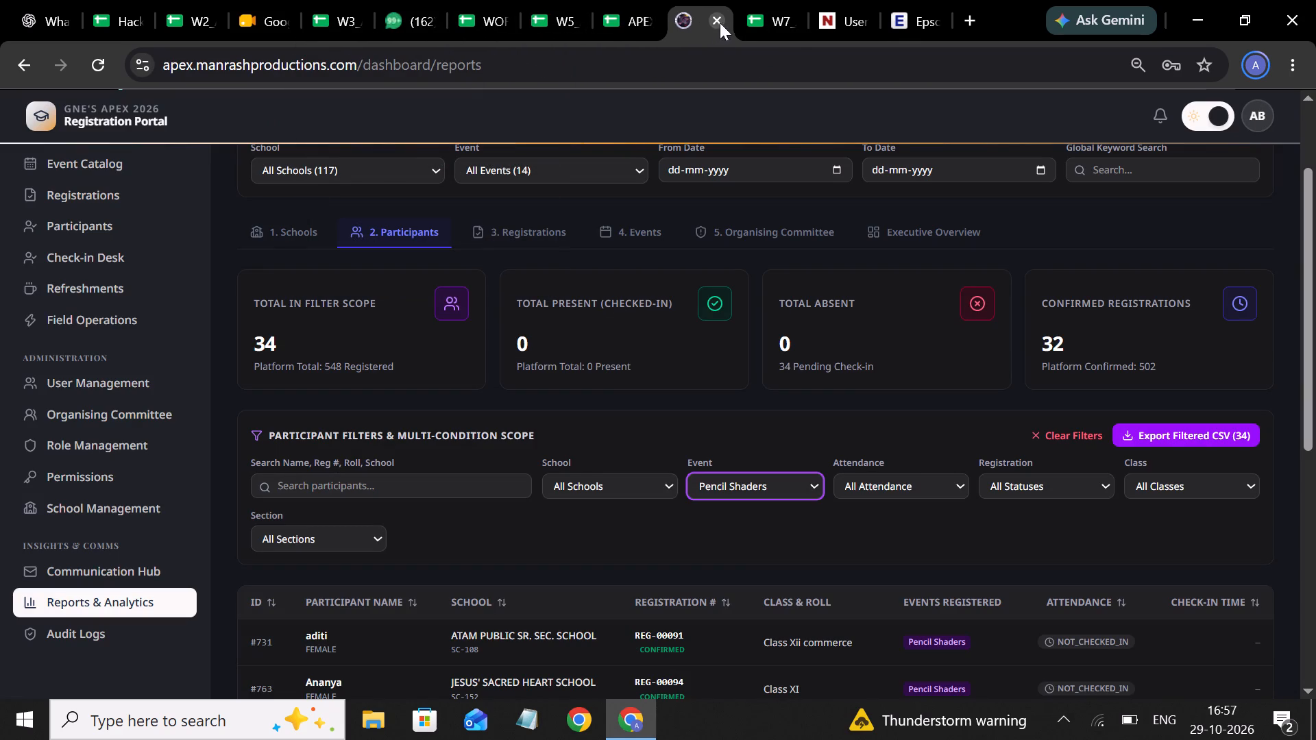
pyautogui.click(762, 26)
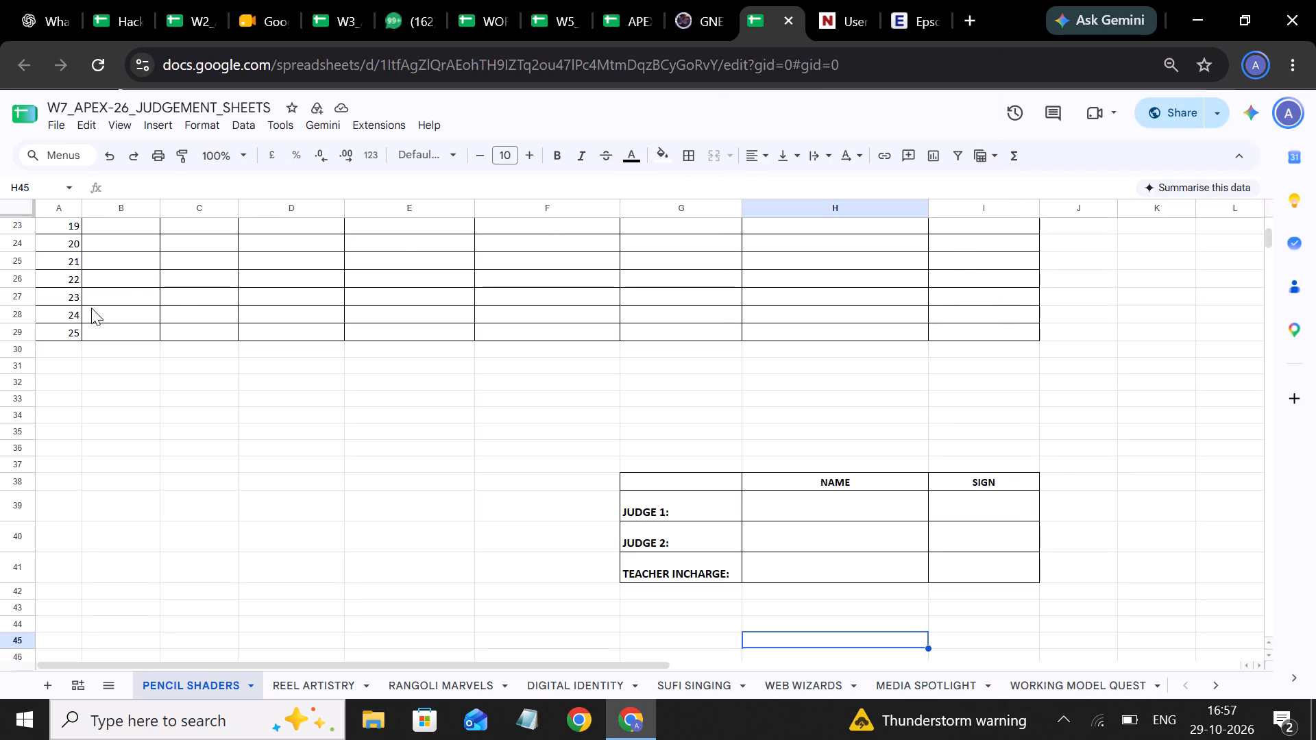
# Extend the serial numbers in column A from 25 down to 30 in A34 by filling the series.
pyautogui.moveTo(60, 332); pyautogui.dragTo(64, 345)
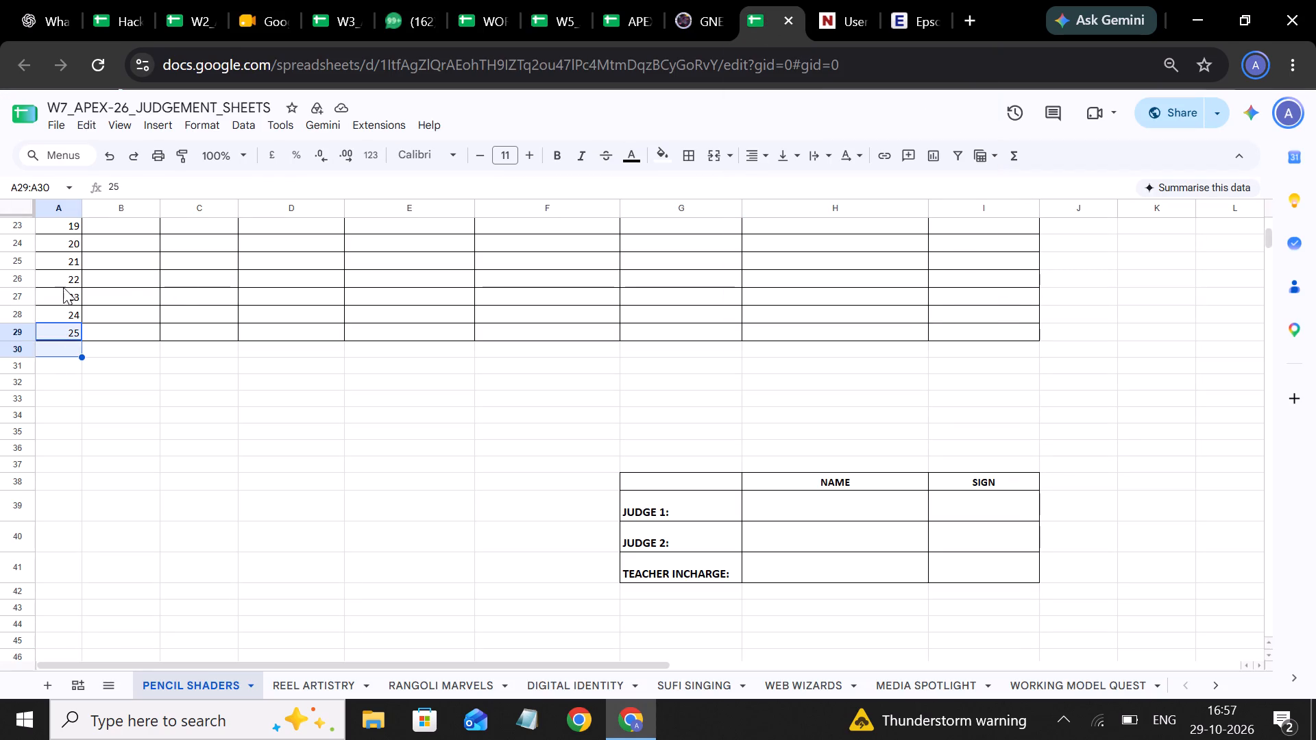
pyautogui.moveTo(63, 283); pyautogui.dragTo(61, 328)
pyautogui.moveTo(80, 339); pyautogui.dragTo(77, 413)
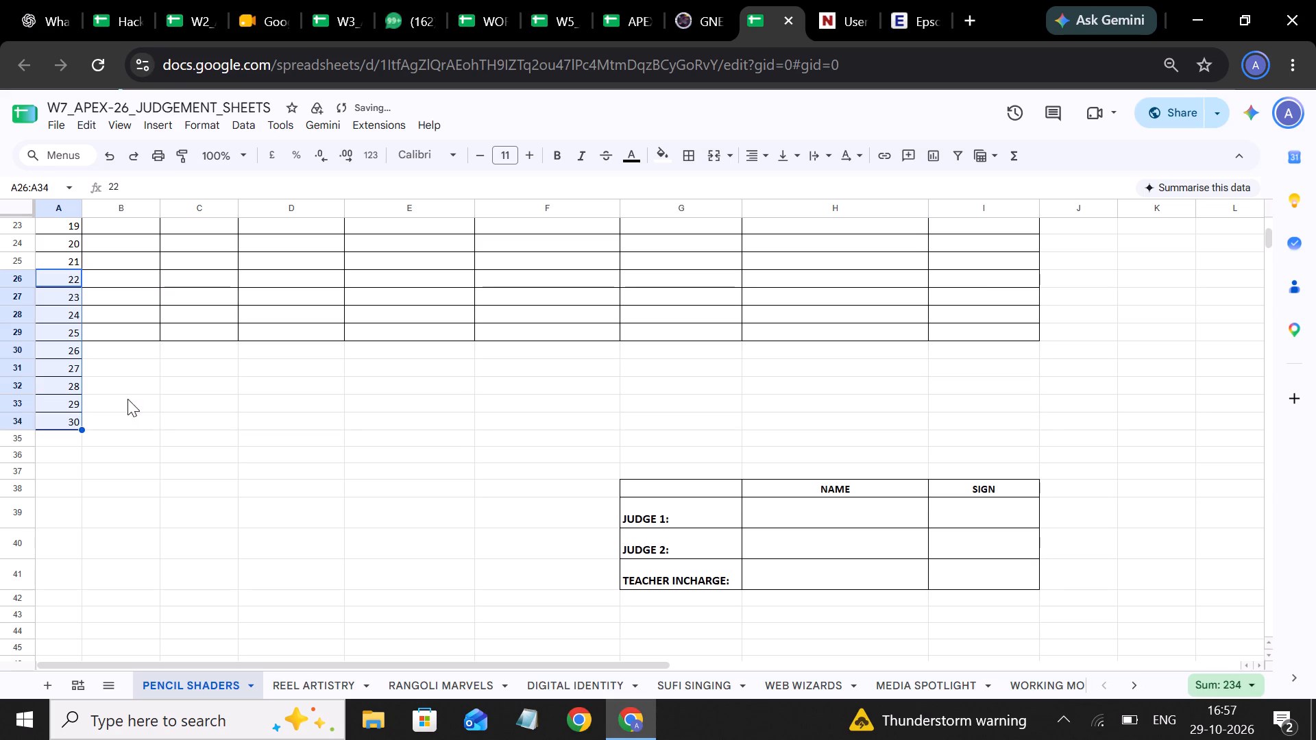
# Copy the blank bordered scoring cells B26:I29 and paste them at B30:I33.
pyautogui.moveTo(119, 280); pyautogui.dragTo(868, 366)
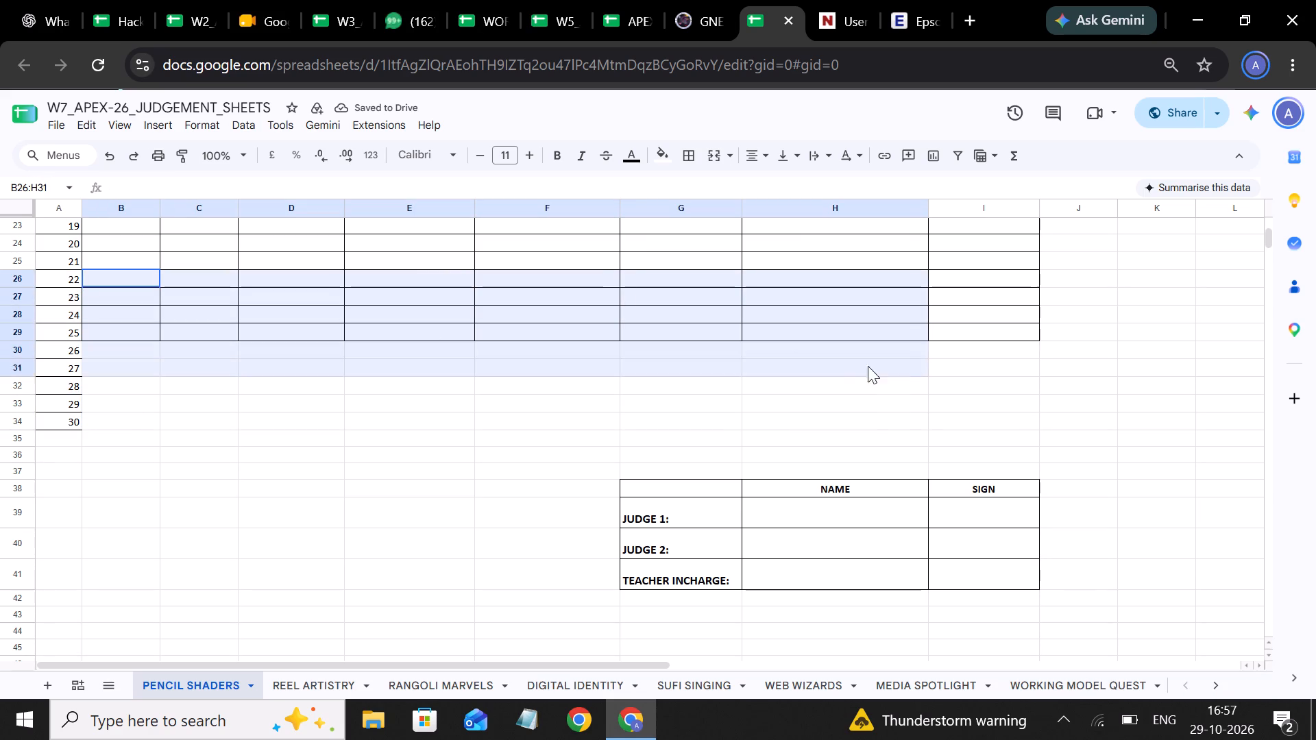
pyautogui.moveTo(868, 366); pyautogui.dragTo(962, 338)
pyautogui.hotkey('ctrl', 'c')
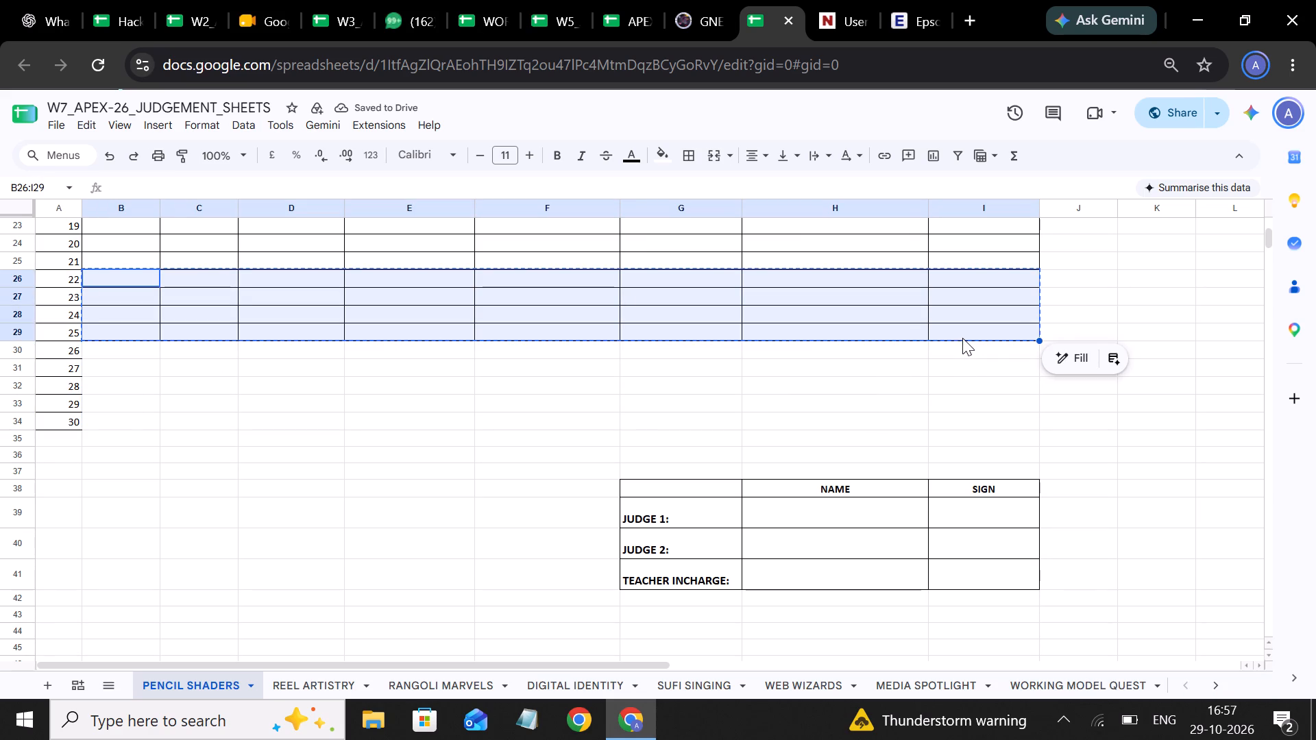
pyautogui.moveTo(106, 345); pyautogui.dragTo(505, 418)
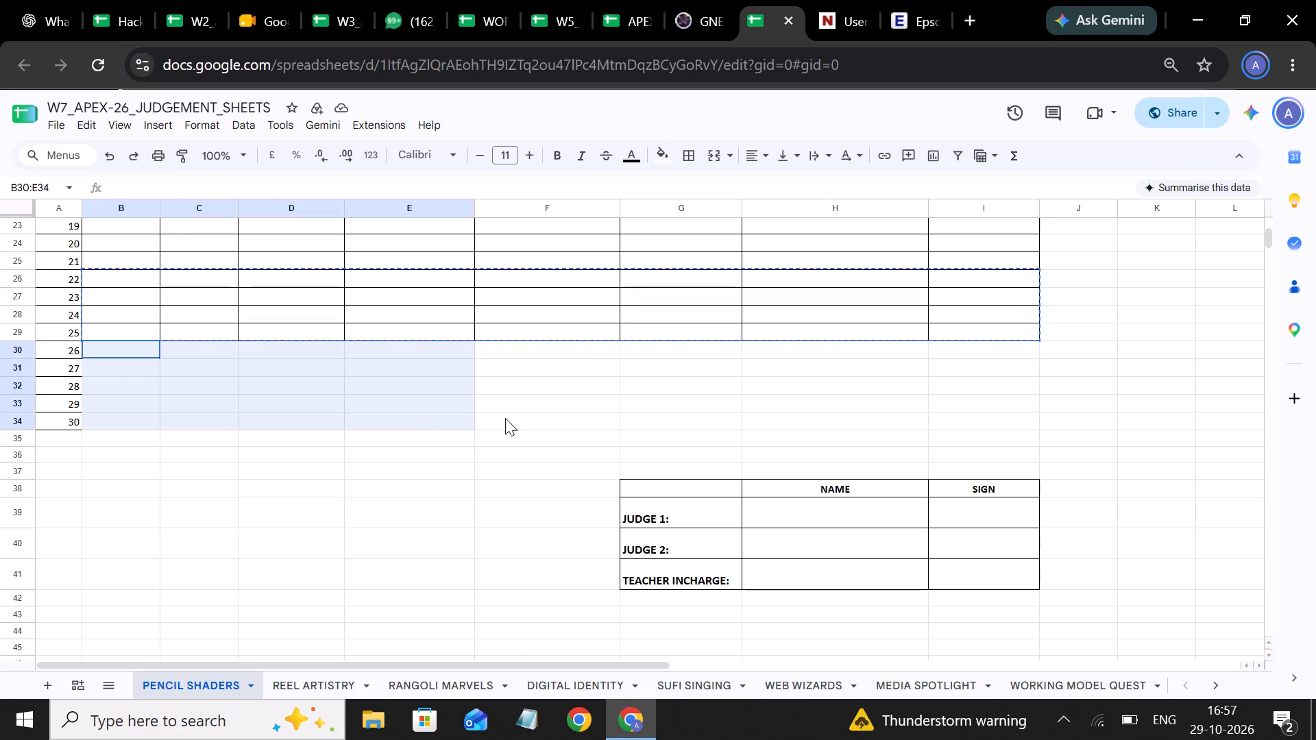
pyautogui.moveTo(505, 418); pyautogui.dragTo(966, 421)
pyautogui.hotkey('ctrl', 'v')
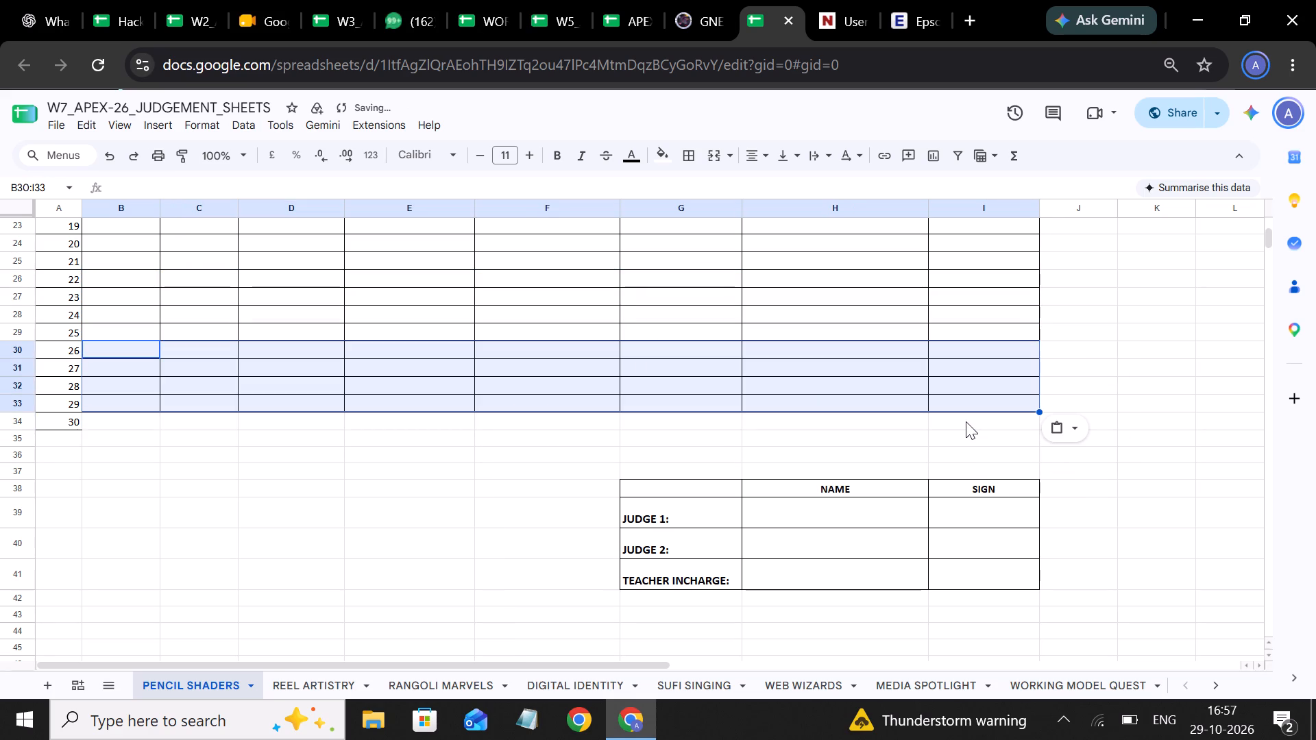
pyautogui.click(361, 465)
# Continue the serial number series in column A down to 34 in A38.
pyautogui.scroll(4, 207, 365)
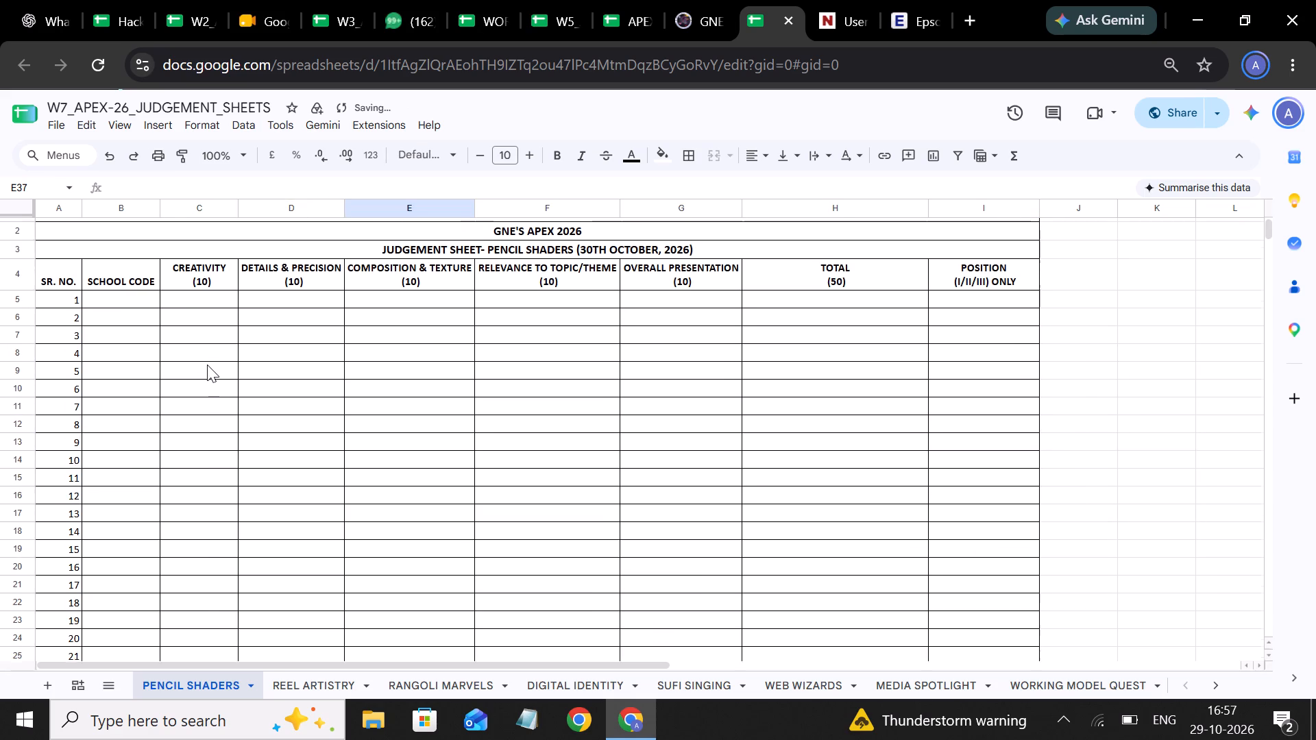
pyautogui.scroll(1, 207, 365)
pyautogui.scroll(-2, 171, 543)
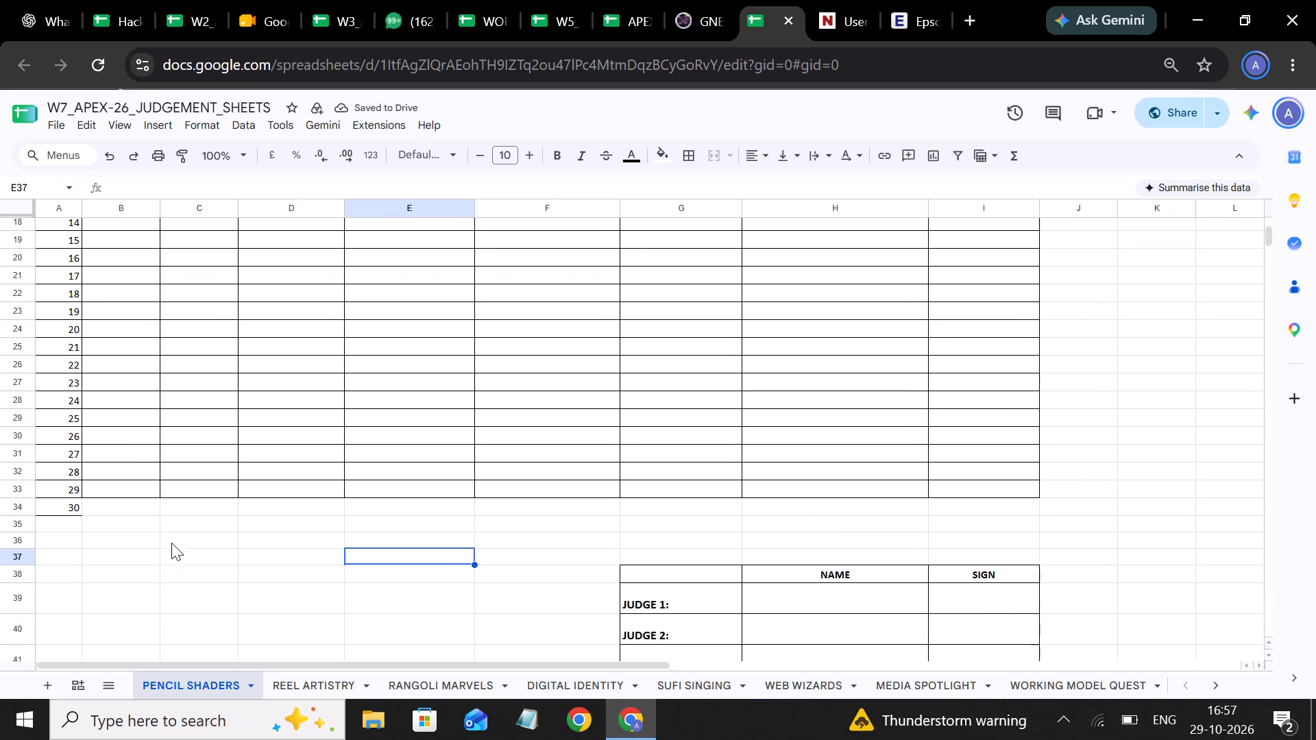
pyautogui.scroll(-1, 139, 380)
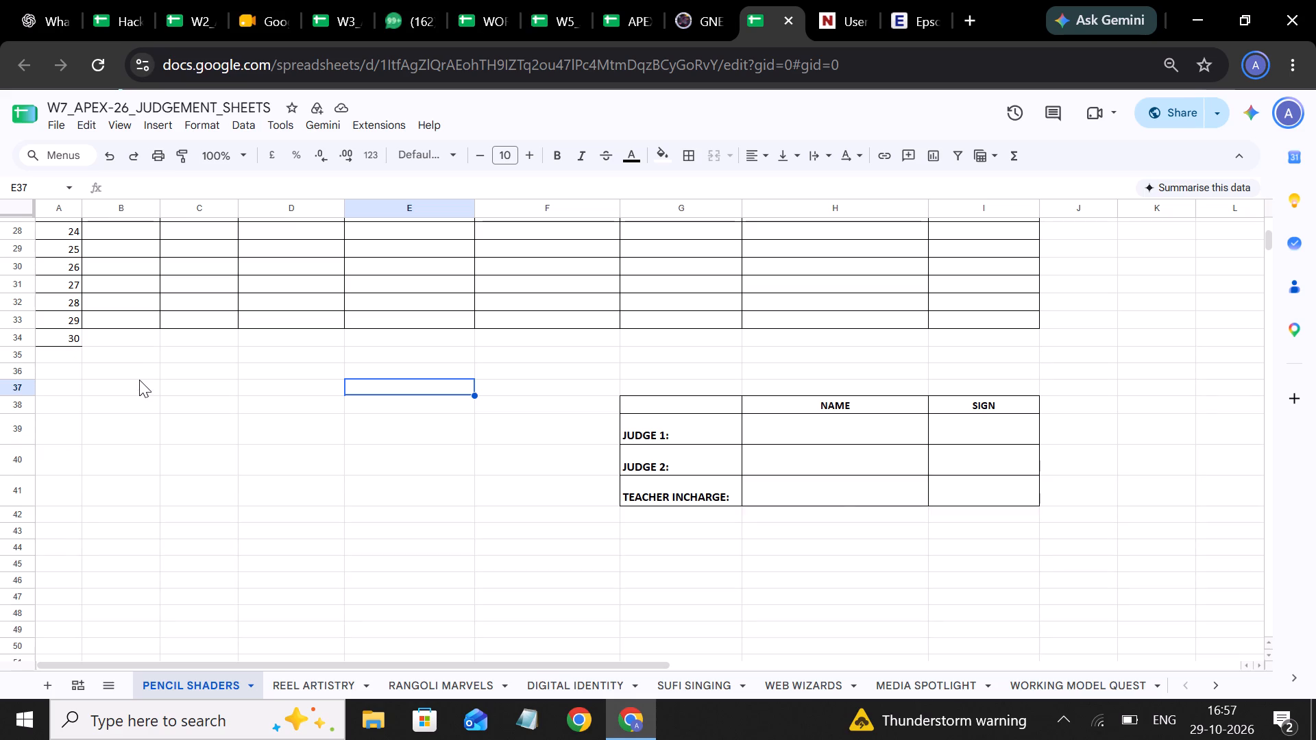
pyautogui.moveTo(75, 333); pyautogui.dragTo(74, 393)
pyautogui.moveTo(73, 262); pyautogui.dragTo(69, 334)
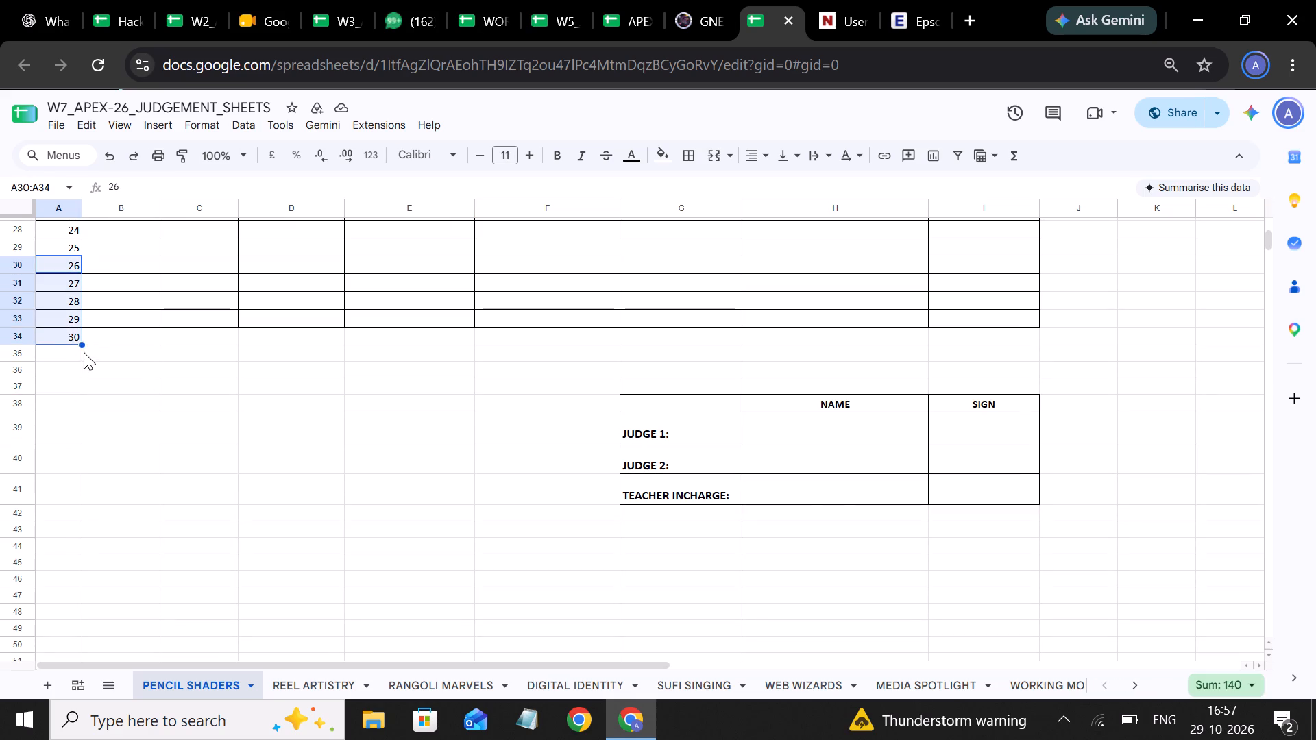
pyautogui.moveTo(78, 342); pyautogui.dragTo(83, 388)
pyautogui.moveTo(82, 397); pyautogui.dragTo(81, 397)
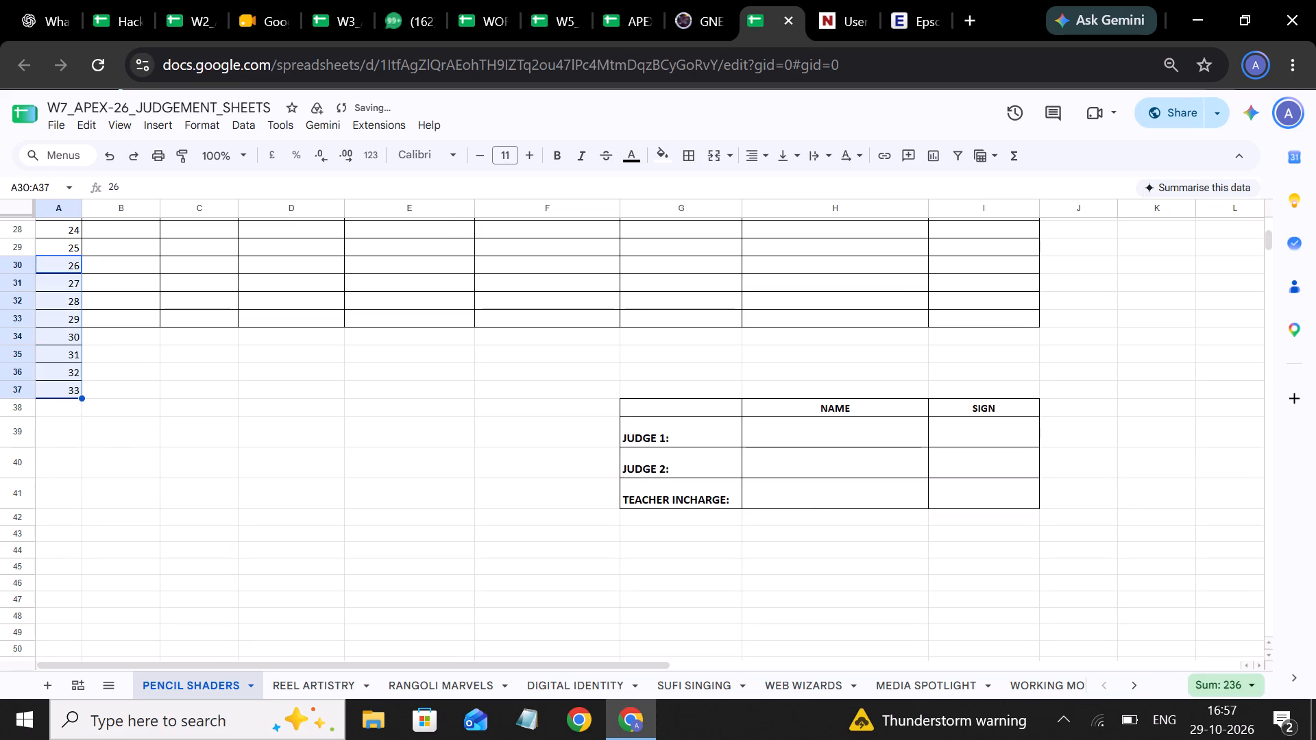
pyautogui.moveTo(81, 397); pyautogui.dragTo(80, 411)
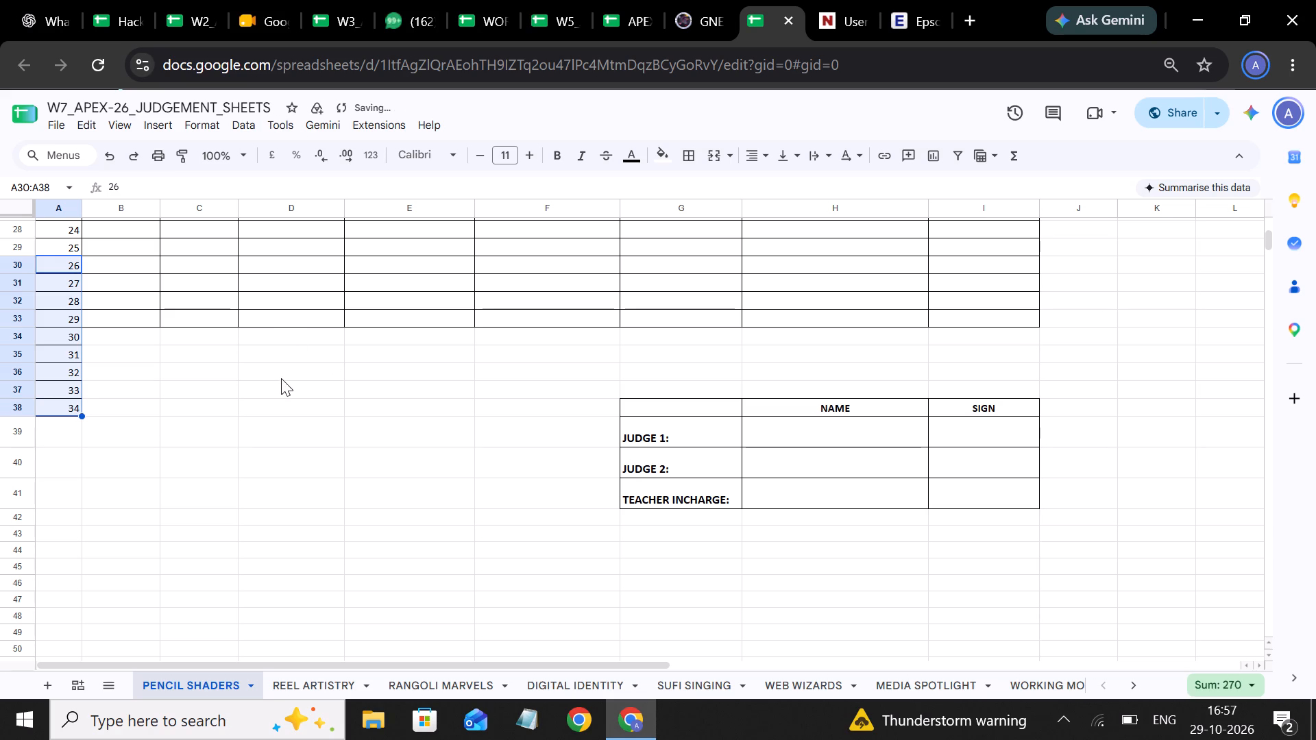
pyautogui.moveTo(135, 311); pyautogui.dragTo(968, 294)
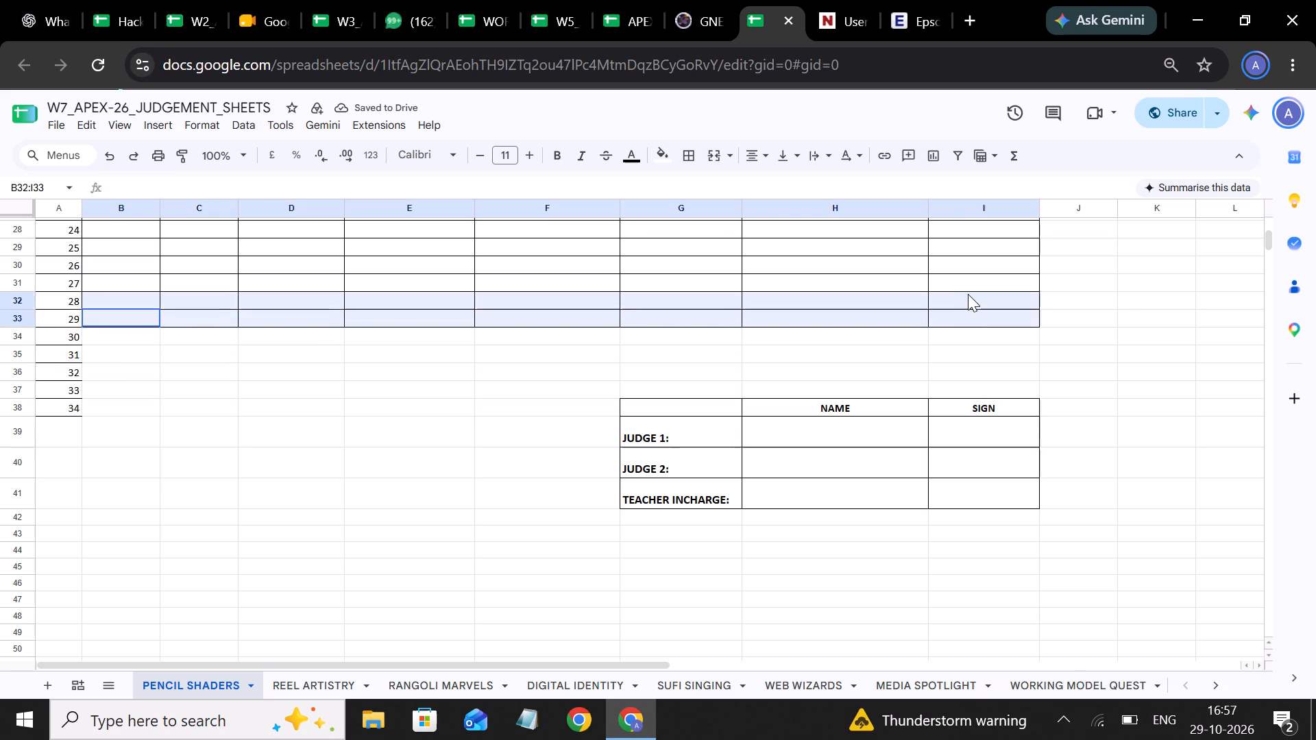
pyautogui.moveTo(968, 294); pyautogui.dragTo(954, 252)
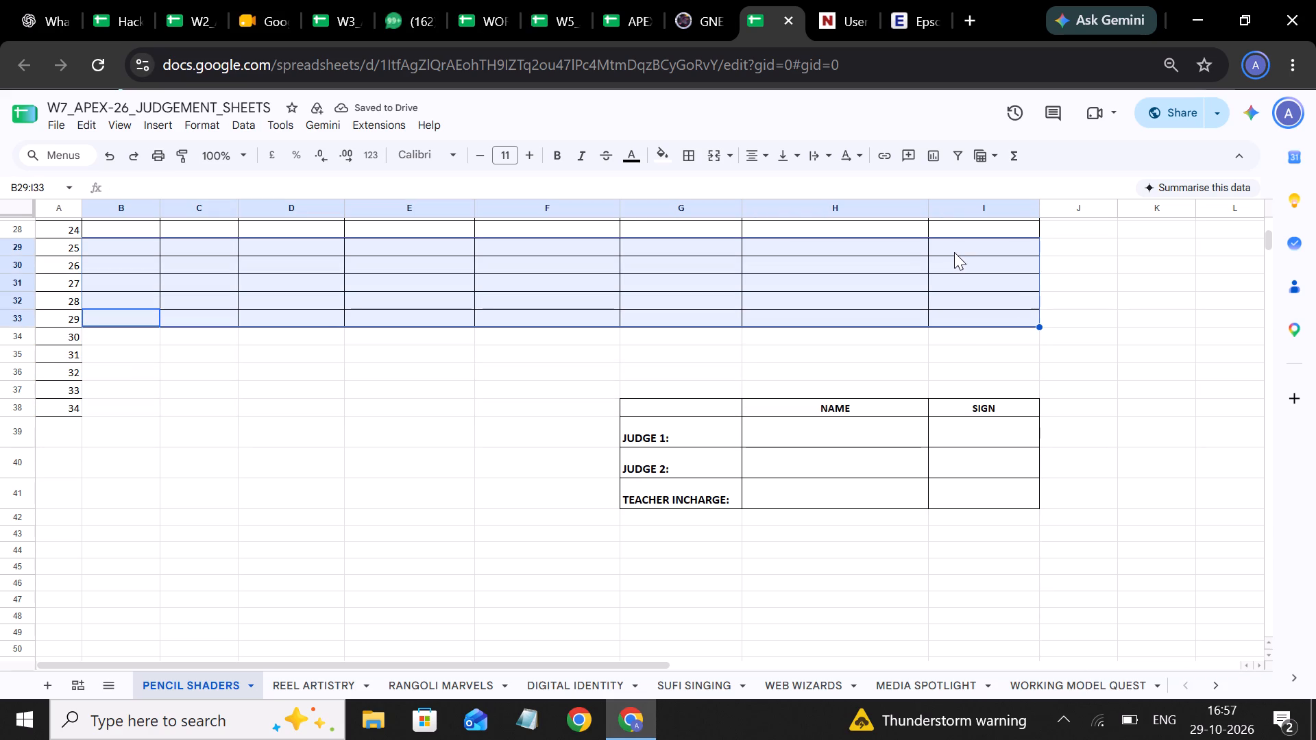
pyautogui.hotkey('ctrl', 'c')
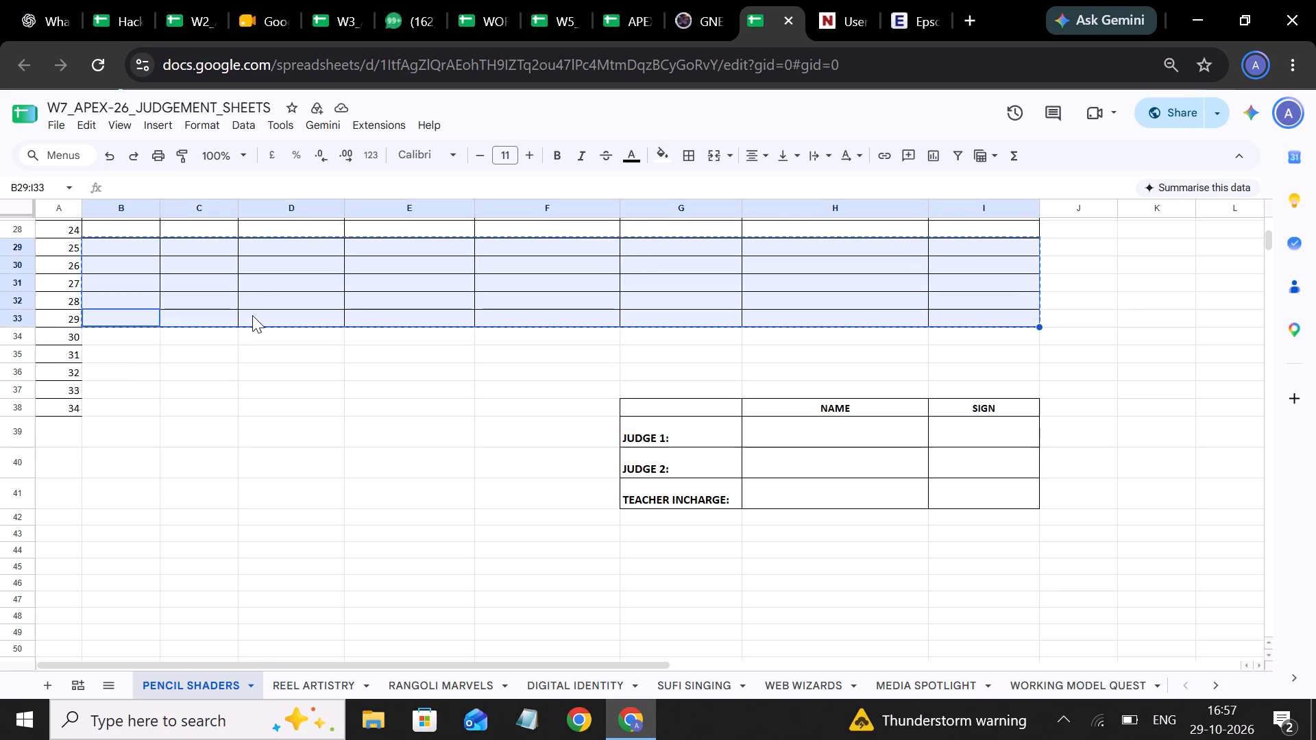
# Copy the judges' signature table G38:I41 and paste it lower on the sheet, starting at G46.
pyautogui.moveTo(649, 411); pyautogui.dragTo(937, 483)
pyautogui.hotkey('ctrl', 'c')
pyautogui.scroll(-2, 937, 483)
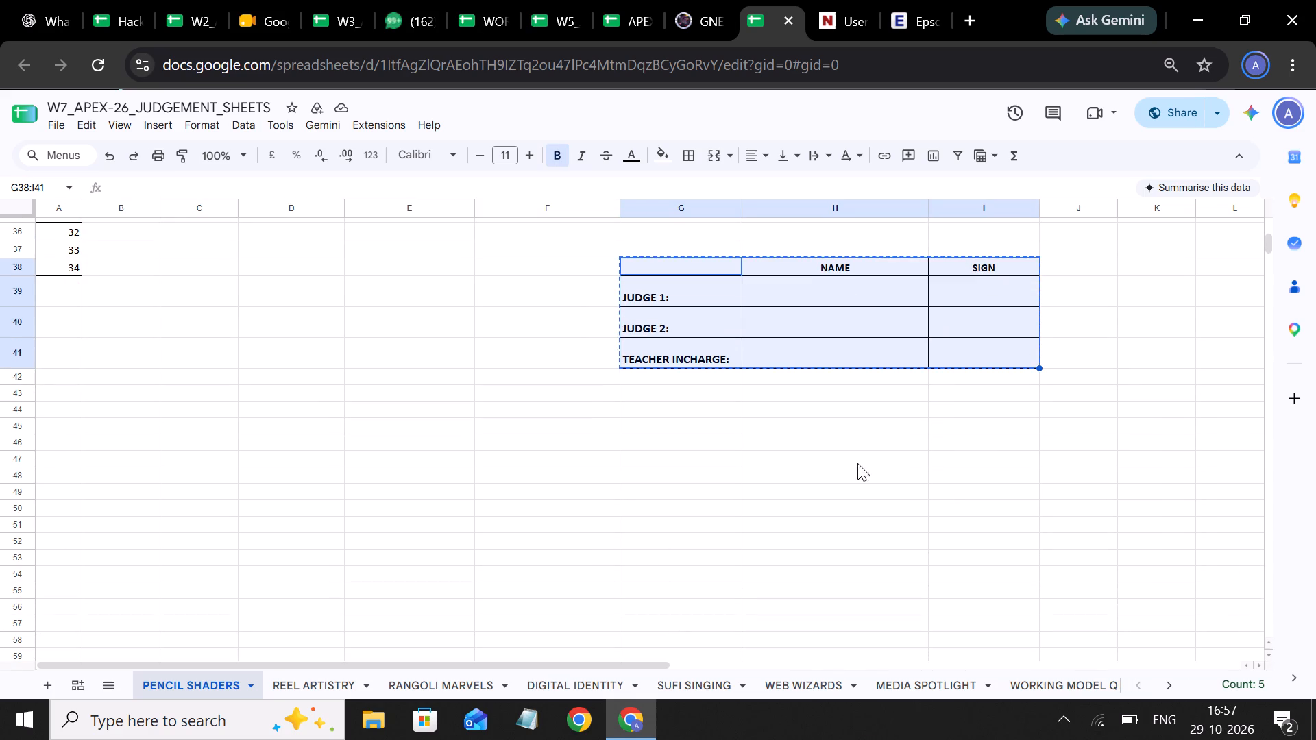
pyautogui.click(750, 460)
pyautogui.click(629, 438)
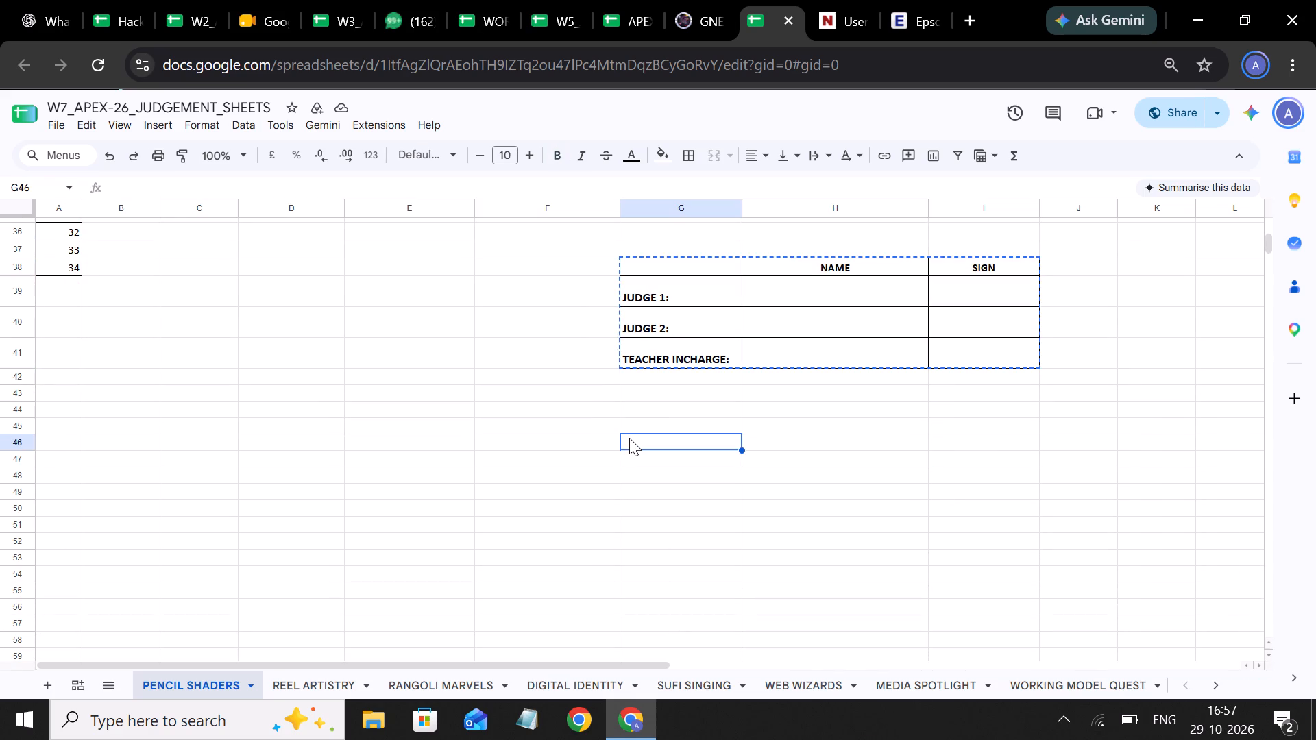
pyautogui.hotkey('ctrl', 'v')
pyautogui.scroll(1, 330, 325)
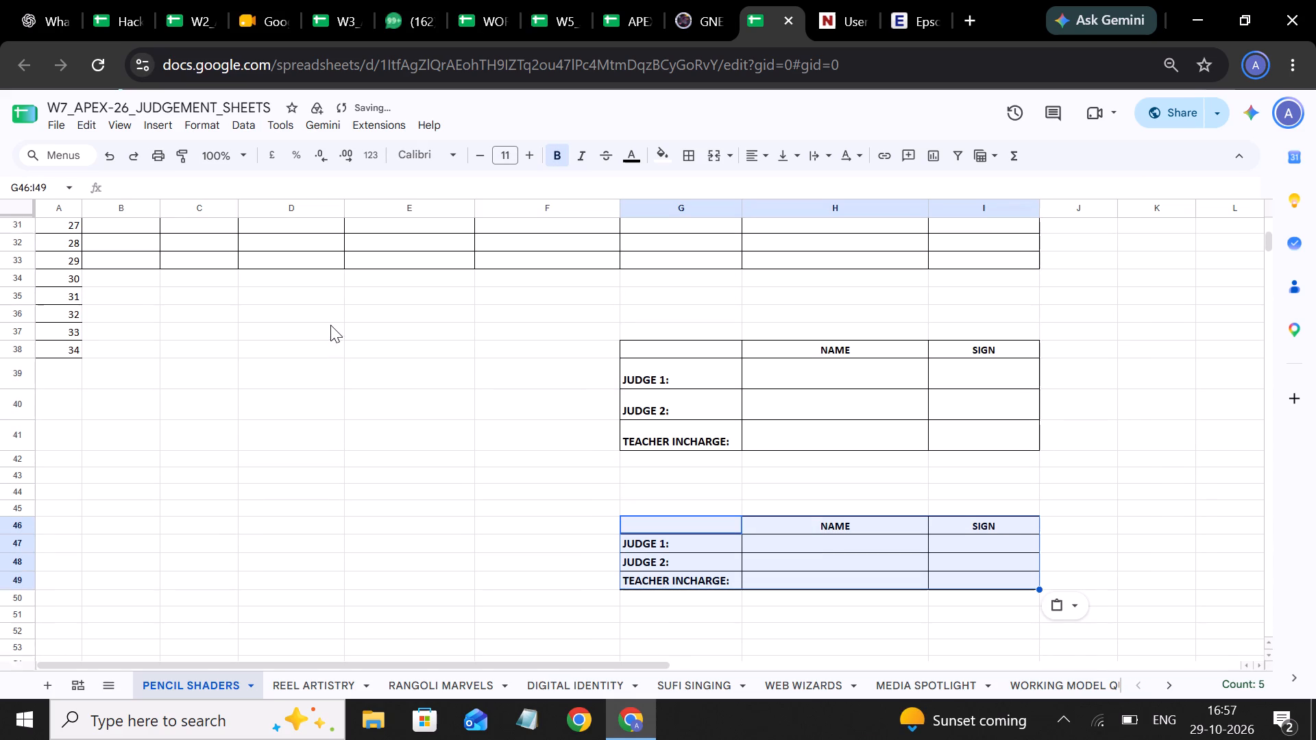
# Remove the old signature table in G38:I41 by clearing its contents and borders and deleting rows 38–41.
pyautogui.moveTo(648, 348); pyautogui.dragTo(934, 452)
pyautogui.press('BackSpace')
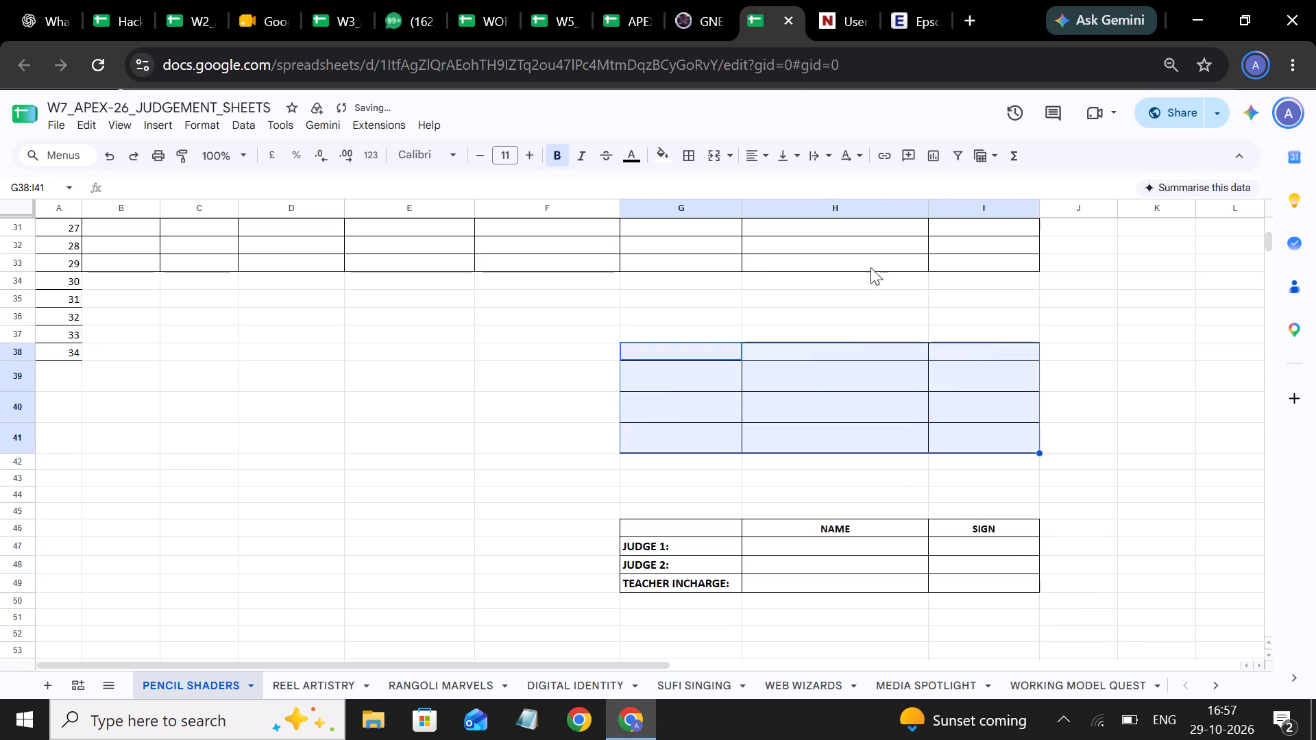
pyautogui.click(691, 156)
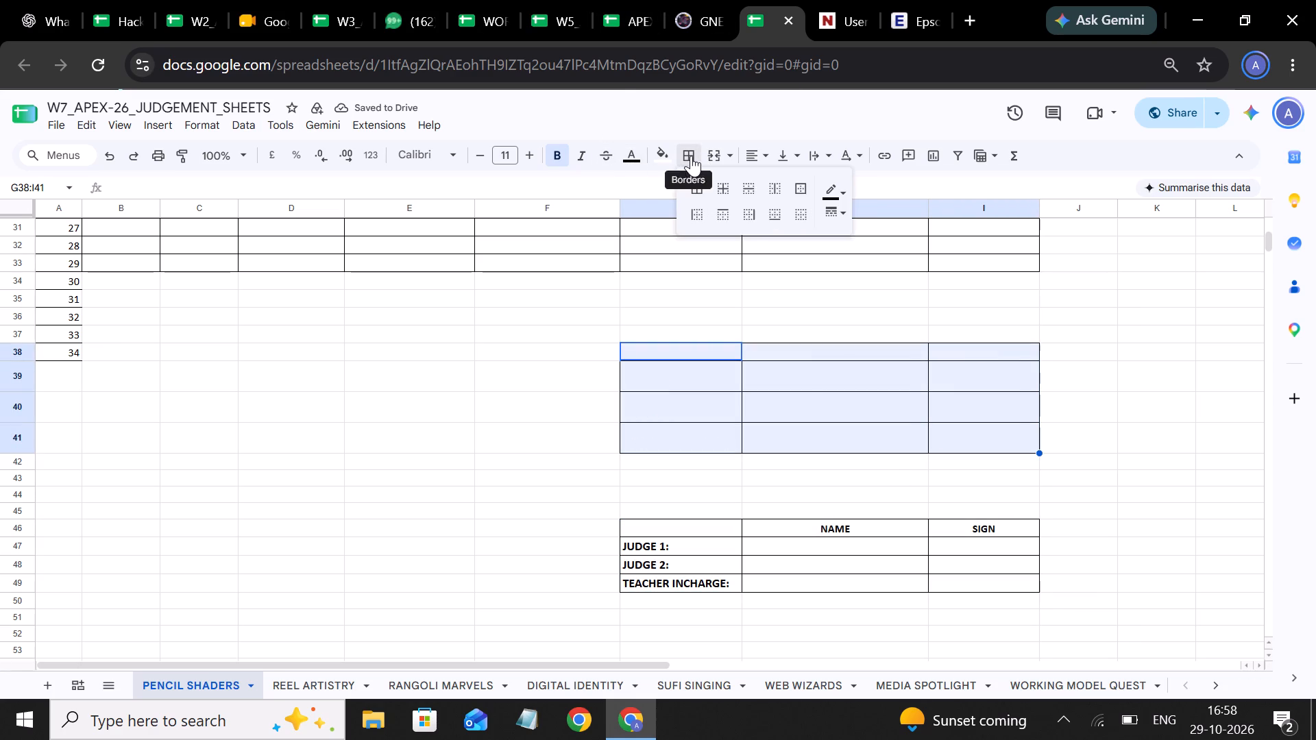
pyautogui.click(794, 217)
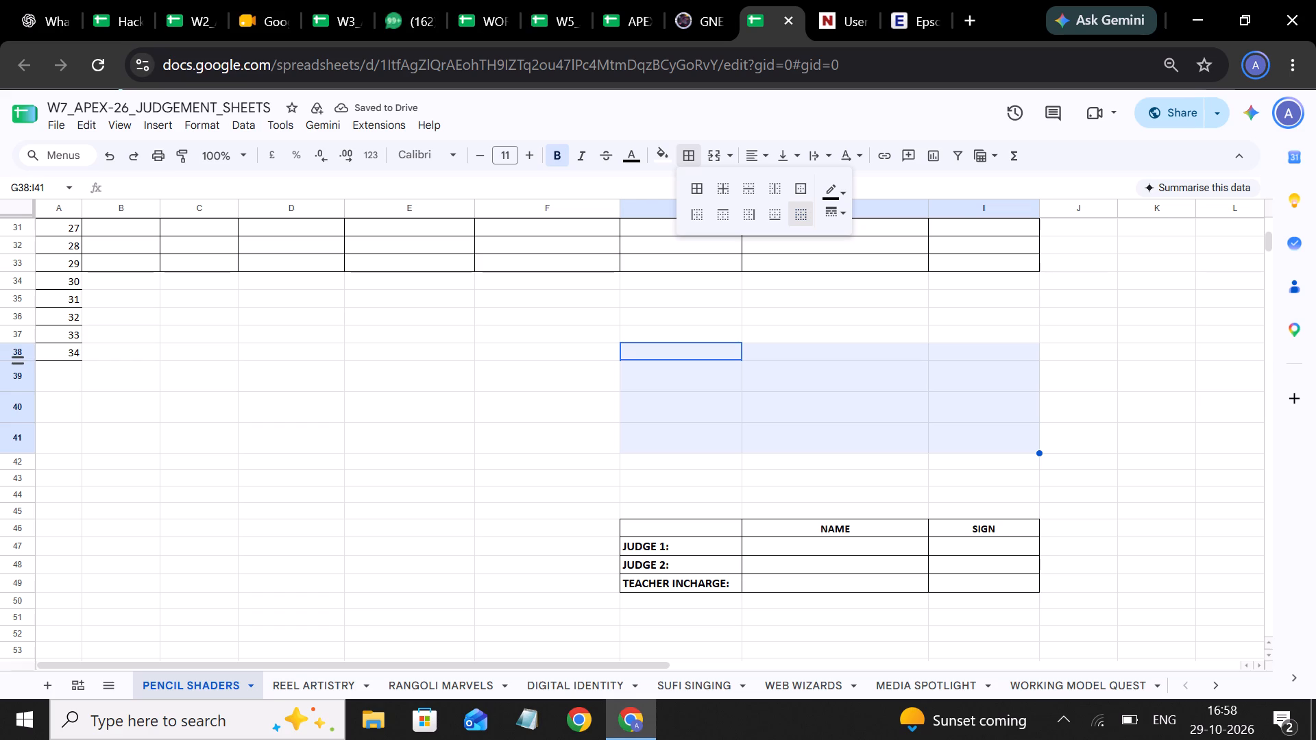
pyautogui.moveTo(15, 354); pyautogui.dragTo(16, 433)
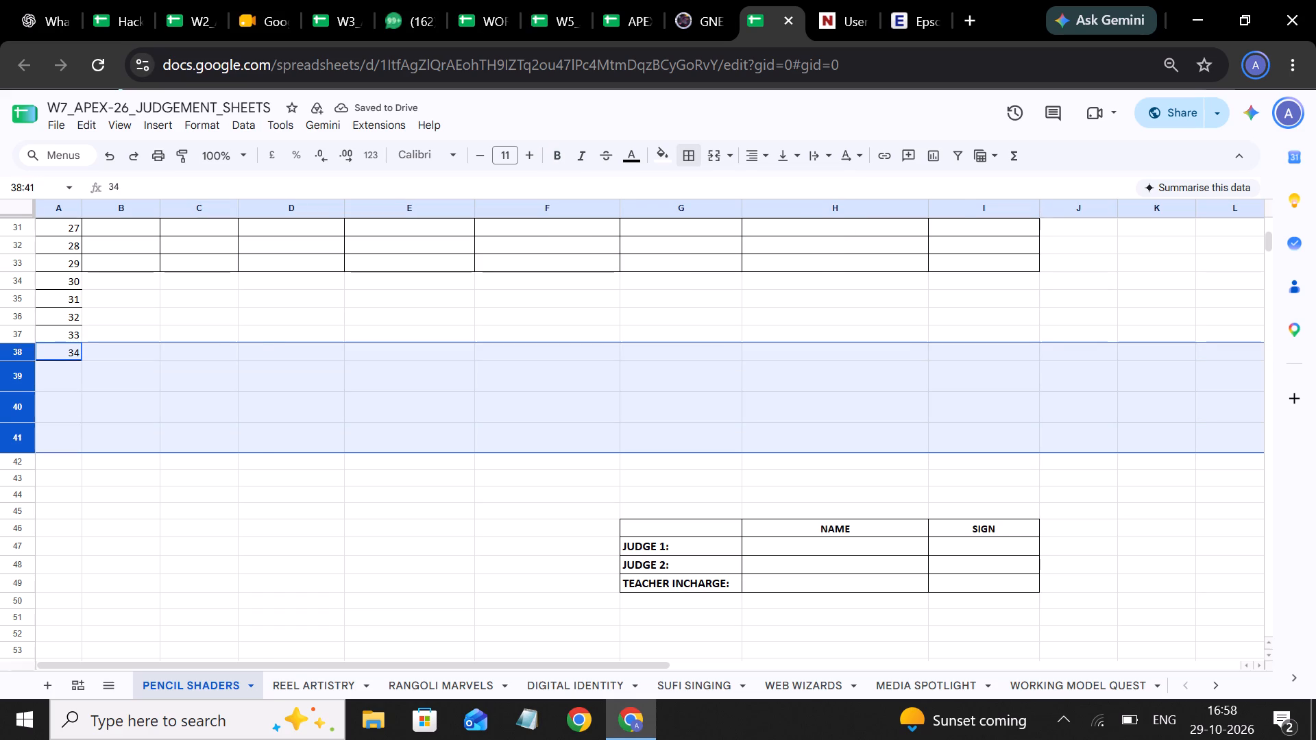
pyautogui.rightClick(17, 432)
pyautogui.click(125, 465)
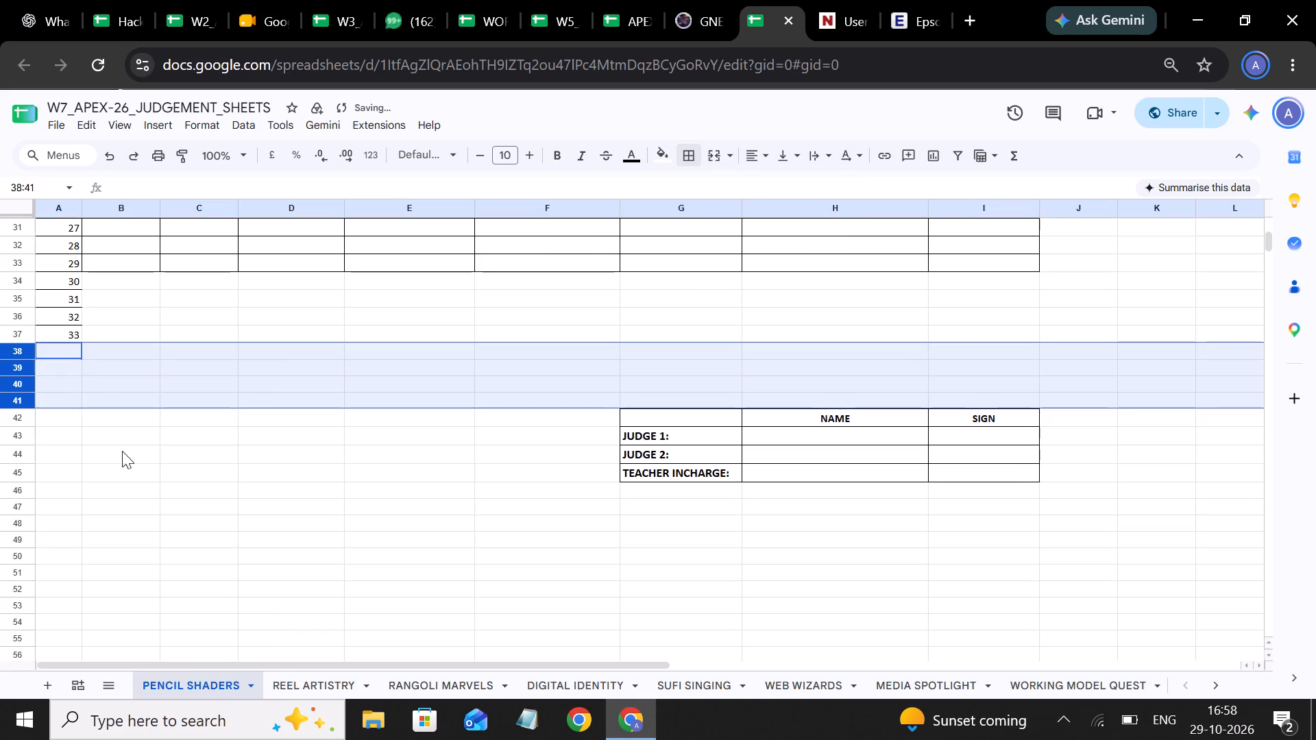
# Enter serial number 34 in A38.
pyautogui.click(65, 352)
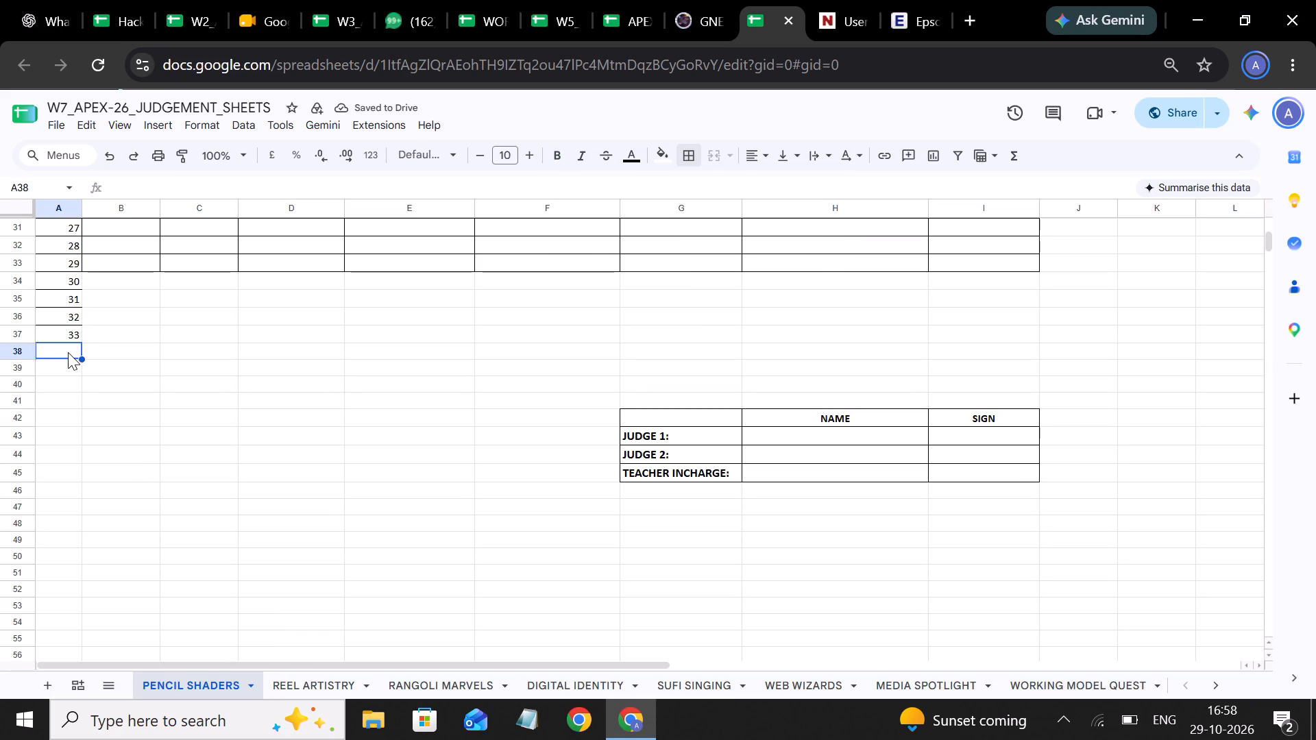
pyautogui.write('34')
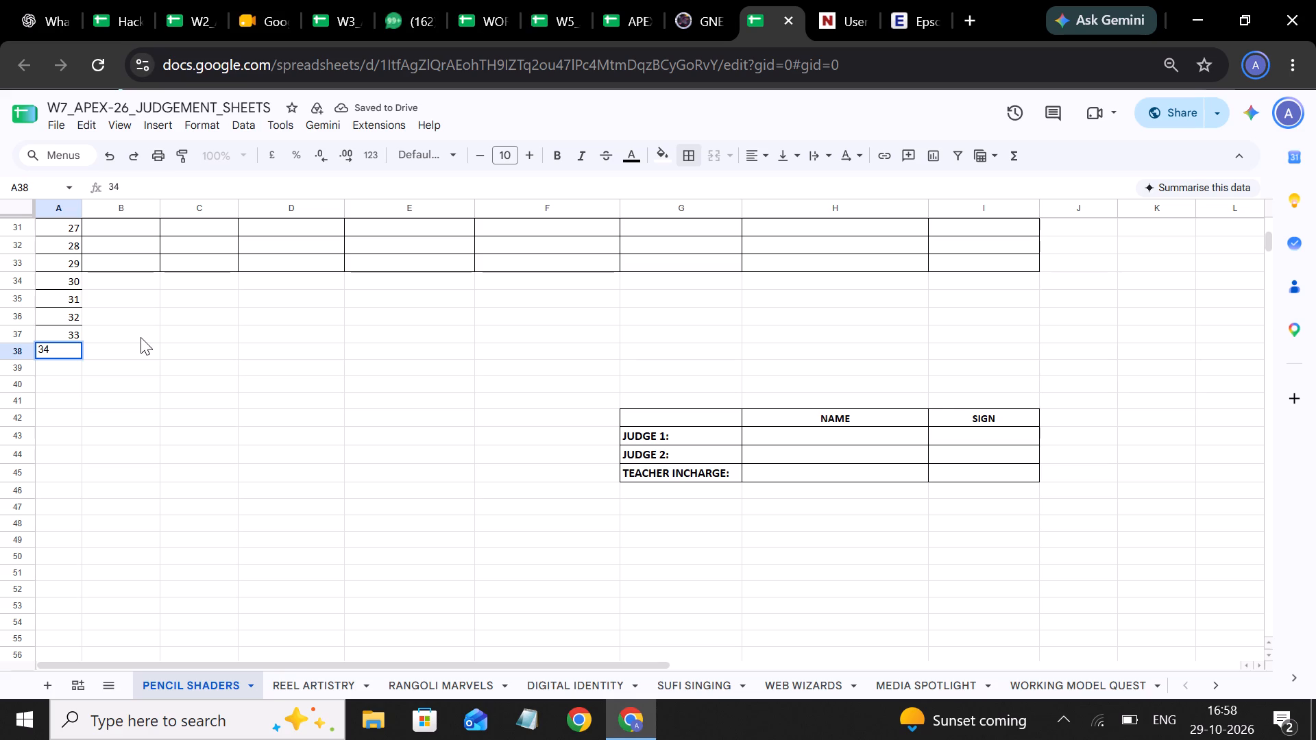
pyautogui.click(141, 337)
# Apply all borders to the serial number cells A32:A38 and the entry cells B33:I38.
pyautogui.moveTo(55, 240); pyautogui.dragTo(57, 347)
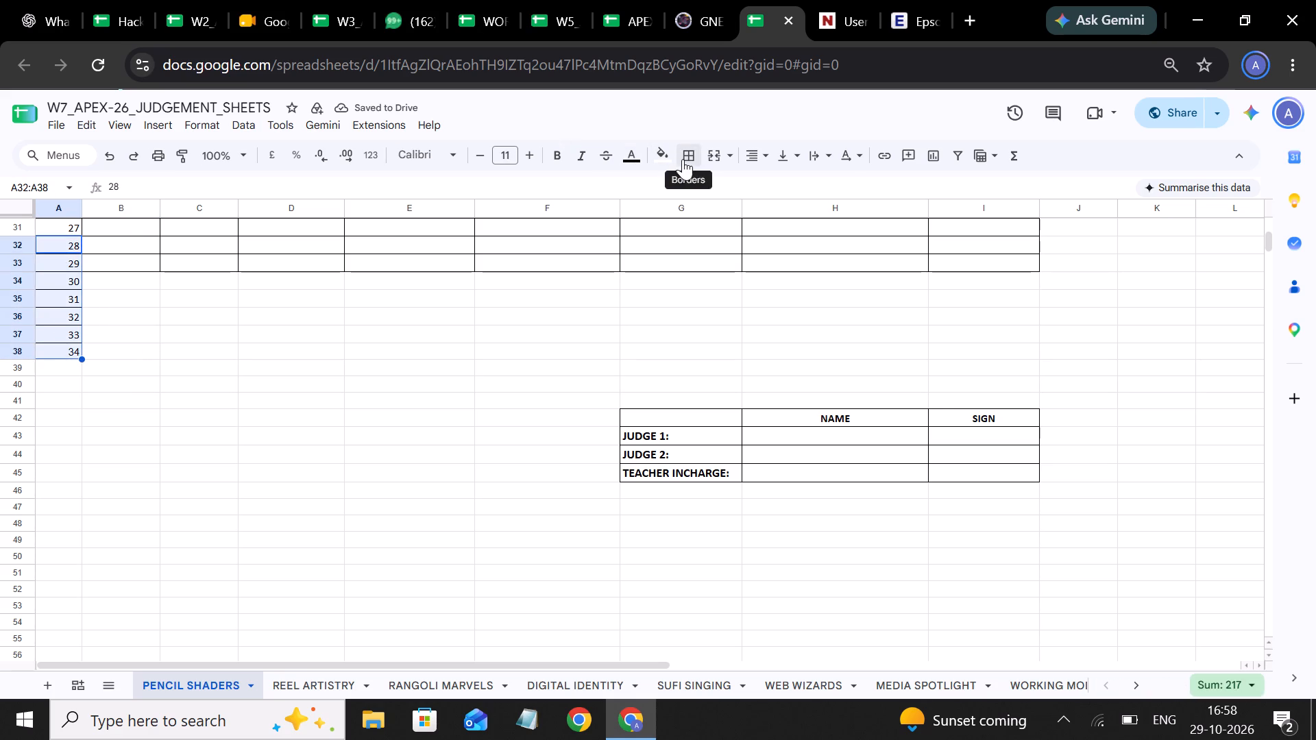
pyautogui.click(683, 159)
pyautogui.click(698, 186)
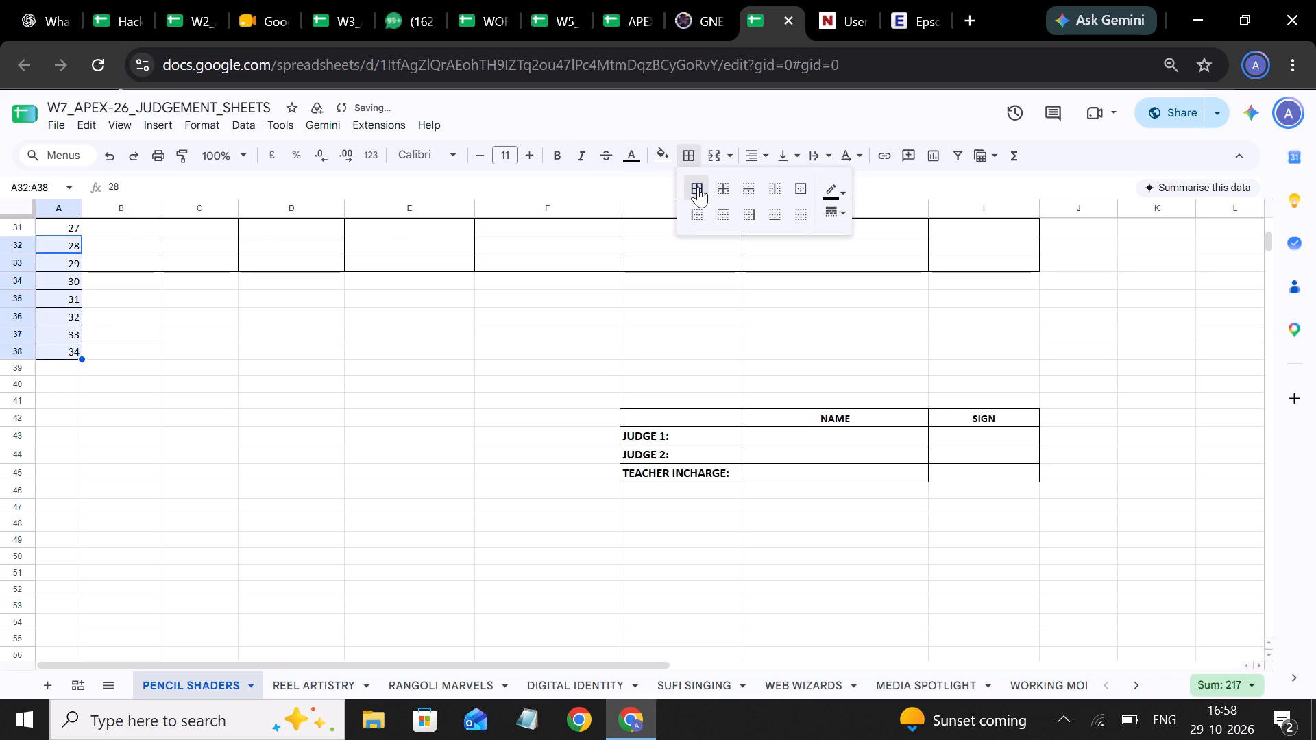
pyautogui.click(121, 265)
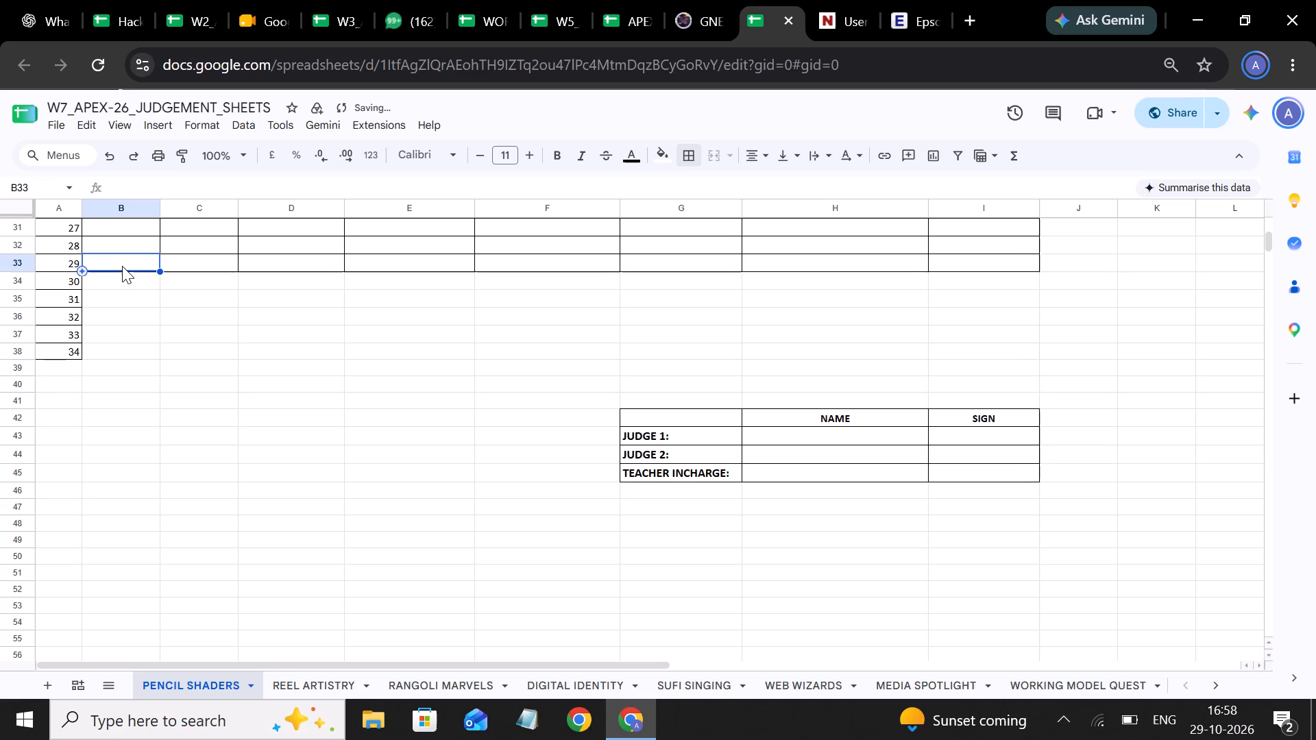
pyautogui.moveTo(123, 269); pyautogui.dragTo(978, 367)
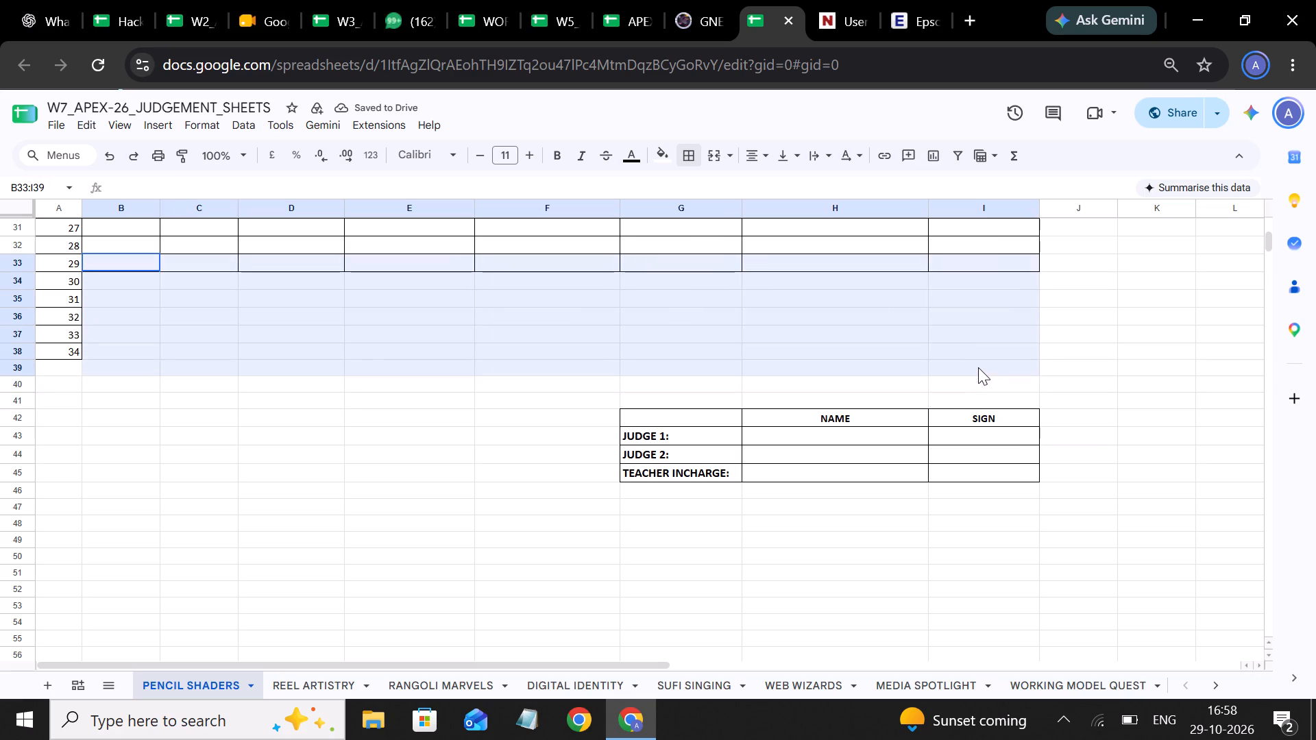
pyautogui.moveTo(978, 367); pyautogui.dragTo(990, 360)
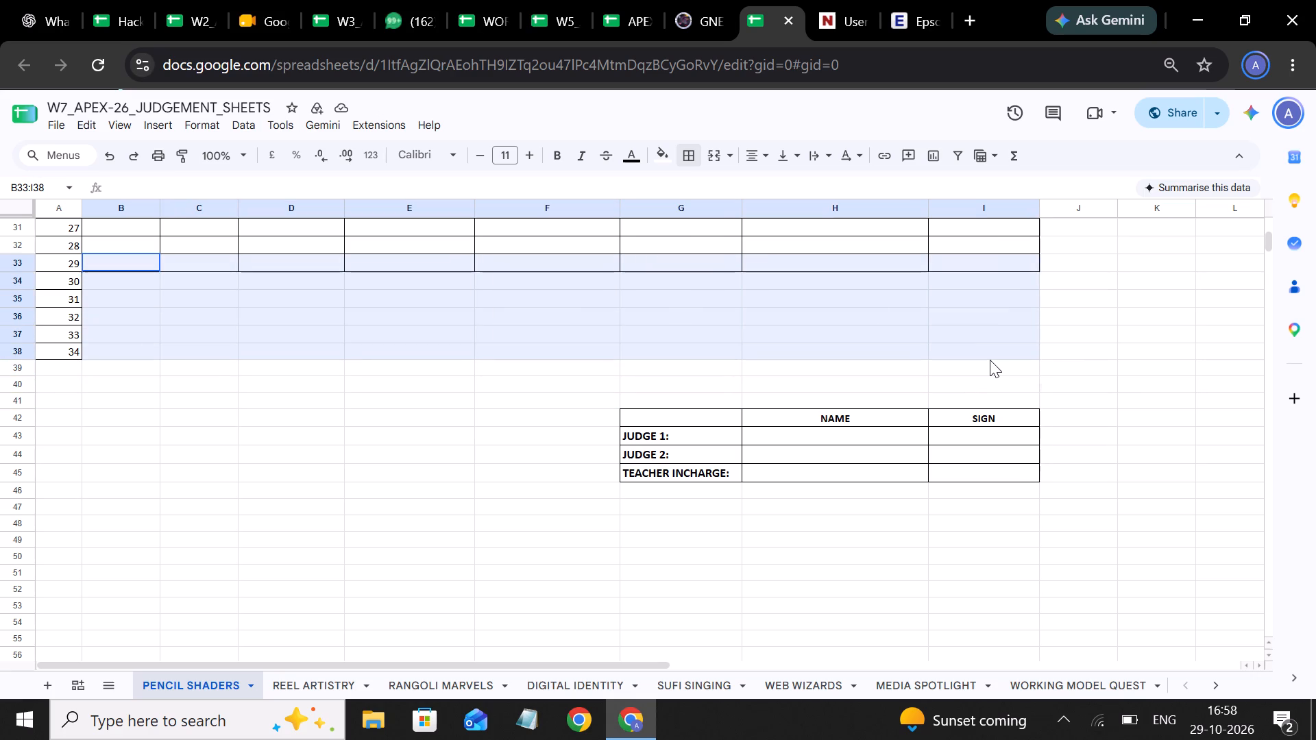
pyautogui.click(694, 152)
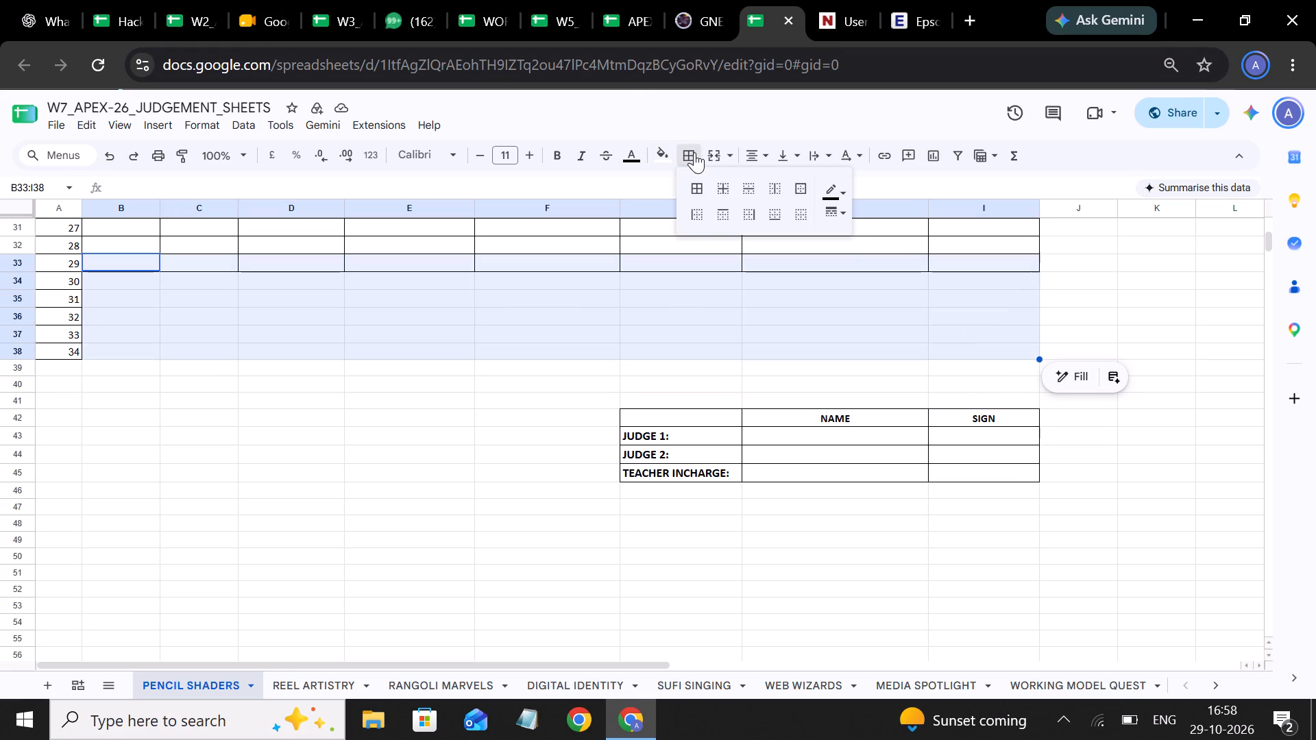
pyautogui.click(696, 187)
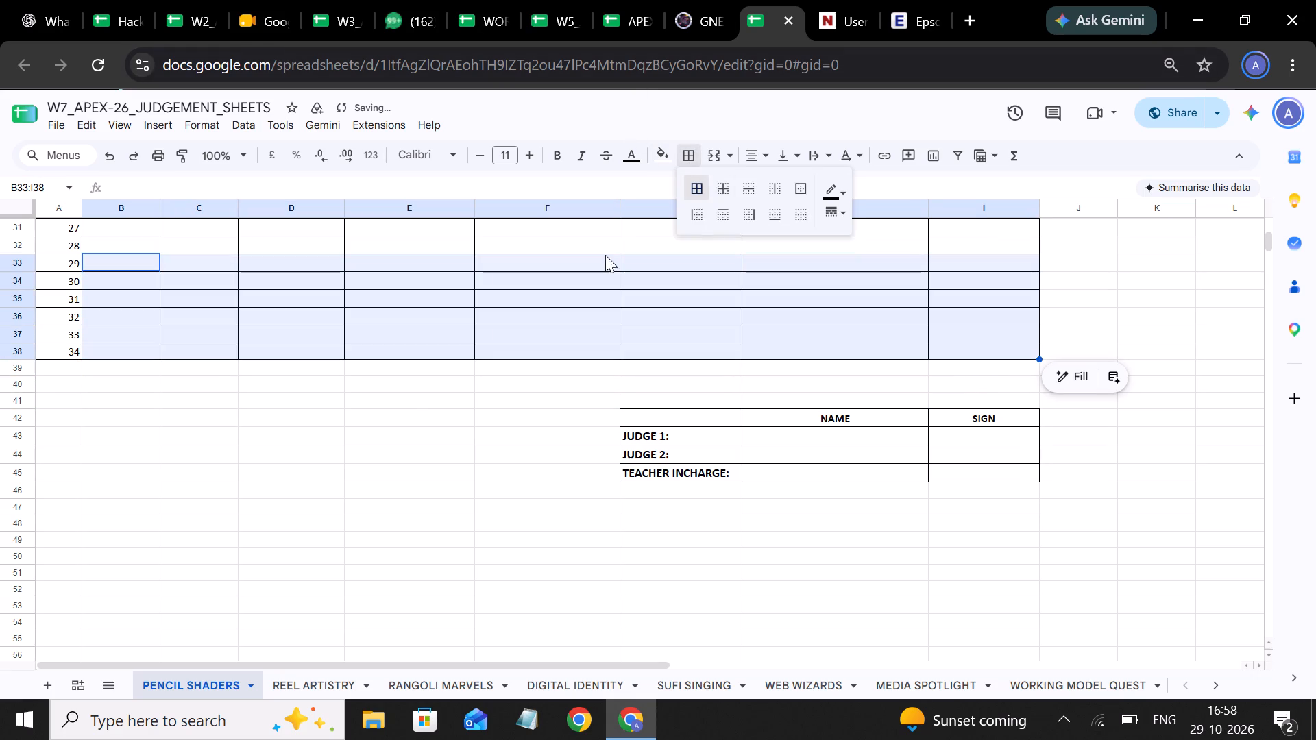
pyautogui.click(386, 489)
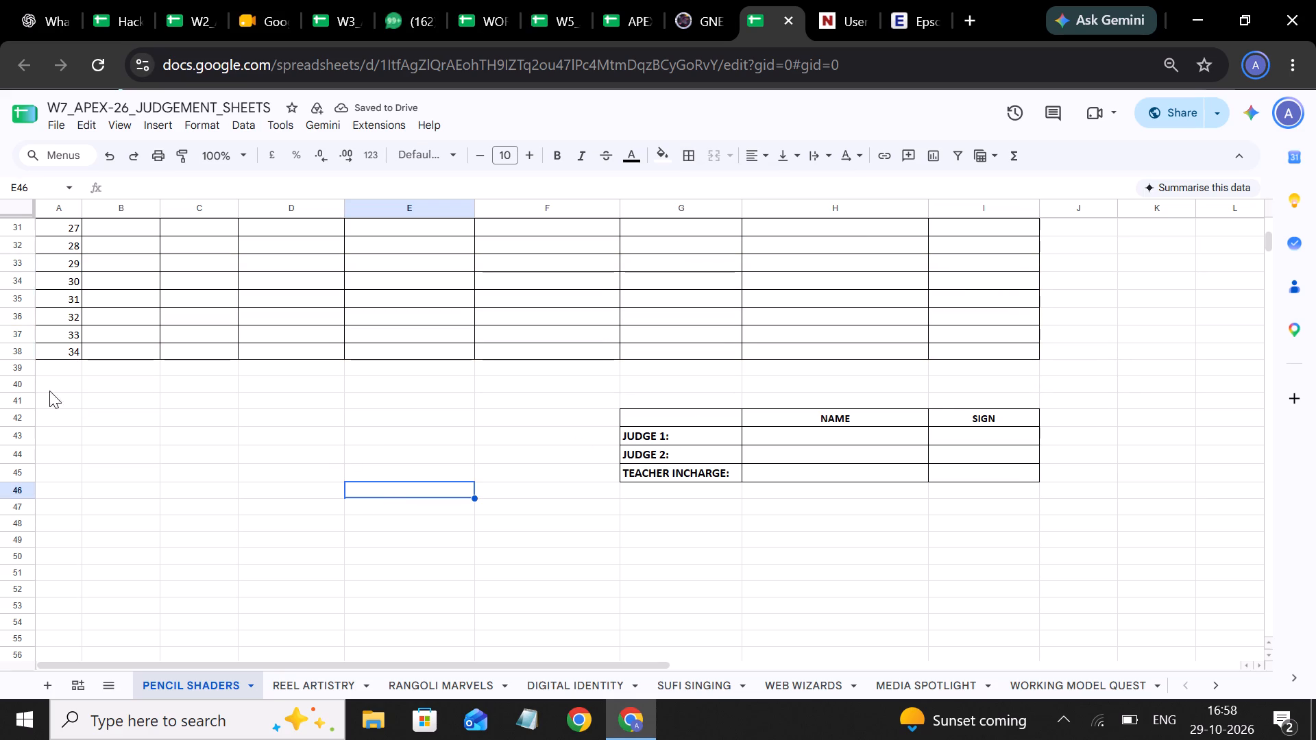
# Set the height of signature table rows 43–45 to 40 pixels.
pyautogui.moveTo(16, 438); pyautogui.dragTo(20, 475)
pyautogui.rightClick(21, 465)
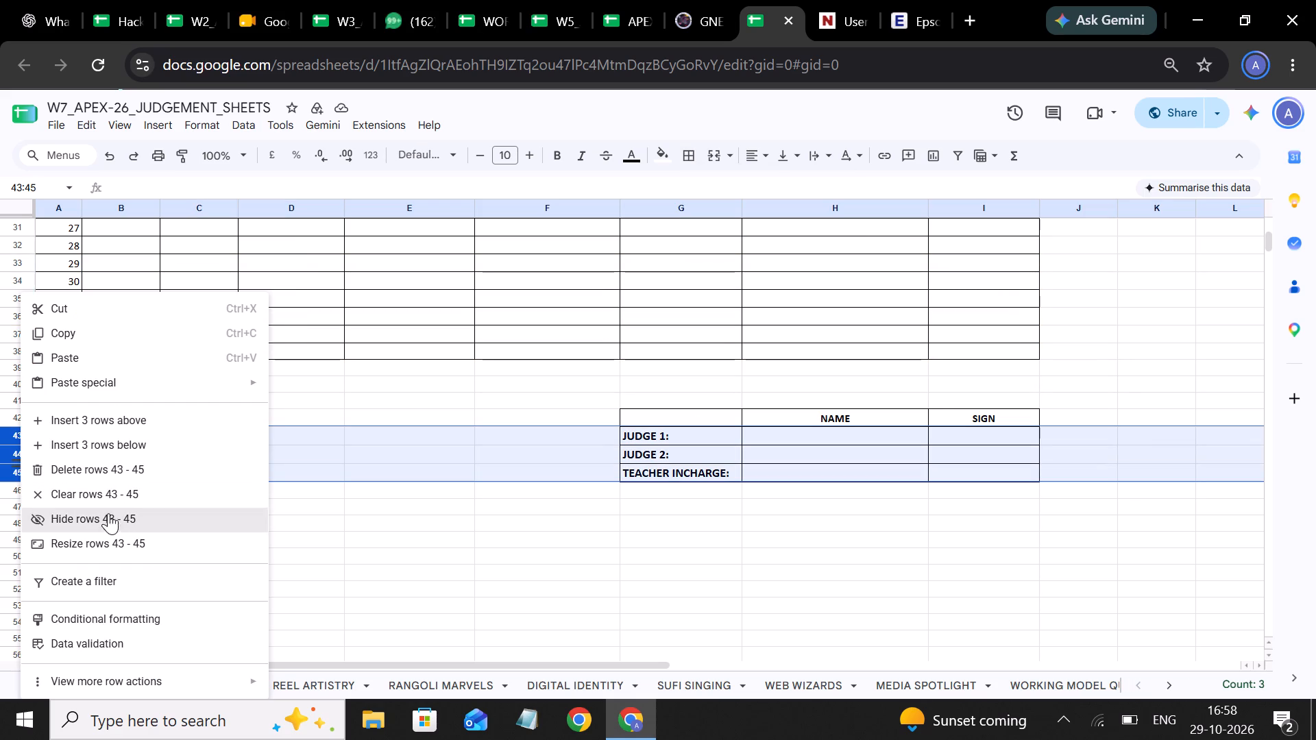
pyautogui.click(119, 538)
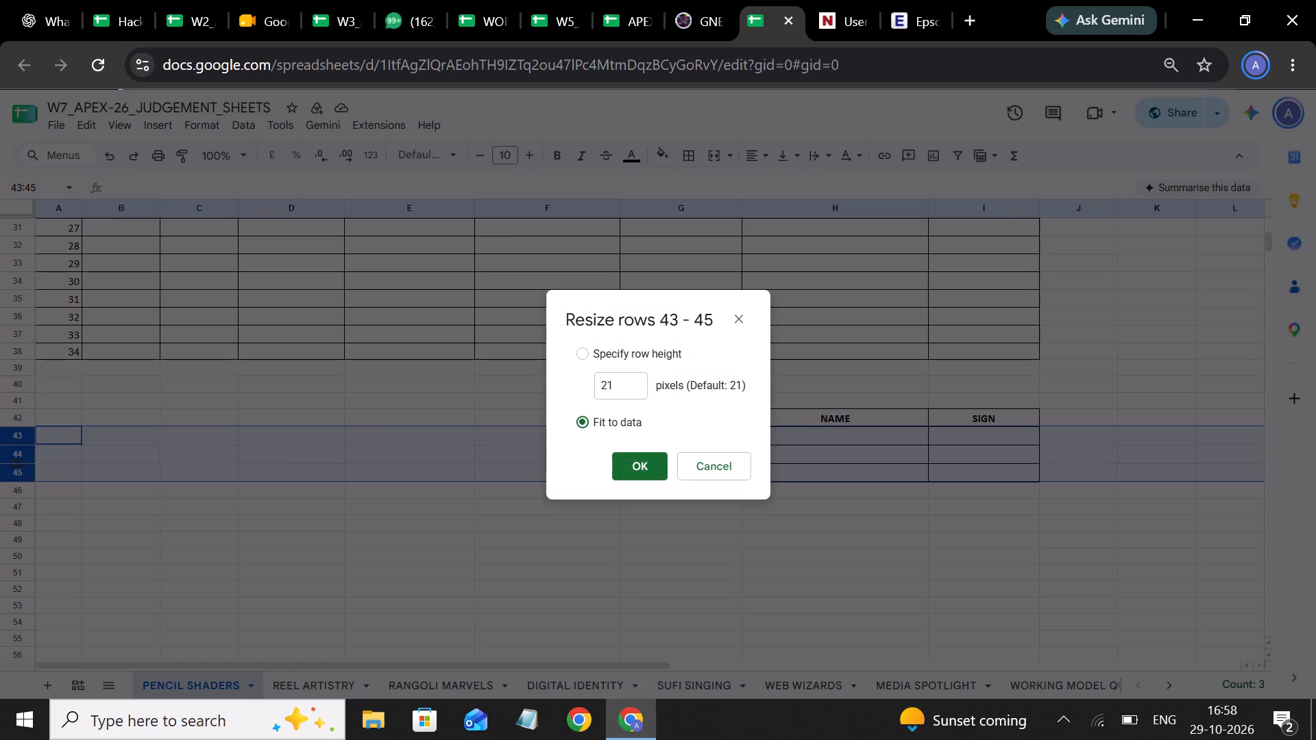
pyautogui.click(629, 383)
pyautogui.press('BackSpace')
pyautogui.press('BackSpace')
pyautogui.write('40')
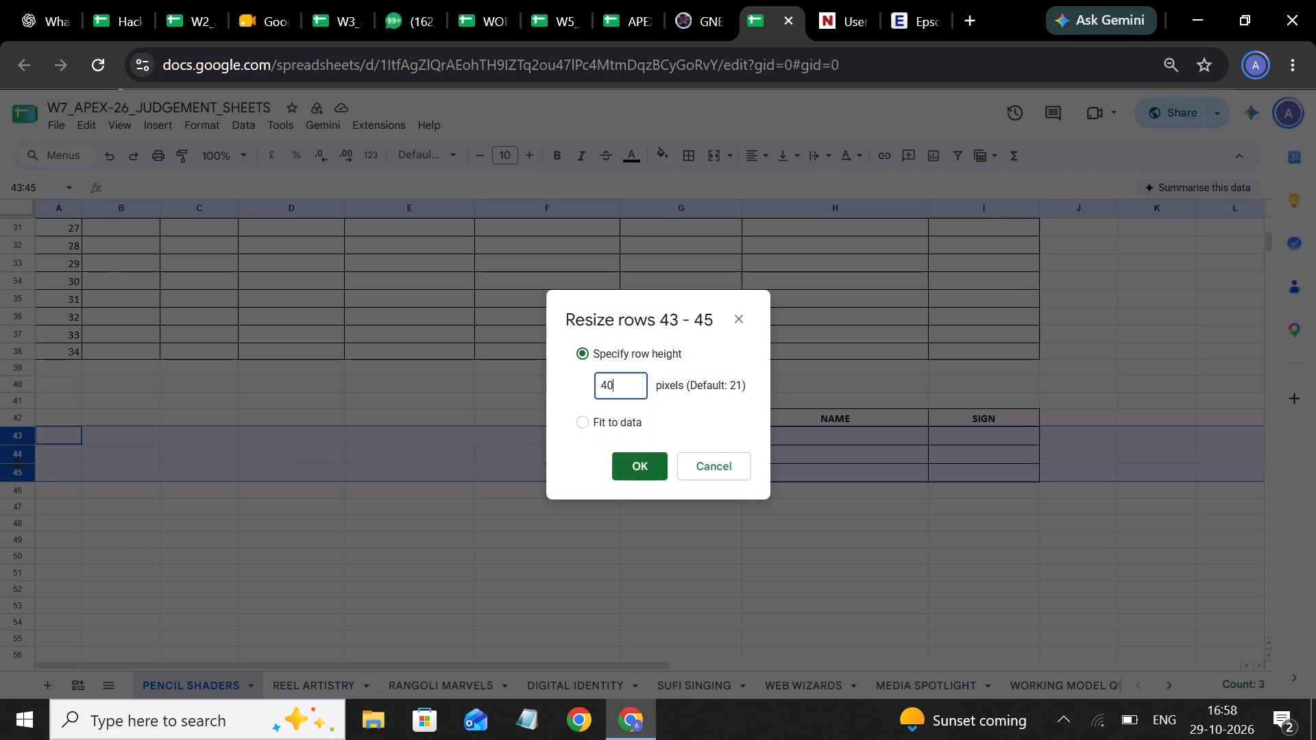
pyautogui.click(645, 460)
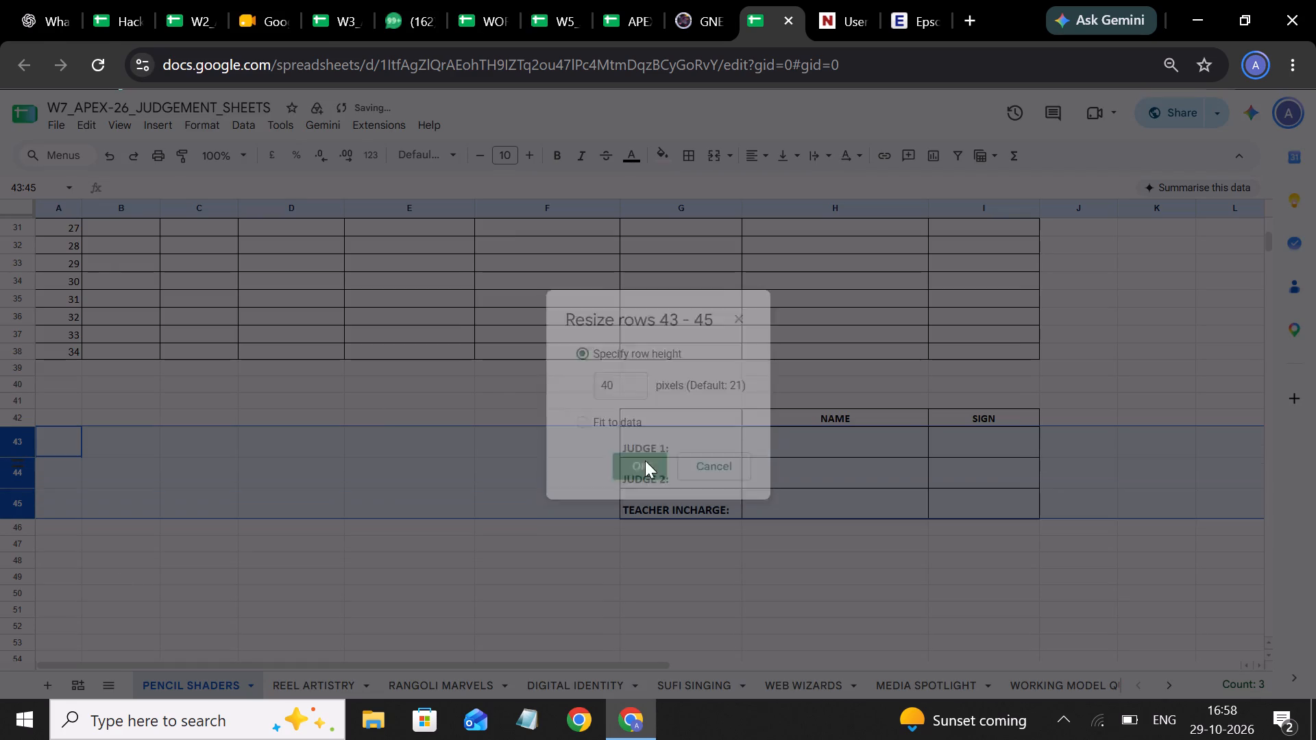
# Review the Pencil Shaders sheet from its title rows down to the judges' signature table.
pyautogui.scroll(5, 884, 437)
pyautogui.scroll(3, 1069, 497)
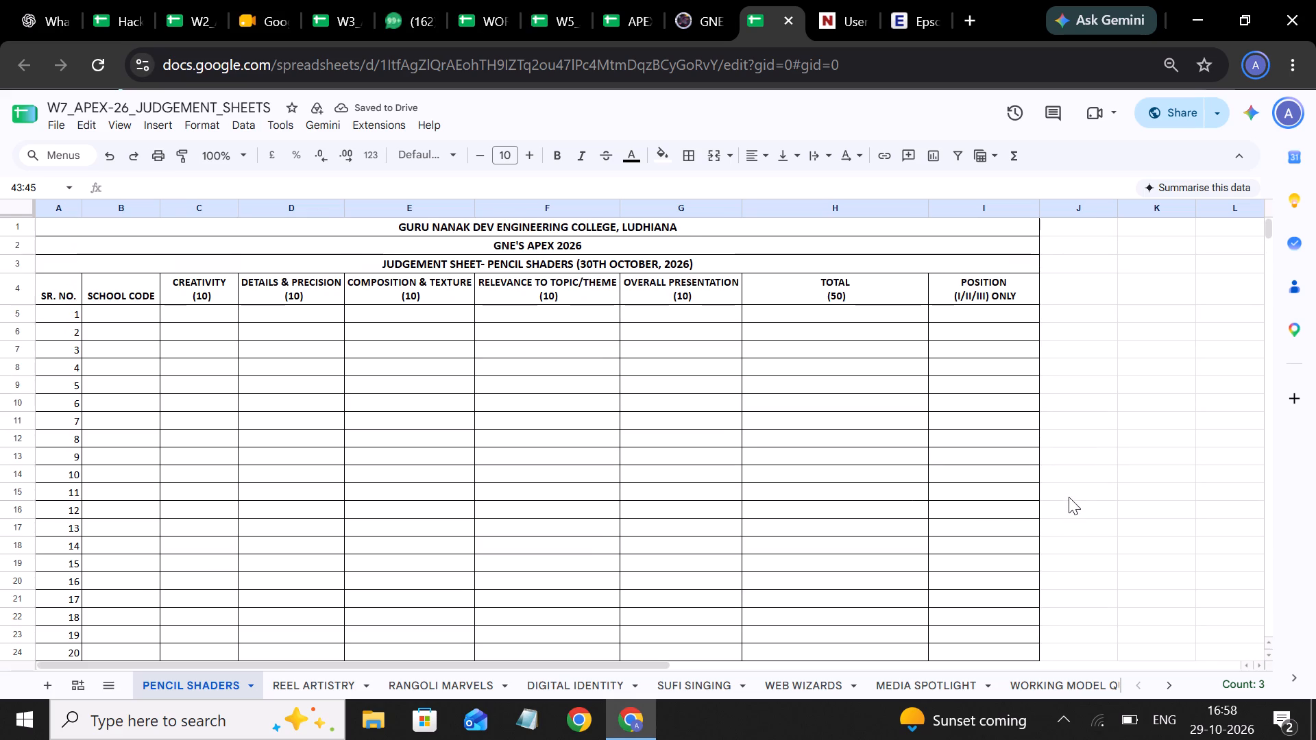
pyautogui.scroll(-1, 1069, 497)
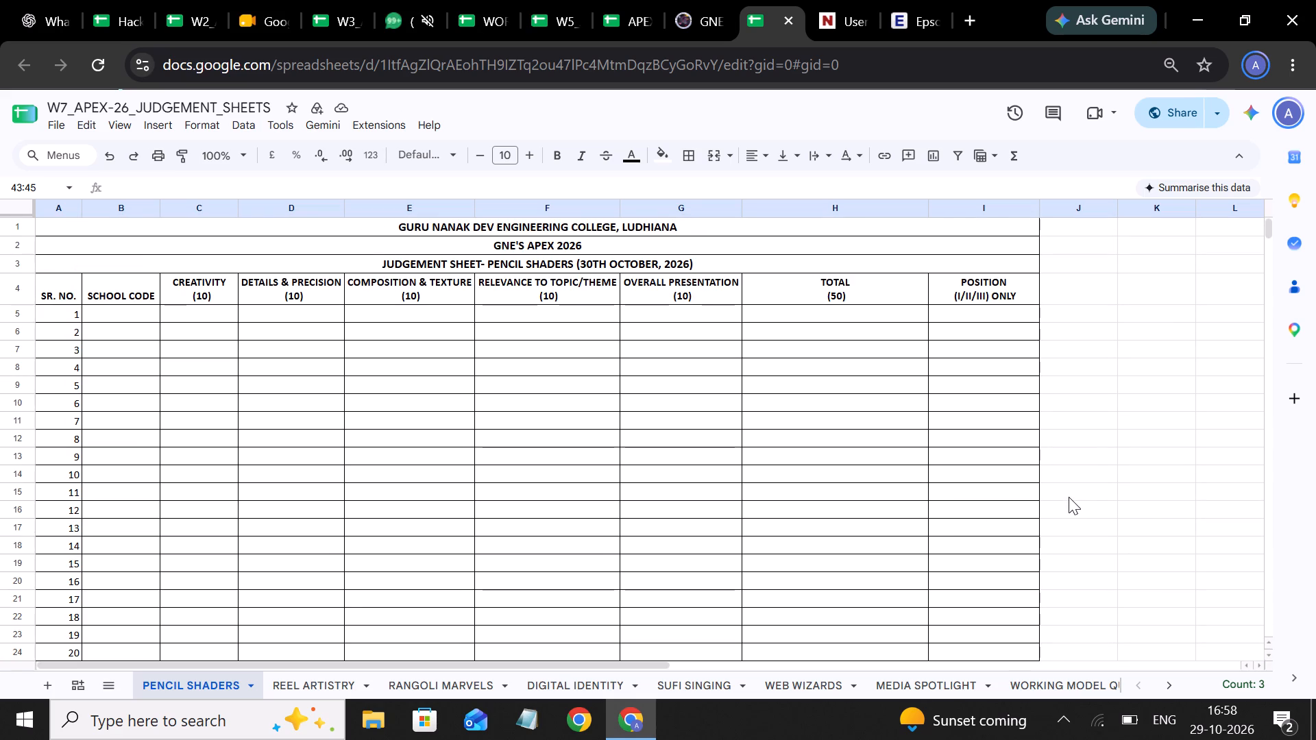
pyautogui.scroll(-1, 911, 517)
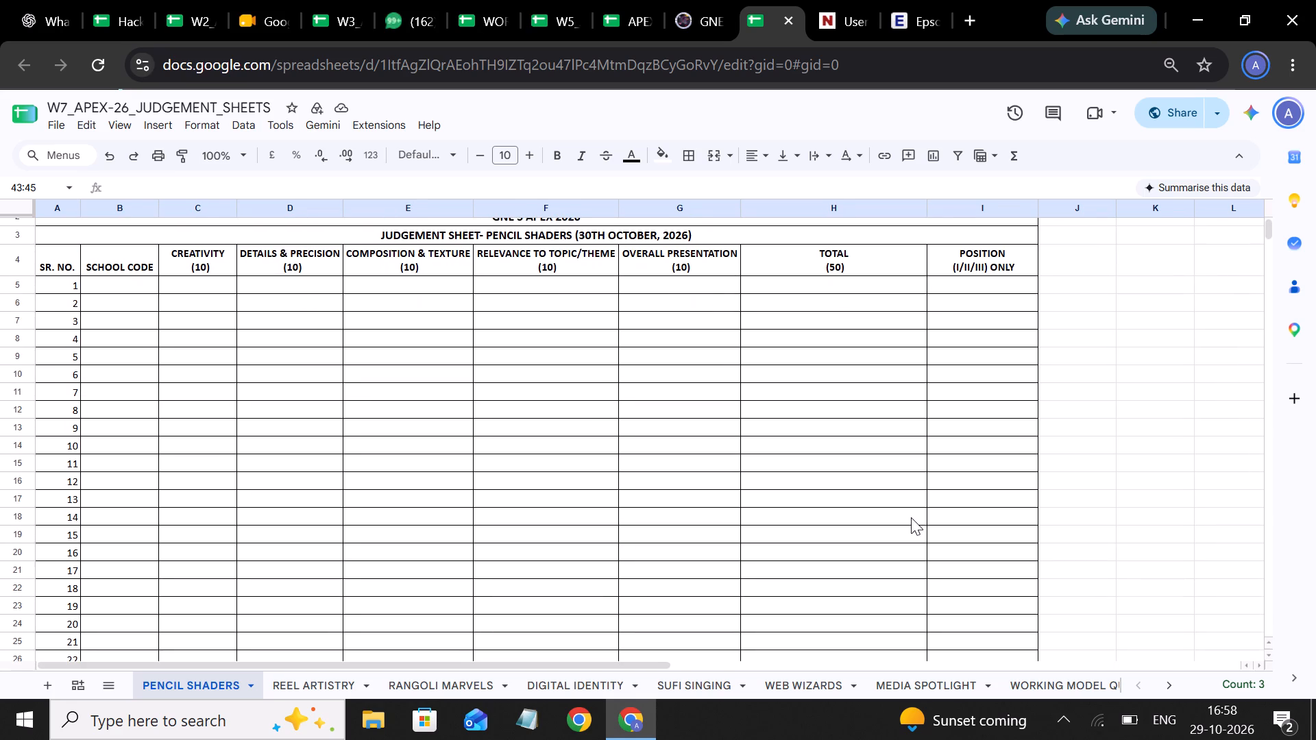
pyautogui.scroll(1, 911, 517)
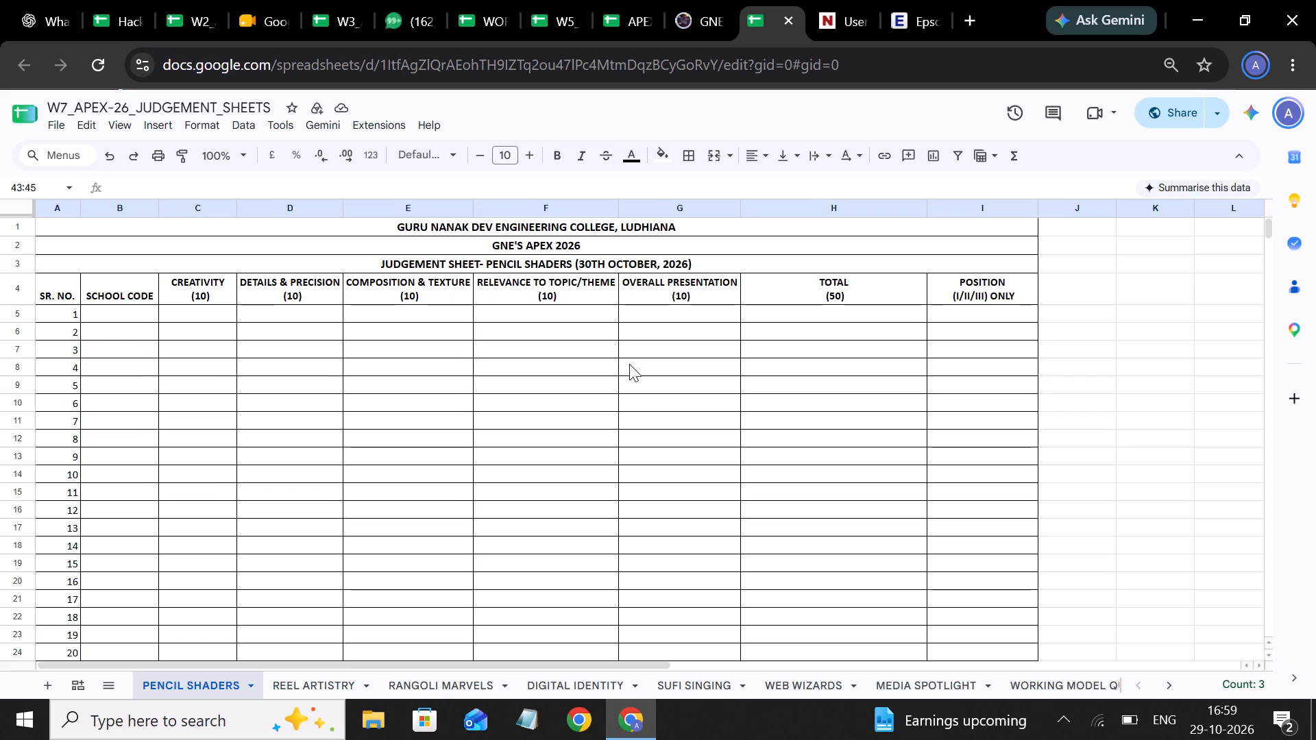
pyautogui.scroll(-3, 629, 364)
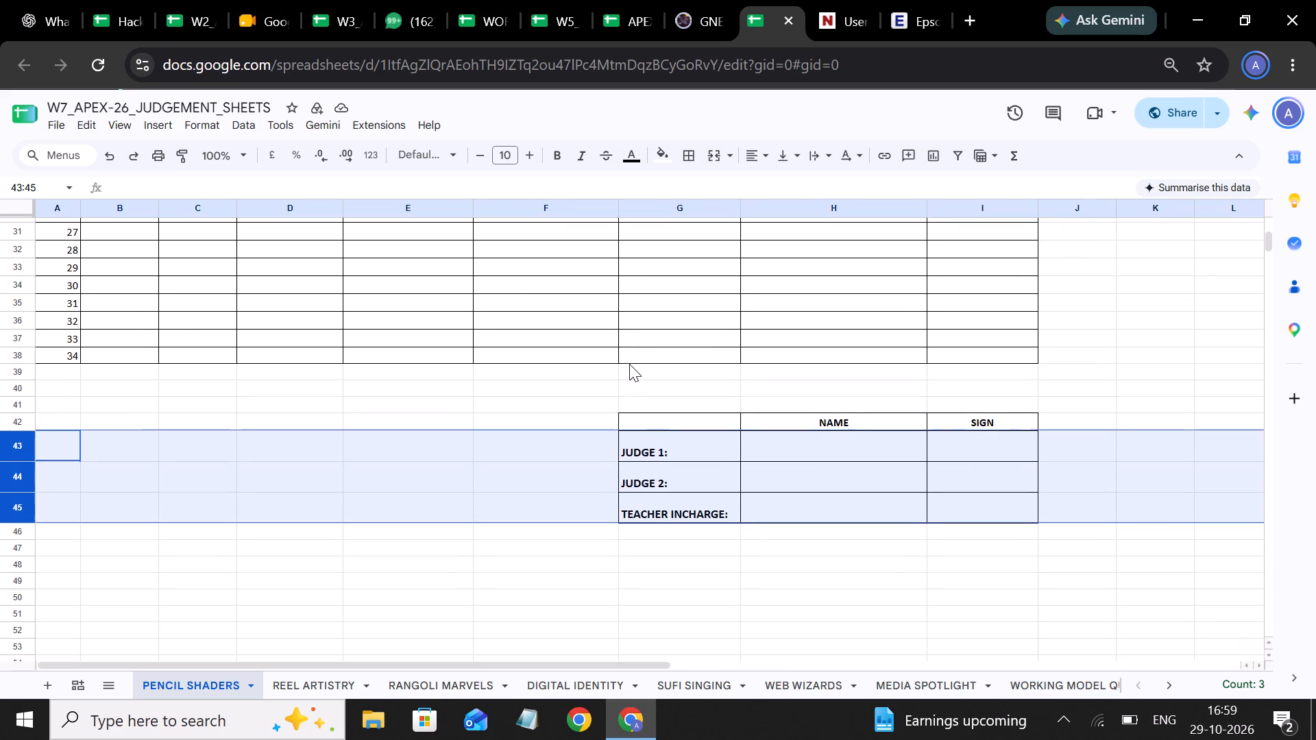
pyautogui.scroll(-1, 629, 364)
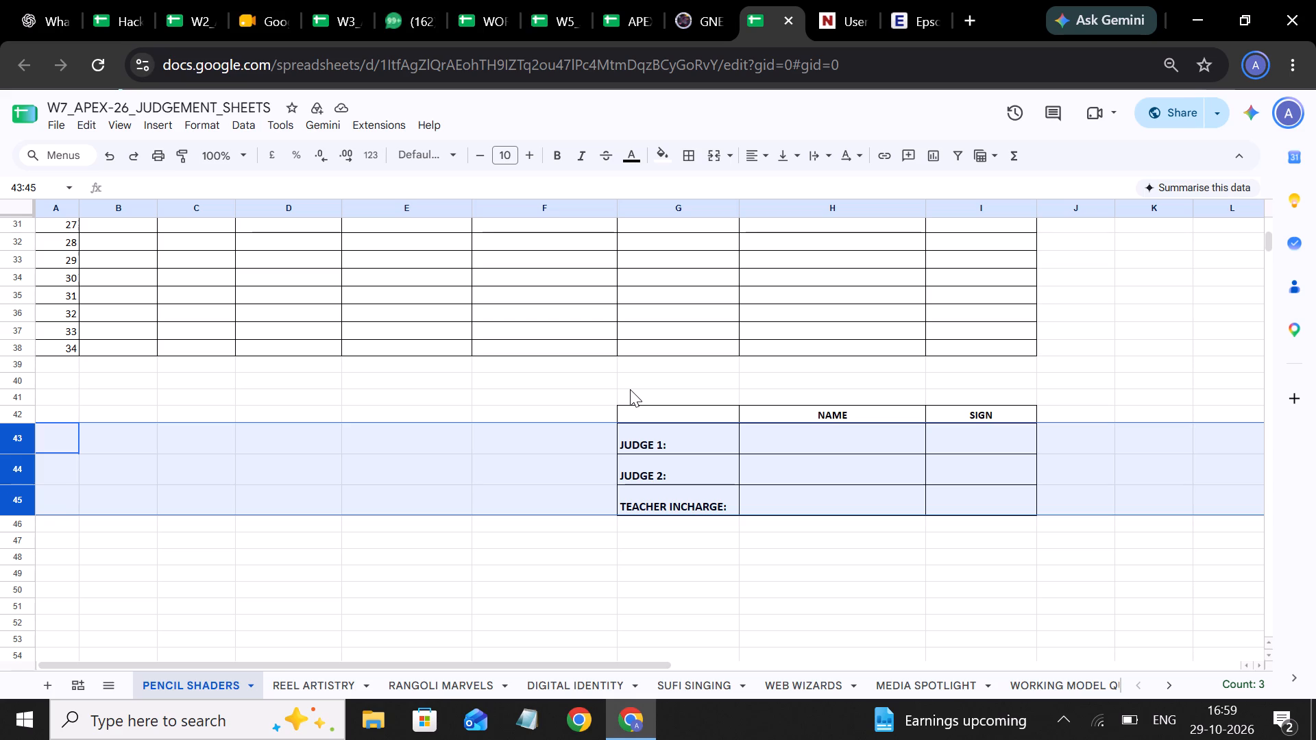
# Switch to the GNE'S APEX 2026 Registration Portal, search School Management for "guru nanak" and look through the matching schools.
pyautogui.click(693, 22)
pyautogui.click(767, 23)
pyautogui.click(692, 18)
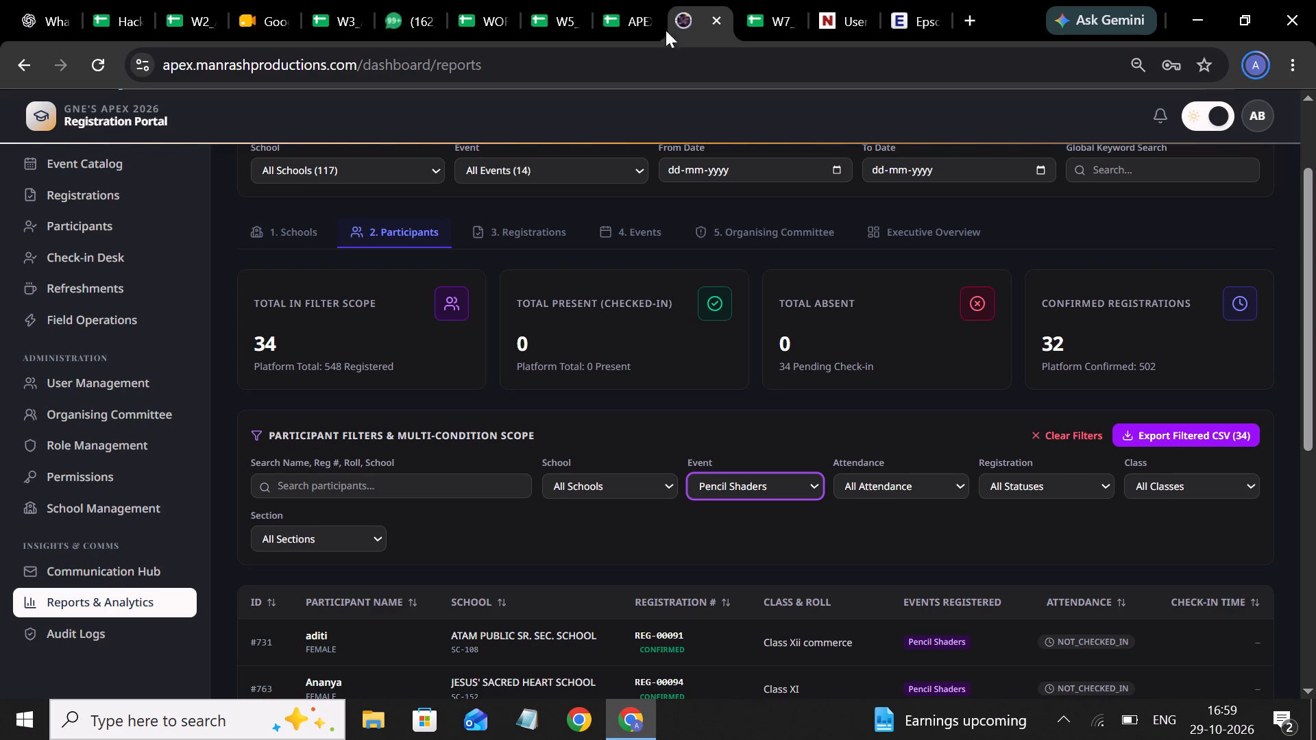
pyautogui.click(89, 496)
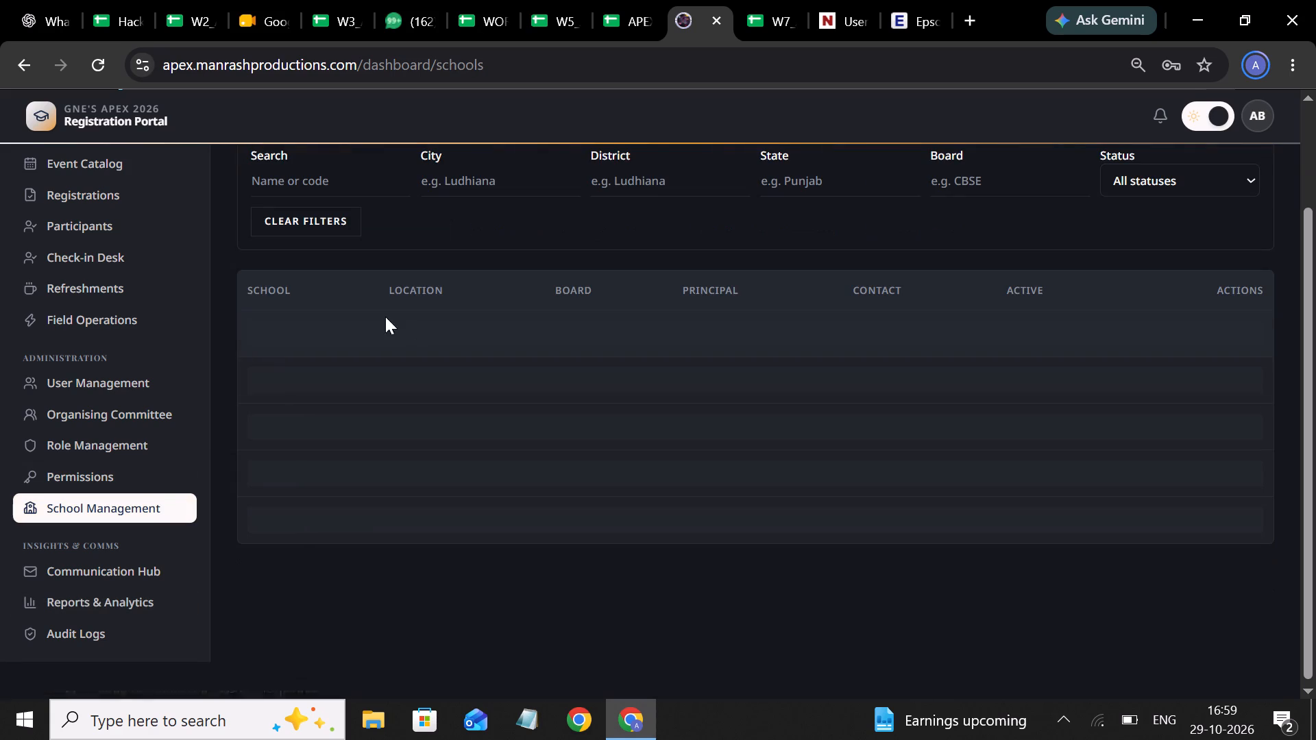
pyautogui.scroll(1, 429, 268)
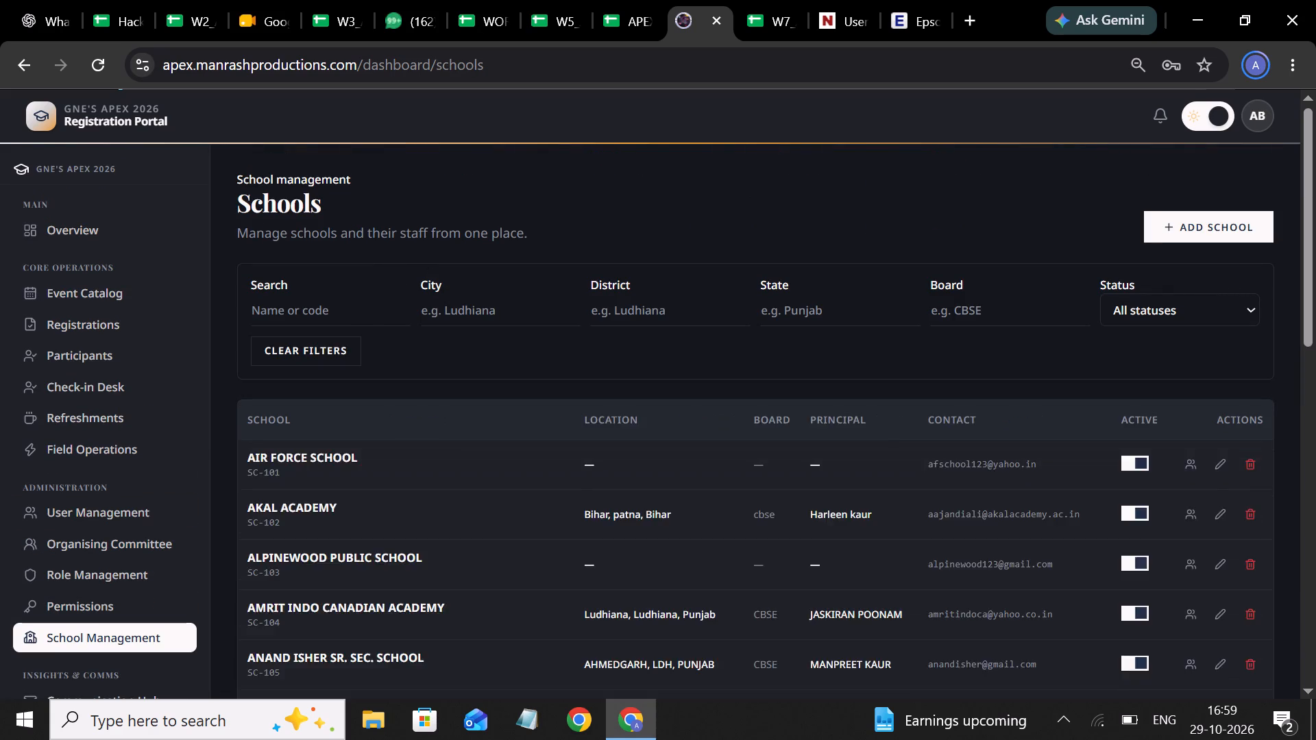
pyautogui.click(335, 308)
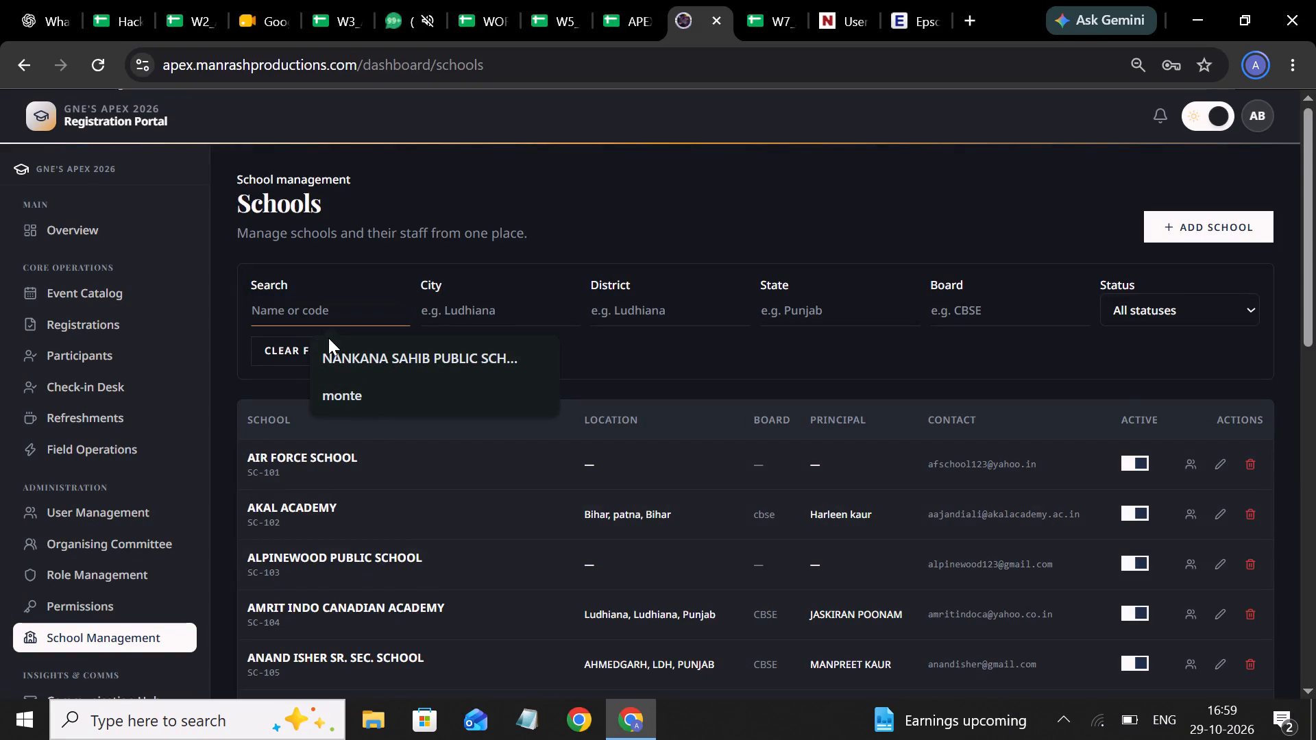
pyautogui.write('guru nana')
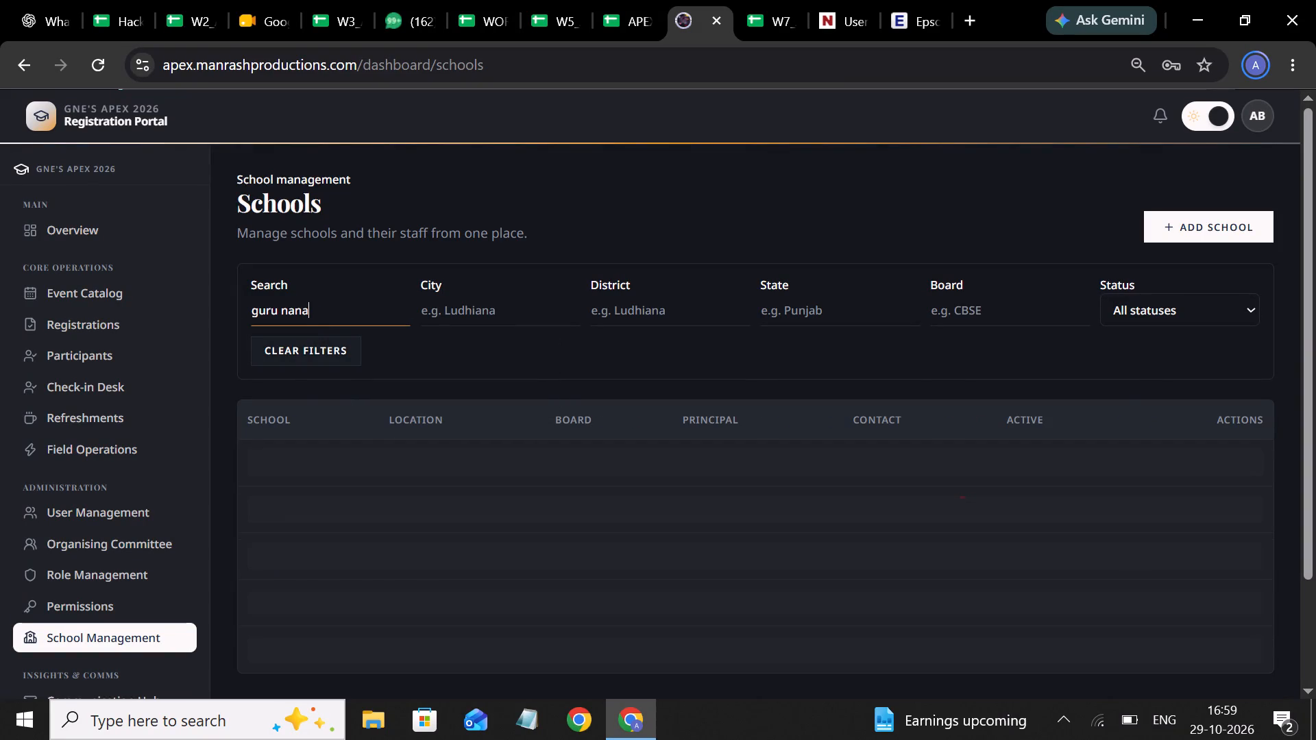
pyautogui.press('k')
pyautogui.scroll(-1, 559, 469)
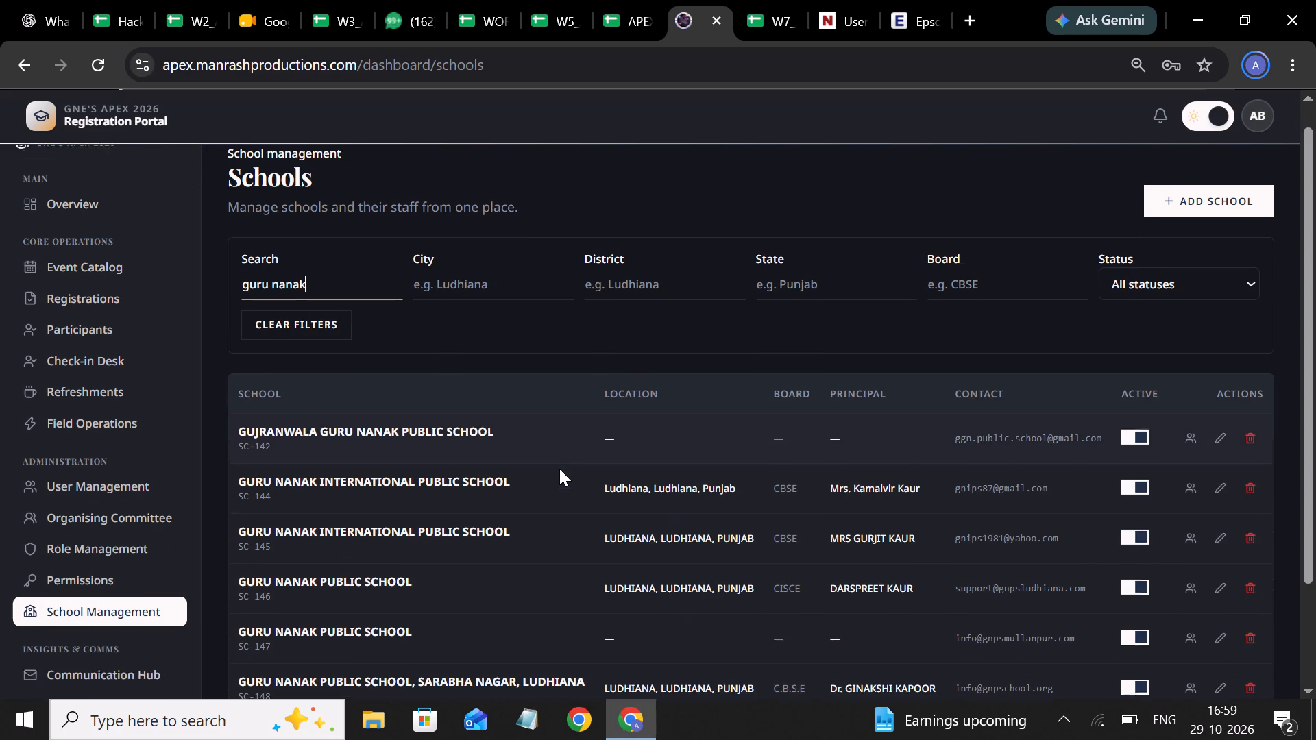
pyautogui.scroll(-1, 559, 469)
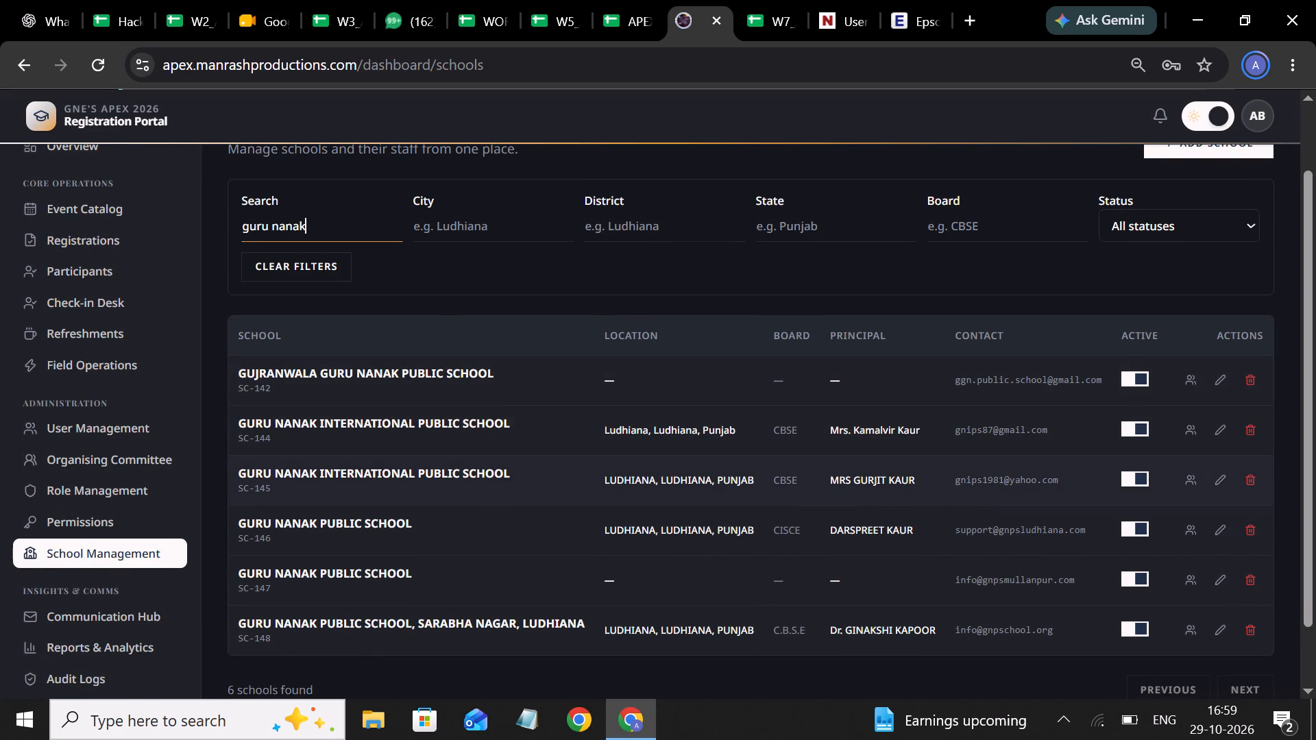
pyautogui.scroll(-1, 908, 475)
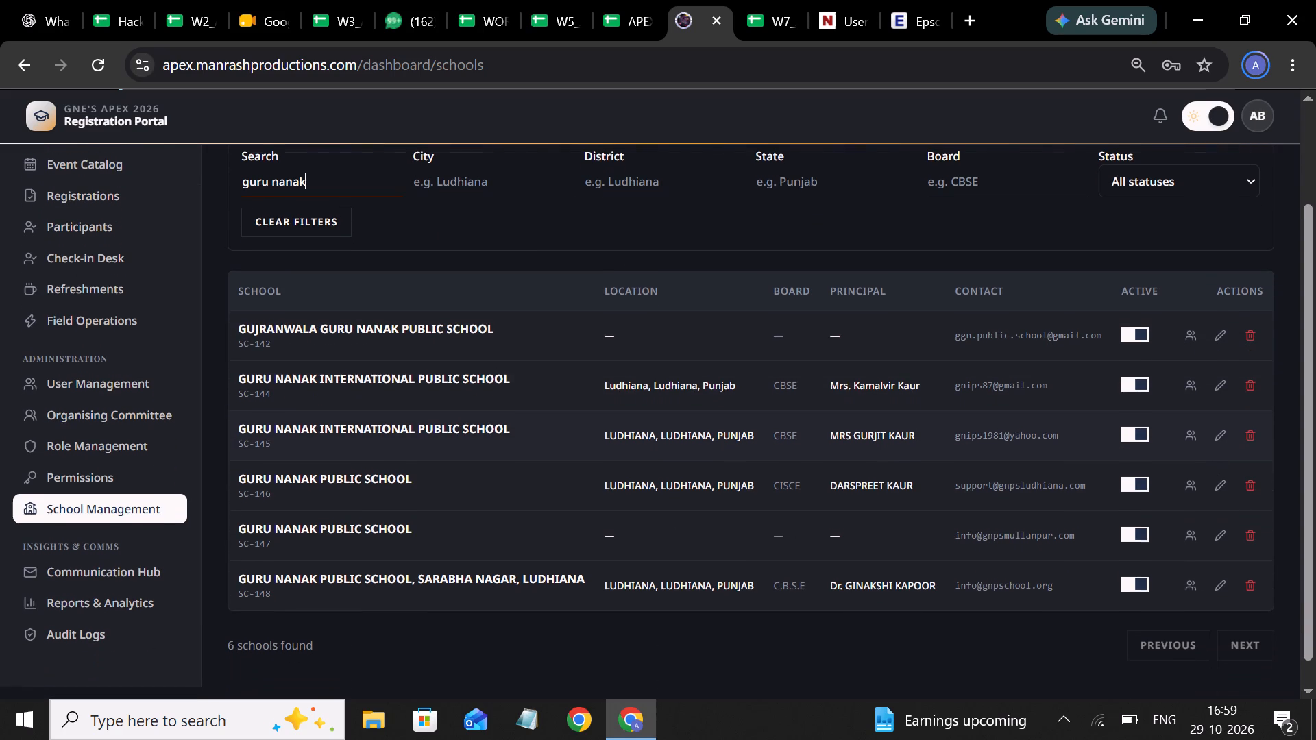
pyautogui.scroll(2, 878, 134)
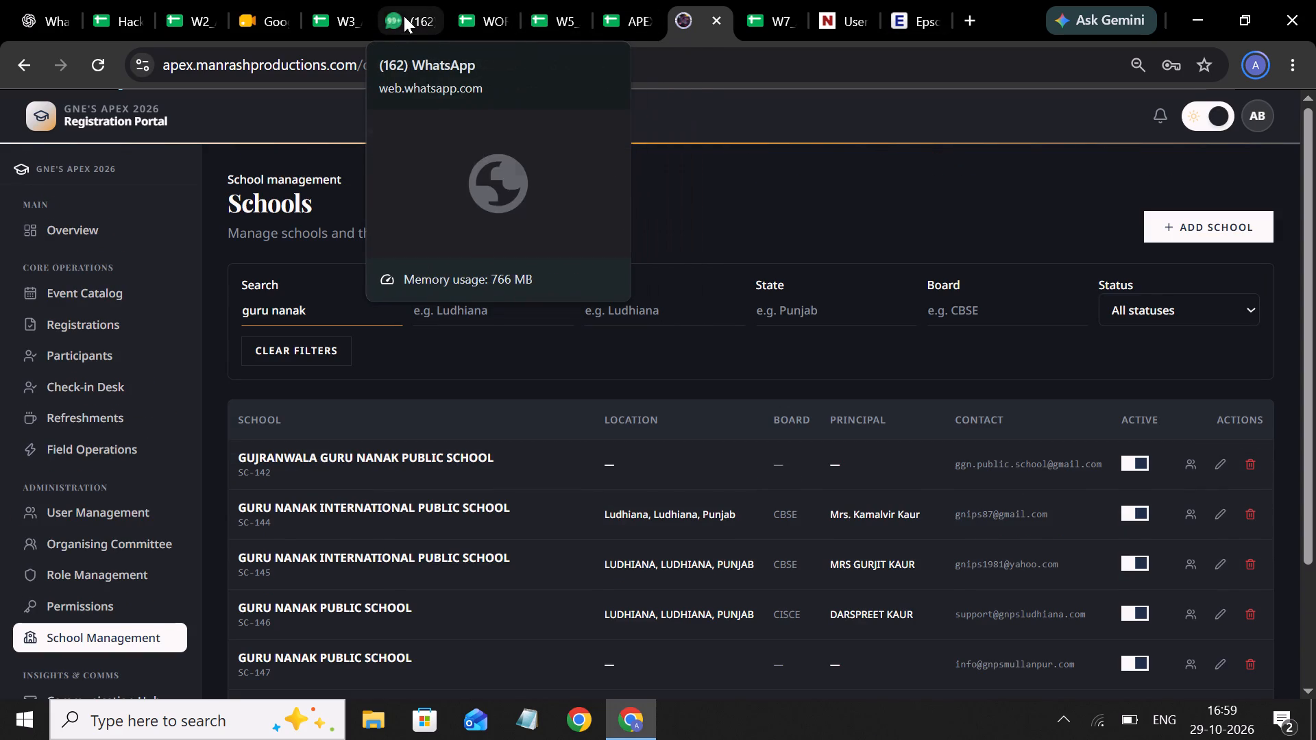
# Return to the W7_APEX-26_JUDGEMENT_SHEETS spreadsheet and examine the Pencil Shaders column headers in row 4, including SCHOOL CODE in B4.
pyautogui.click(753, 18)
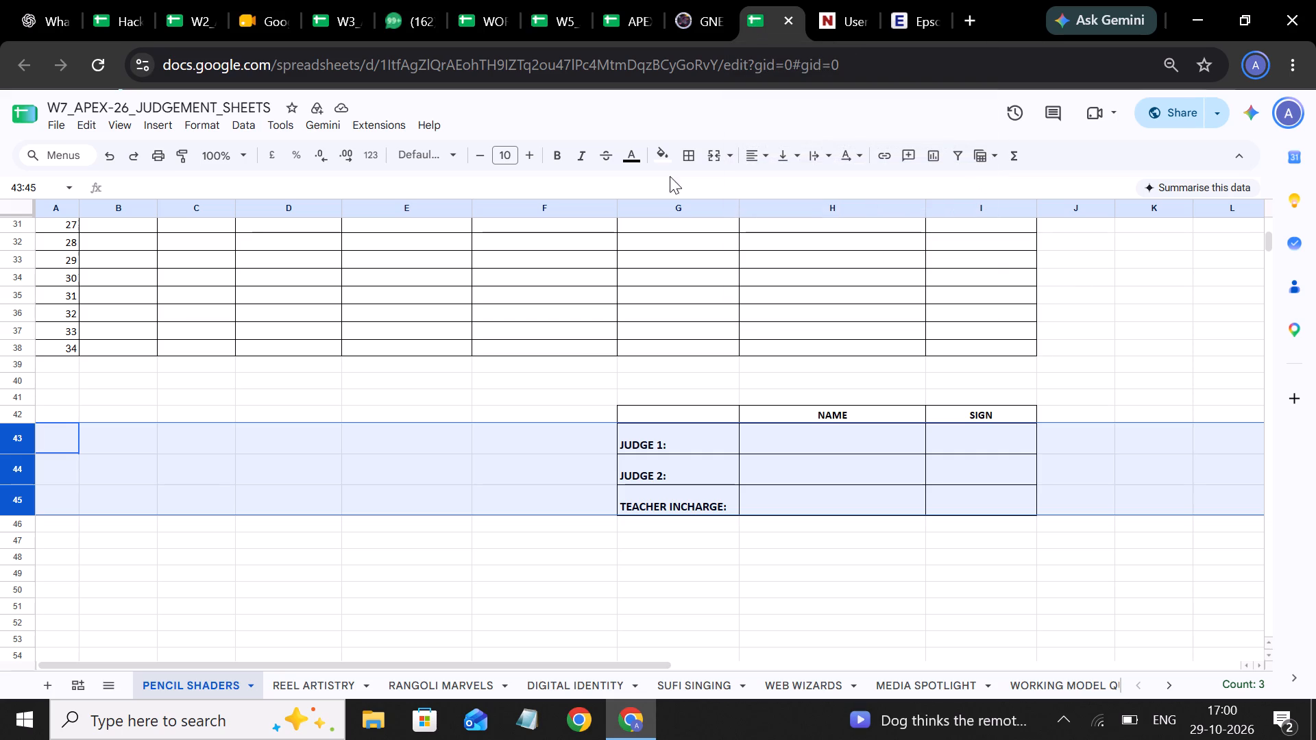
pyautogui.scroll(5, 519, 441)
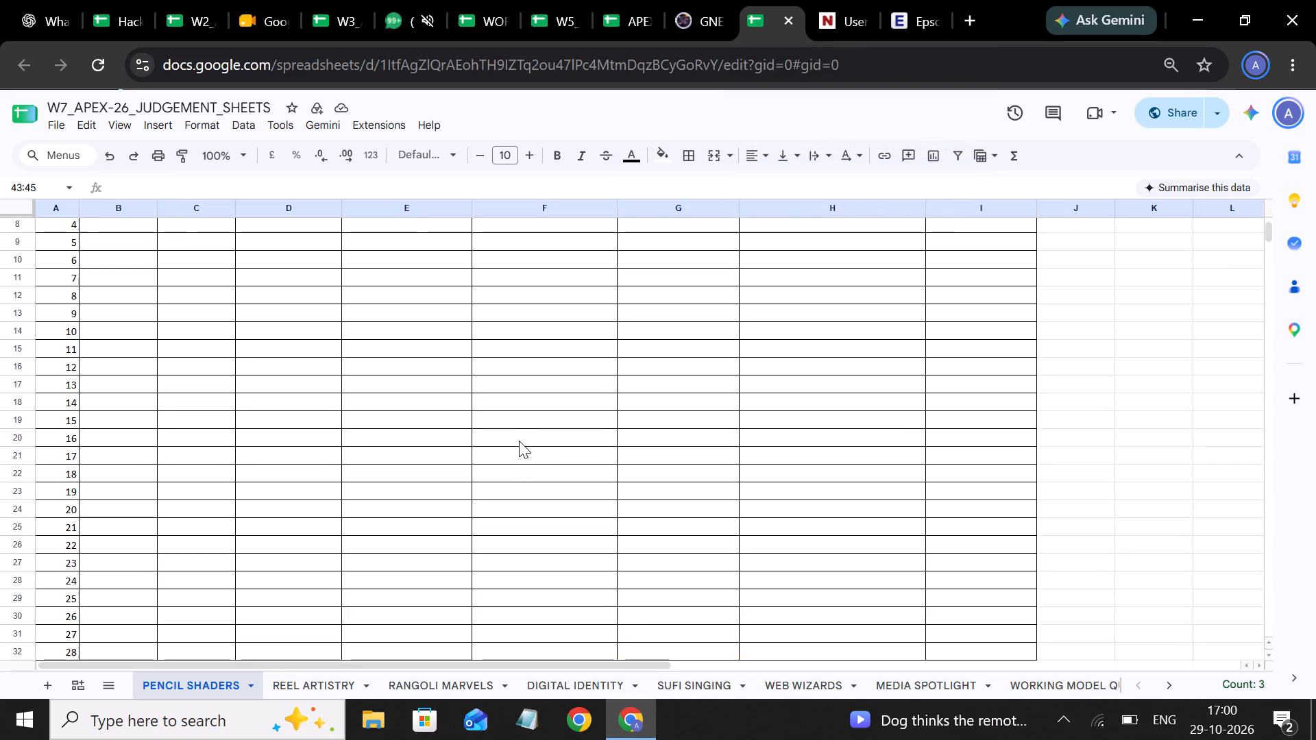
pyautogui.scroll(1, 519, 441)
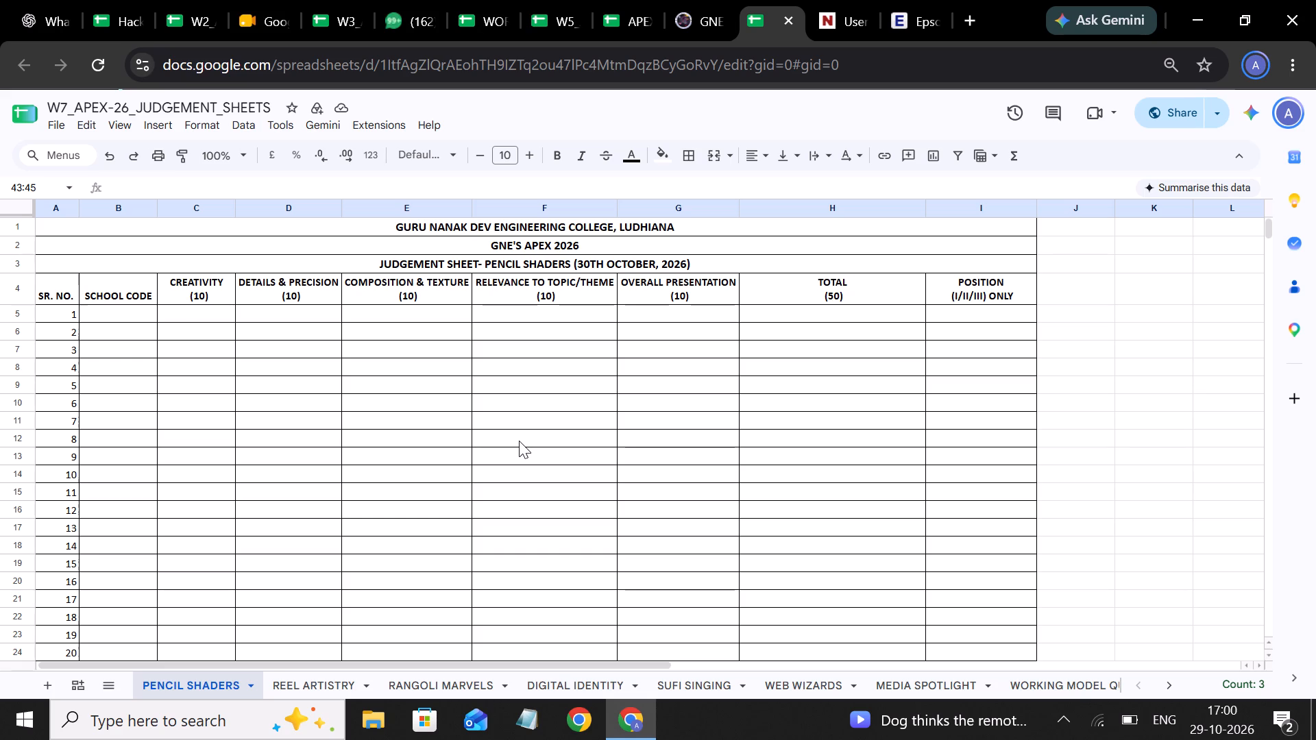
pyautogui.hscroll(1, 519, 441)
pyautogui.moveTo(130, 287); pyautogui.dragTo(137, 291)
pyautogui.doubleClick(176, 293)
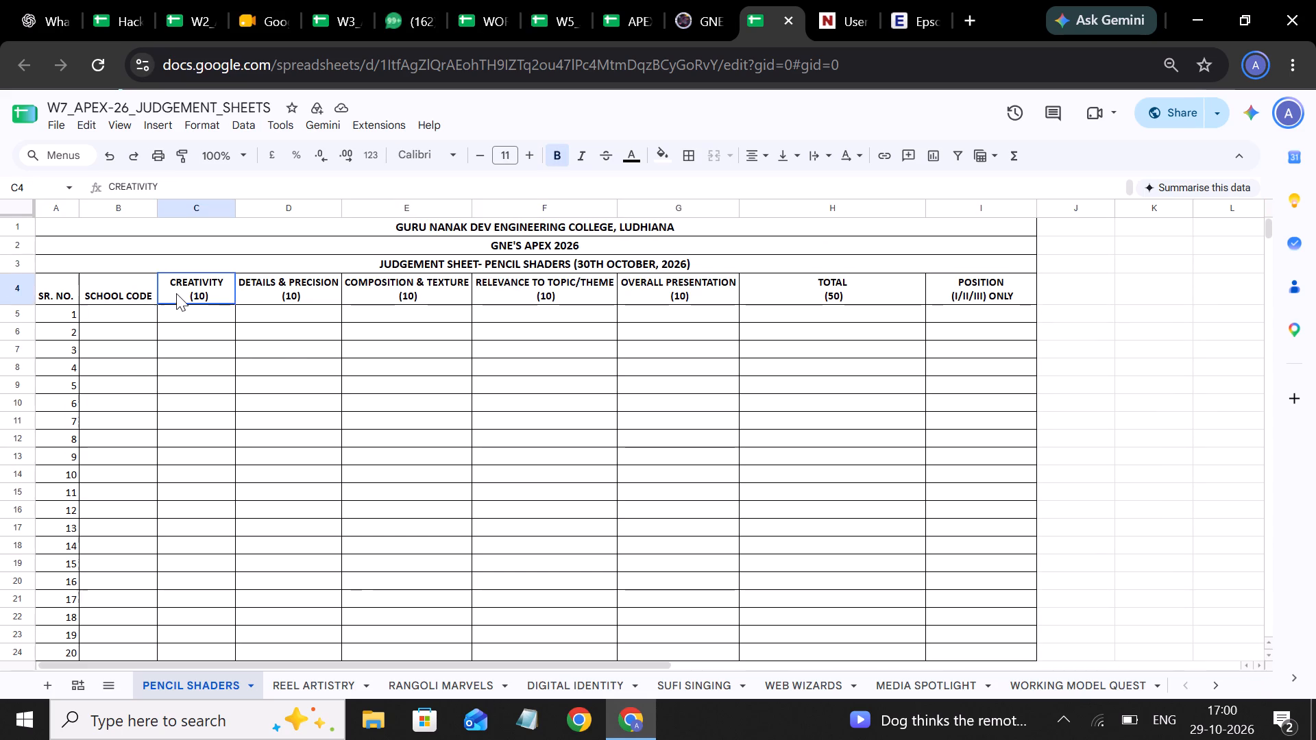
pyautogui.click(121, 296)
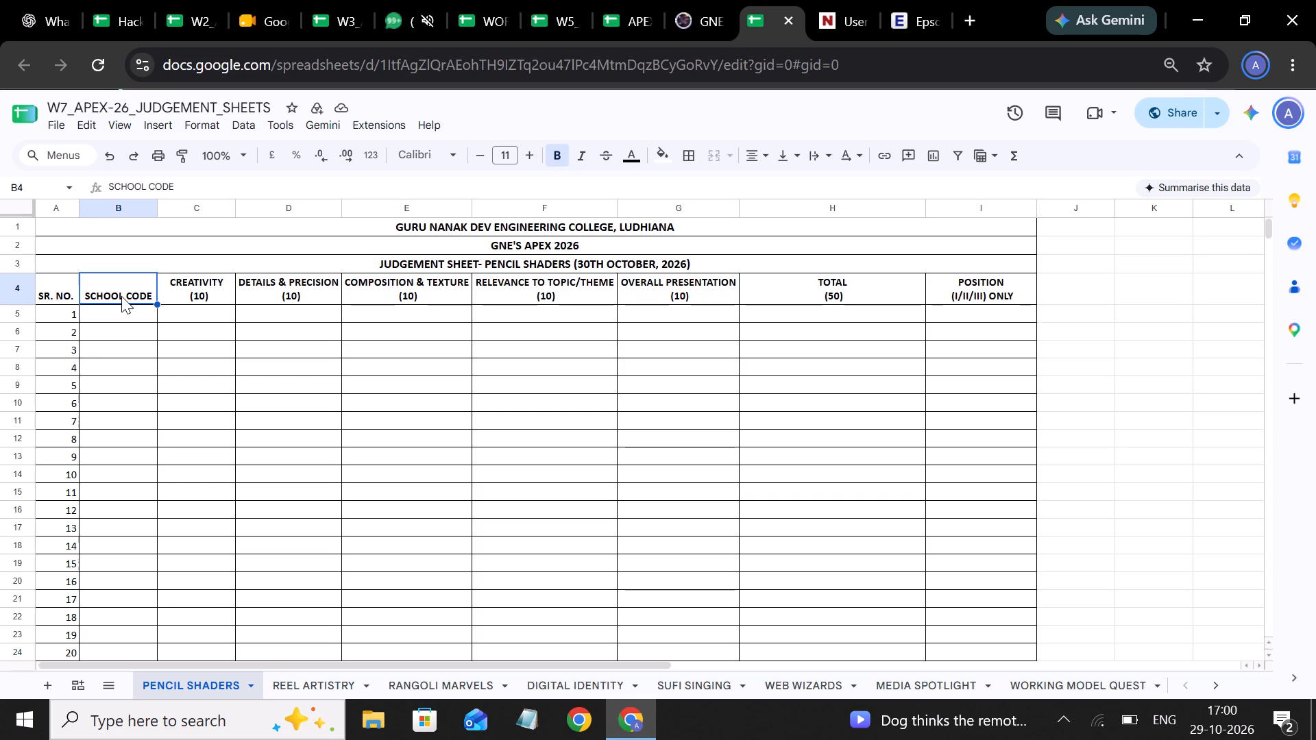
# Look down the Pencil Shaders rows, switch to the Registration Portal and examine the schools report in Reports & Analytics.
pyautogui.scroll(-2, 233, 428)
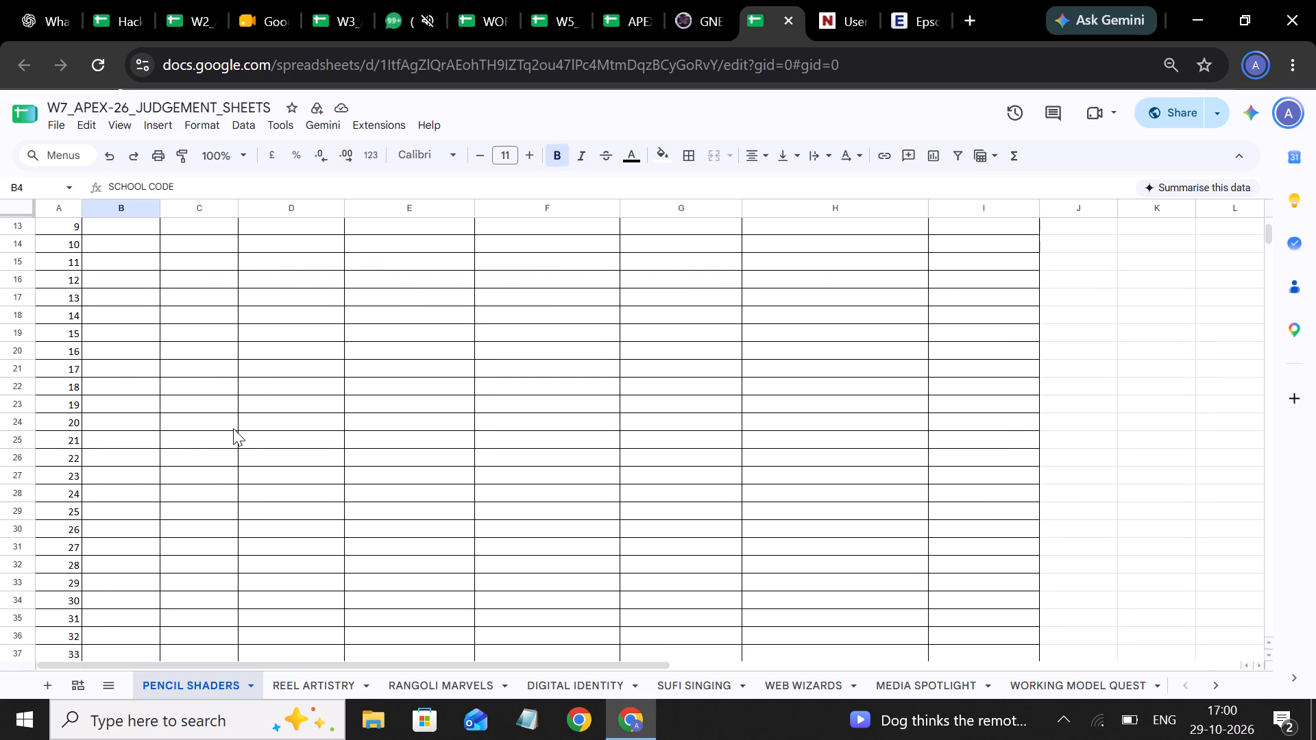
pyautogui.scroll(-2, 233, 428)
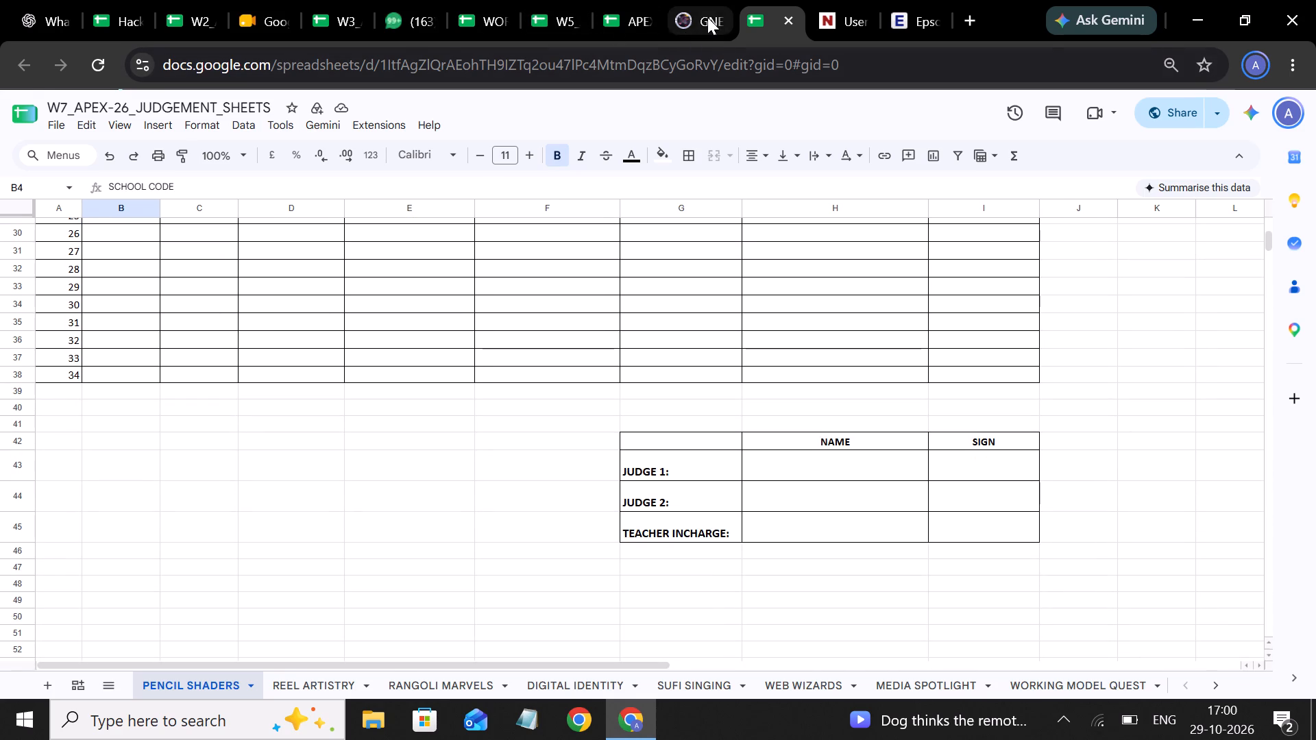
pyautogui.click(707, 17)
pyautogui.scroll(1, 806, 436)
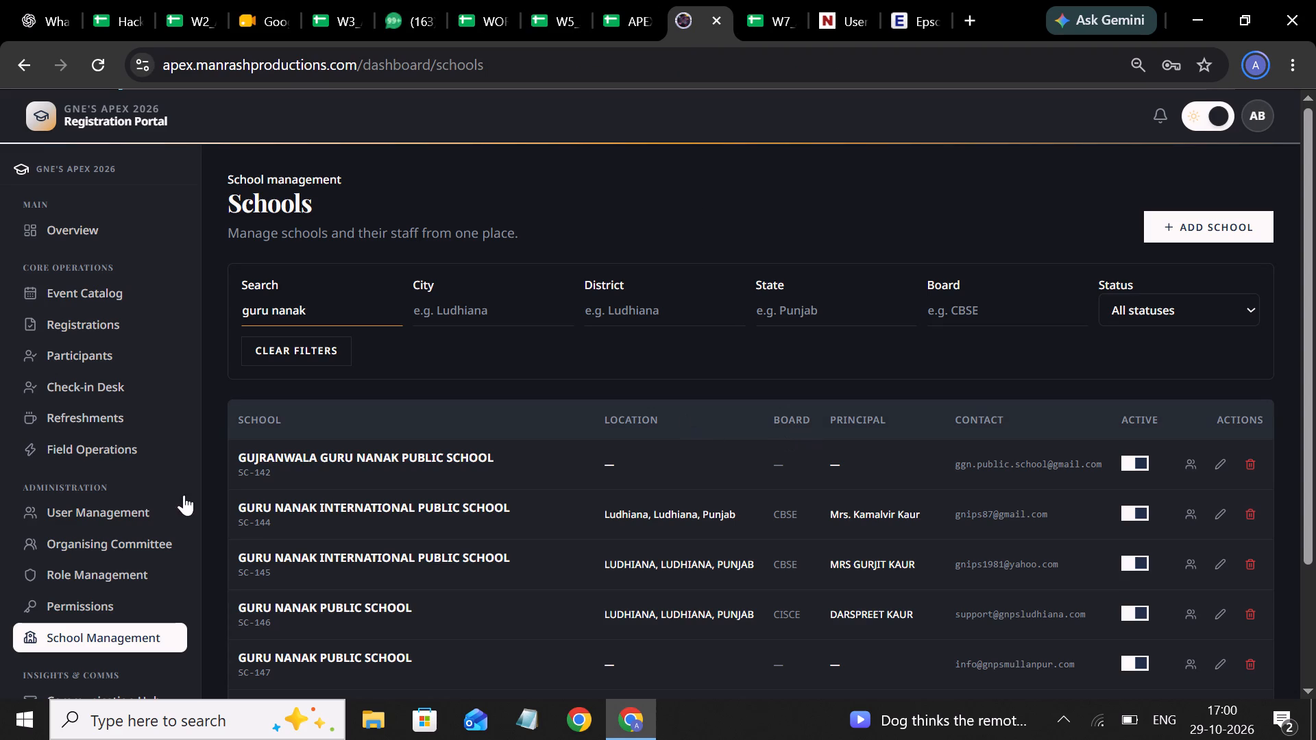
pyautogui.scroll(-2, 116, 542)
pyautogui.click(123, 568)
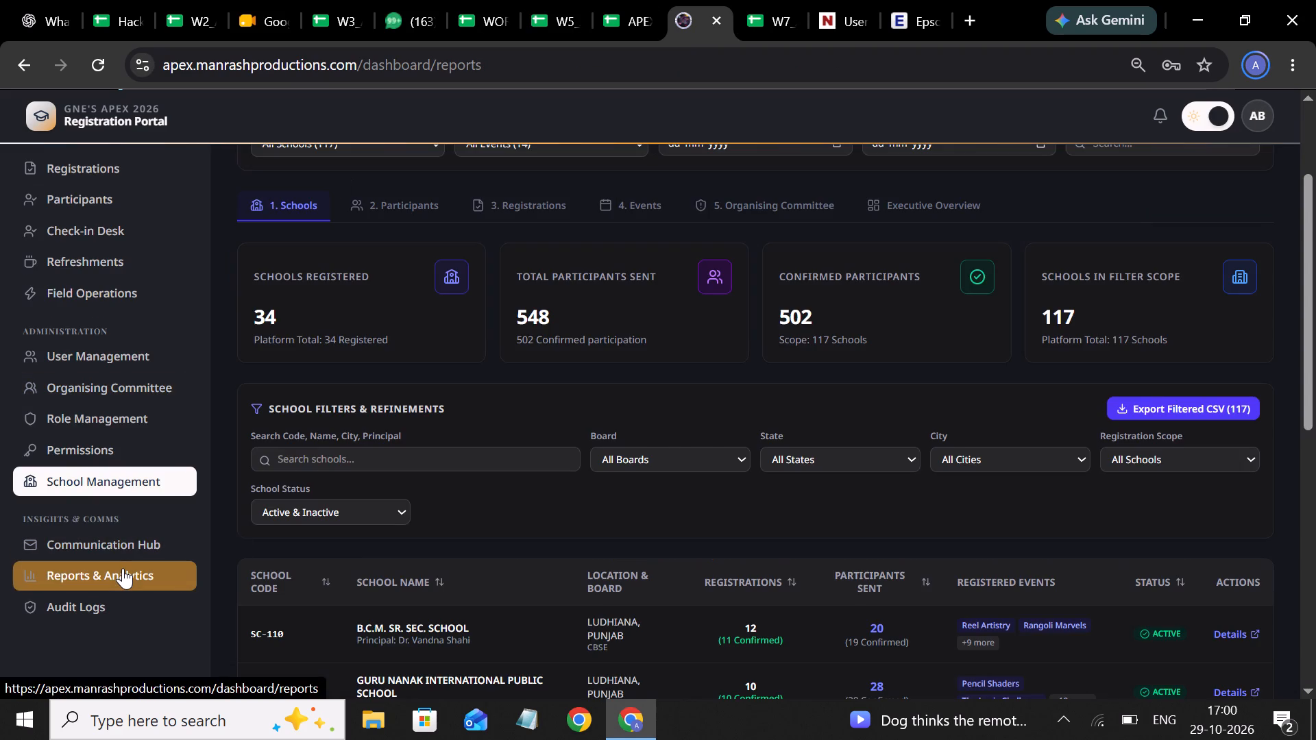
pyautogui.scroll(-1, 720, 440)
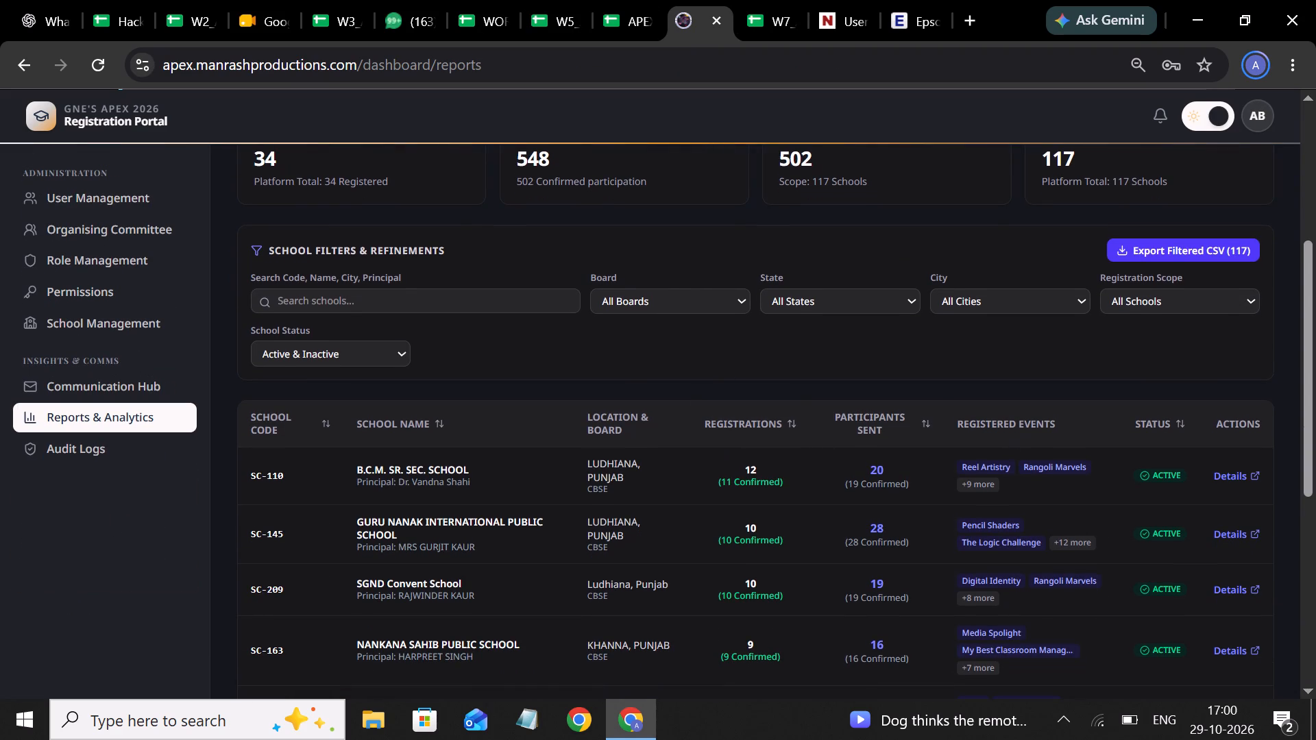
pyautogui.scroll(1, 779, 330)
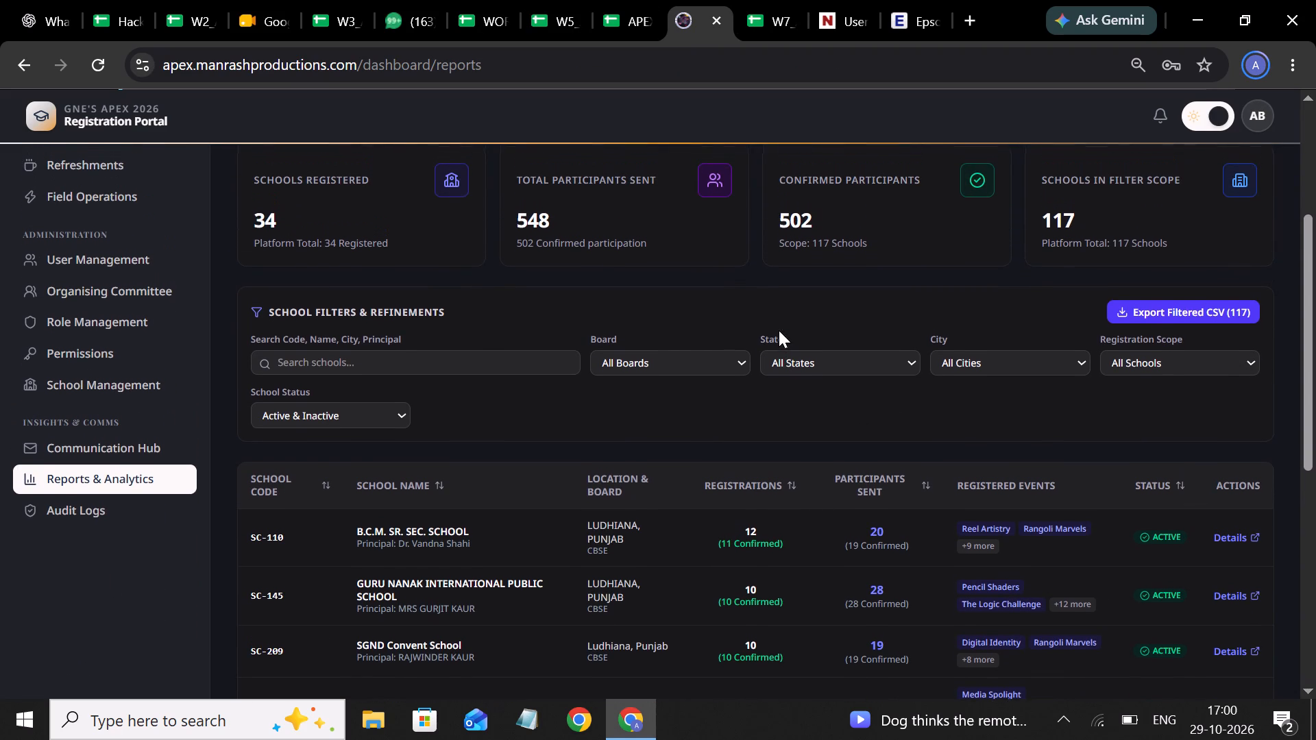
pyautogui.scroll(1, 779, 330)
pyautogui.scroll(1, 629, 458)
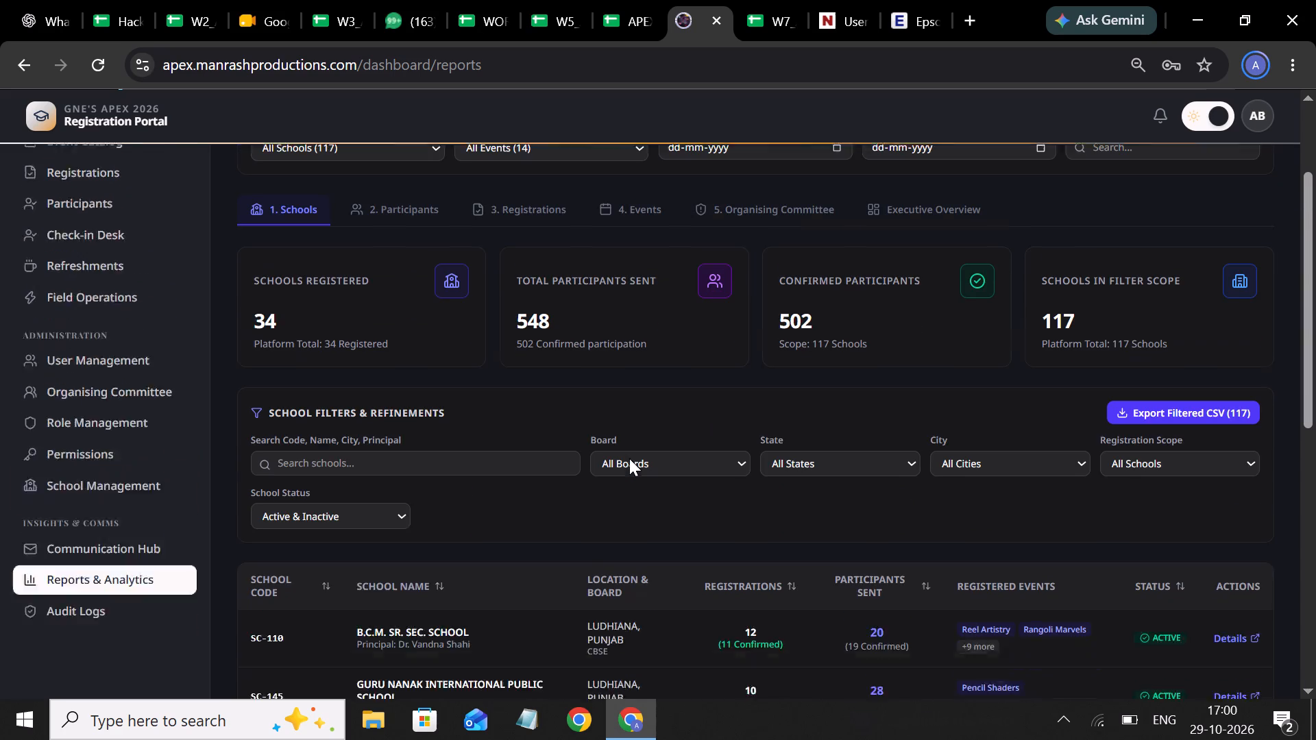
pyautogui.scroll(3, 629, 458)
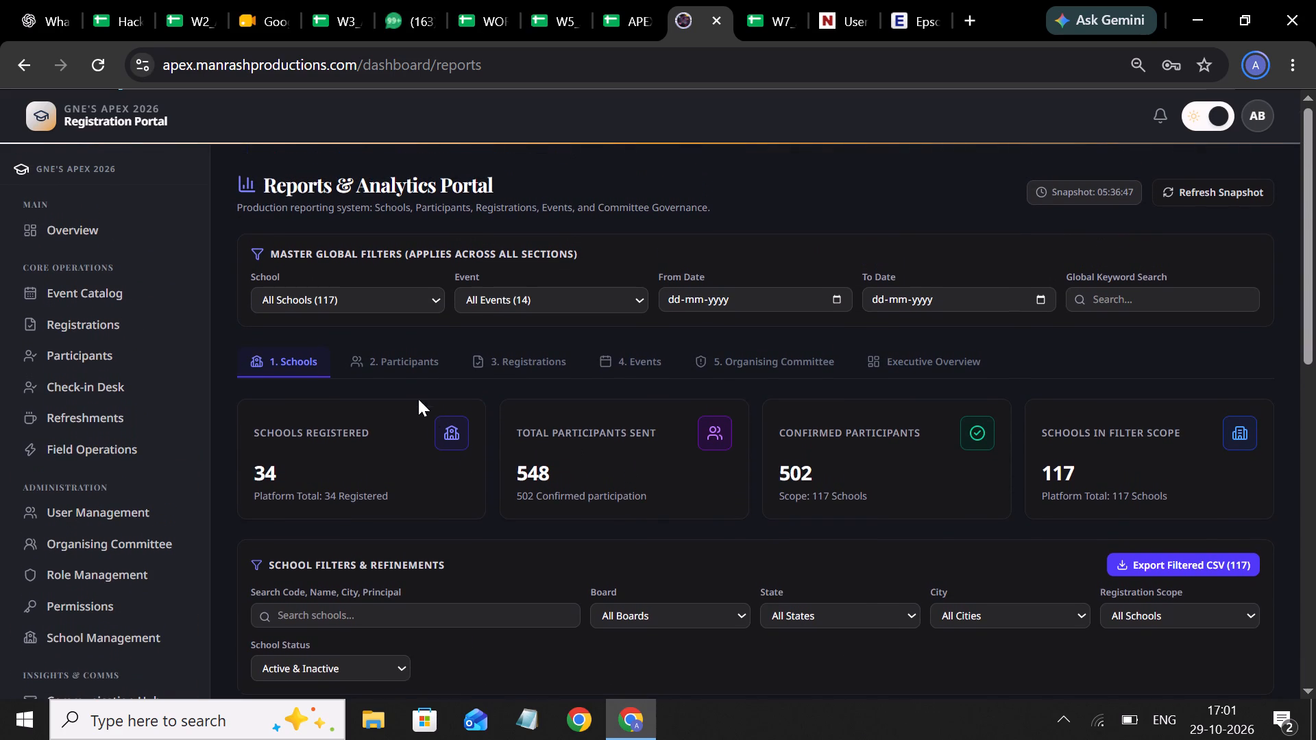
# Open the Participants report and filter it by the Pencil Shaders event.
pyautogui.click(413, 366)
pyautogui.scroll(-1, 546, 445)
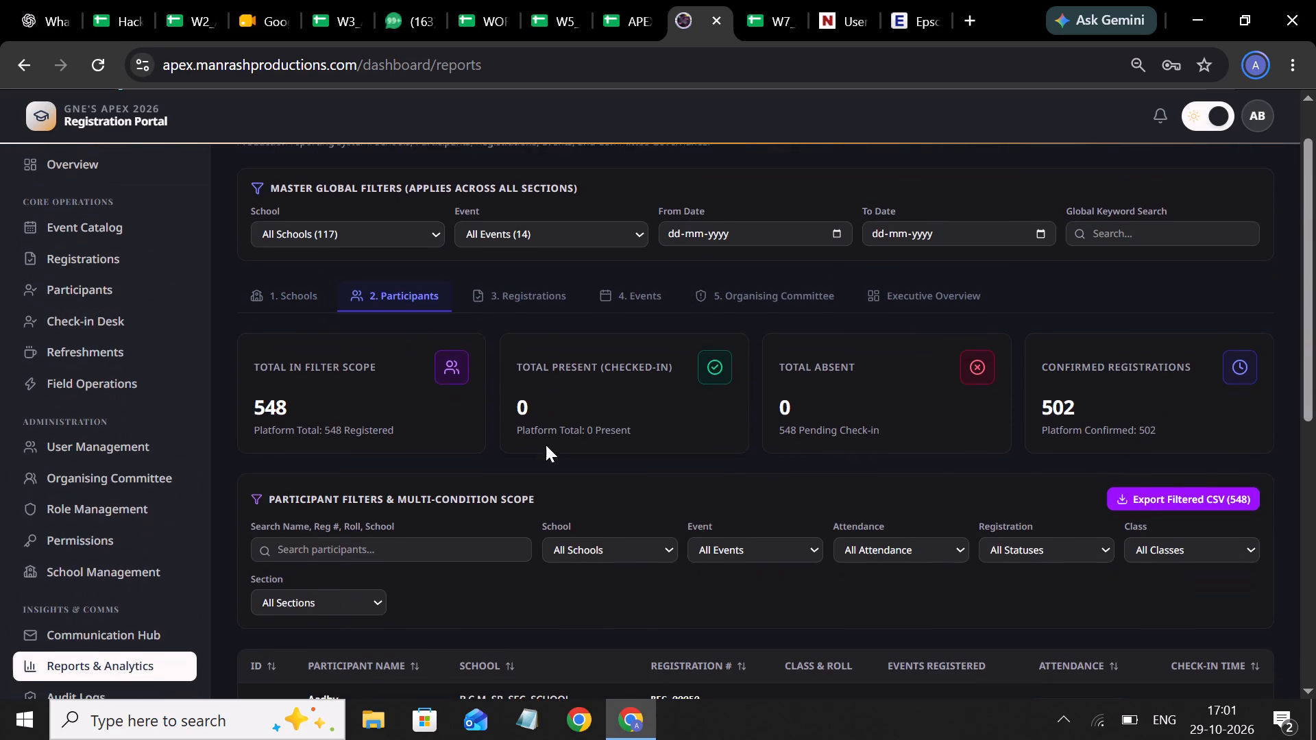
pyautogui.scroll(-1, 546, 445)
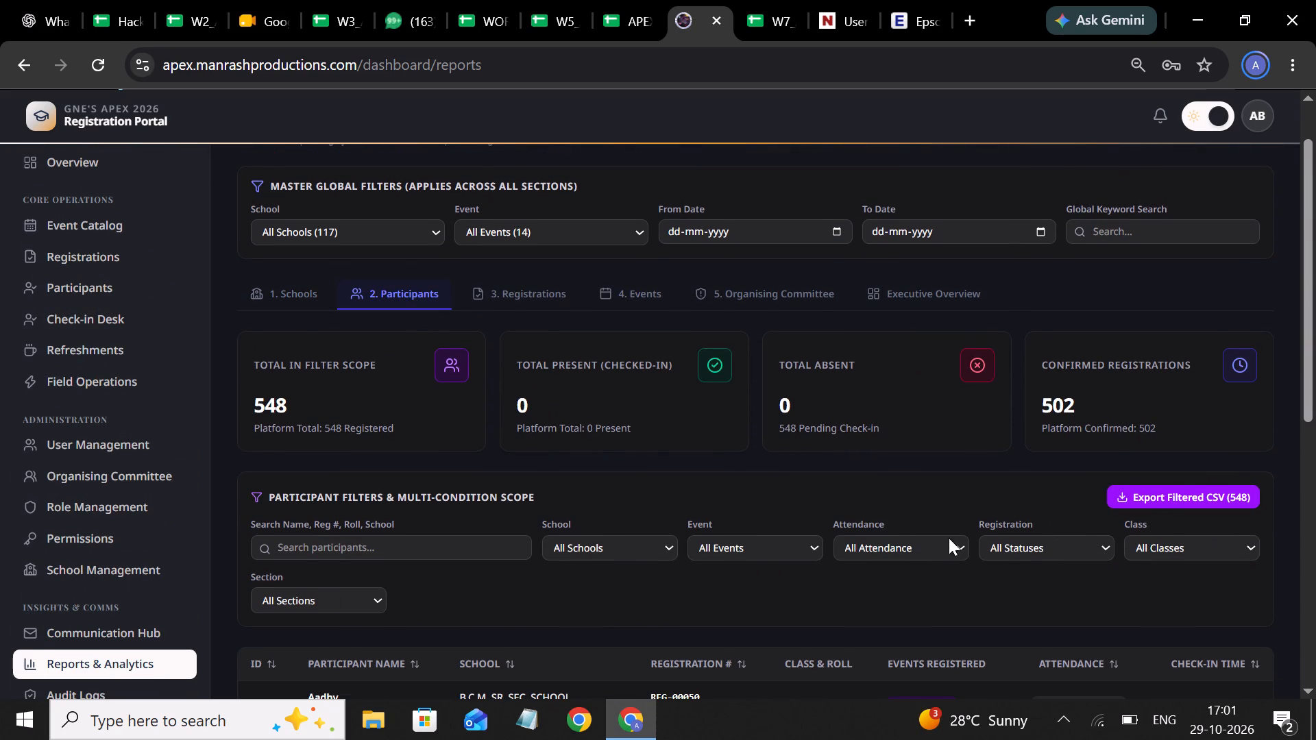
pyautogui.click(766, 543)
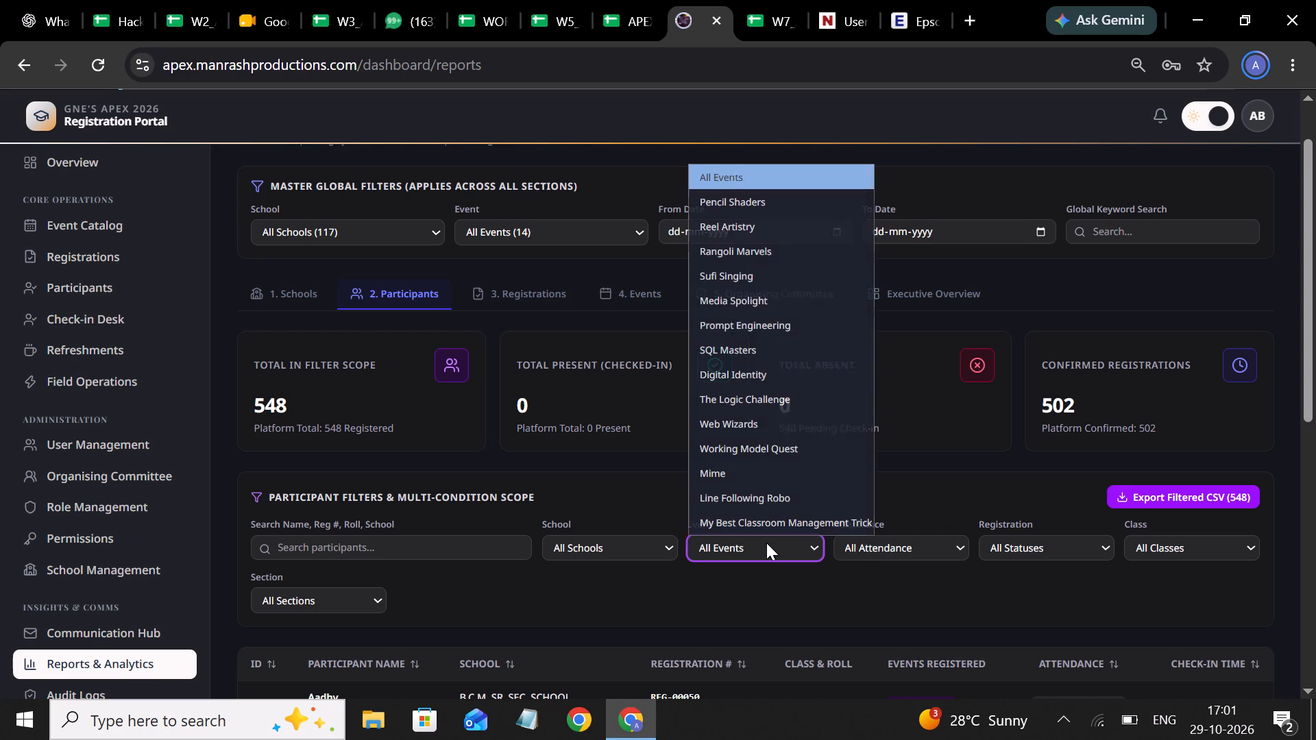
pyautogui.click(797, 206)
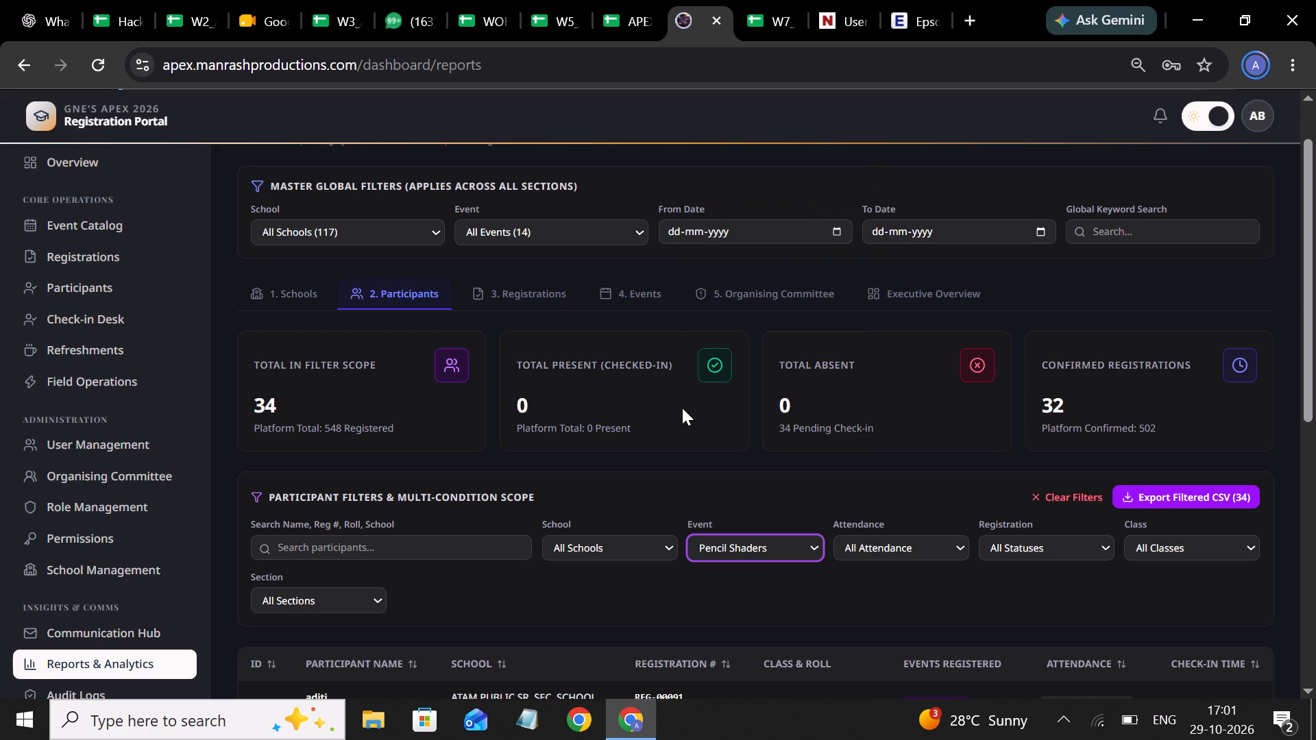
pyautogui.scroll(-1, 678, 410)
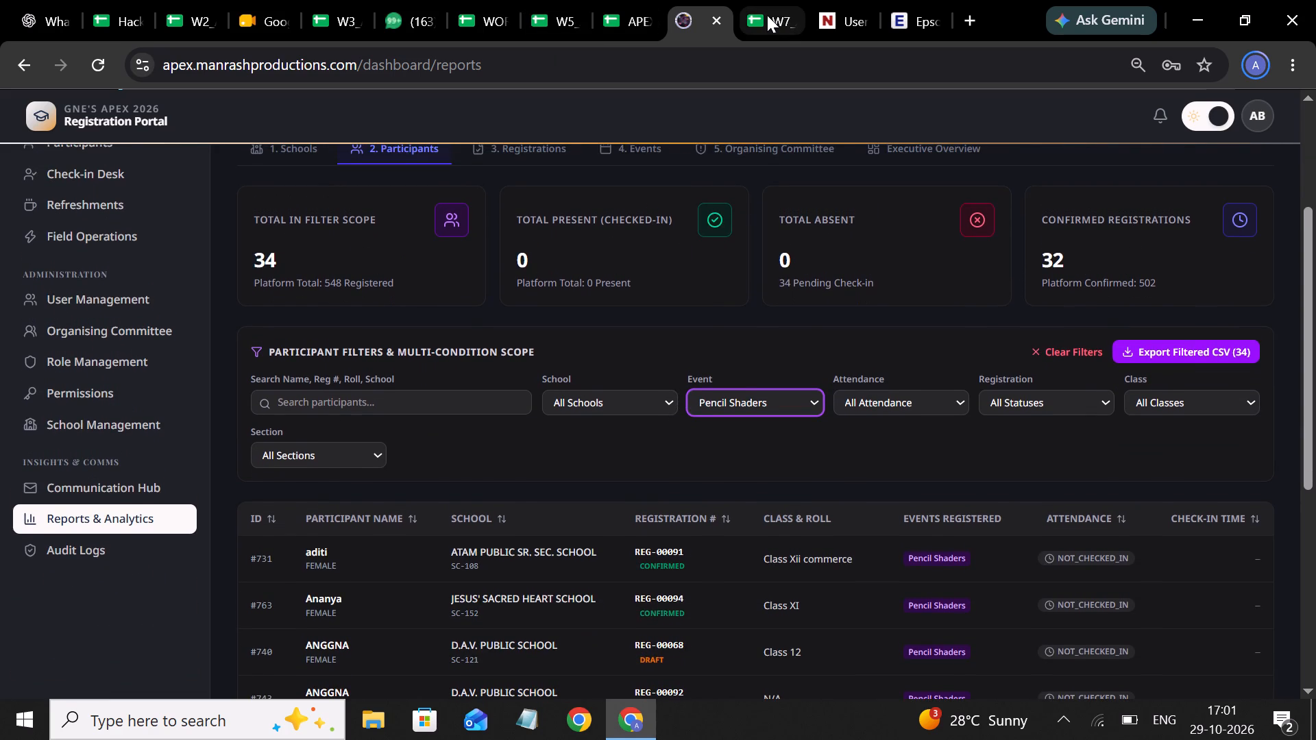
# Compare the Pencil Shaders judgement sheet with the portal's filtered participant list, examining the registration statuses.
pyautogui.click(767, 15)
pyautogui.scroll(6, 545, 319)
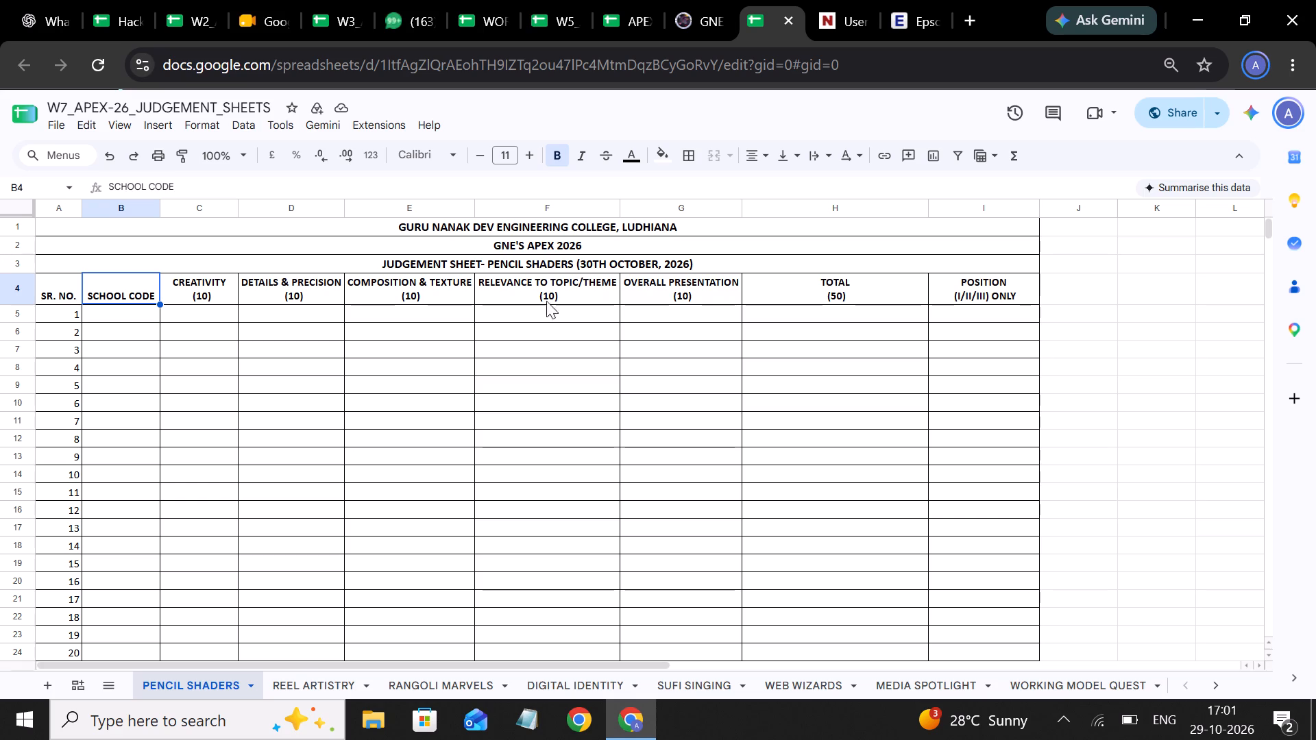
pyautogui.click(695, 22)
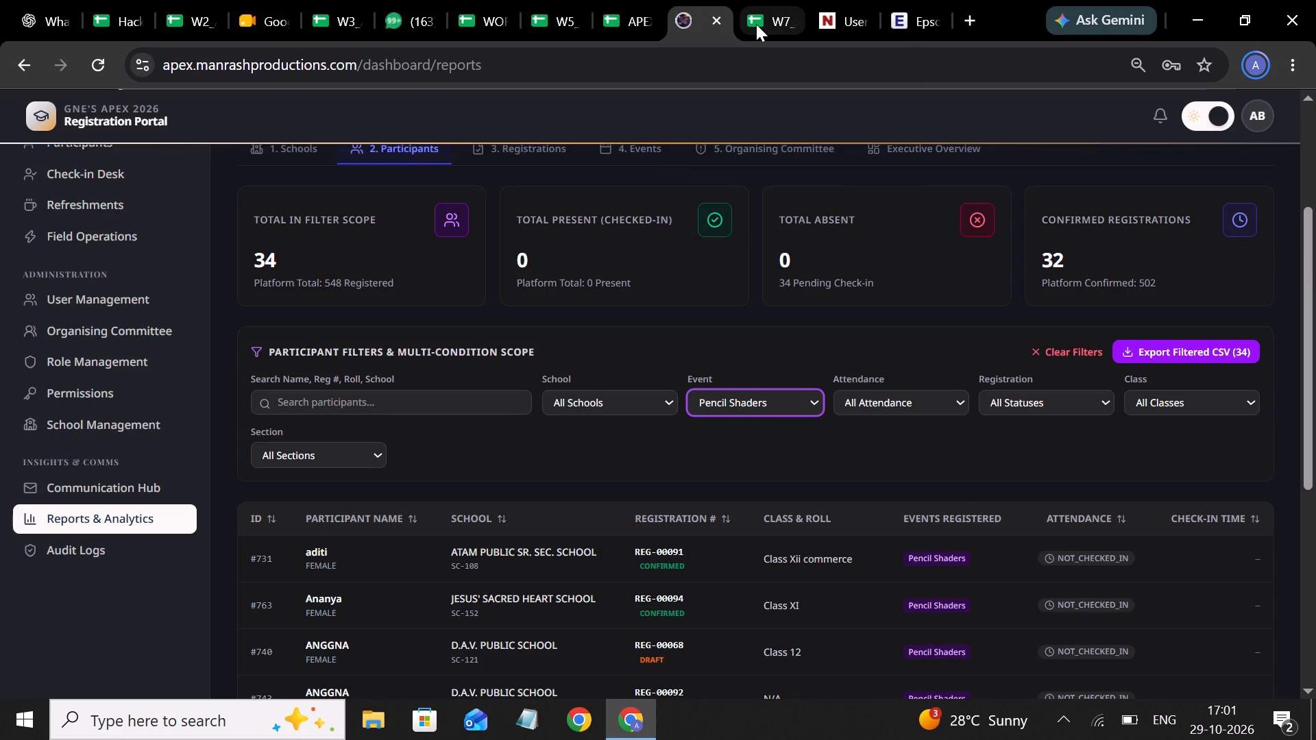
pyautogui.click(759, 24)
pyautogui.click(679, 11)
pyautogui.scroll(-1, 639, 493)
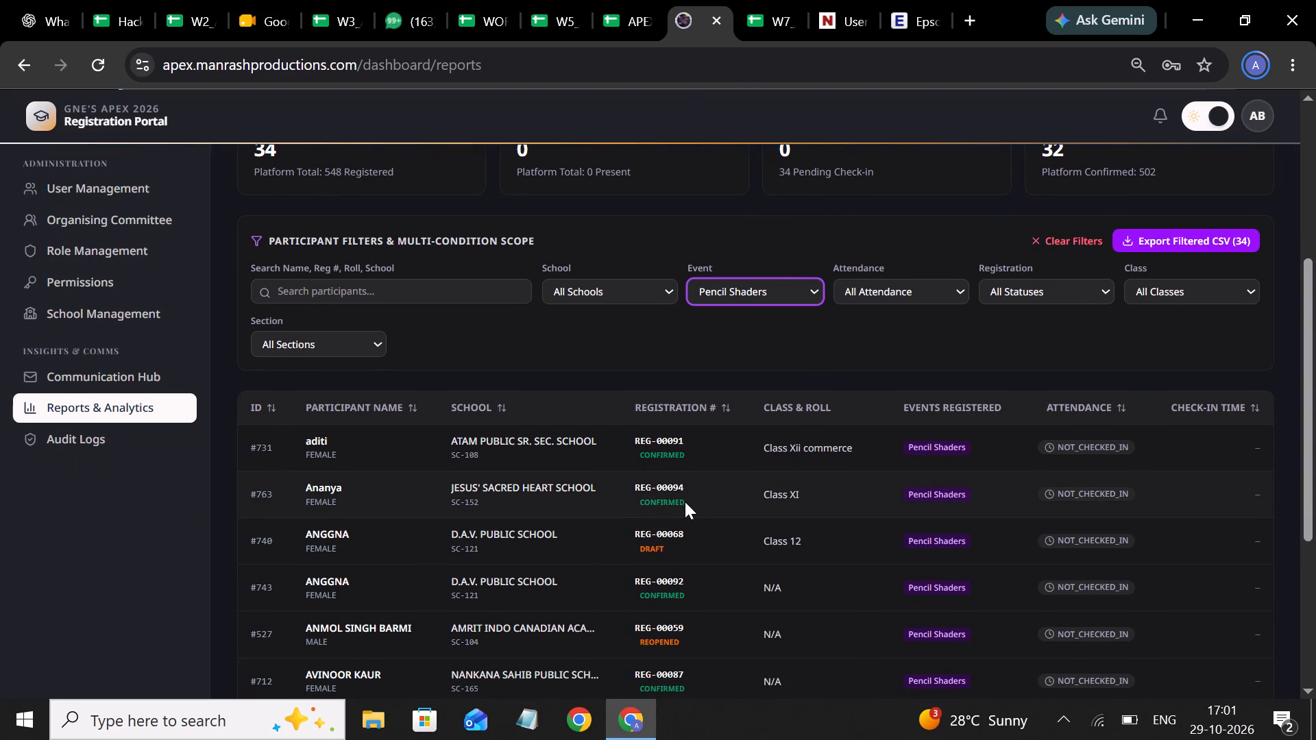
pyautogui.moveTo(642, 502); pyautogui.dragTo(707, 508)
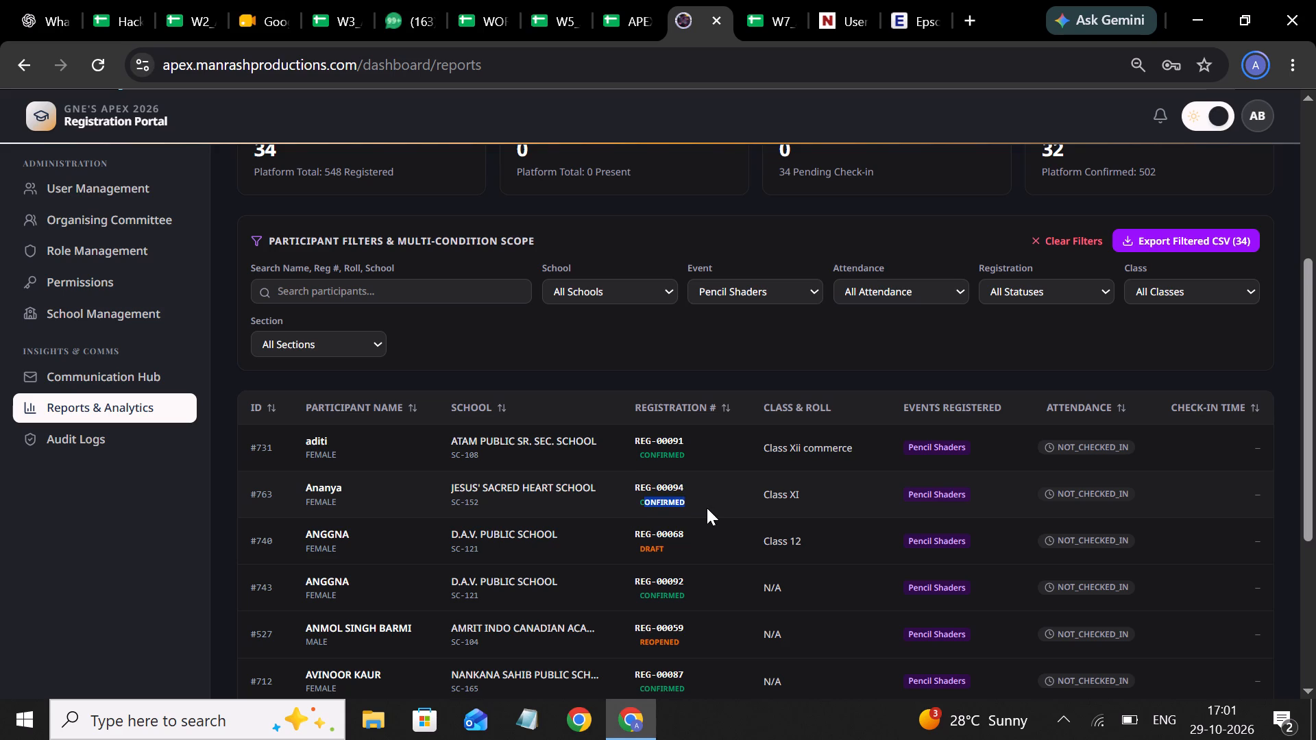
pyautogui.moveTo(707, 508); pyautogui.dragTo(752, 492)
pyautogui.moveTo(752, 492); pyautogui.dragTo(683, 508)
pyautogui.click(683, 508)
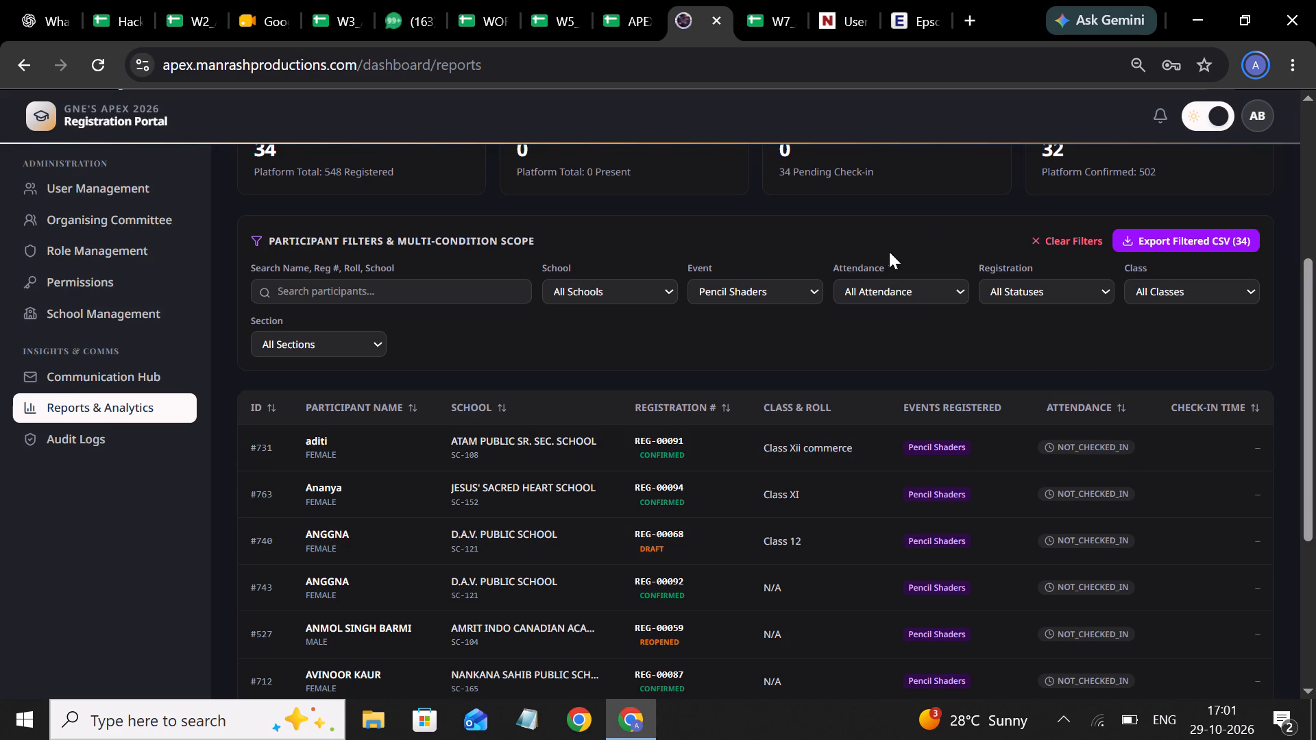
pyautogui.scroll(1, 875, 265)
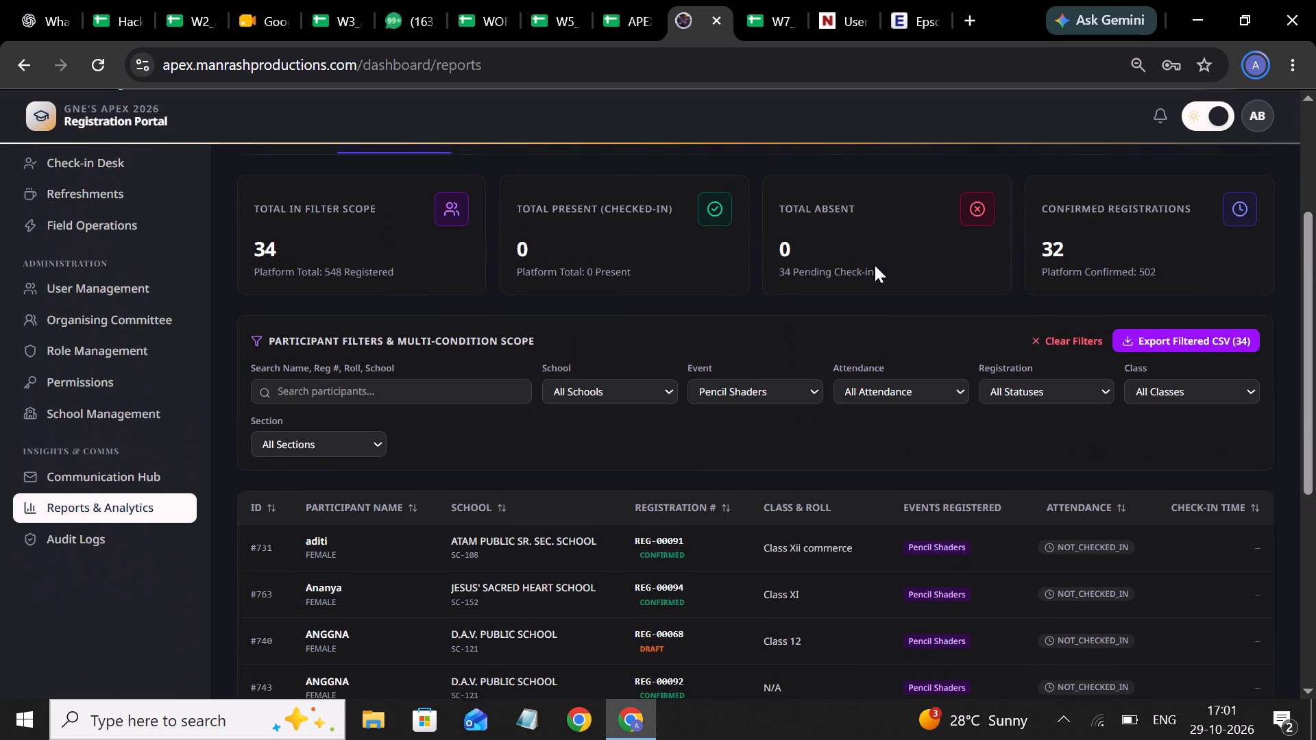
# Return to the W7_APEX-26_JUDGEMENT_SHEETS spreadsheet and copy the judges' signature table G27:I30 on the REEL ARTISTRY sheet.
pyautogui.click(771, 15)
pyautogui.scroll(-2, 596, 450)
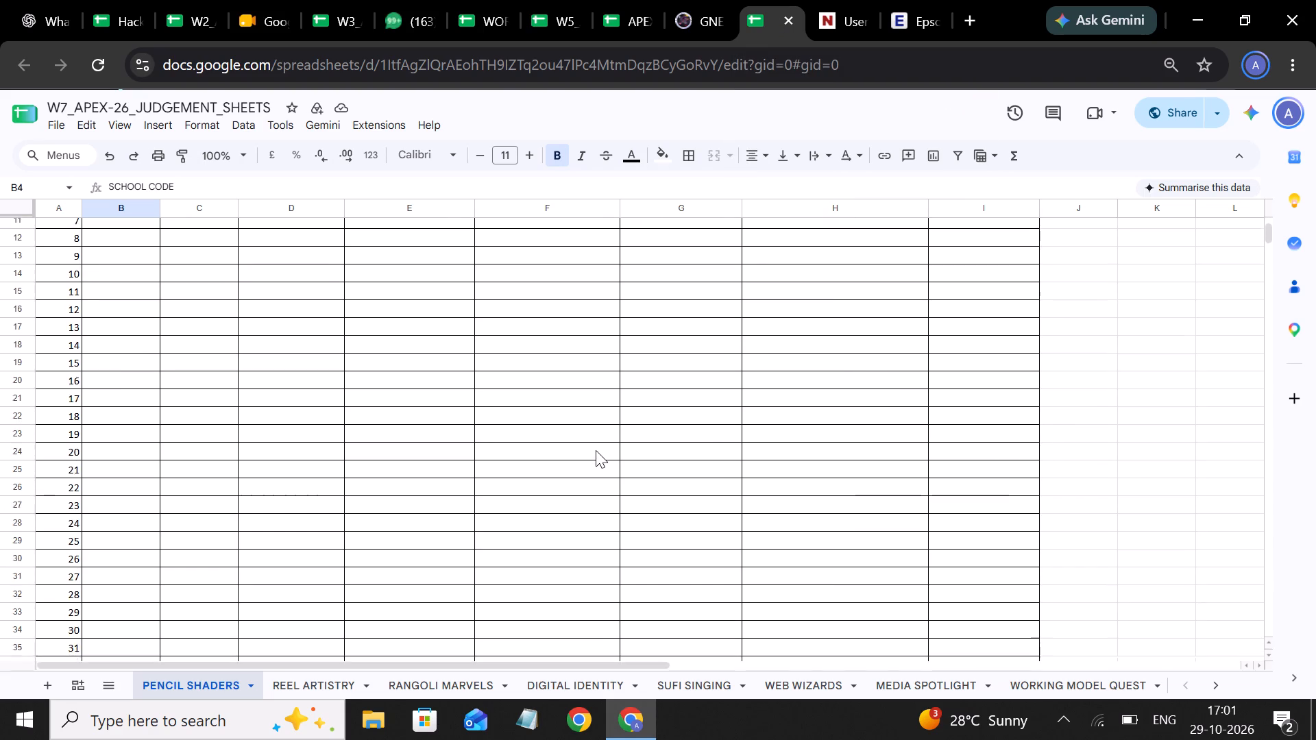
pyautogui.scroll(-2, 596, 450)
pyautogui.click(285, 687)
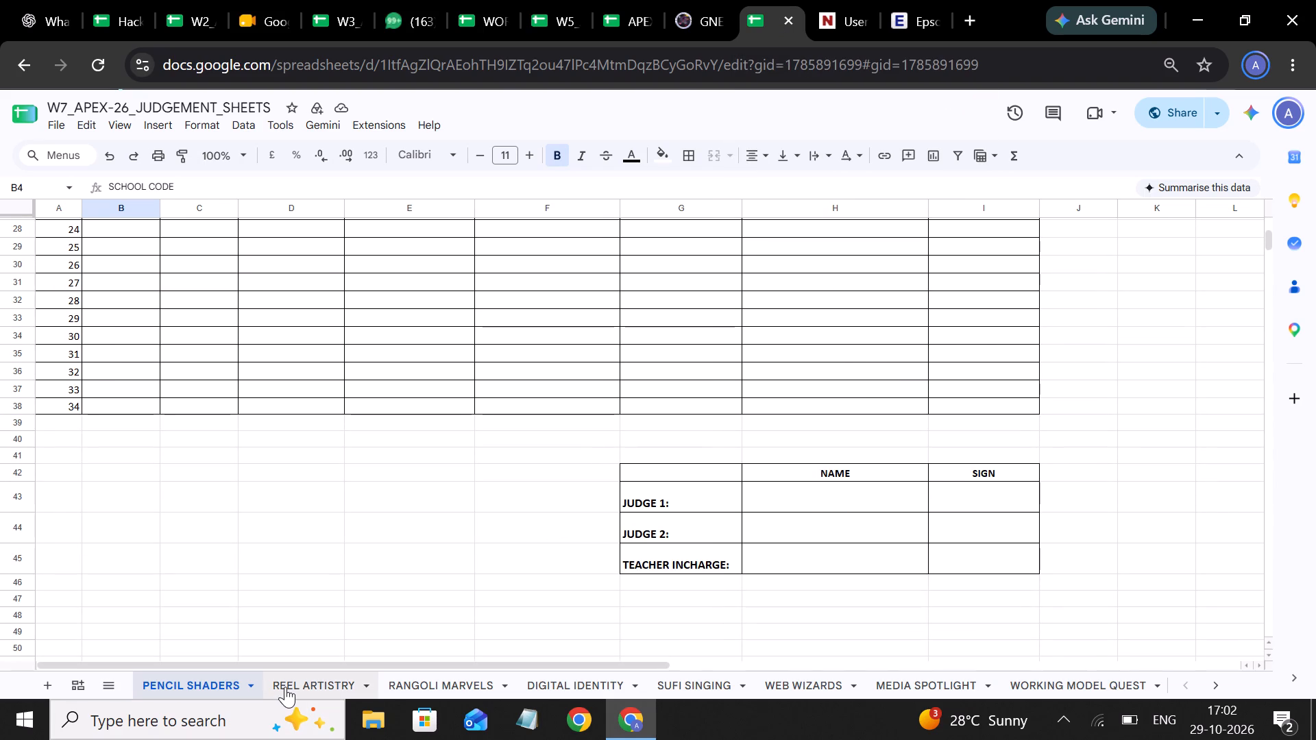
pyautogui.scroll(-1, 489, 471)
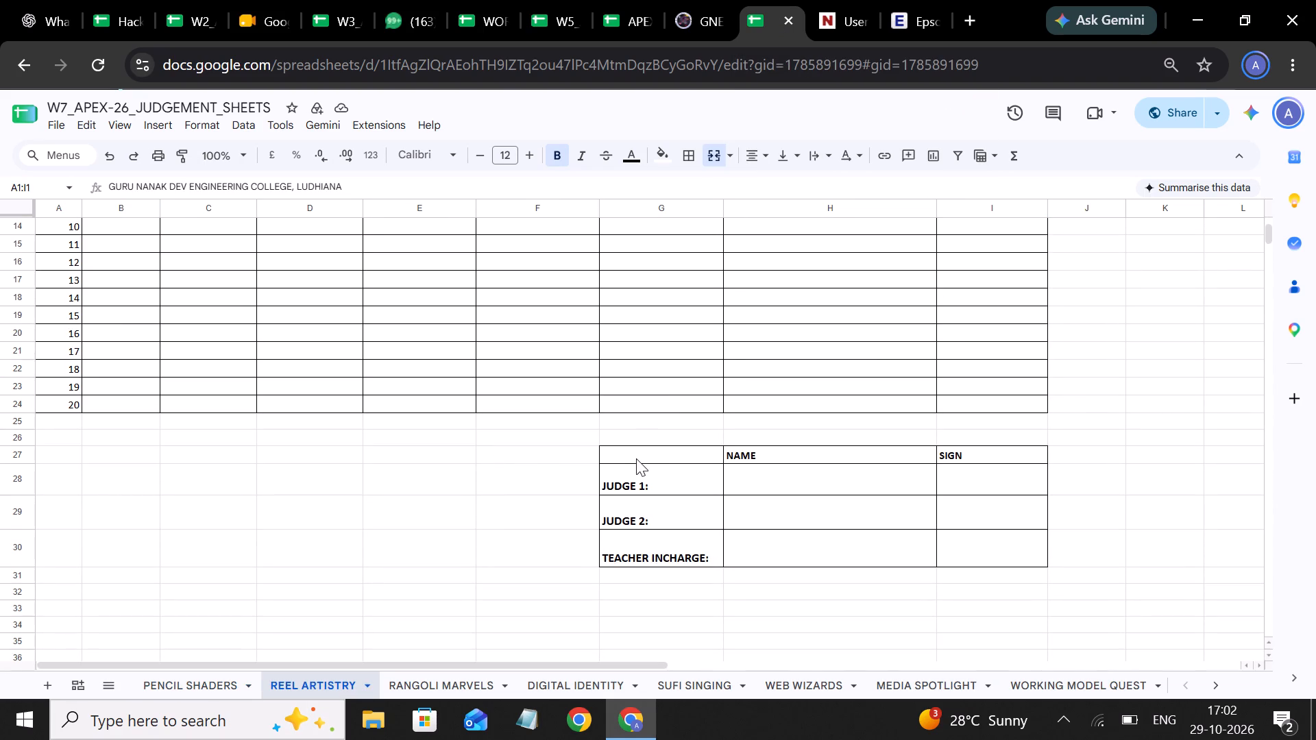
pyautogui.moveTo(634, 455); pyautogui.dragTo(960, 540)
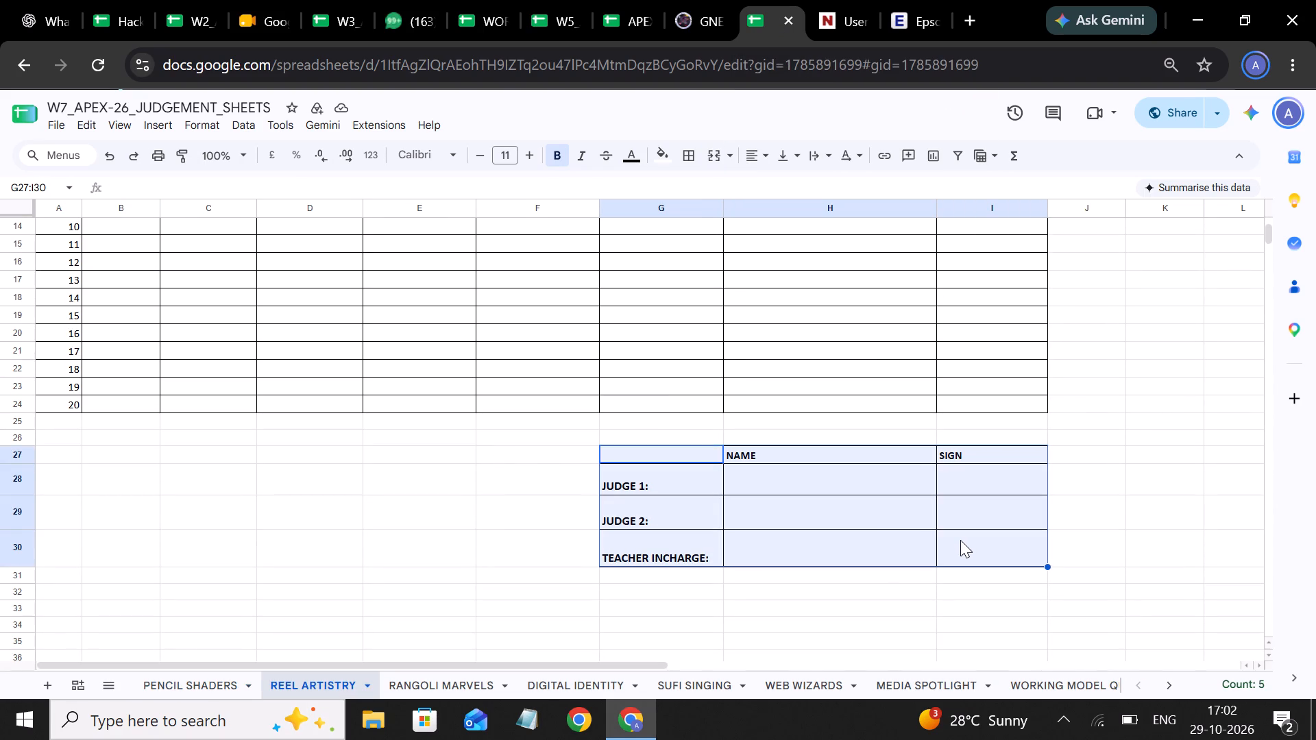
pyautogui.hotkey('ctrl', 'c')
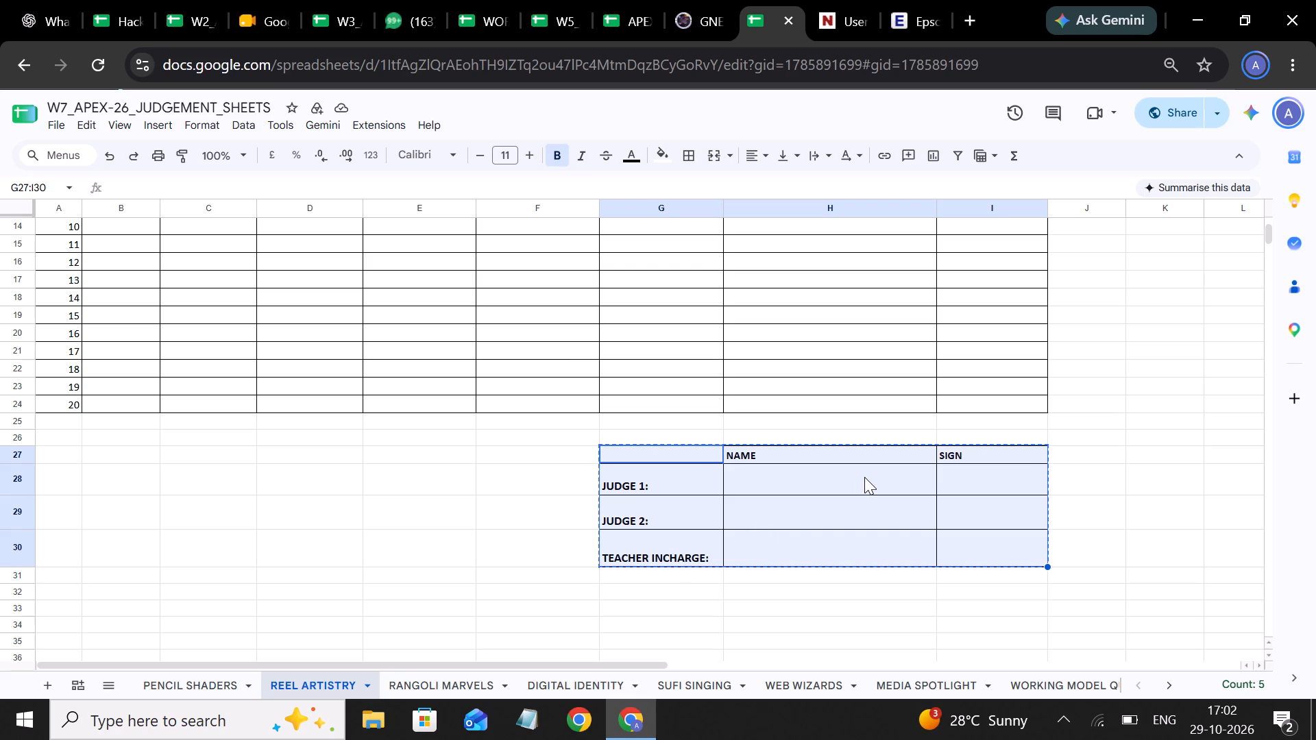
pyautogui.scroll(-1, 1105, 460)
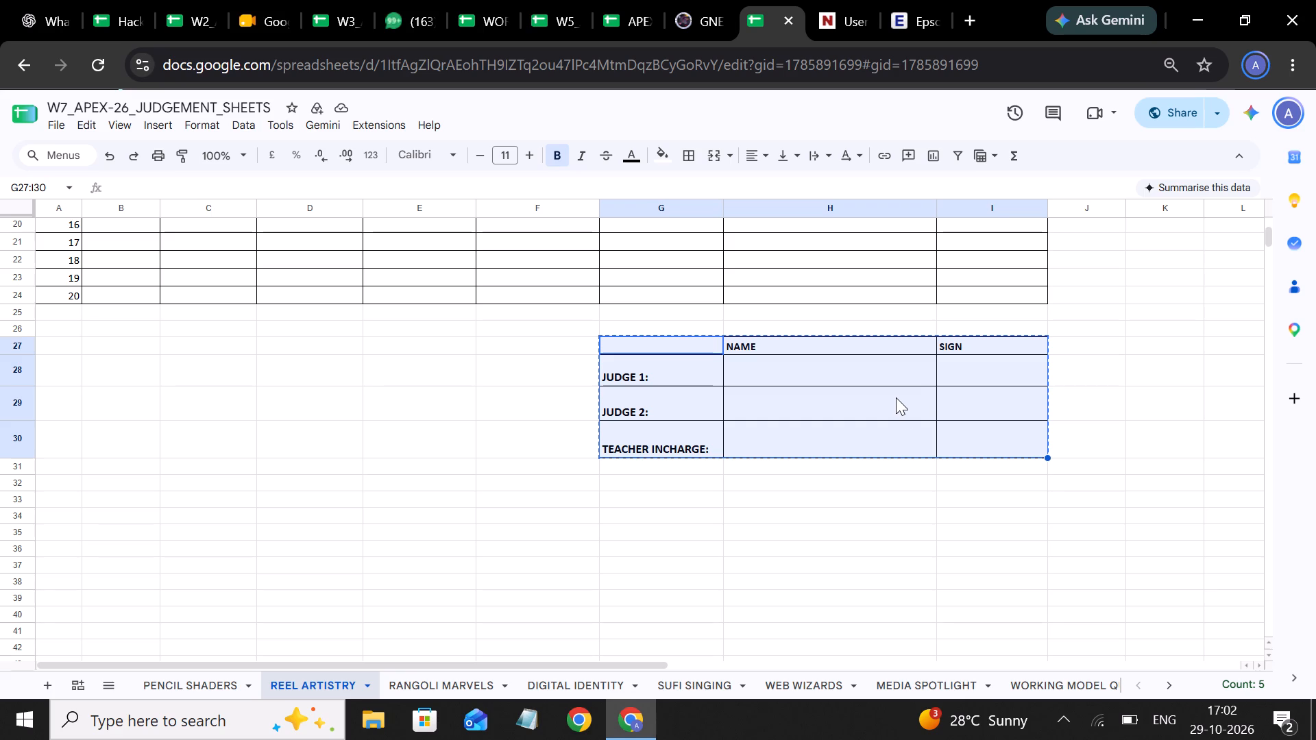
pyautogui.hotkey('ctrl', 'c')
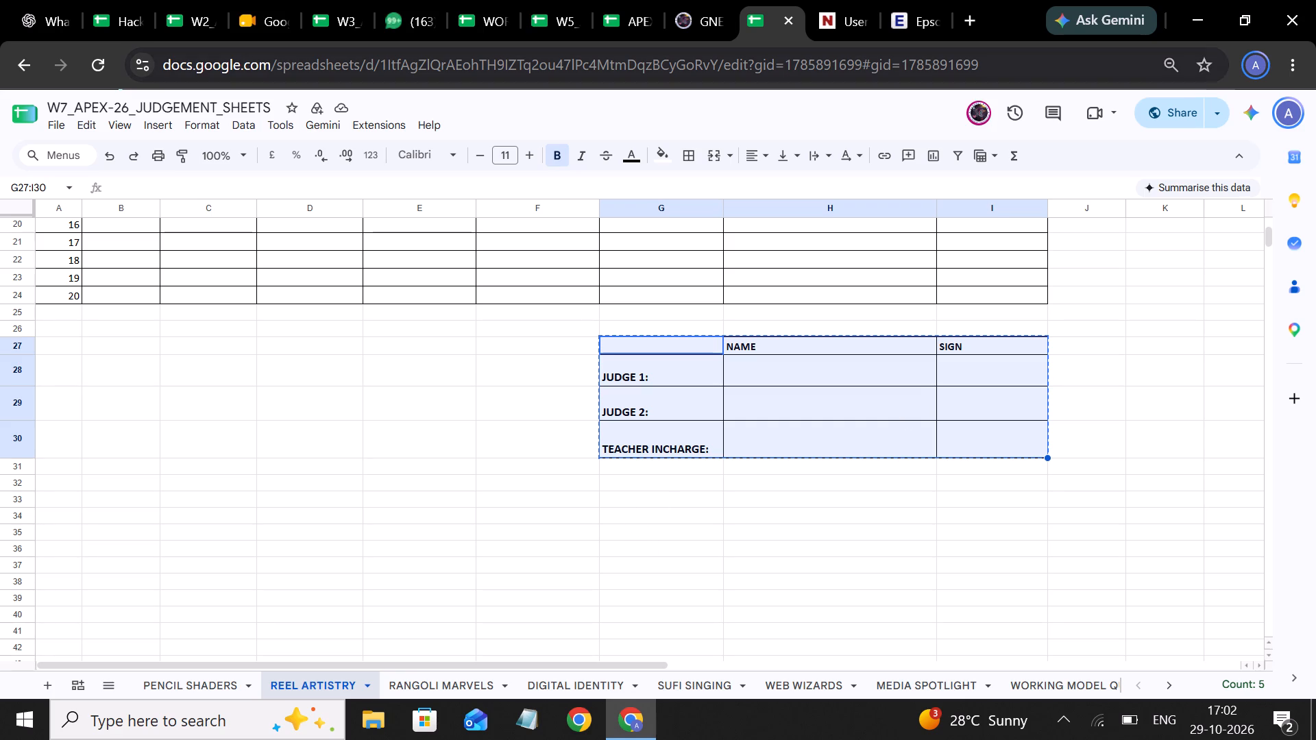
# Switch to the Registration Portal, filter the Participants report by the Reel Artistry event, and return to the REEL ARTISTRY sheet.
pyautogui.click(696, 21)
pyautogui.scroll(-1, 666, 373)
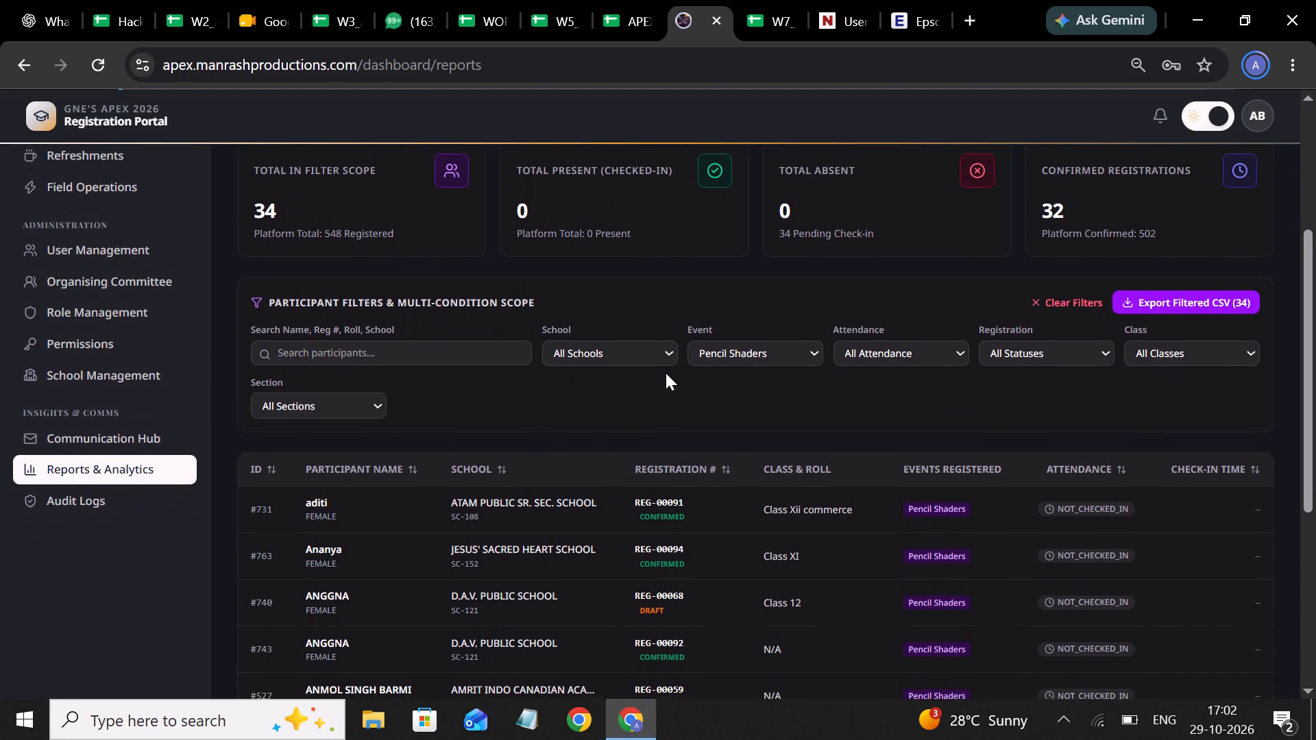
pyautogui.scroll(-3, 666, 373)
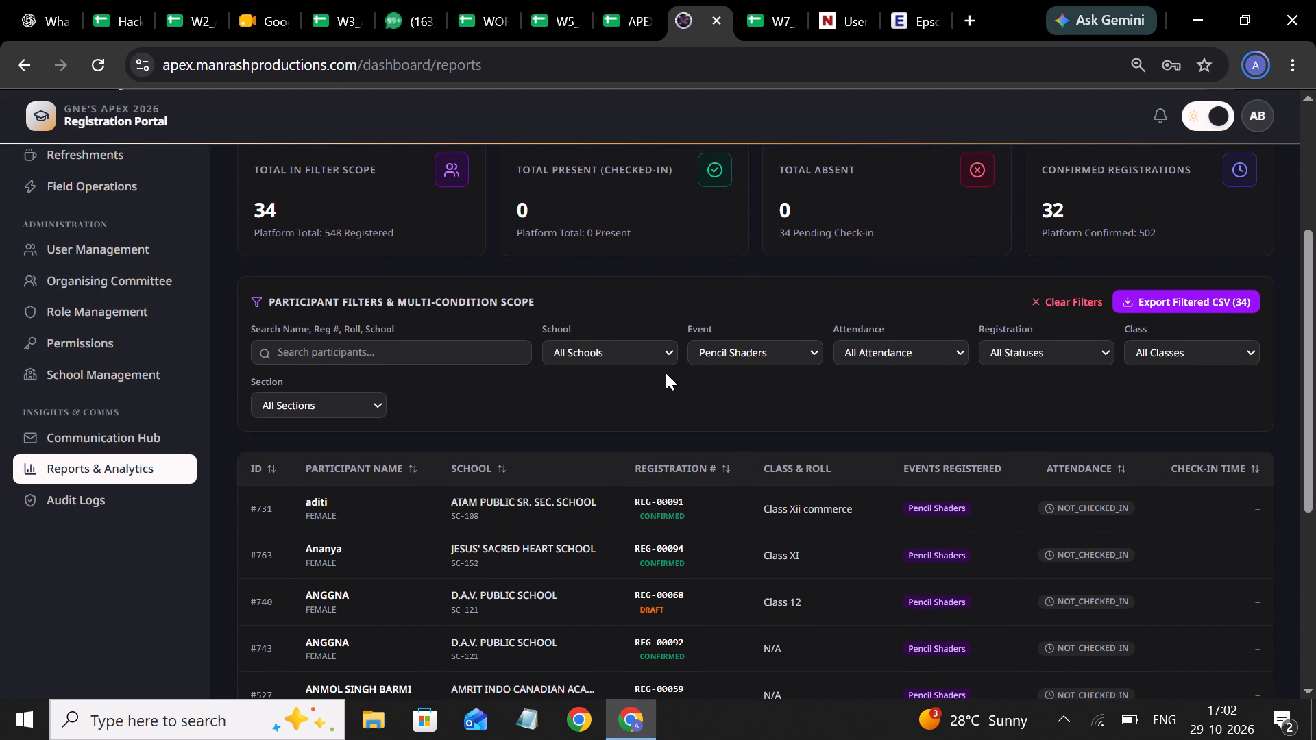
pyautogui.scroll(-2, 666, 373)
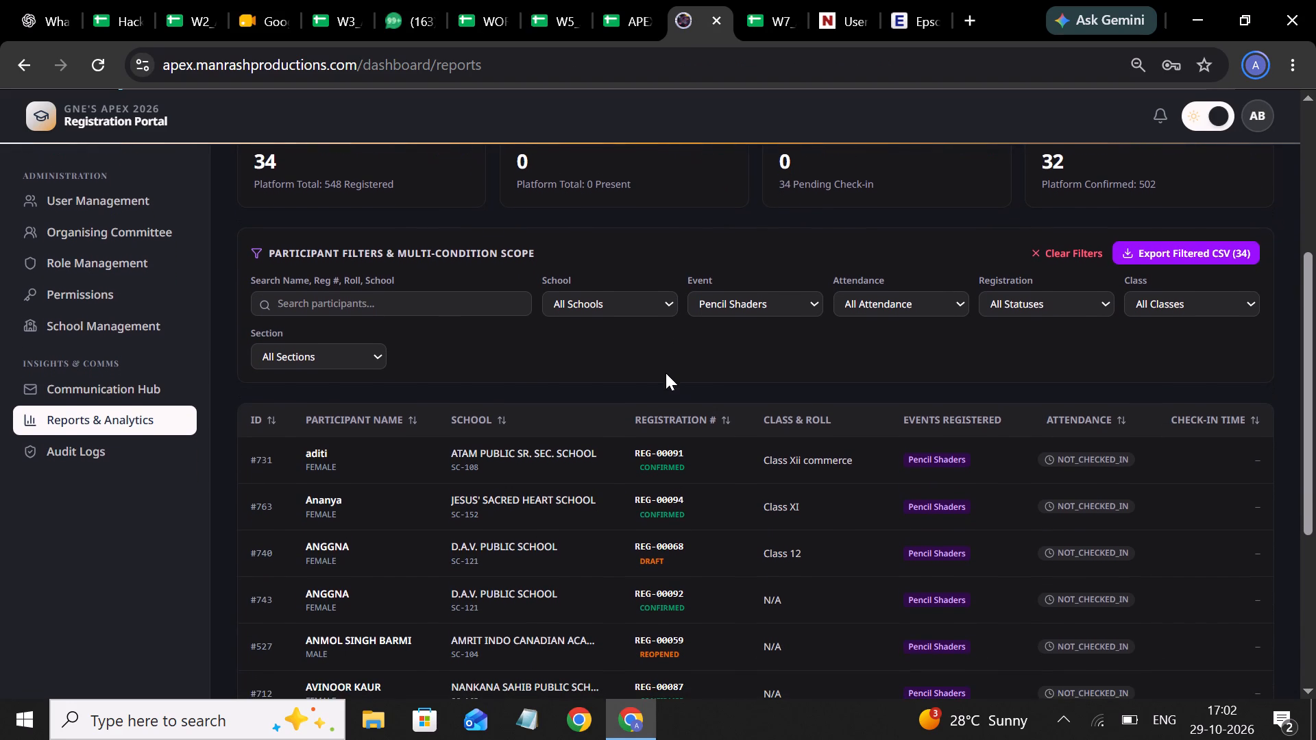
pyautogui.scroll(1, 774, 378)
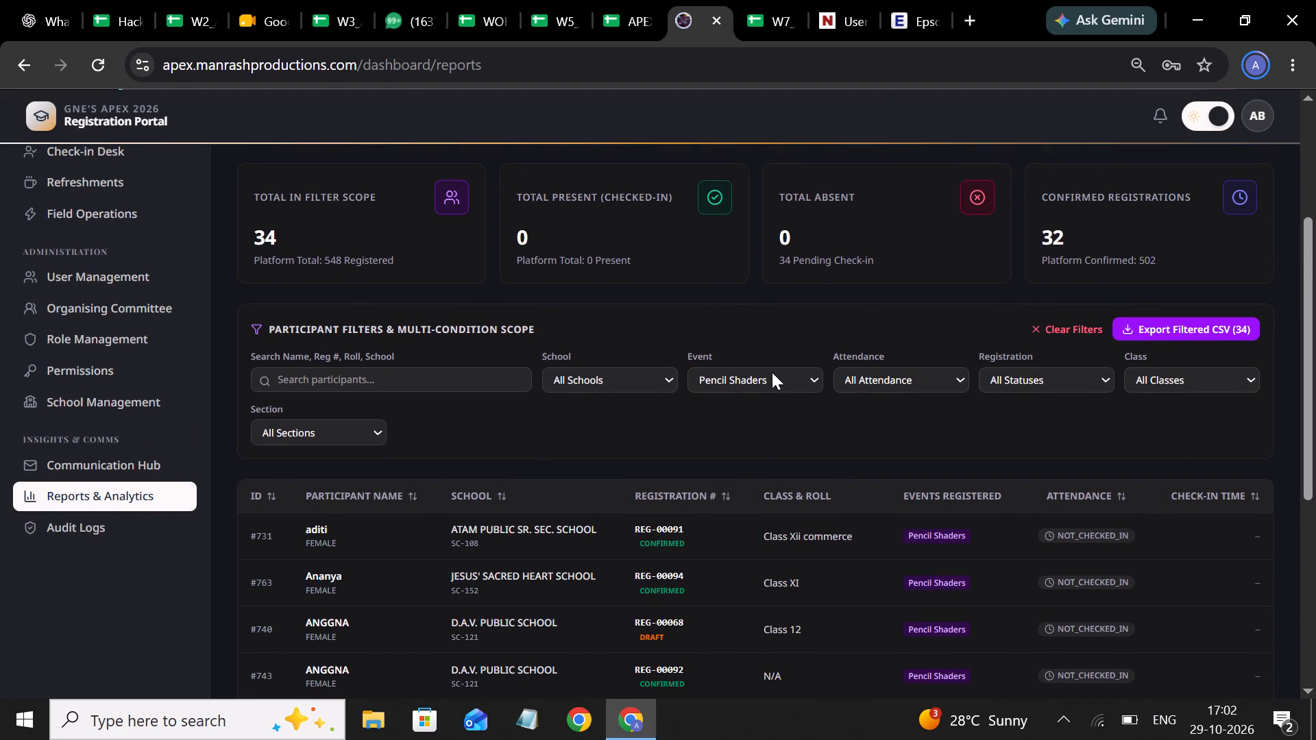
pyautogui.click(772, 372)
pyautogui.click(760, 157)
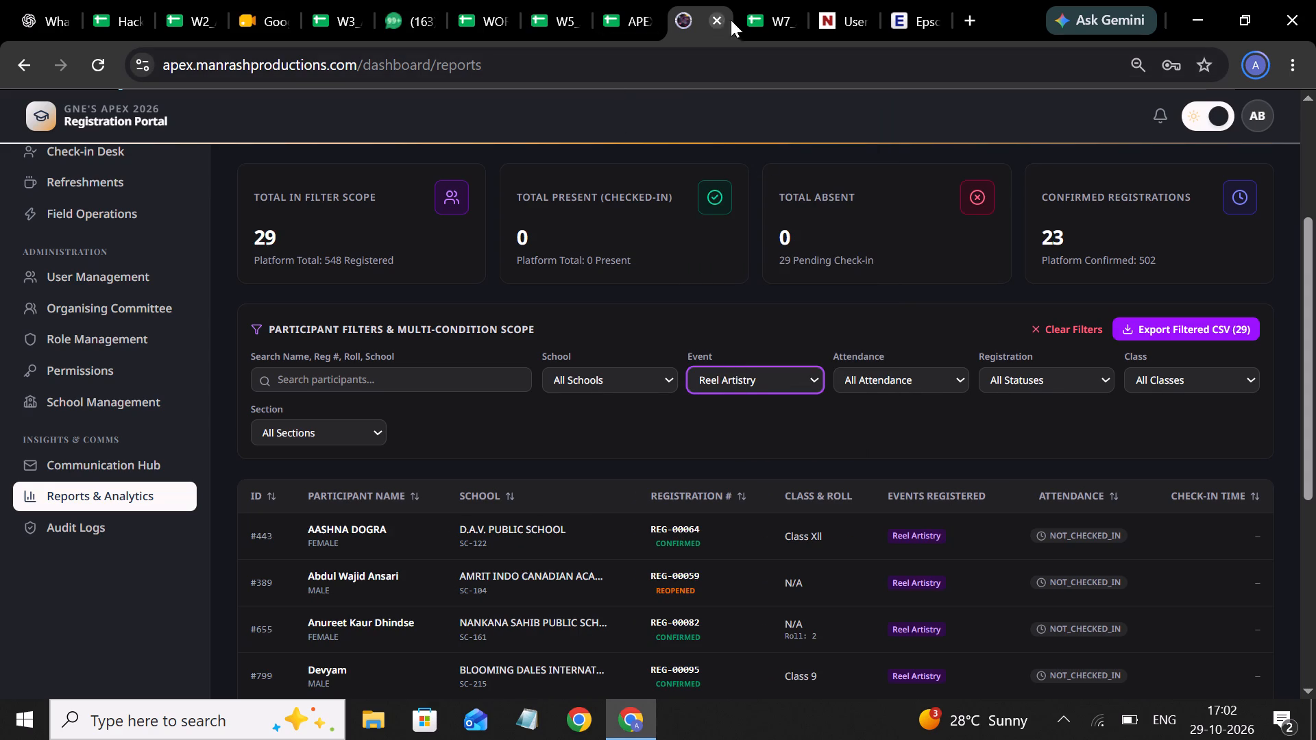
pyautogui.click(761, 21)
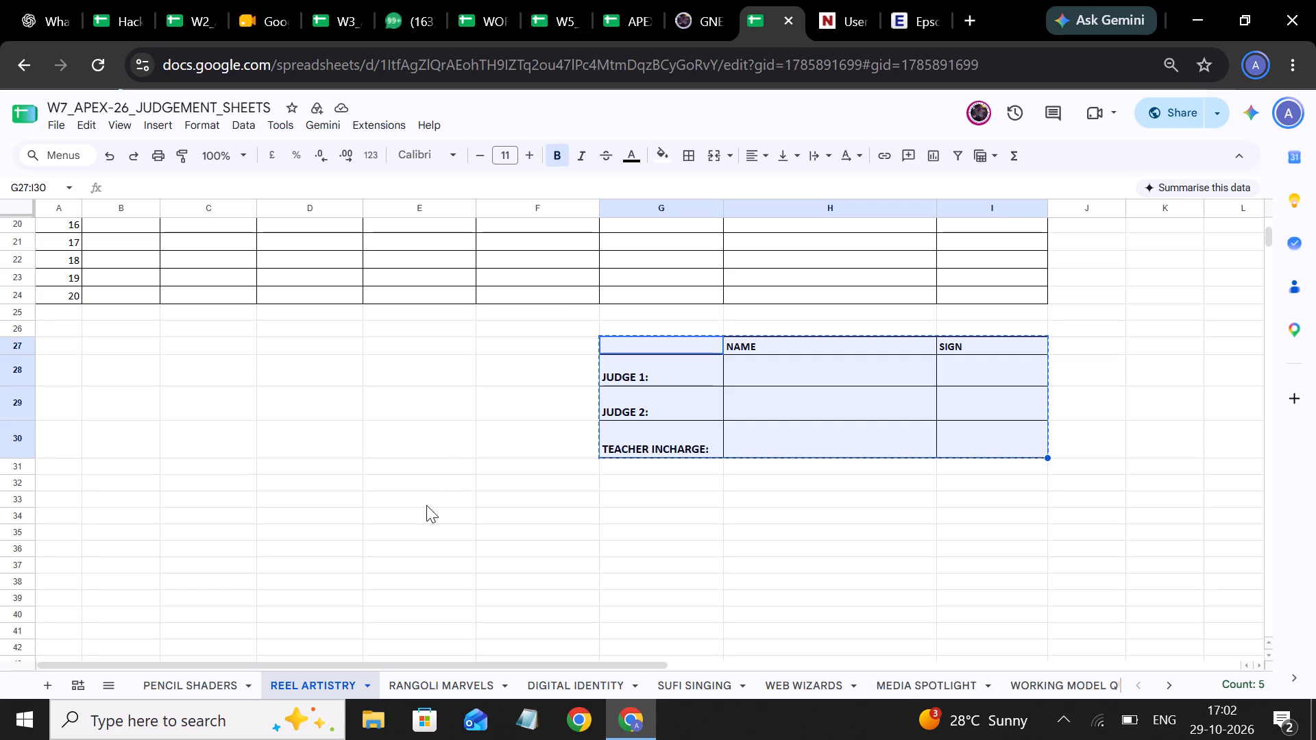
# Paste a copy of the judges' signature table G27:I30 at cell G37 on the REEL ARTISTRY sheet.
pyautogui.hotkey('ctrl', 'c')
pyautogui.click(653, 563)
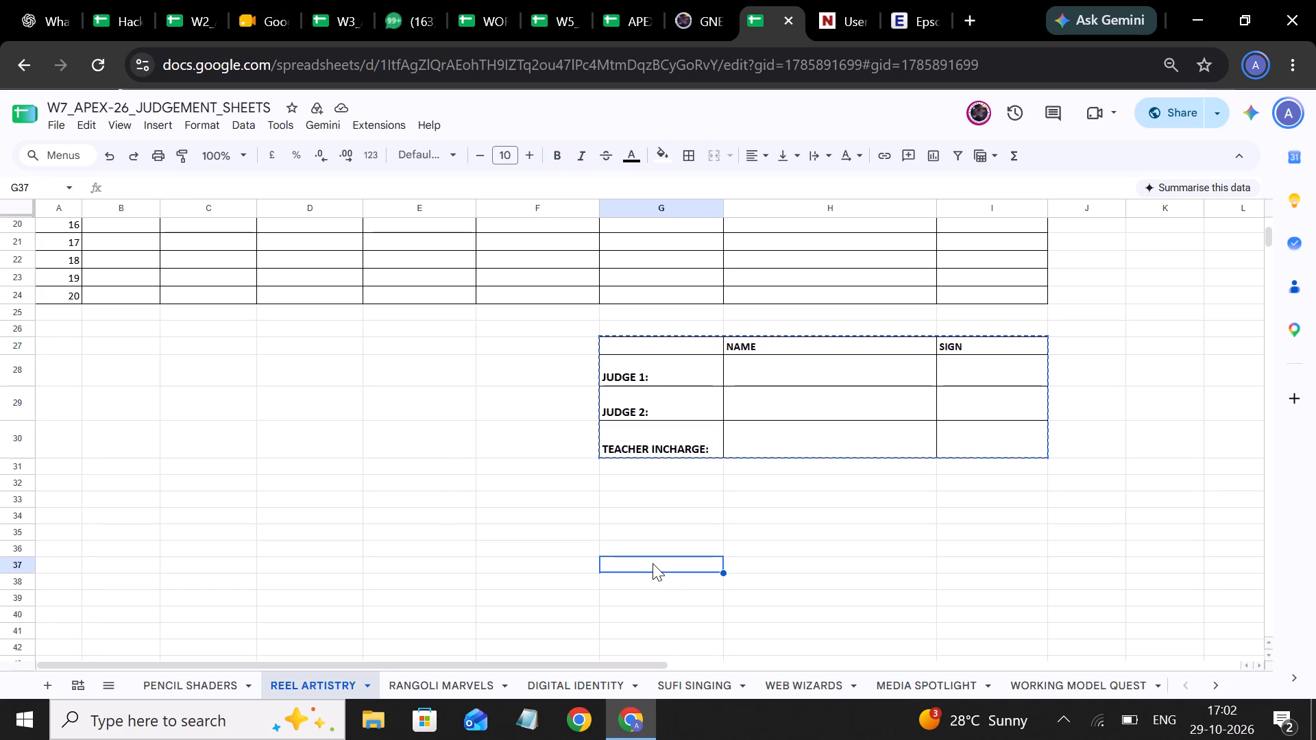
pyautogui.hotkey('ctrl', 'v')
pyautogui.keyDown('ctrl'); pyautogui.click(653, 563); pyautogui.keyUp('ctrl')
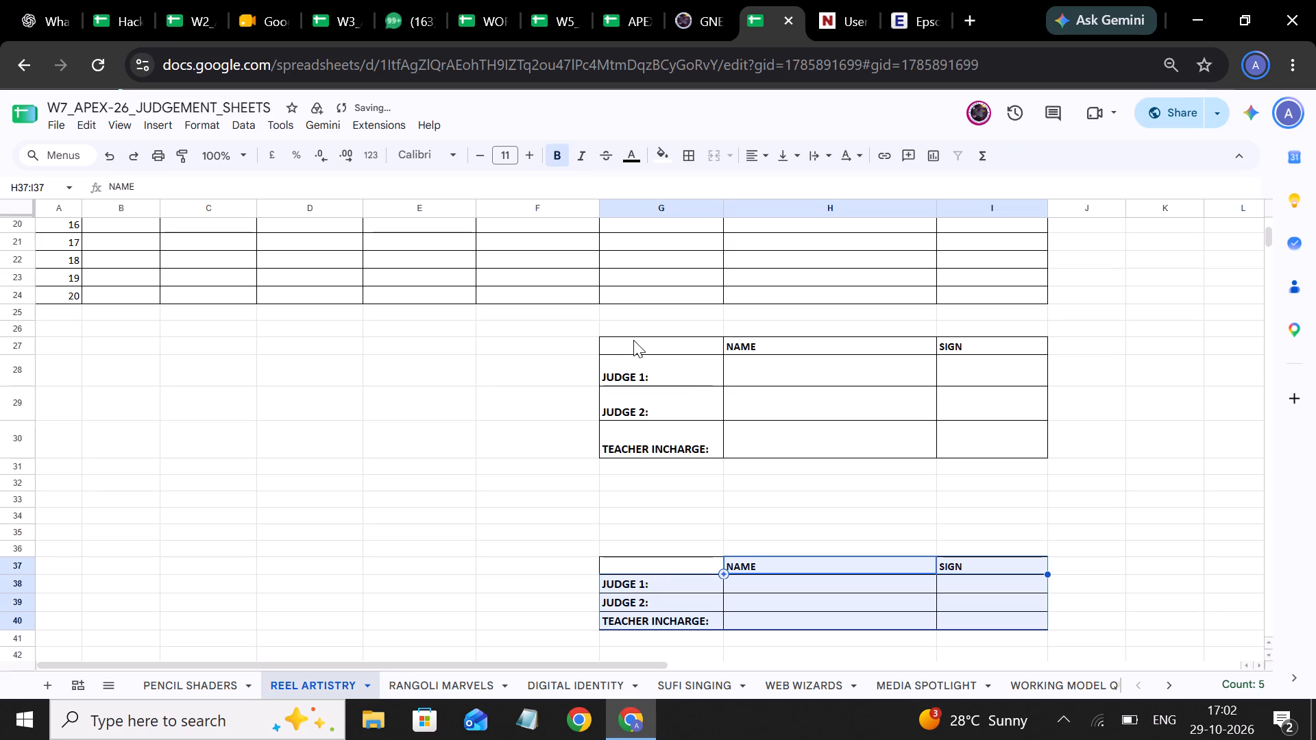
# Clear the contents and all borders of the original signature table in G27:I30.
pyautogui.moveTo(633, 340); pyautogui.dragTo(945, 443)
pyautogui.press('BackSpace')
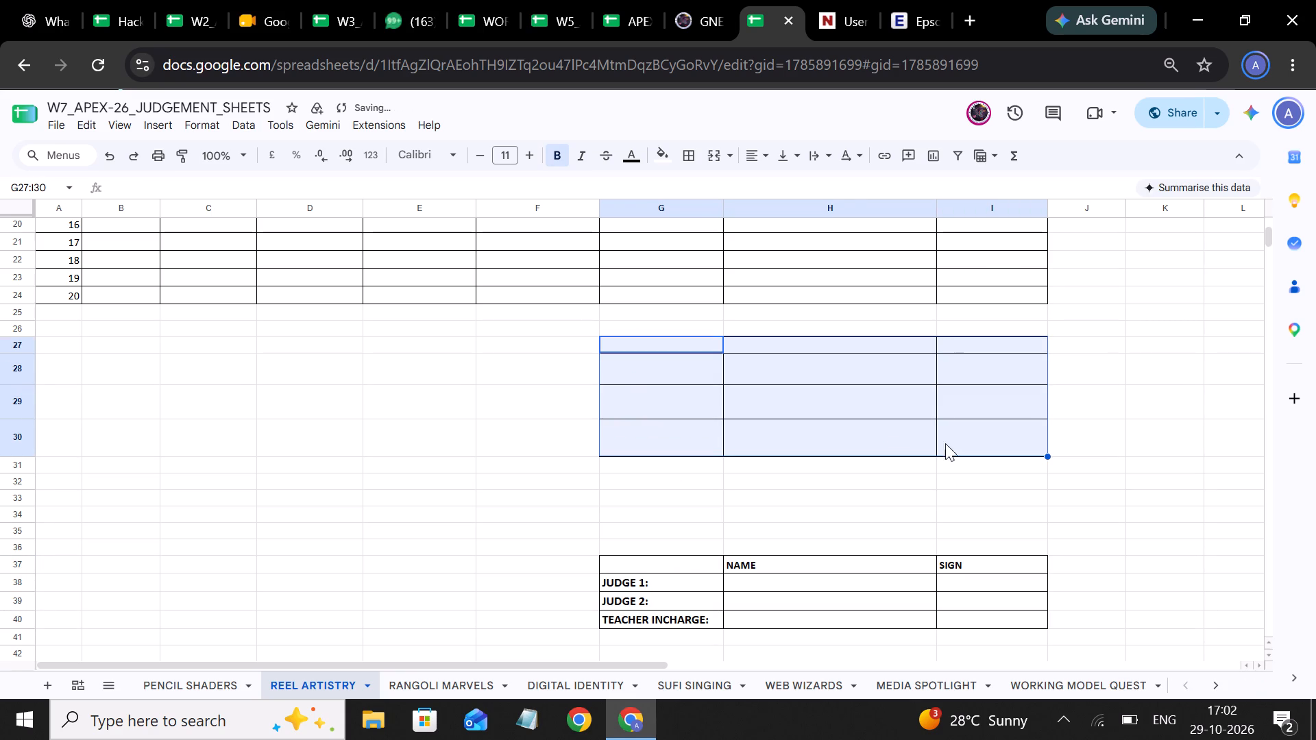
pyautogui.click(692, 150)
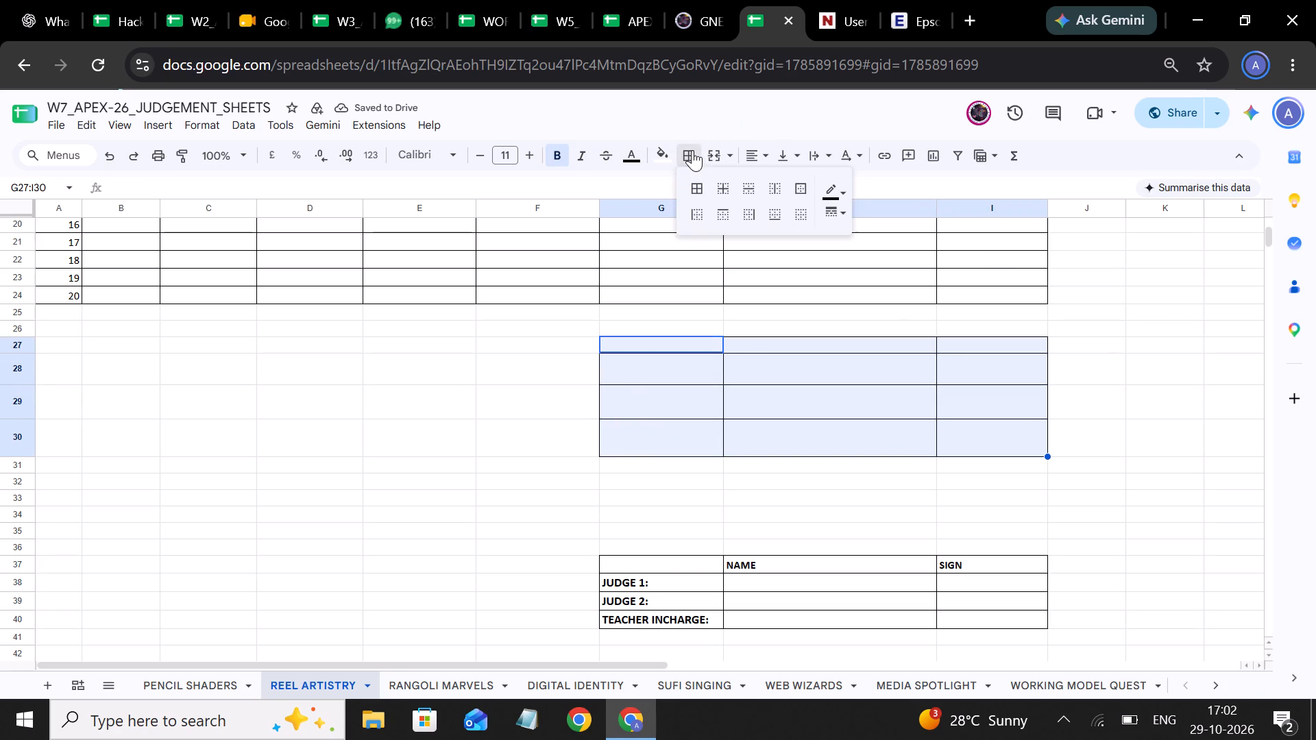
pyautogui.click(801, 215)
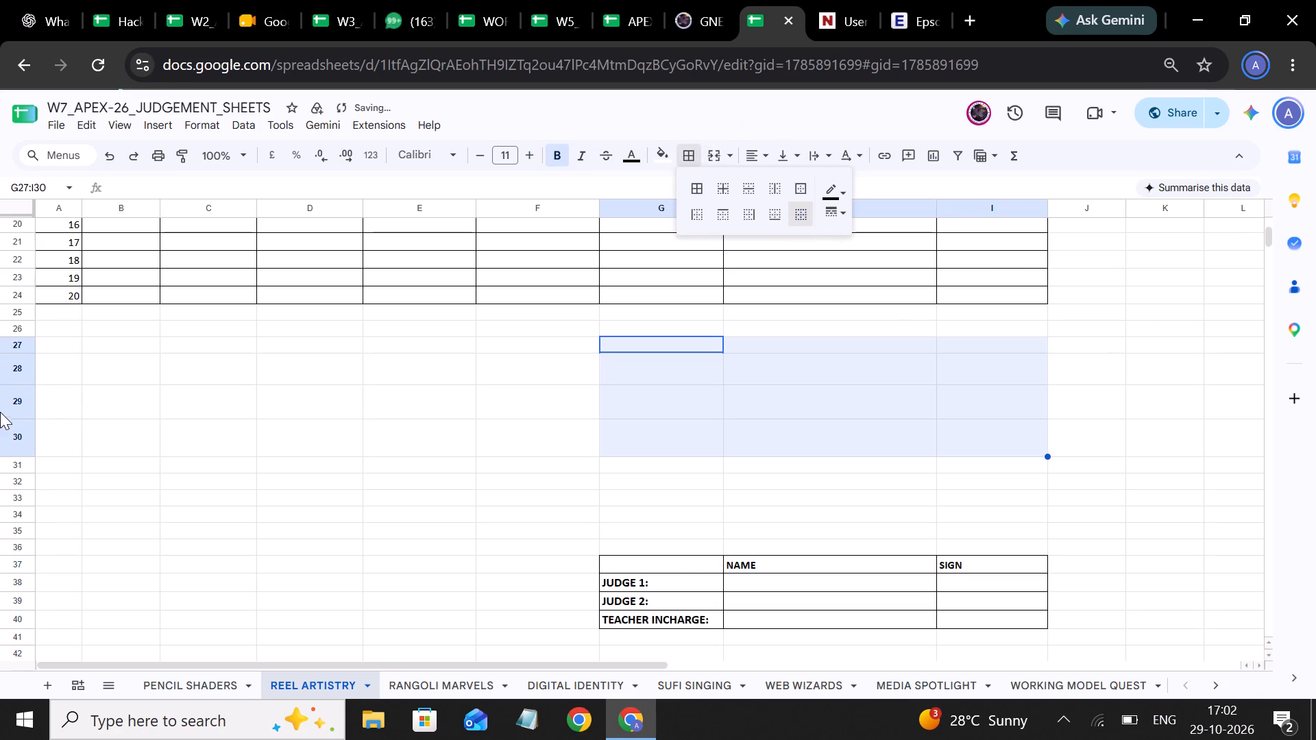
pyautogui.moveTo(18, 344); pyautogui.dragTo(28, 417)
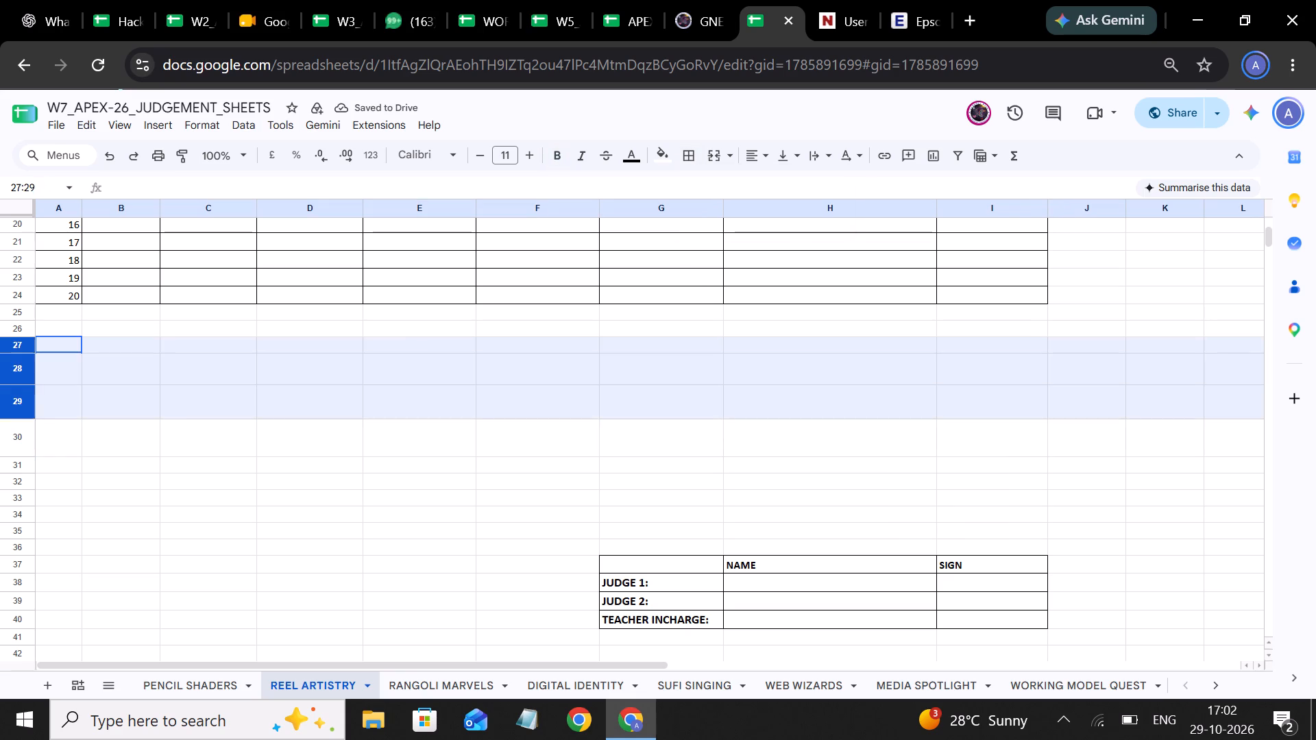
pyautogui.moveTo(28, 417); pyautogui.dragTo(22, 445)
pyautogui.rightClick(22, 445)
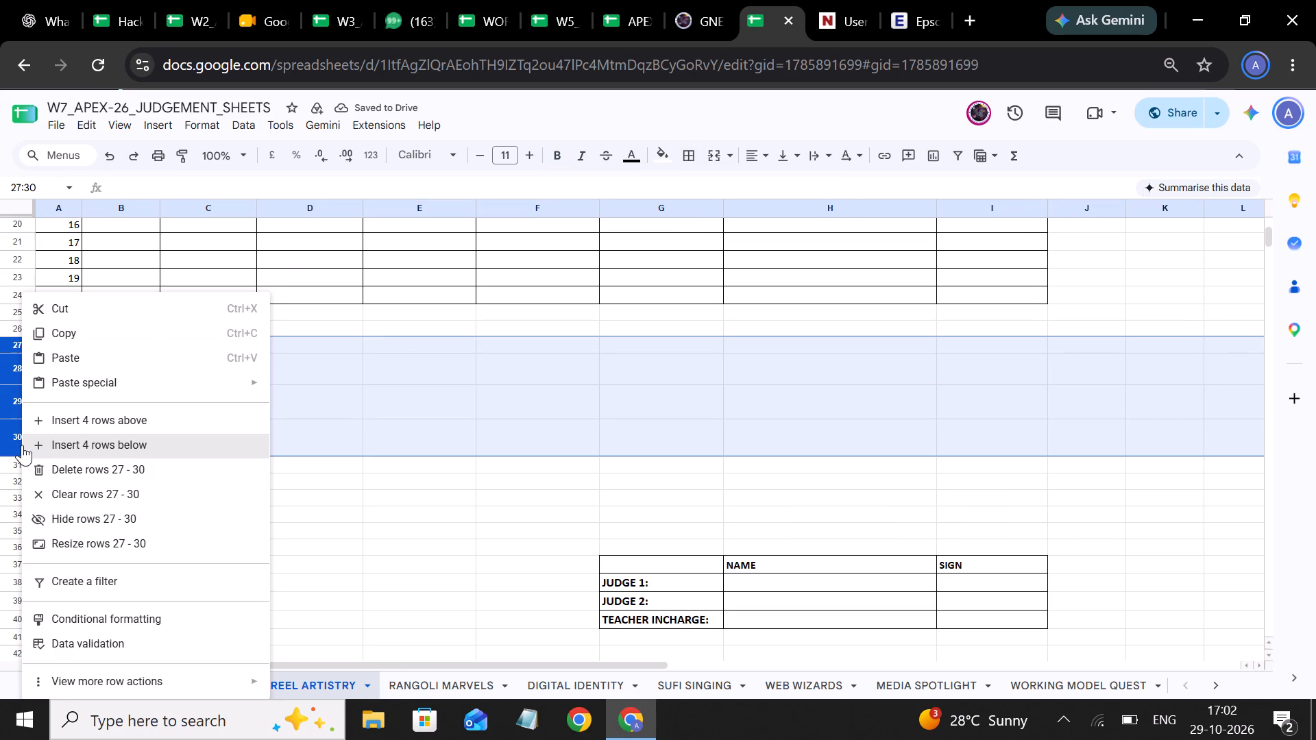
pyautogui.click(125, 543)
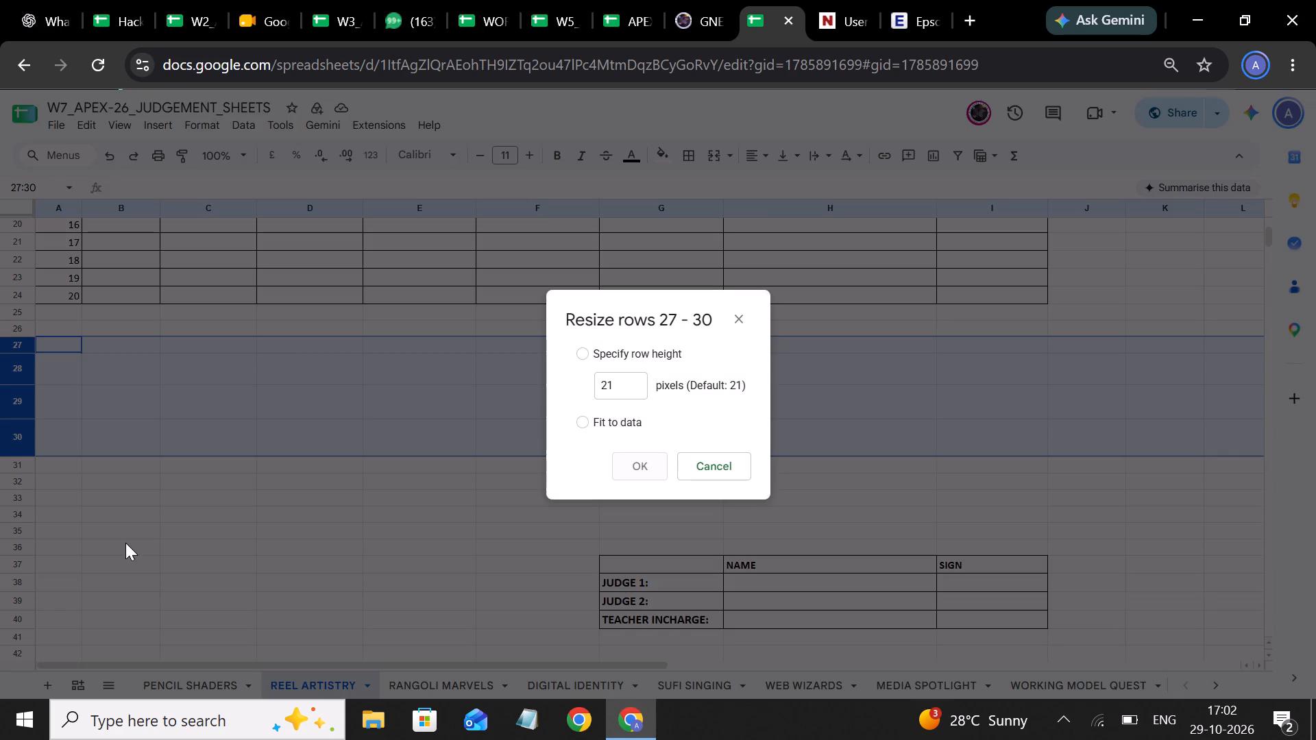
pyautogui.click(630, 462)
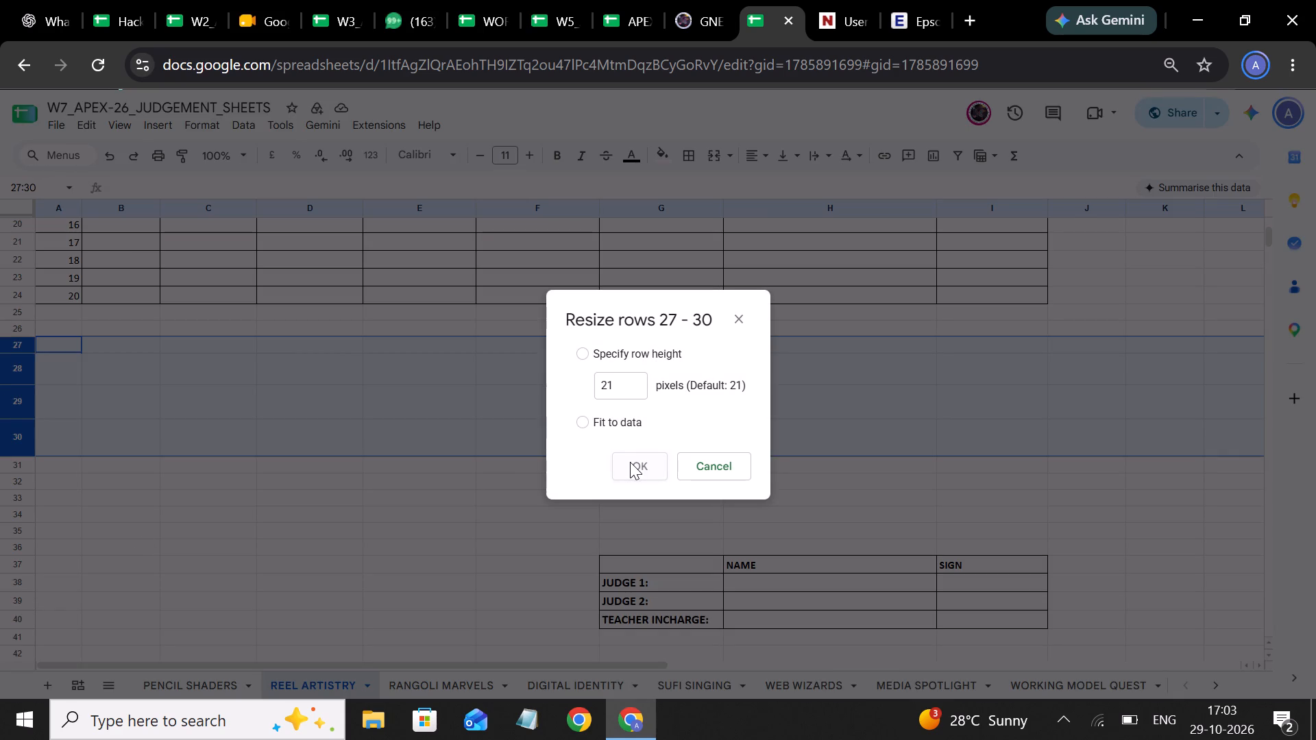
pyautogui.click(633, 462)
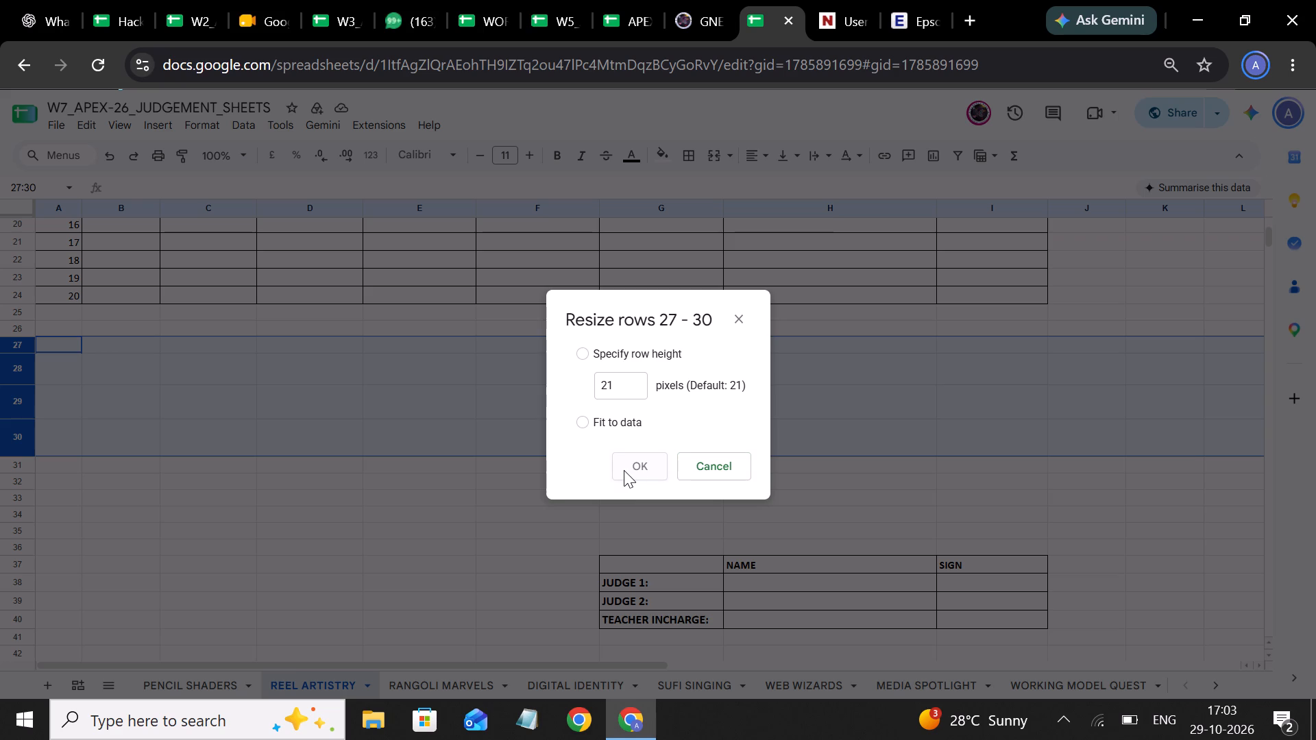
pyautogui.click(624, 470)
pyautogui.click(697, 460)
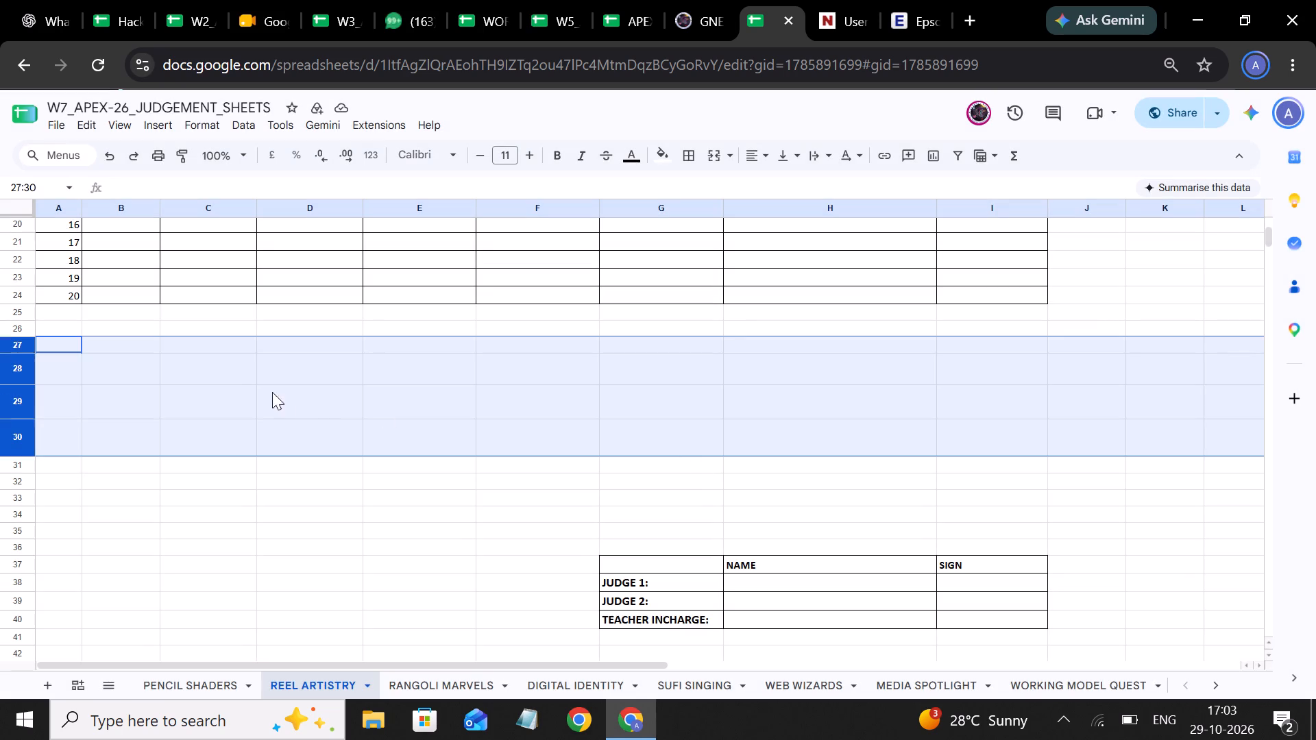
# Delete the emptied rows 27 to 30 from the REEL ARTISTRY sheet.
pyautogui.rightClick(27, 369)
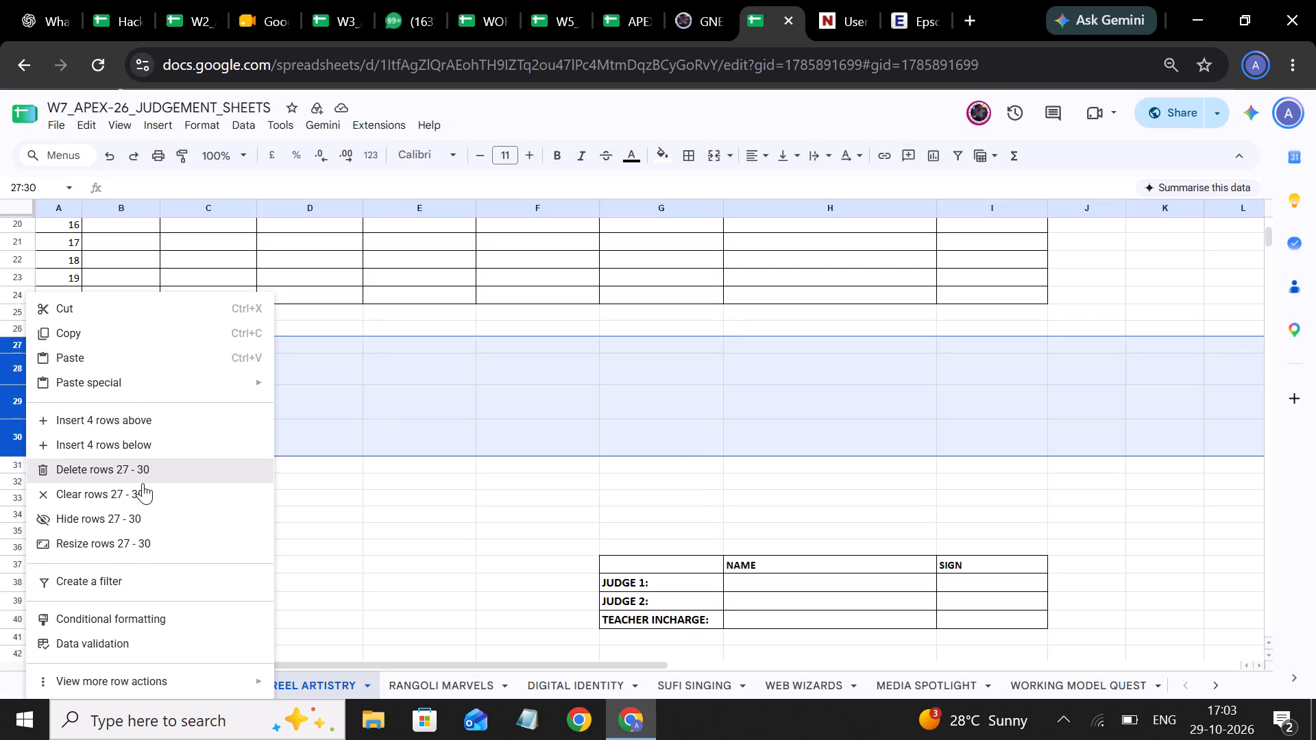
pyautogui.click(142, 465)
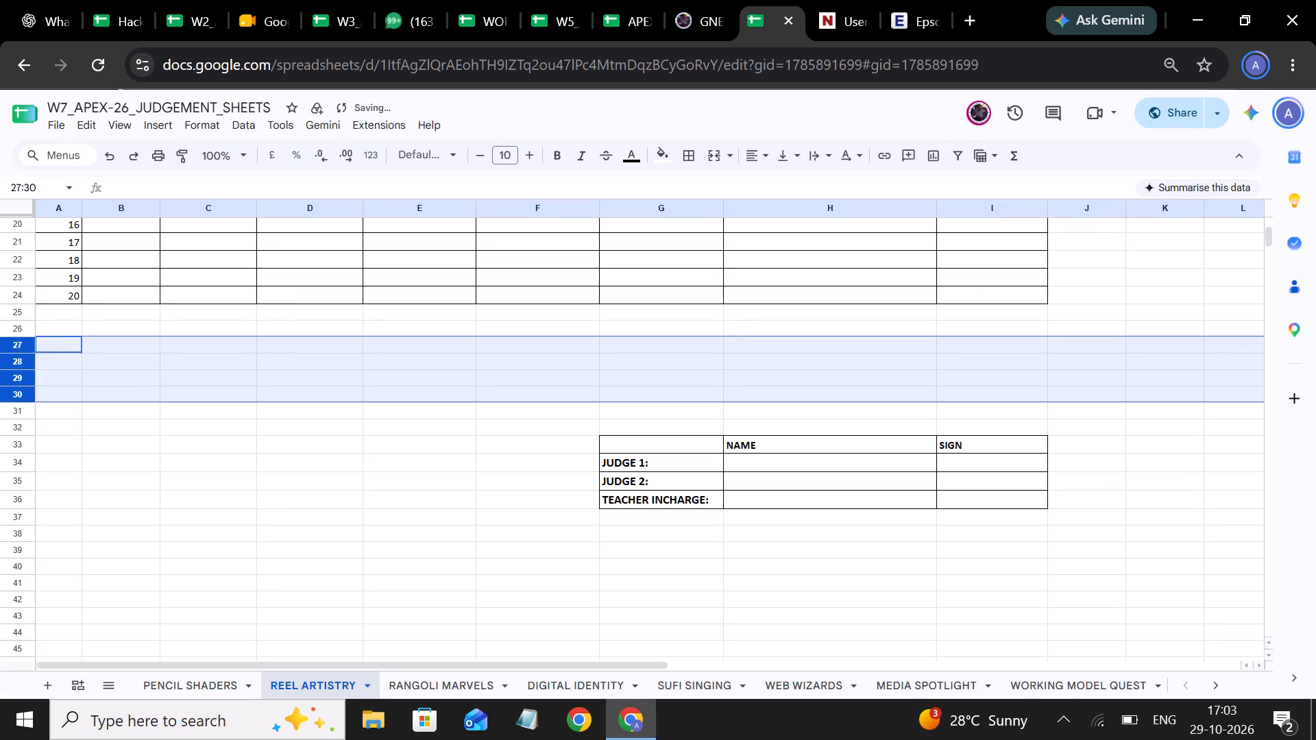
# Copy the signature table G33:I36 and paste it at G39, leaving more room for entry rows.
pyautogui.moveTo(62, 297); pyautogui.dragTo(62, 399)
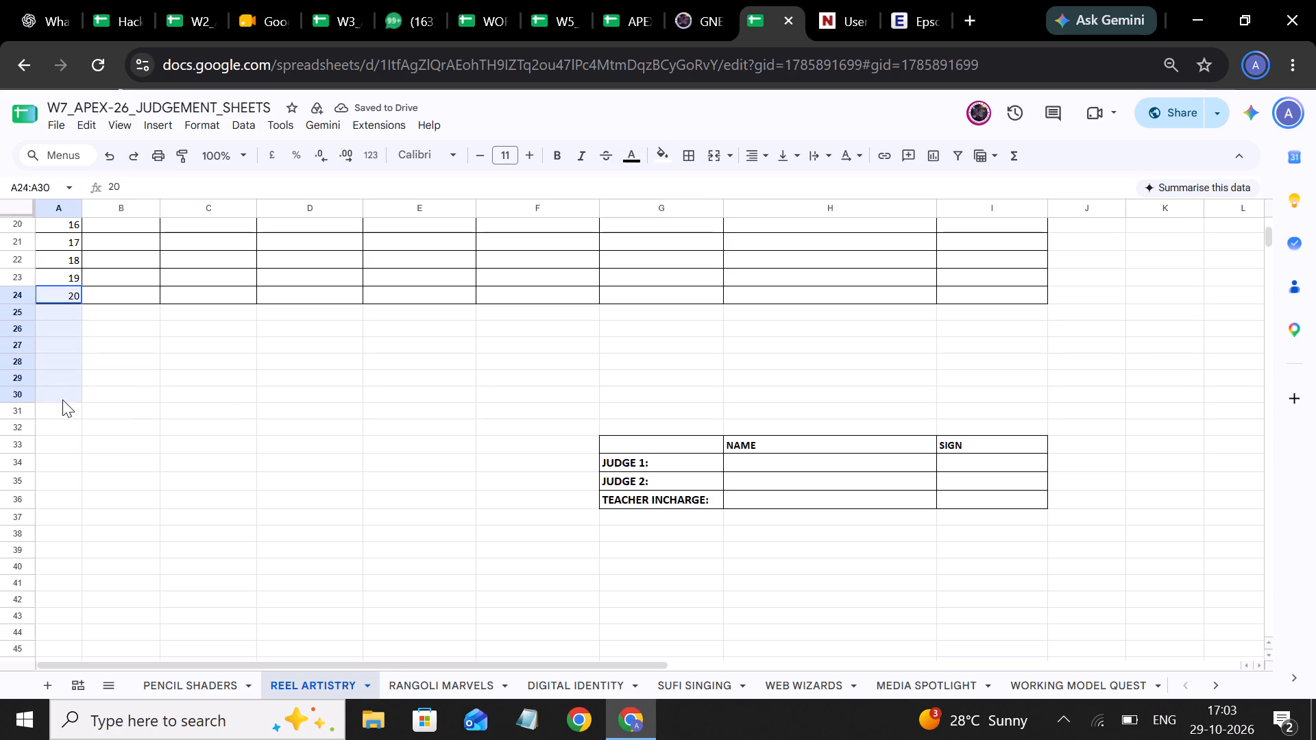
pyautogui.moveTo(62, 399); pyautogui.dragTo(64, 414)
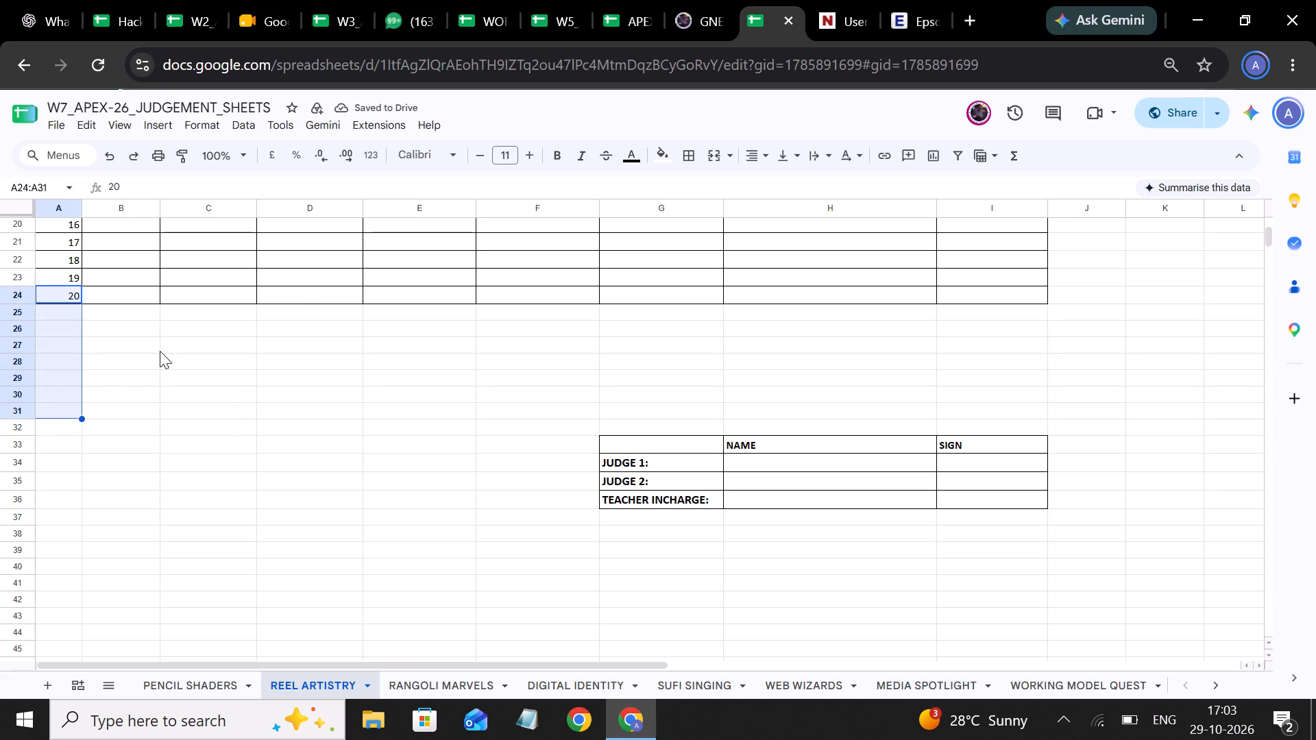
pyautogui.moveTo(646, 451); pyautogui.dragTo(948, 507)
pyautogui.hotkey('ctrl', 'c')
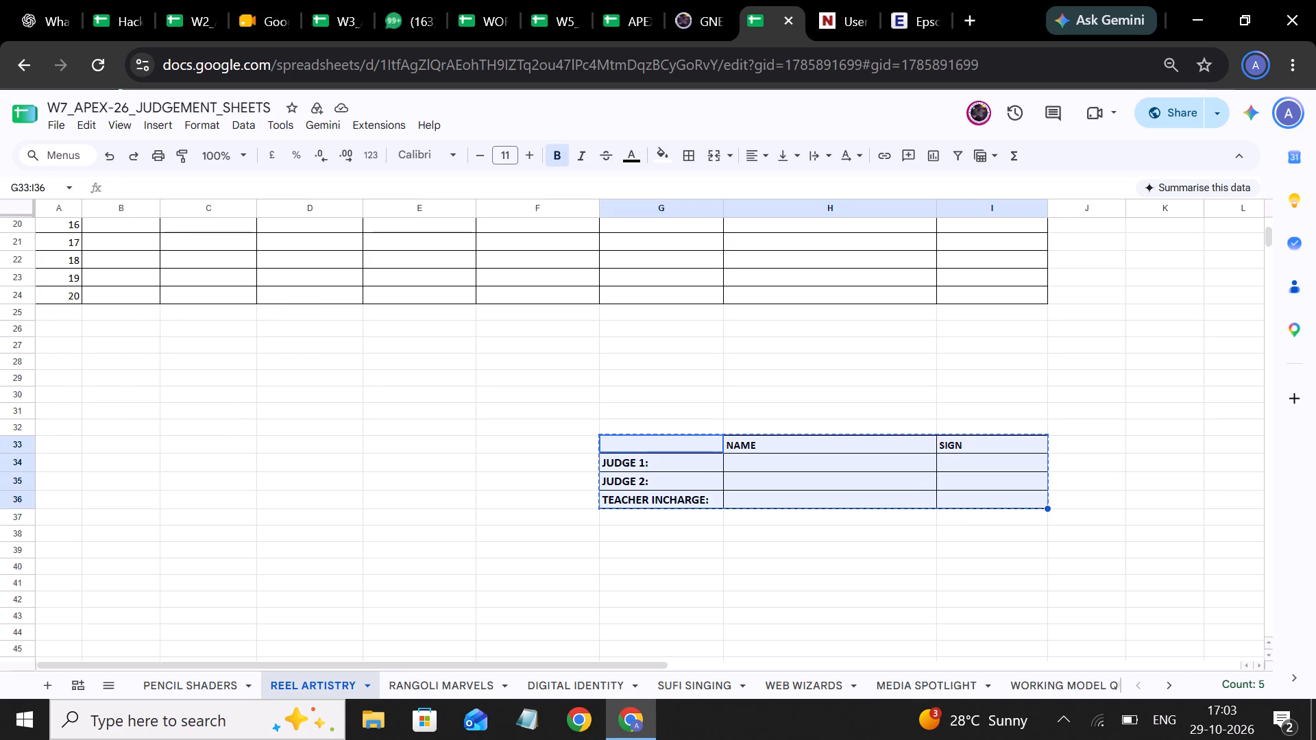
pyautogui.click(662, 548)
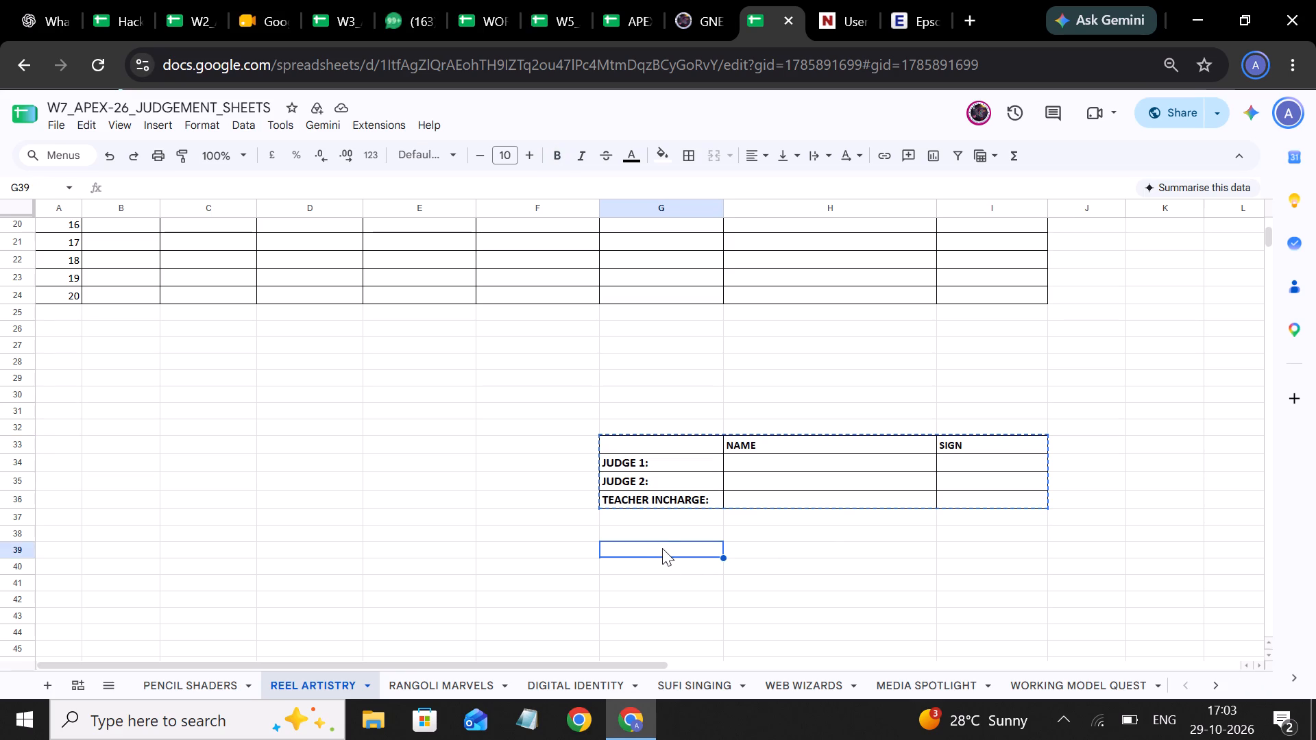
pyautogui.hotkey('ctrl', 'v')
# Remove the borders and contents of the old signature table in G33:I36.
pyautogui.moveTo(653, 441); pyautogui.dragTo(1008, 508)
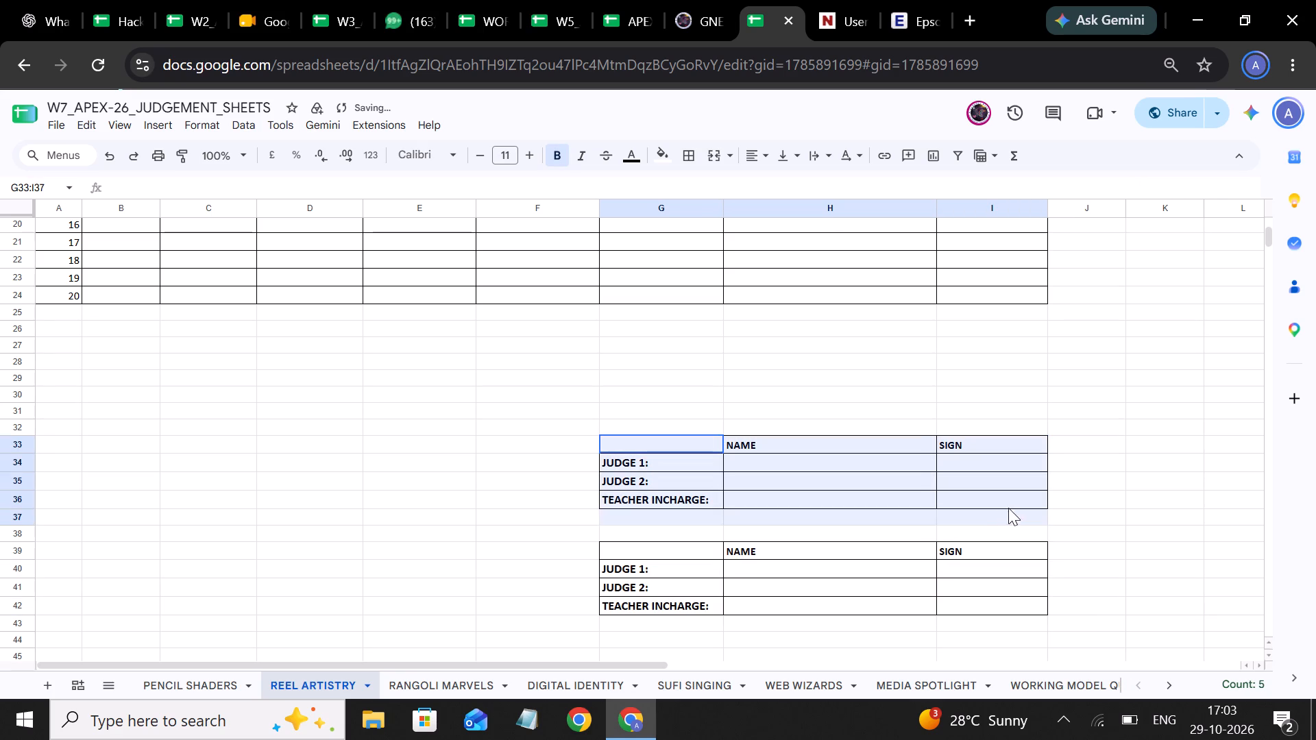
pyautogui.moveTo(1008, 508); pyautogui.dragTo(1006, 500)
pyautogui.click(688, 156)
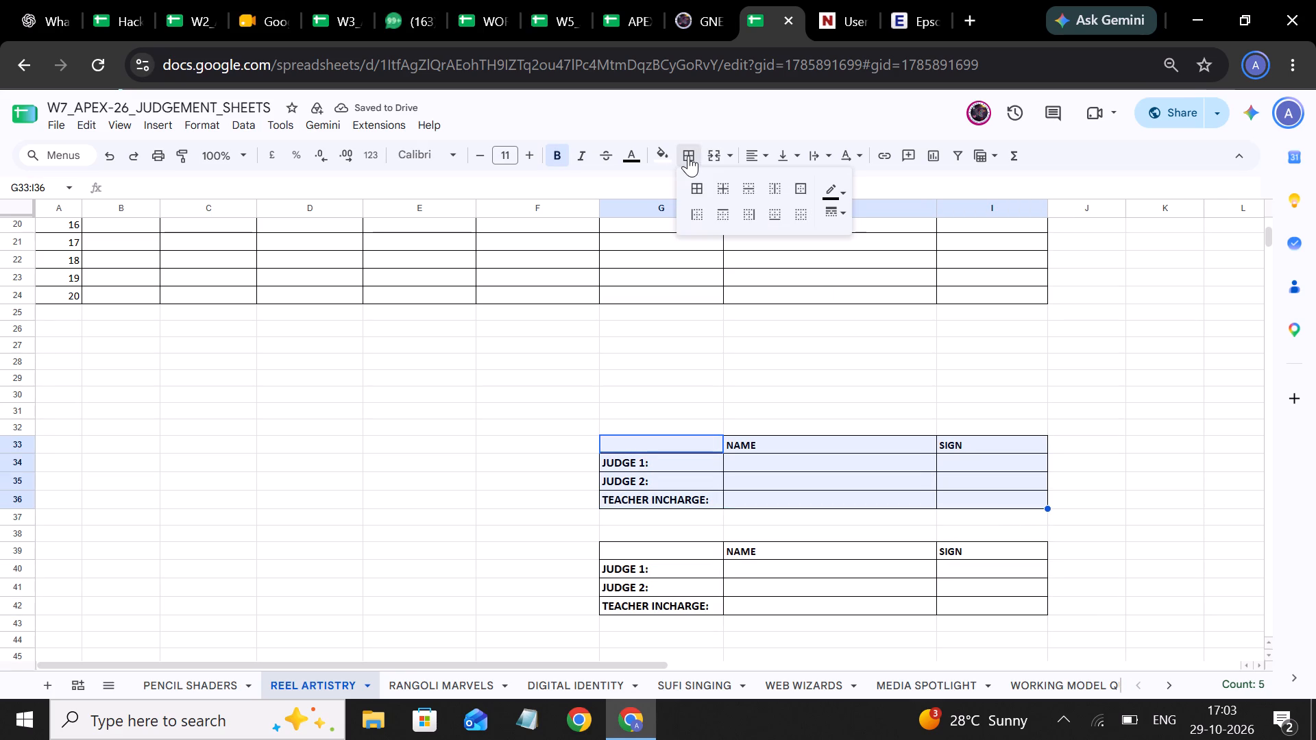
pyautogui.click(808, 213)
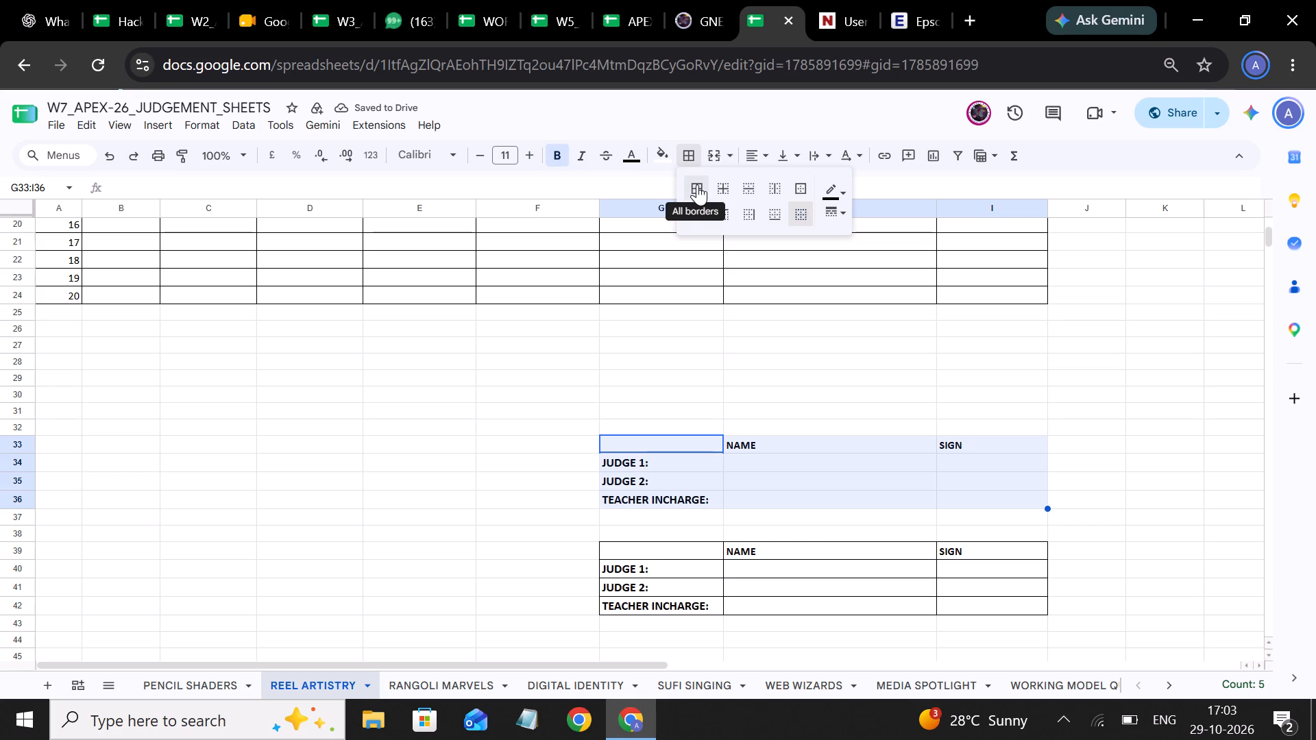
pyautogui.press('BackSpace')
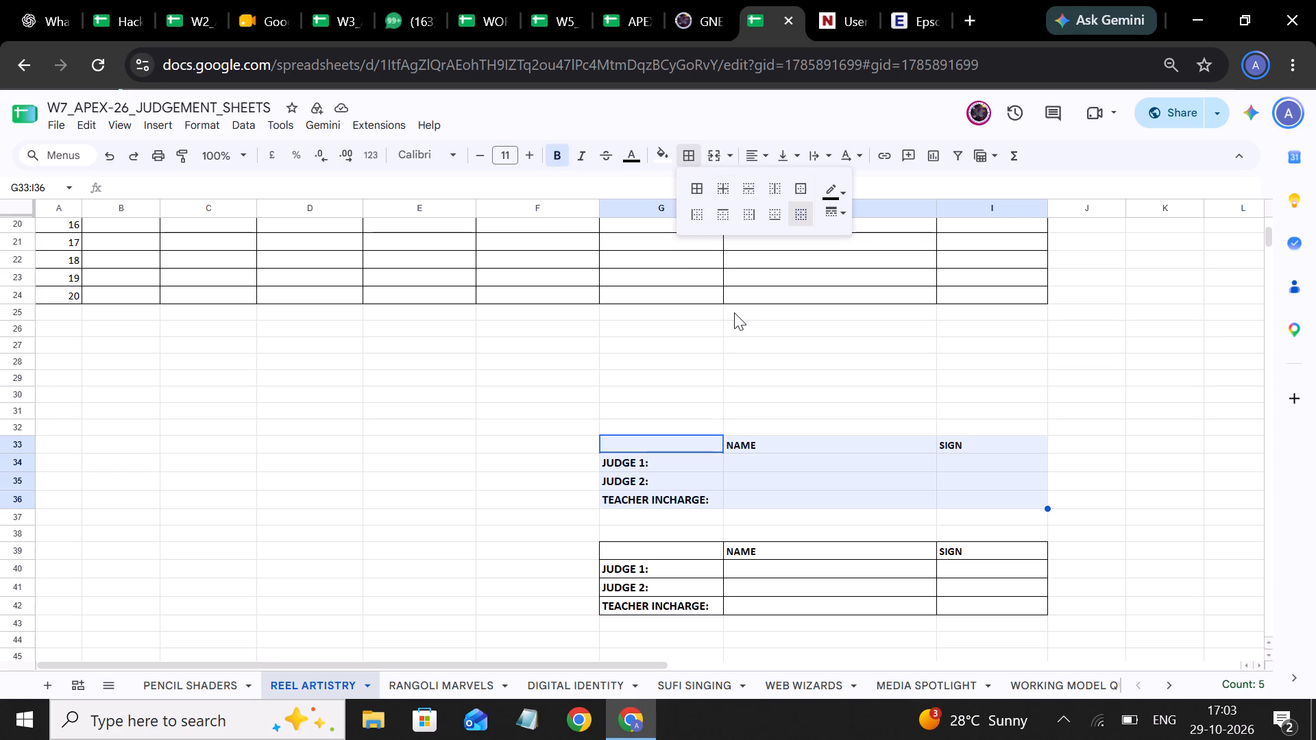
pyautogui.moveTo(640, 441); pyautogui.dragTo(871, 493)
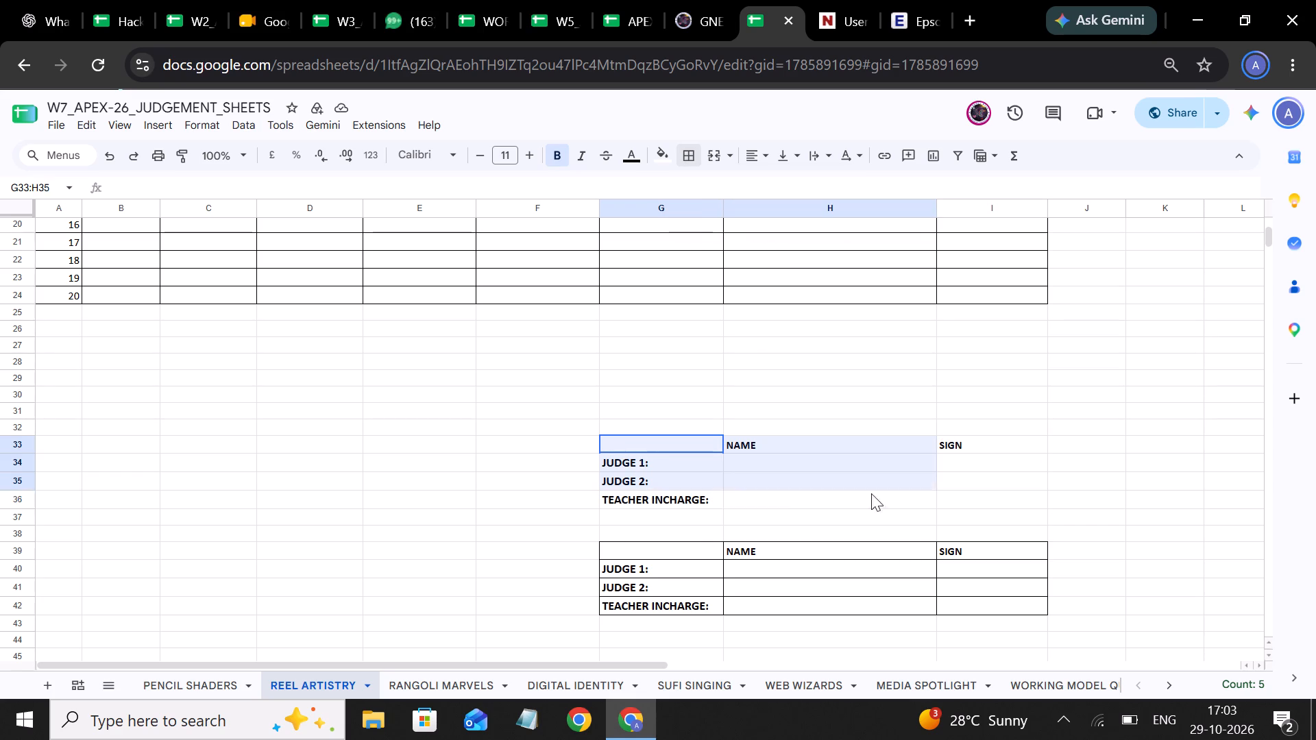
pyautogui.moveTo(871, 493); pyautogui.dragTo(945, 501)
pyautogui.press('BackSpace')
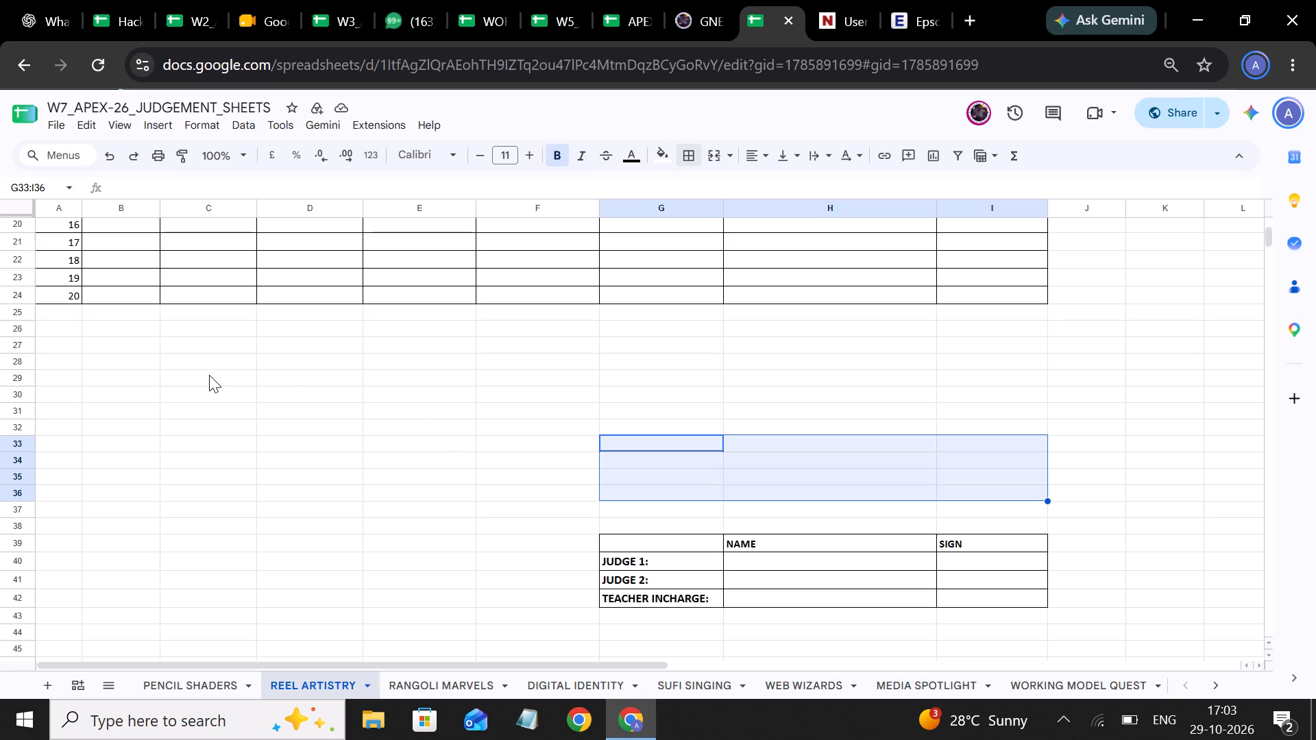
# Extend the serial numbers in column A from 20 through 31, filling down to A35.
pyautogui.moveTo(70, 292); pyautogui.dragTo(58, 269)
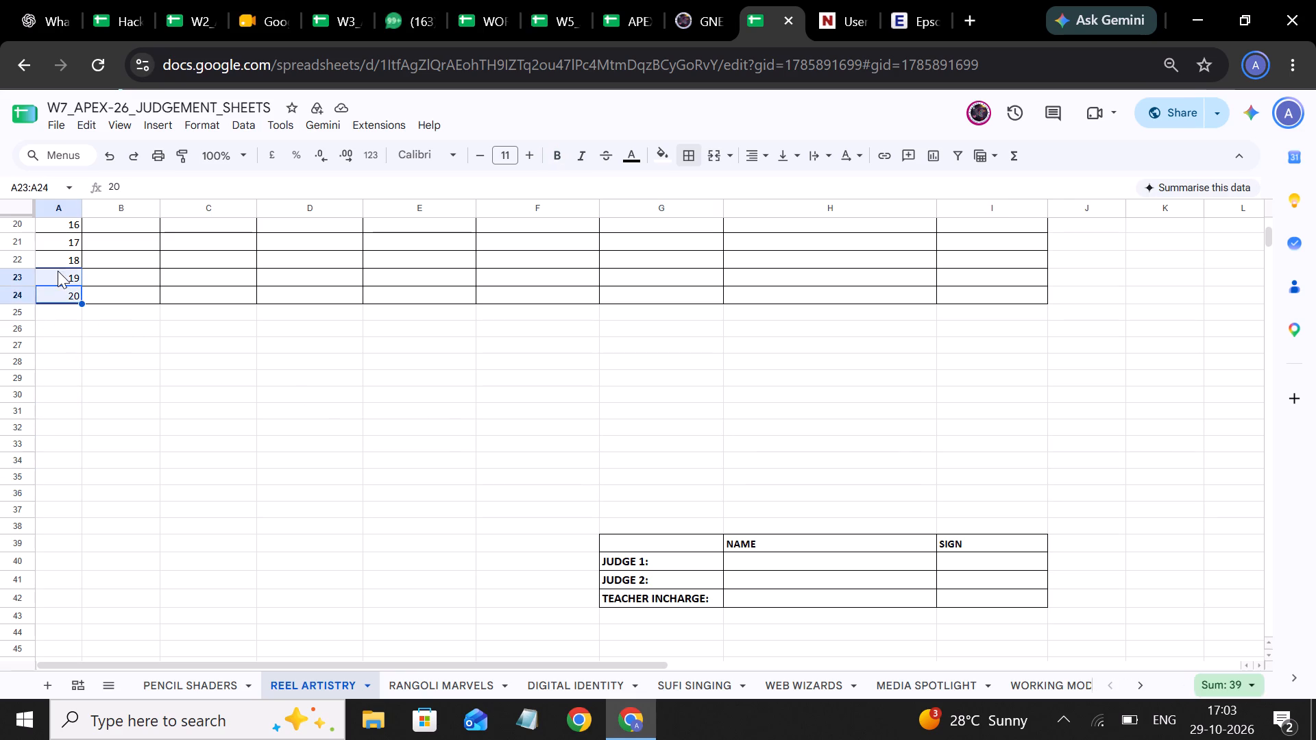
pyautogui.moveTo(68, 227); pyautogui.dragTo(66, 291)
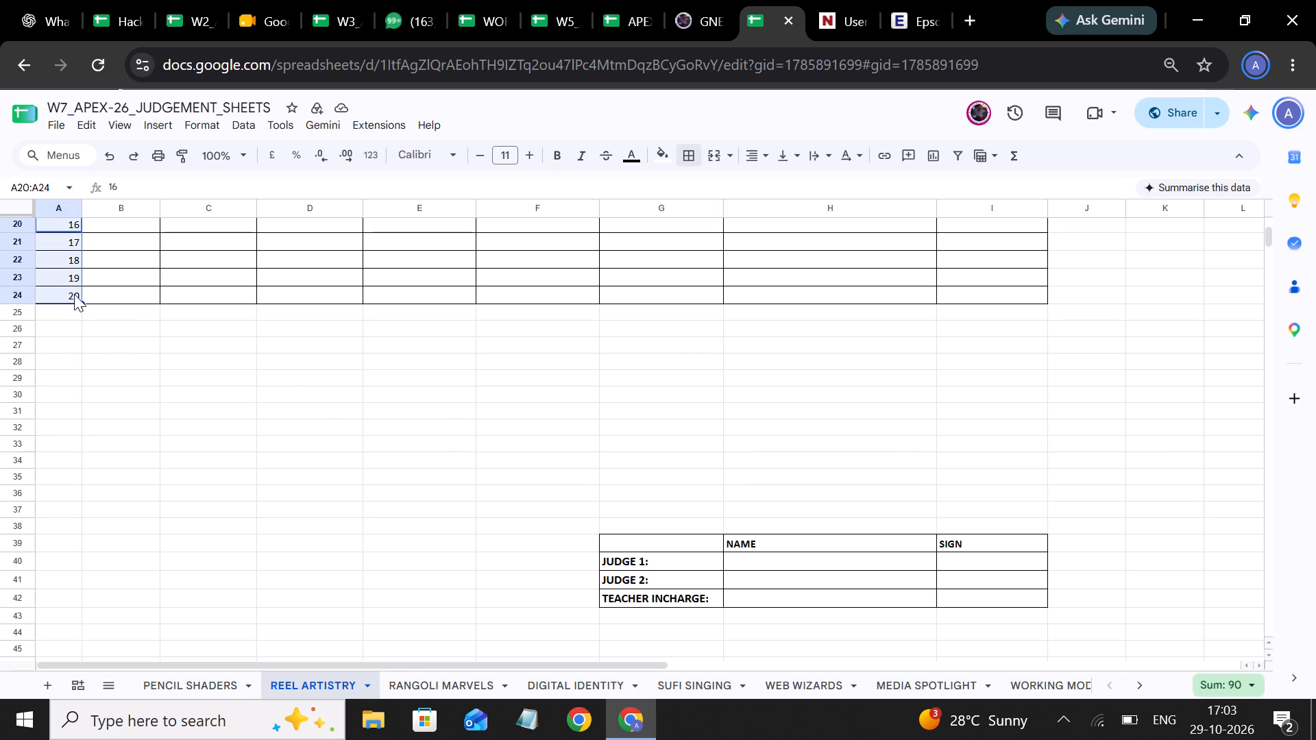
pyautogui.moveTo(83, 303); pyautogui.dragTo(58, 482)
pyautogui.moveTo(80, 497); pyautogui.dragTo(80, 478)
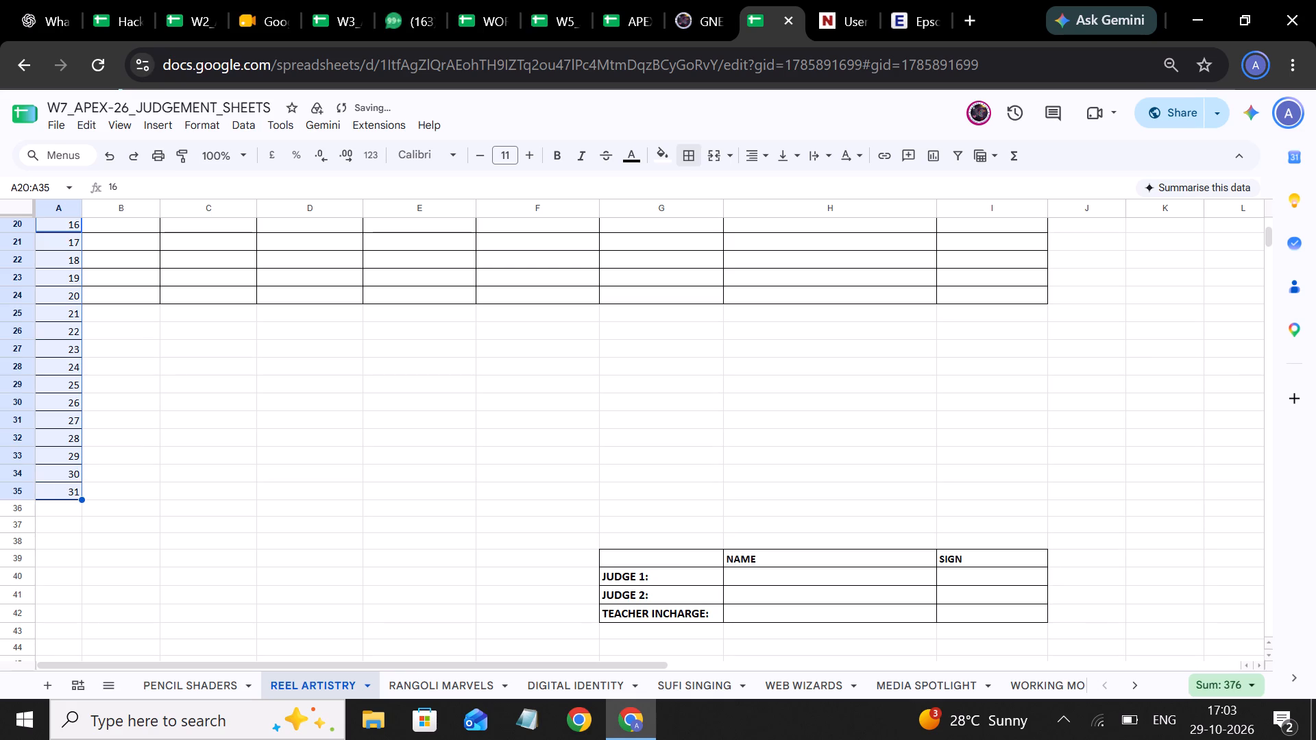
pyautogui.moveTo(80, 478); pyautogui.dragTo(76, 465)
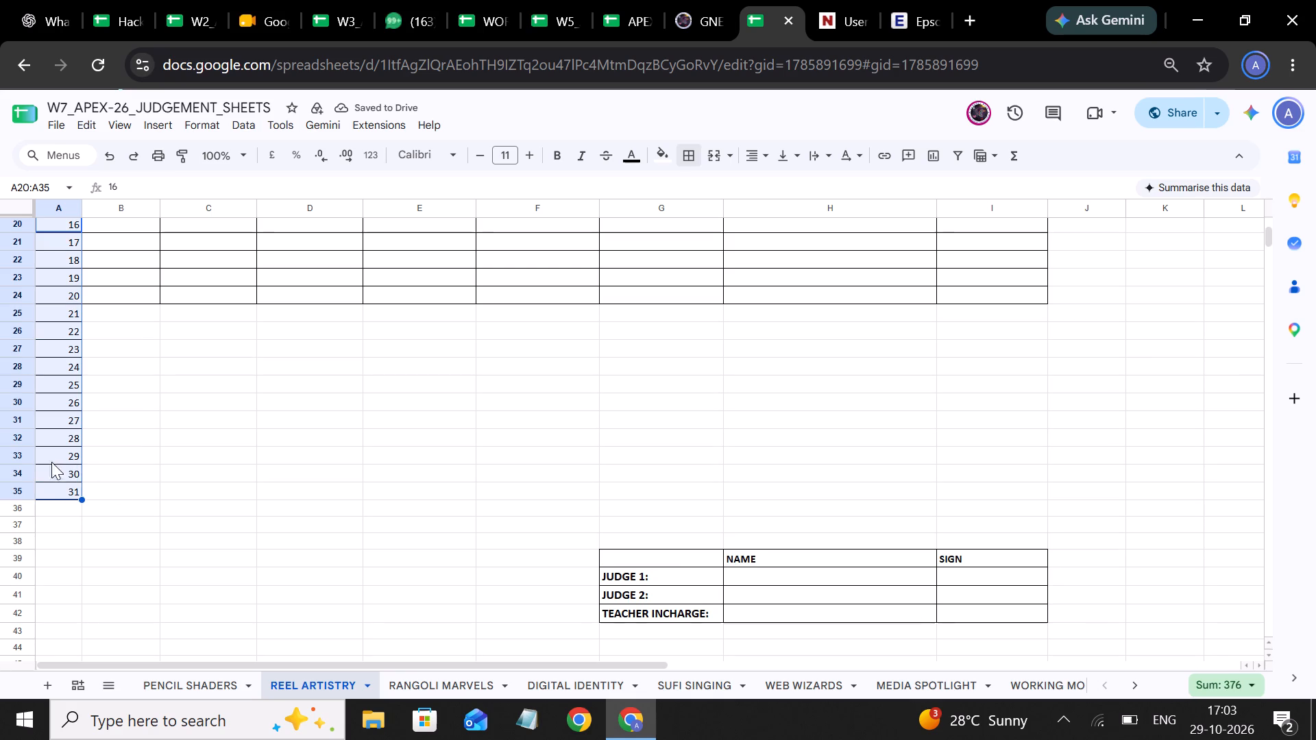
# Delete the surplus serial numbers 31 and 30 and remove the borders from A34:A35.
pyautogui.click(69, 486)
pyautogui.press('BackSpace')
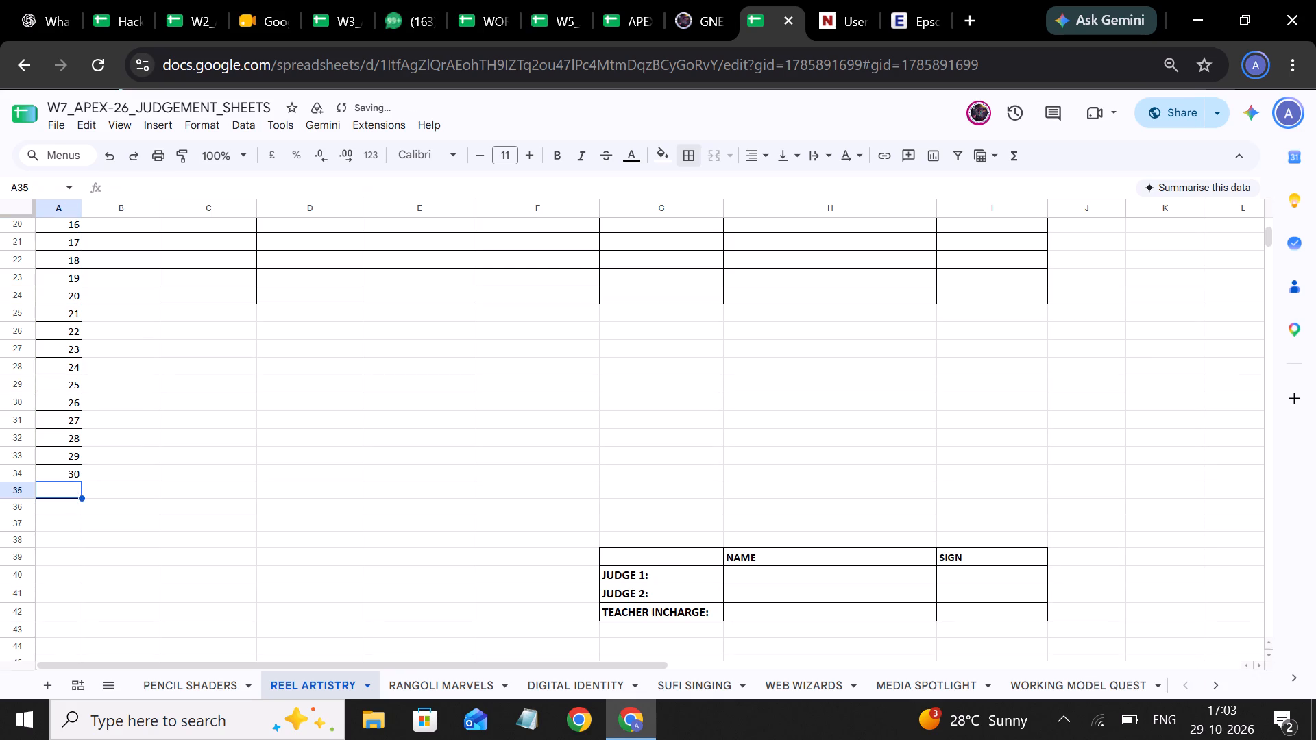
pyautogui.click(72, 473)
pyautogui.press('BackSpace')
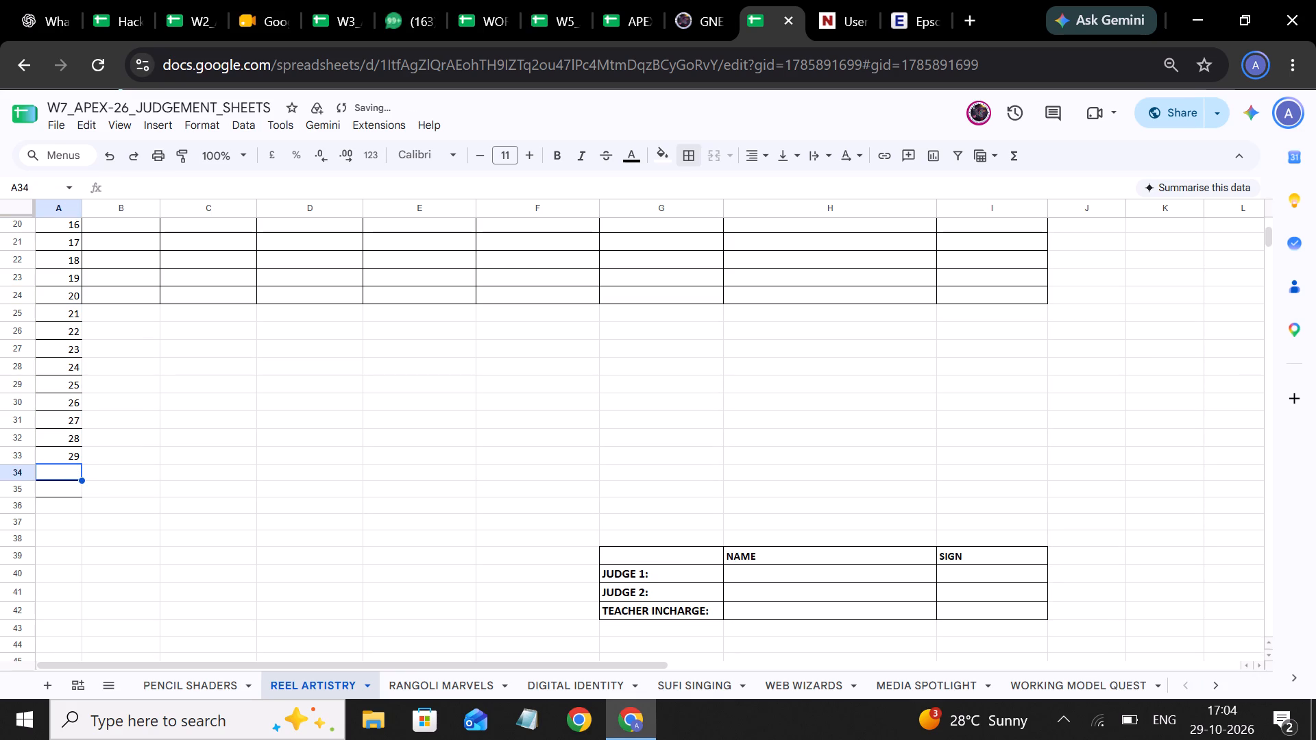
pyautogui.moveTo(71, 474); pyautogui.dragTo(78, 495)
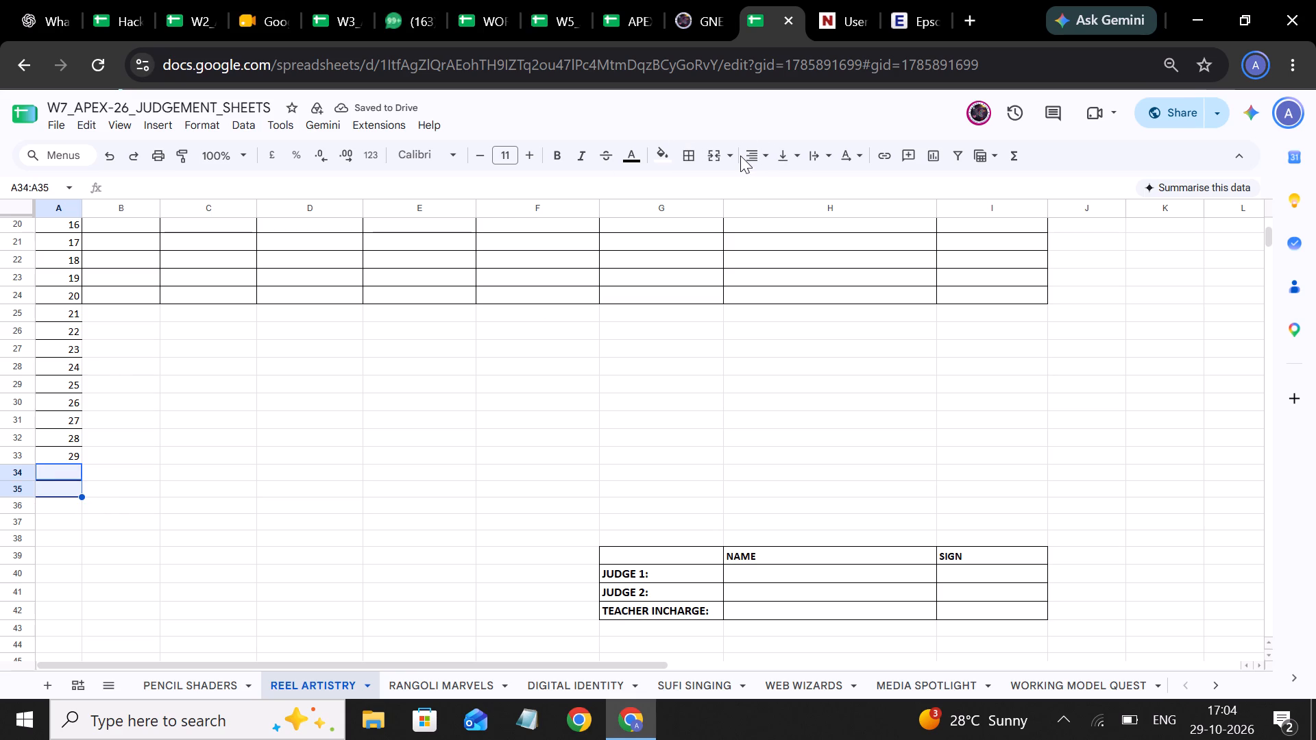
pyautogui.click(695, 160)
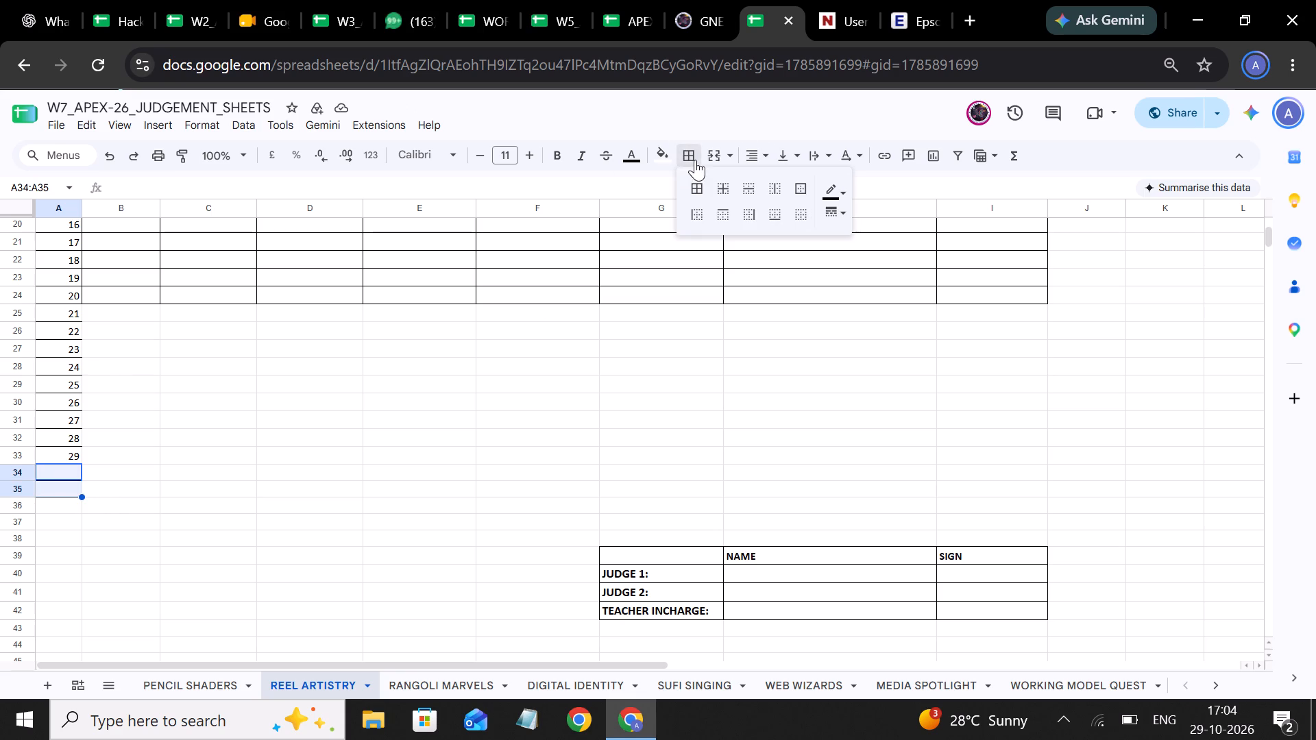
pyautogui.click(799, 214)
# Apply all borders to the range A24:I33 so the added entry rows up to serial number 29 are gridded.
pyautogui.click(330, 355)
pyautogui.moveTo(80, 296); pyautogui.dragTo(267, 344)
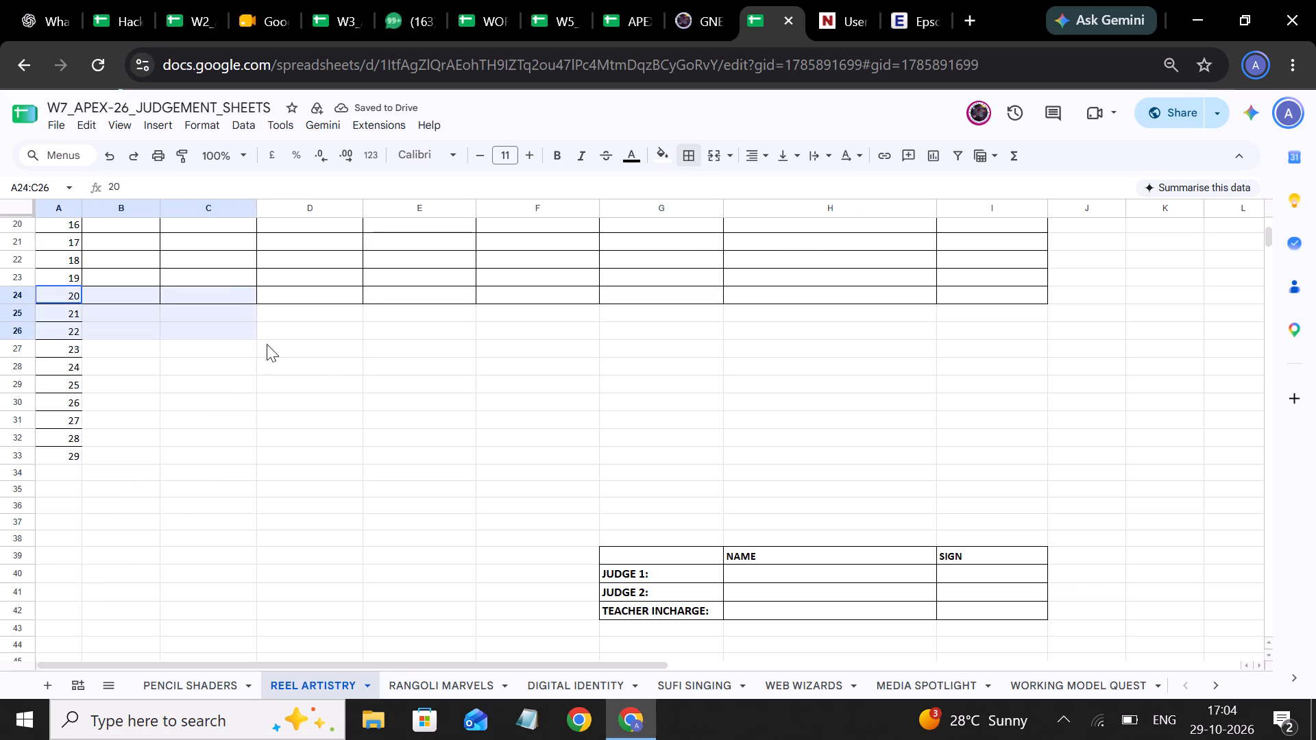
pyautogui.moveTo(267, 344); pyautogui.dragTo(977, 454)
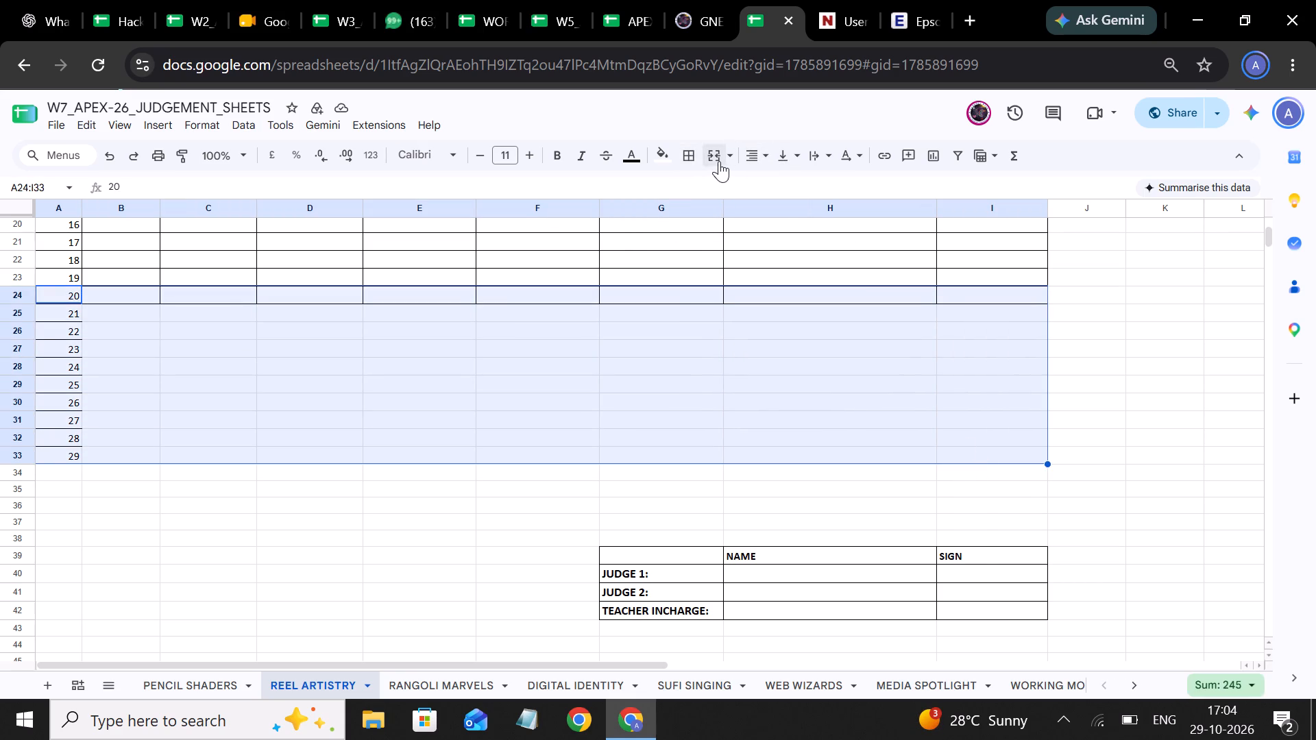
pyautogui.click(688, 154)
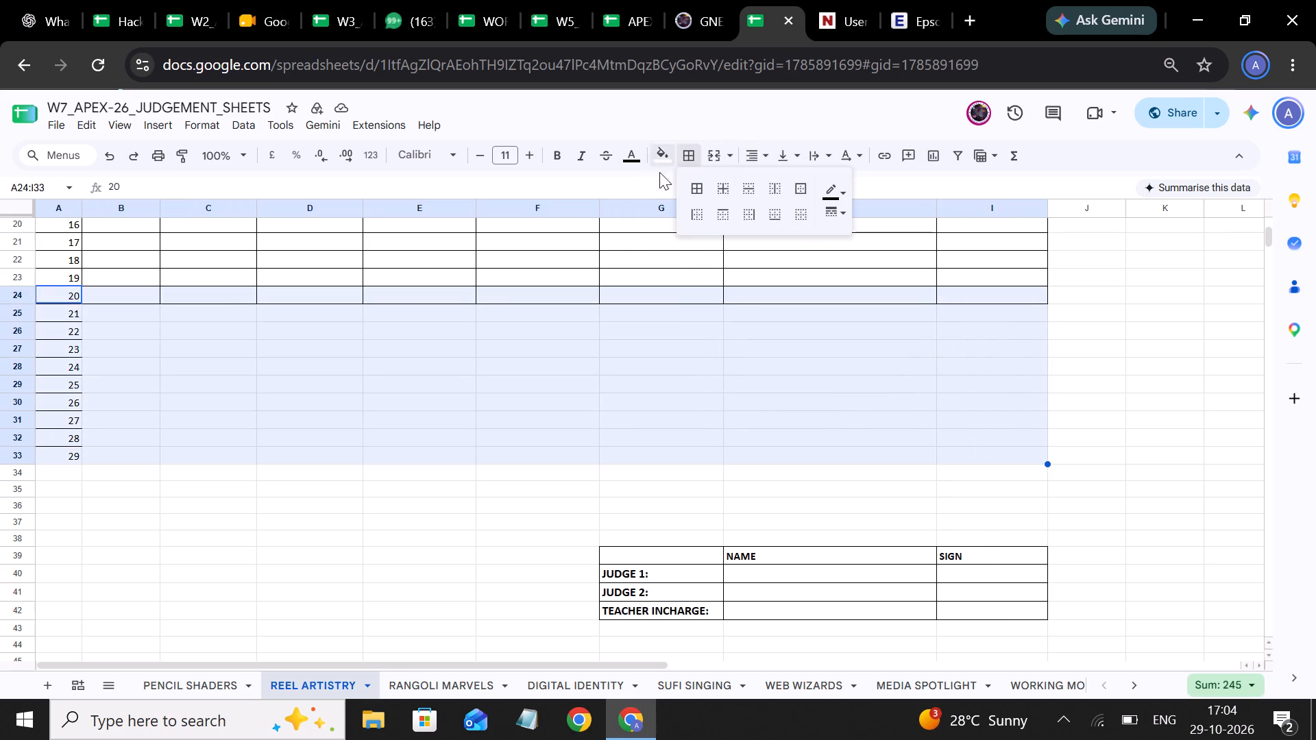
pyautogui.click(698, 191)
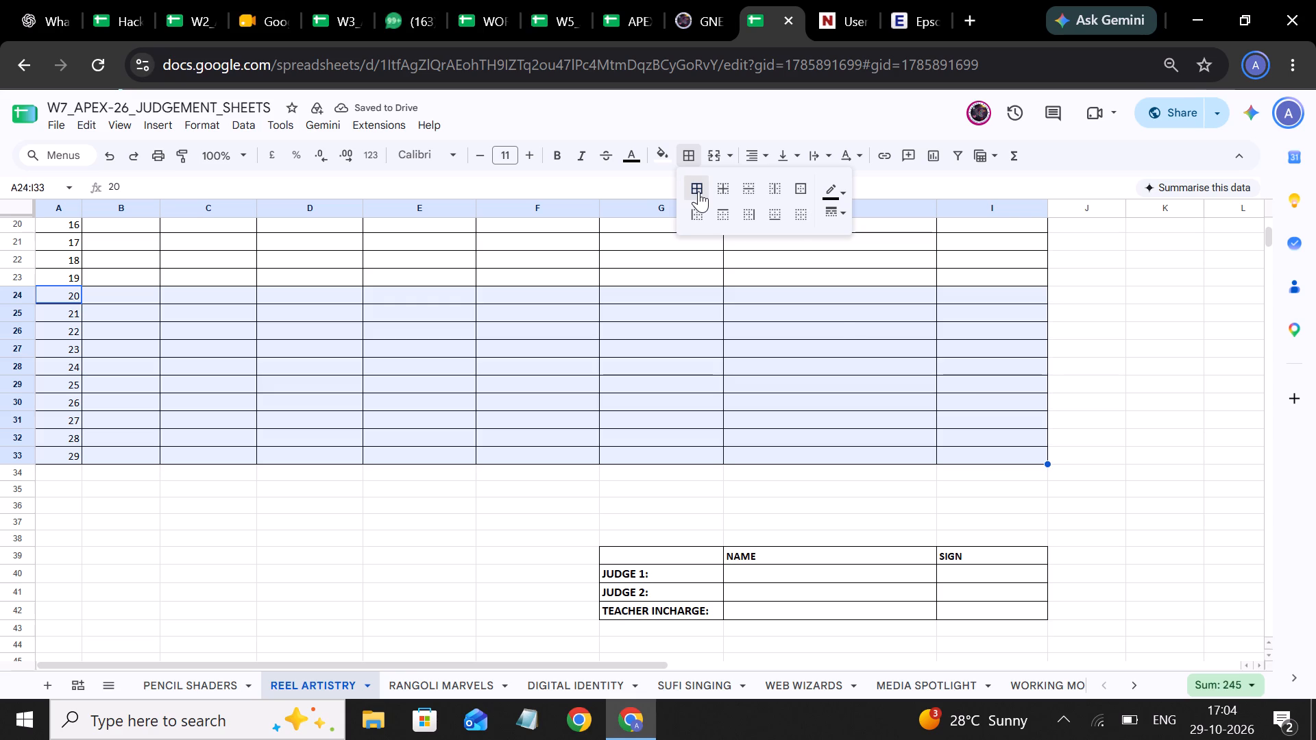
pyautogui.click(844, 321)
# Review the extended Reel Artistry sheet and compare its signature table spacing with the Pencil Shaders sheet.
pyautogui.scroll(1, 844, 321)
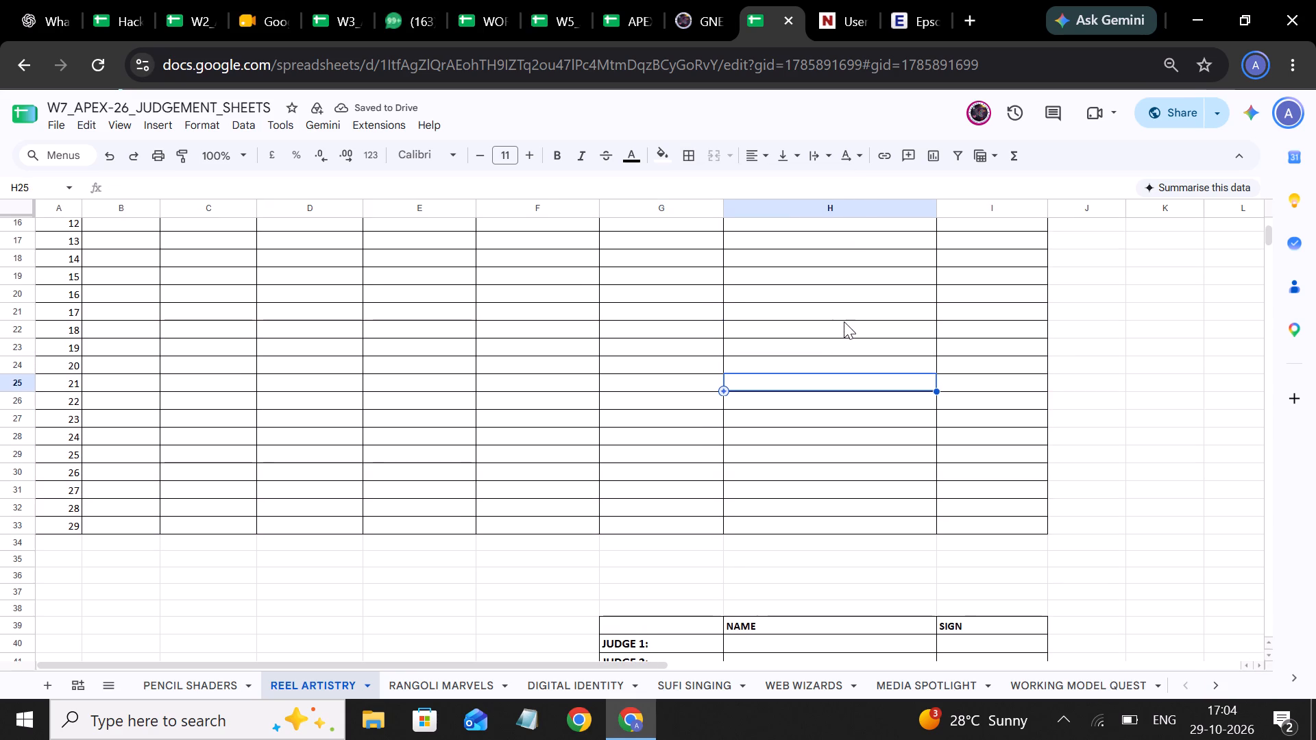
pyautogui.scroll(1, 844, 321)
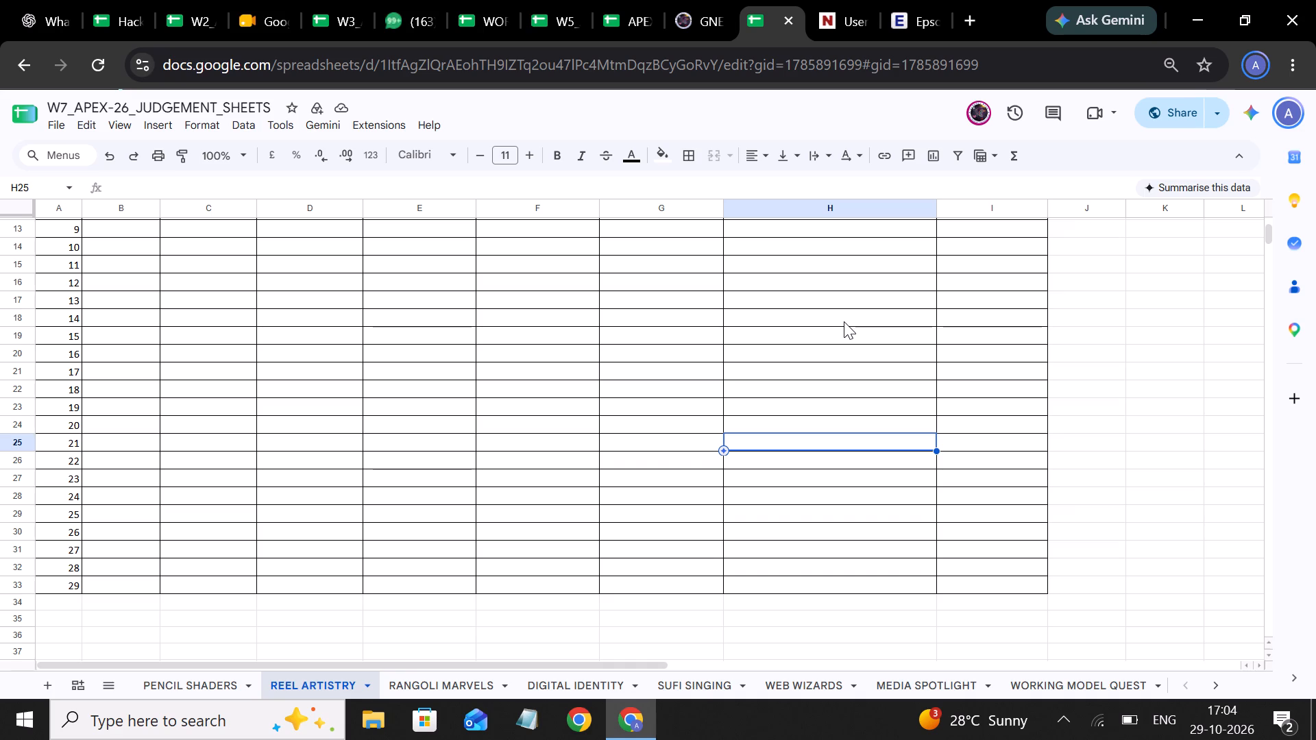
pyautogui.scroll(4, 844, 321)
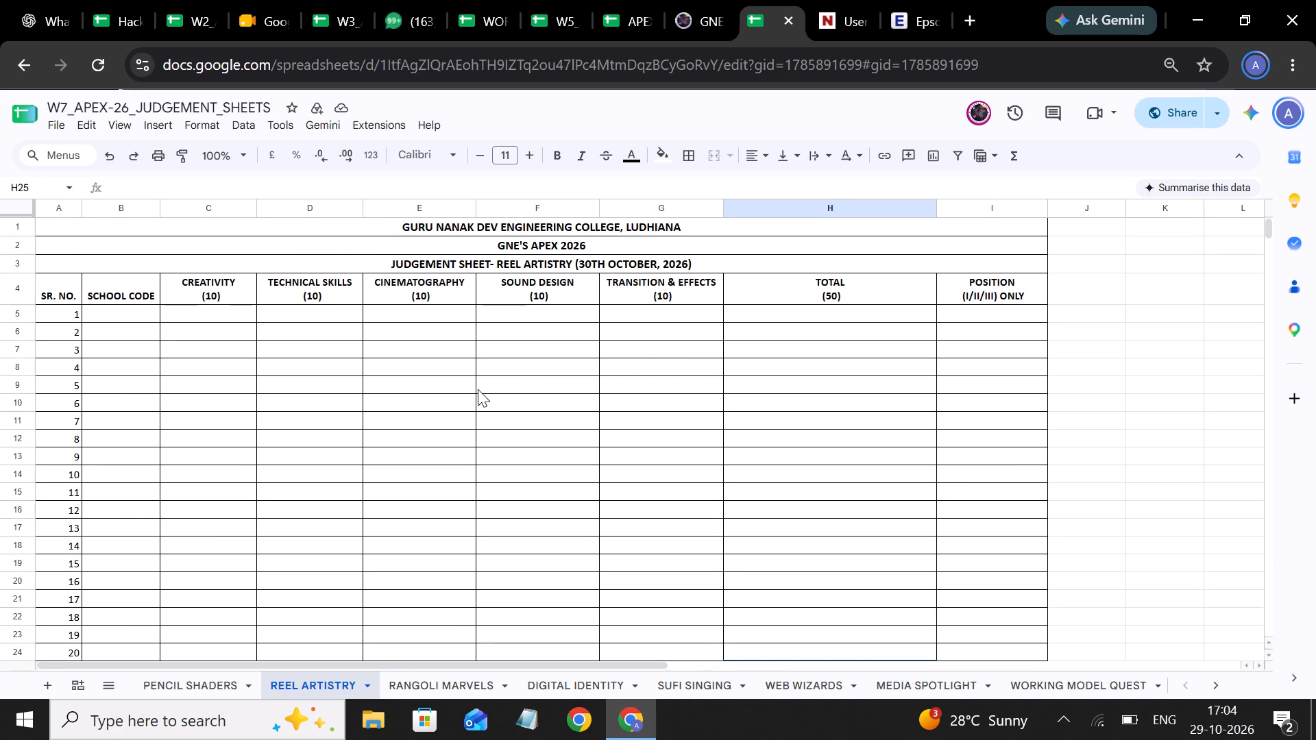
pyautogui.scroll(-2, 478, 389)
pyautogui.scroll(-1, 415, 490)
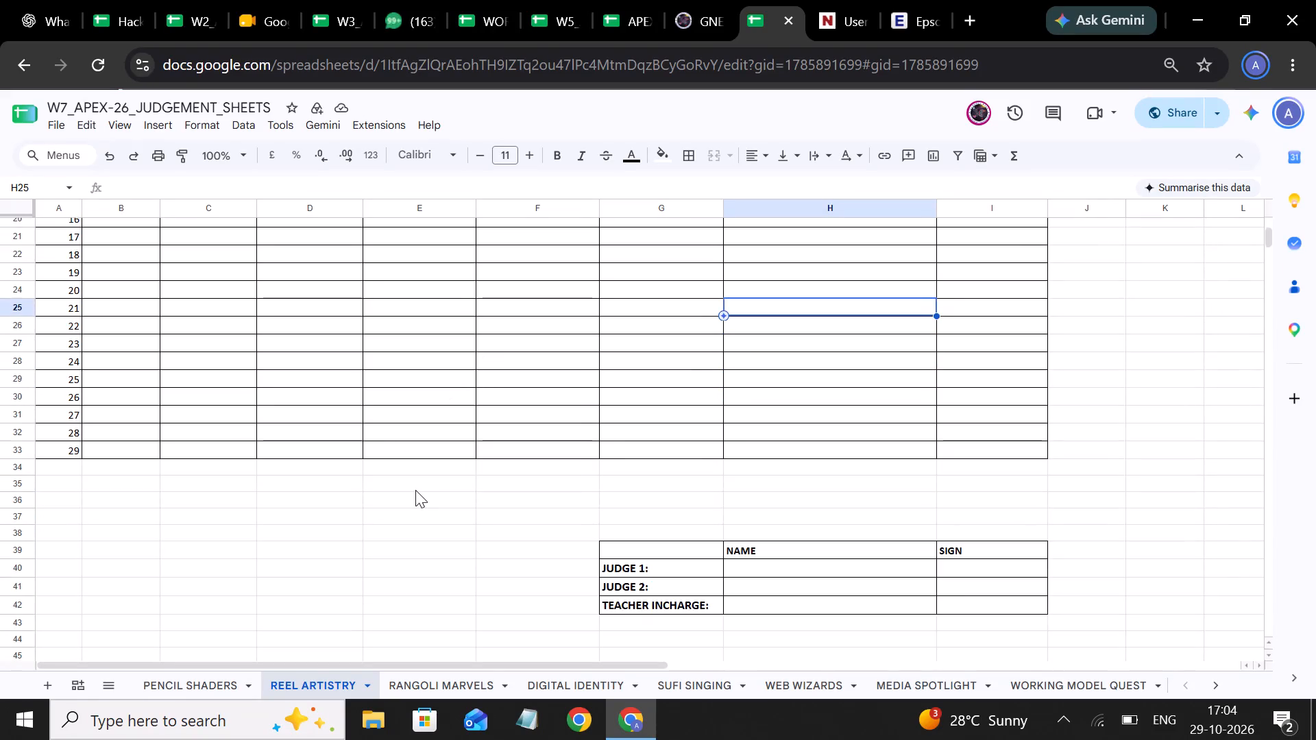
pyautogui.scroll(-1, 415, 490)
pyautogui.click(200, 683)
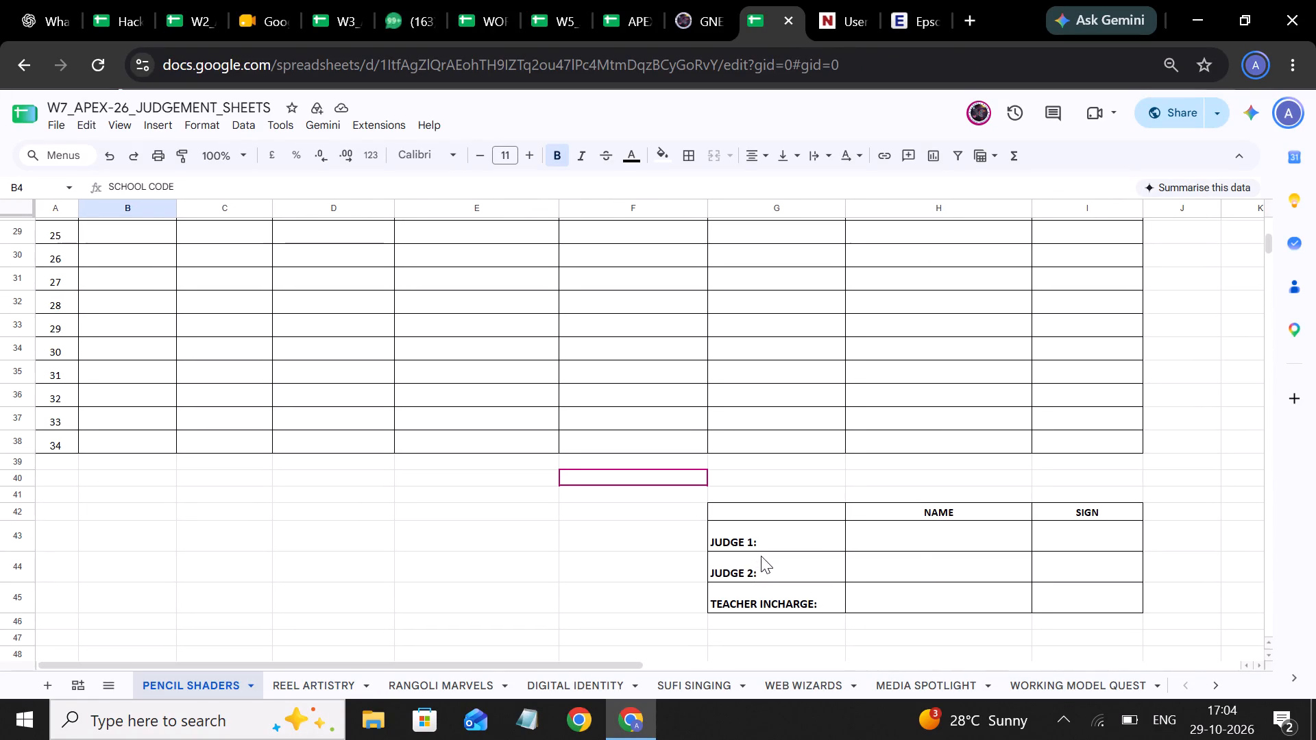
pyautogui.scroll(5, 768, 480)
pyautogui.scroll(-3, 768, 480)
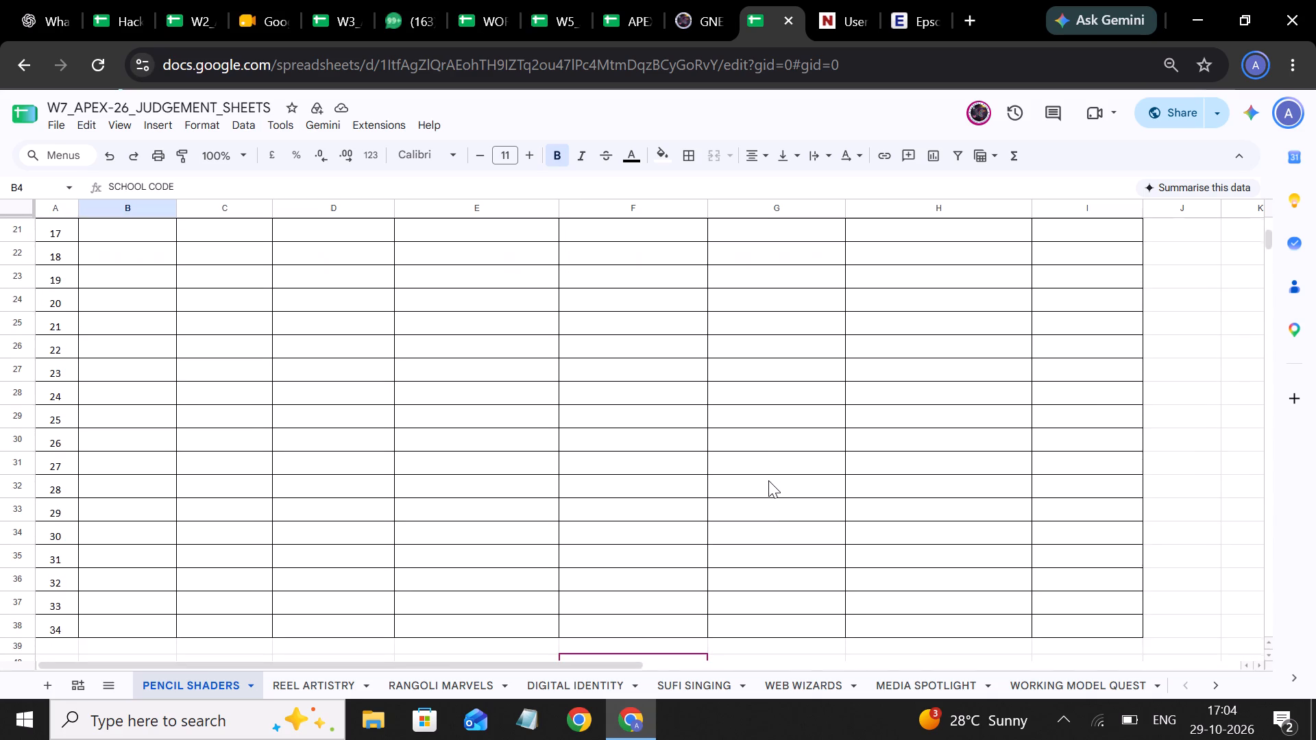
pyautogui.scroll(-1, 439, 645)
# Delete the empty rows 35 to 37 above the signature table on the Reel Artistry sheet.
pyautogui.click(322, 689)
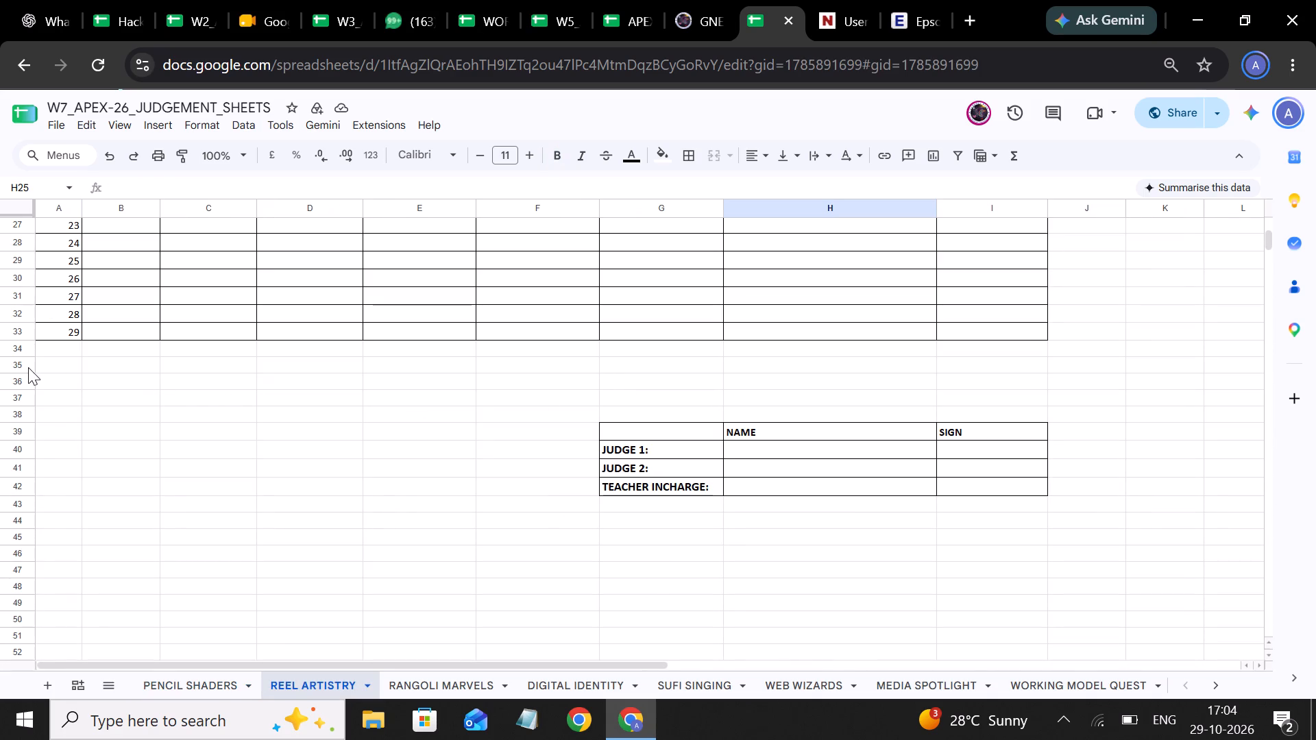
pyautogui.moveTo(25, 362); pyautogui.dragTo(35, 394)
pyautogui.rightClick(35, 394)
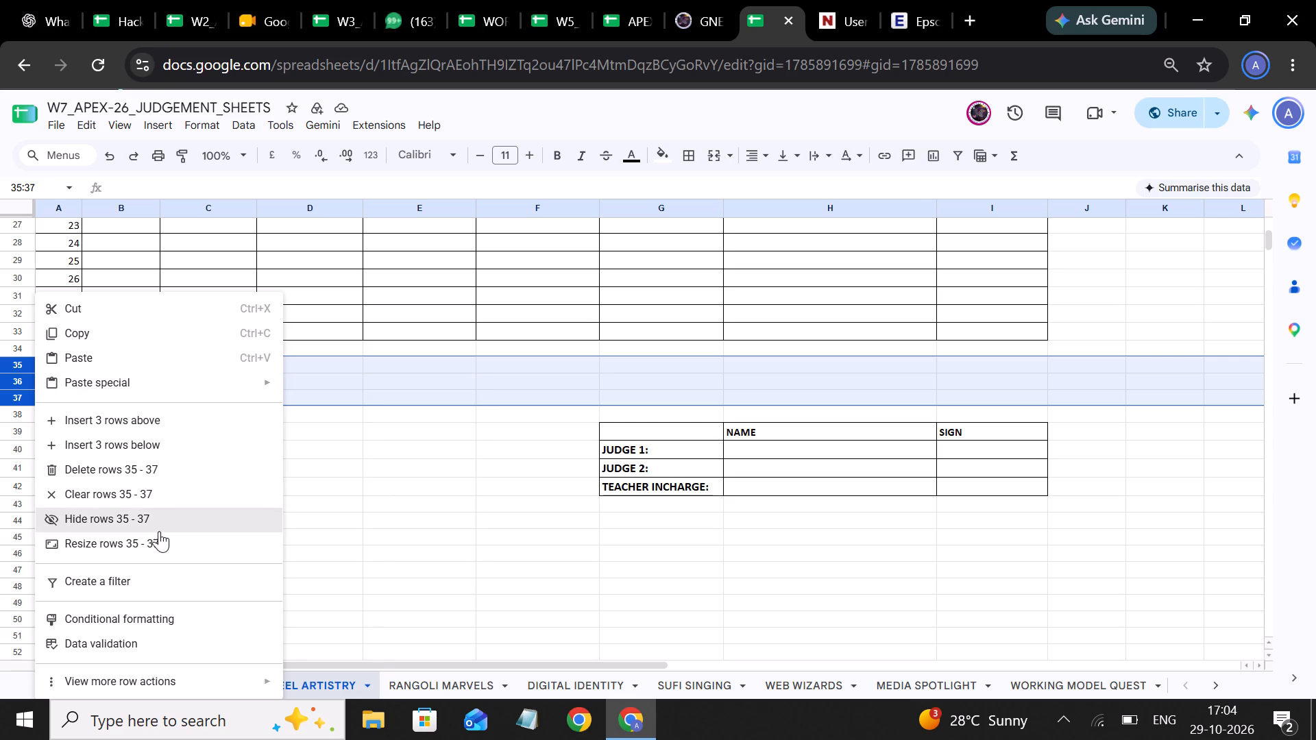
pyautogui.click(203, 480)
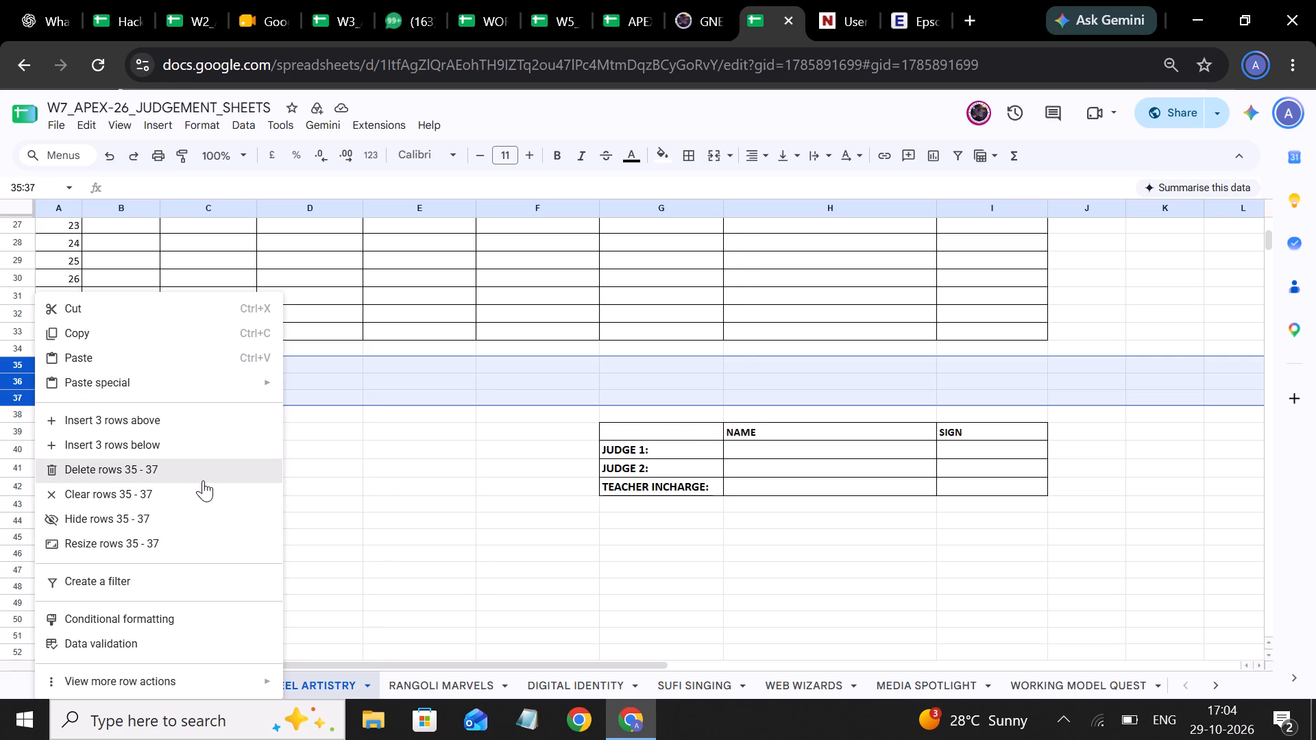
pyautogui.click(189, 384)
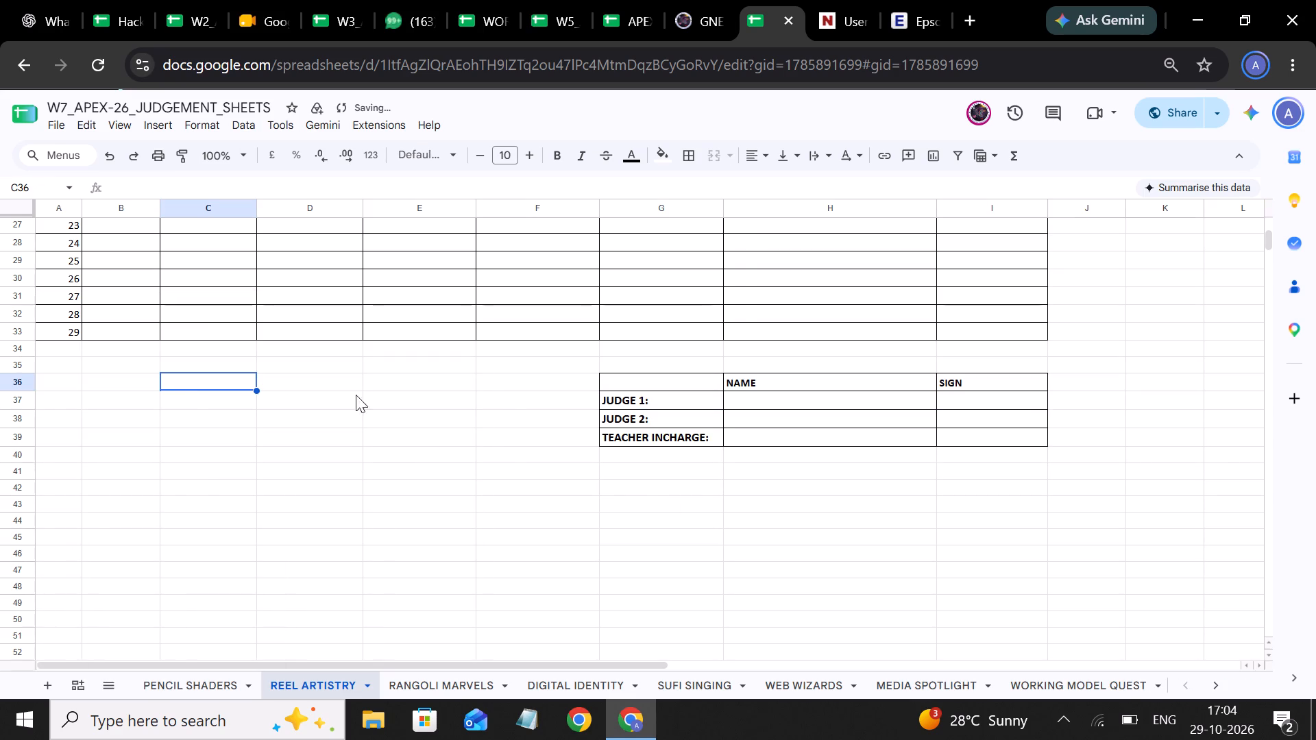
# Insert one blank row above the signature table's NAME and SIGN header row.
pyautogui.rightClick(12, 382)
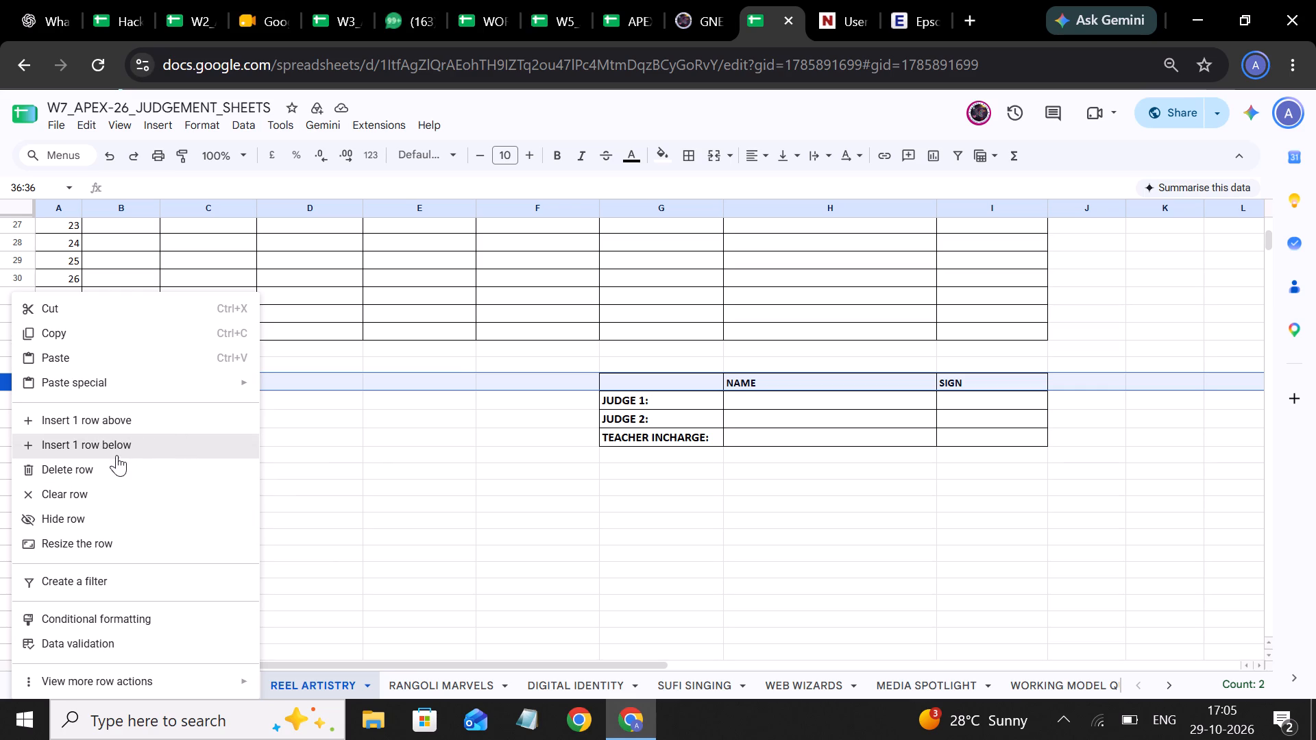
pyautogui.click(156, 432)
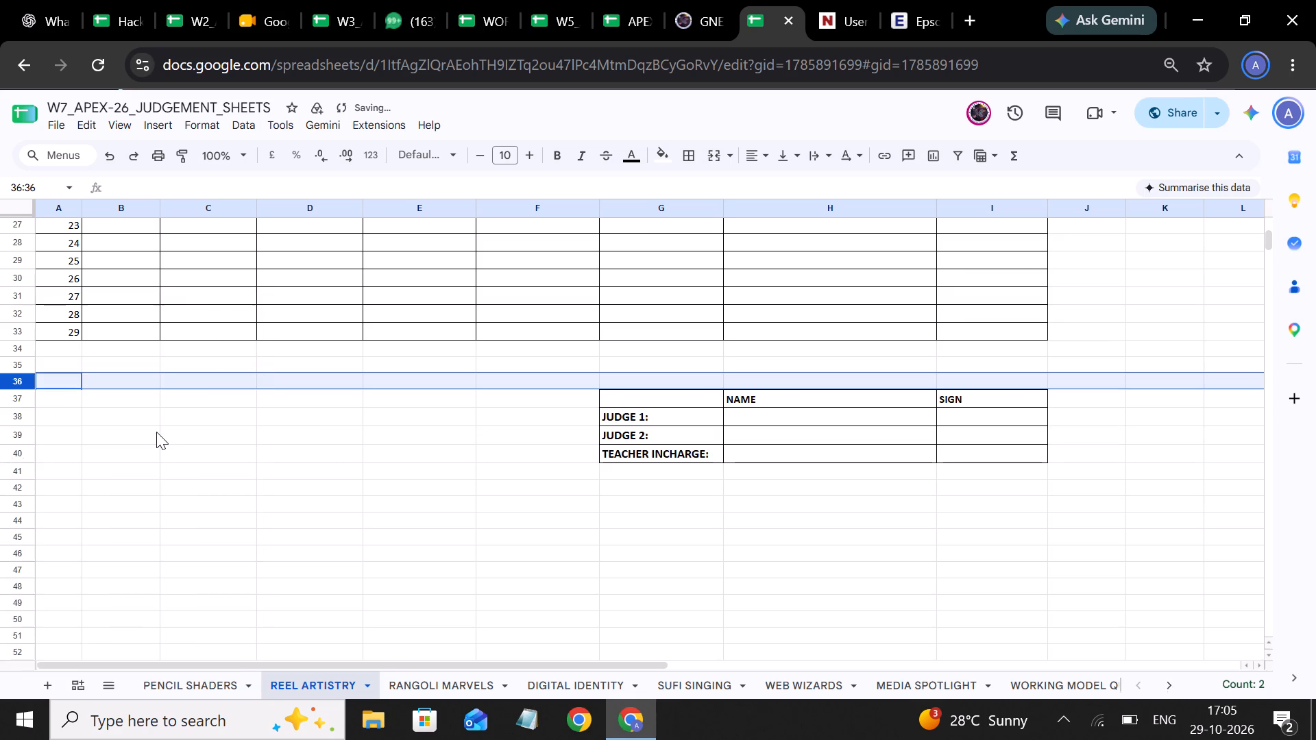
pyautogui.click(1060, 399)
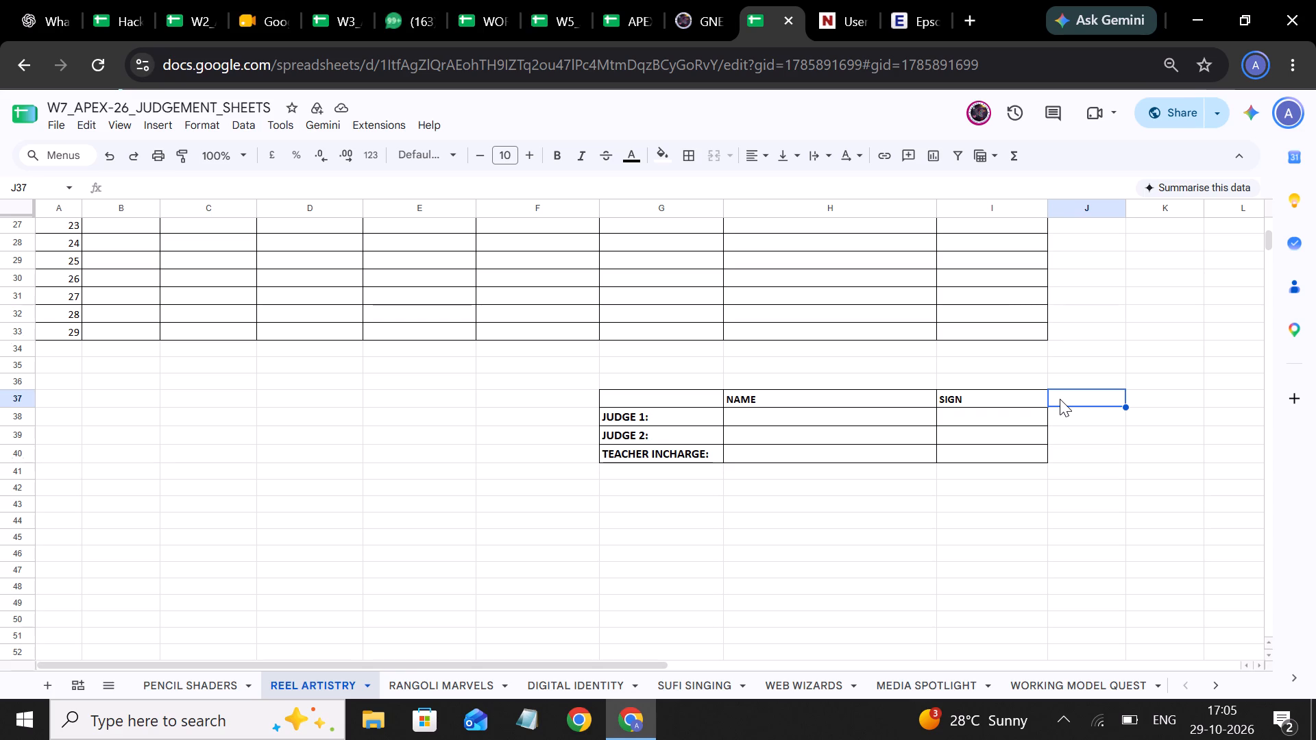
# Check the Reel Artistry sheet's layout from its heading rows down to the signature table.
pyautogui.scroll(3, 1060, 399)
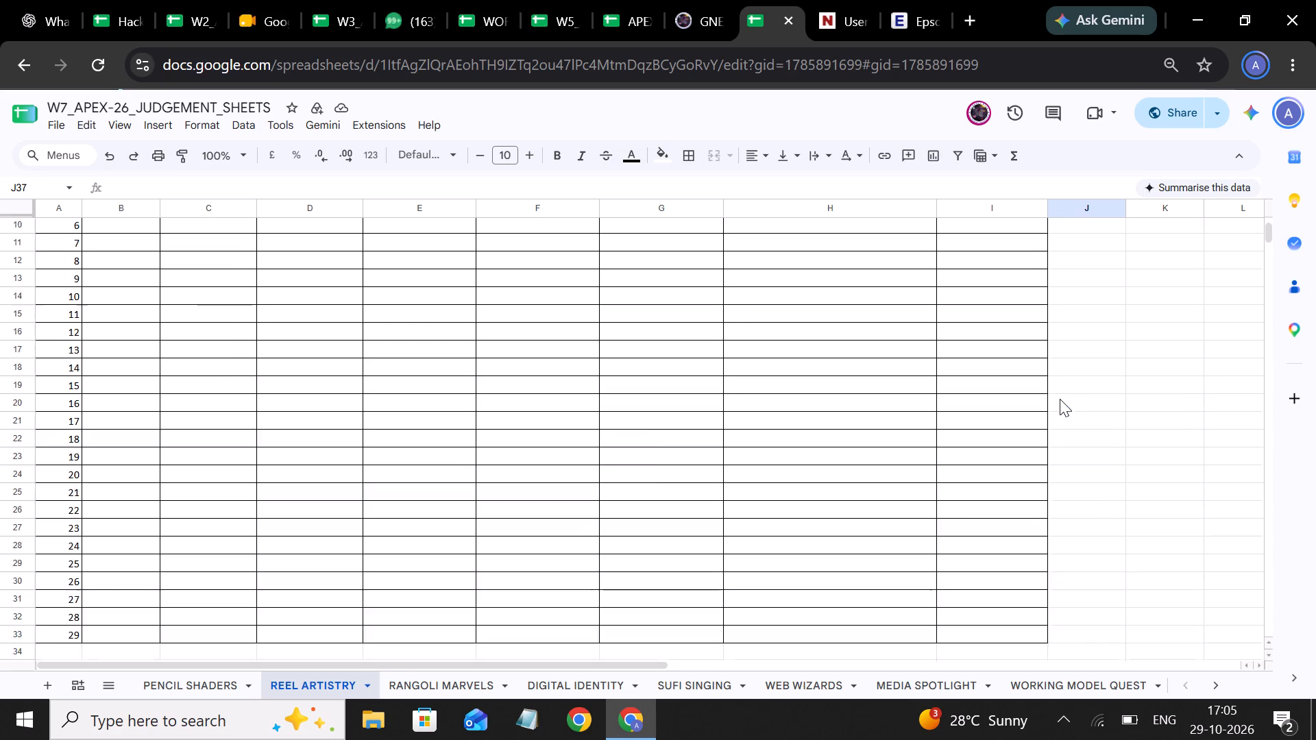
pyautogui.scroll(4, 1060, 399)
pyautogui.scroll(-3, 1060, 399)
pyautogui.scroll(1, 1060, 399)
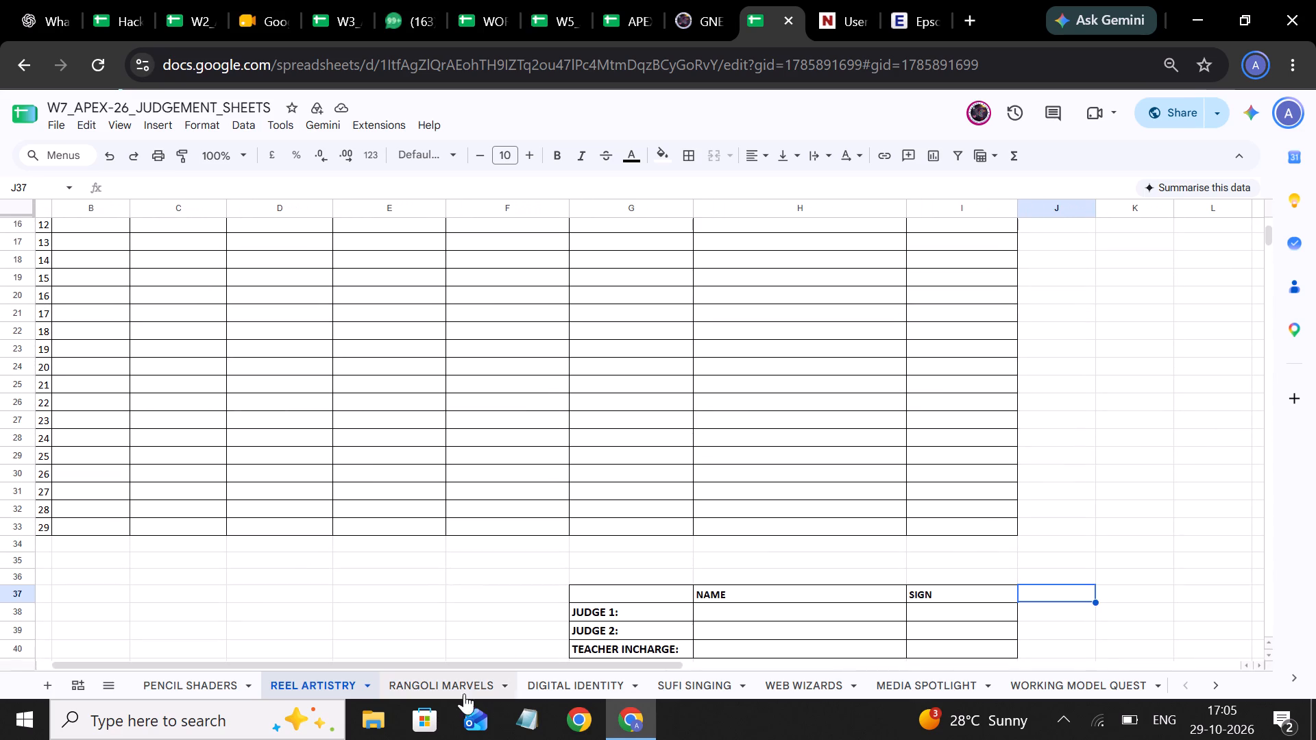
pyautogui.hscroll(3, 400, 269)
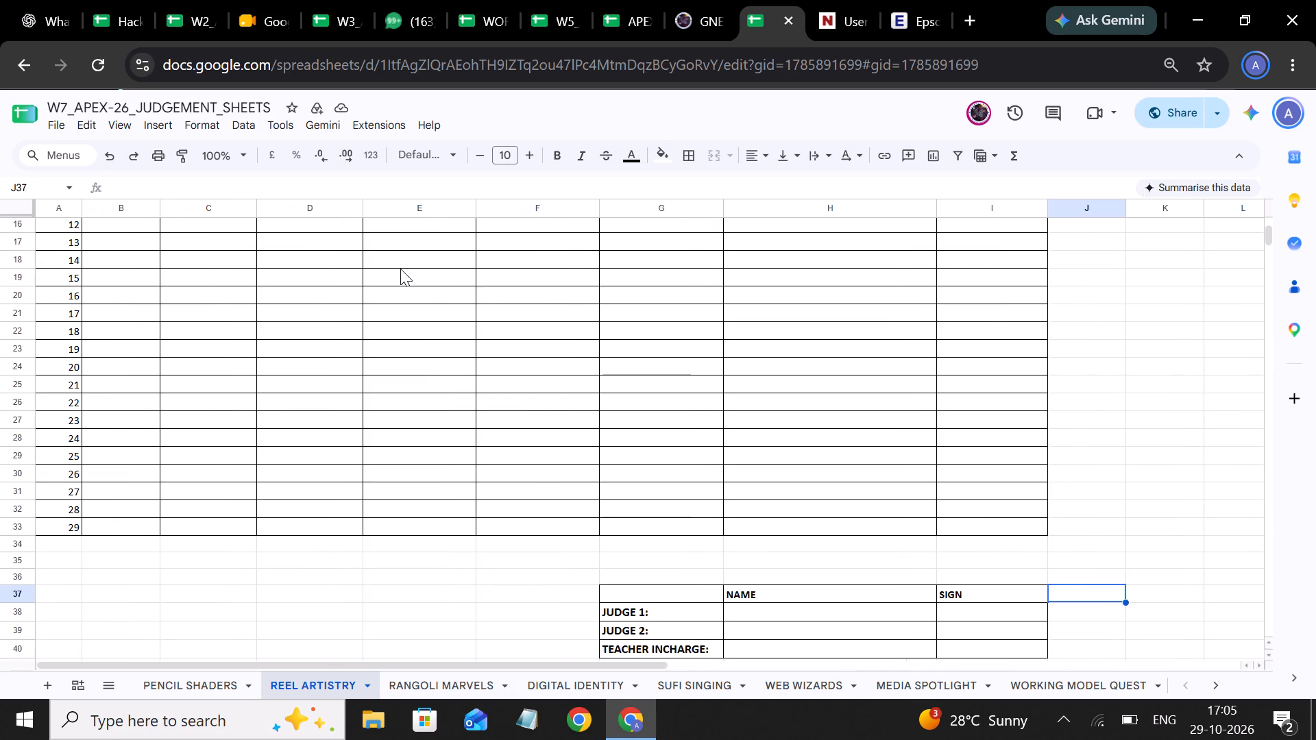
pyautogui.scroll(4, 400, 269)
pyautogui.hscroll(3, 400, 269)
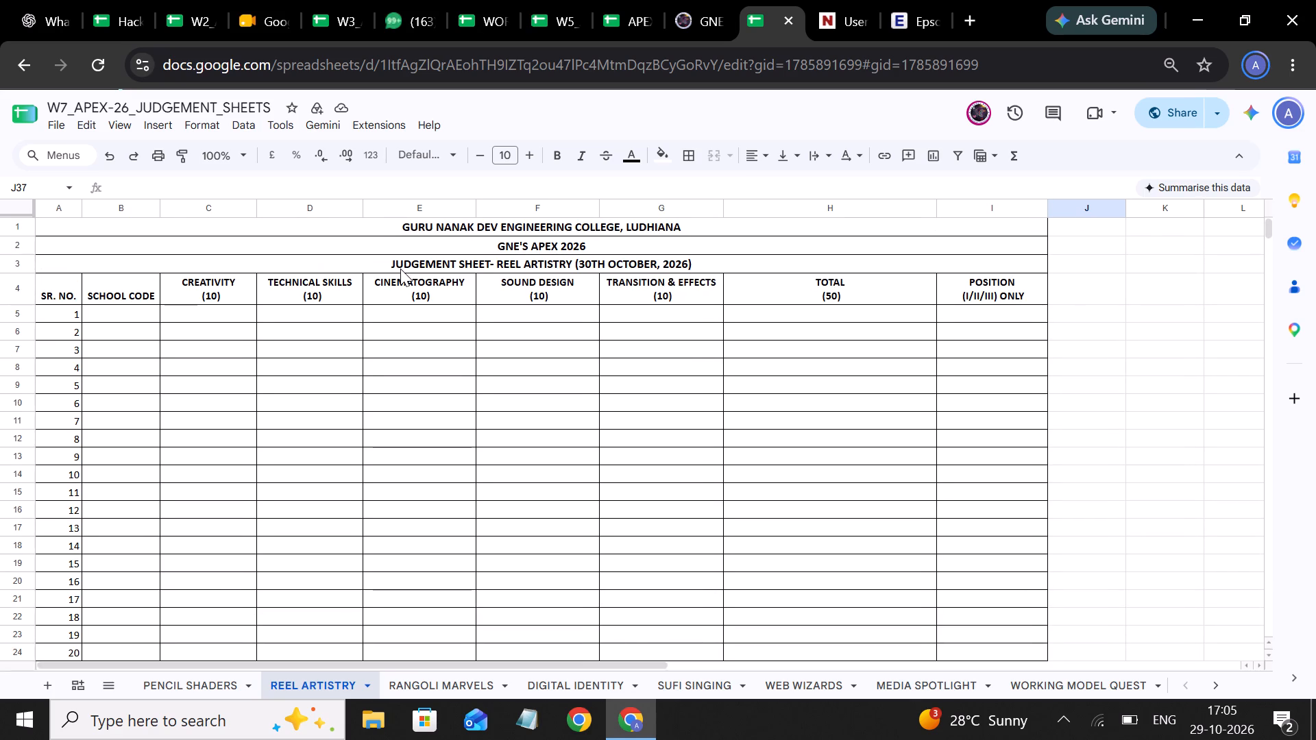
# Switch to the APEX registration portal's reports and filter the participants by the event Rangoli Marvels.
pyautogui.click(694, 12)
pyautogui.scroll(-1, 594, 465)
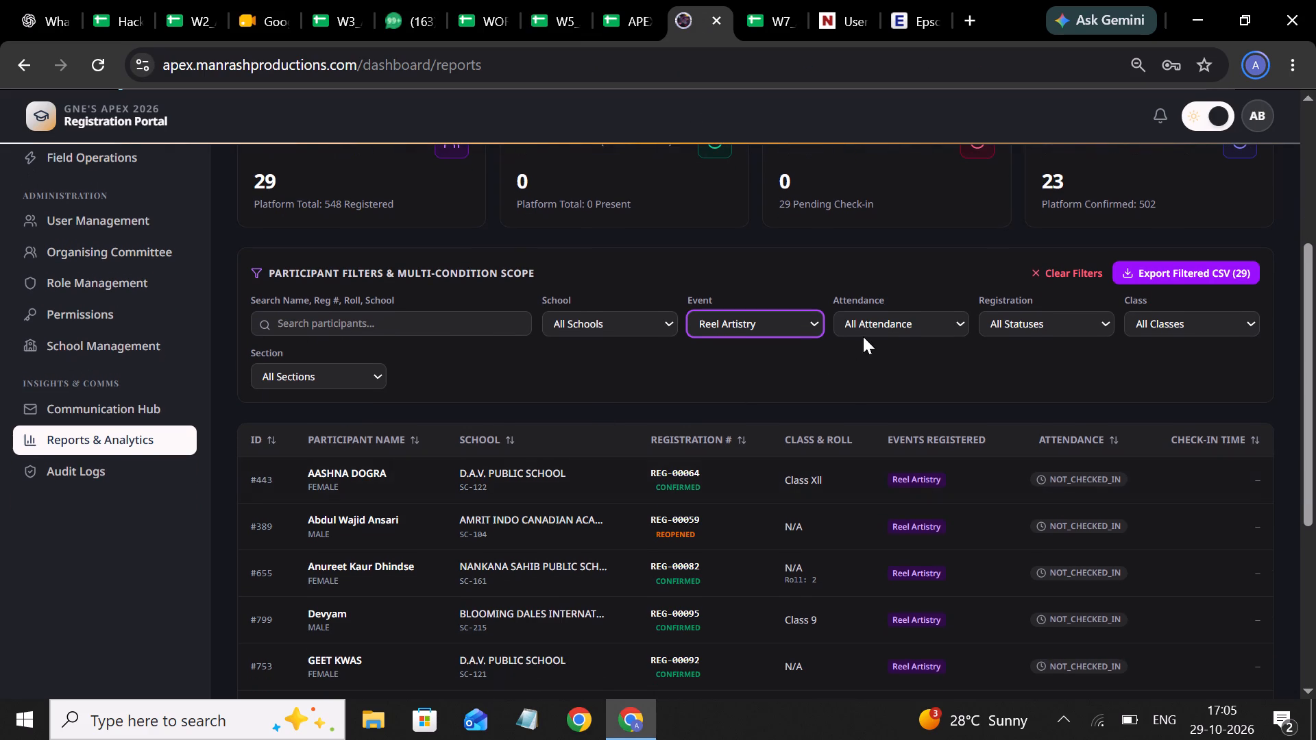
pyautogui.click(794, 321)
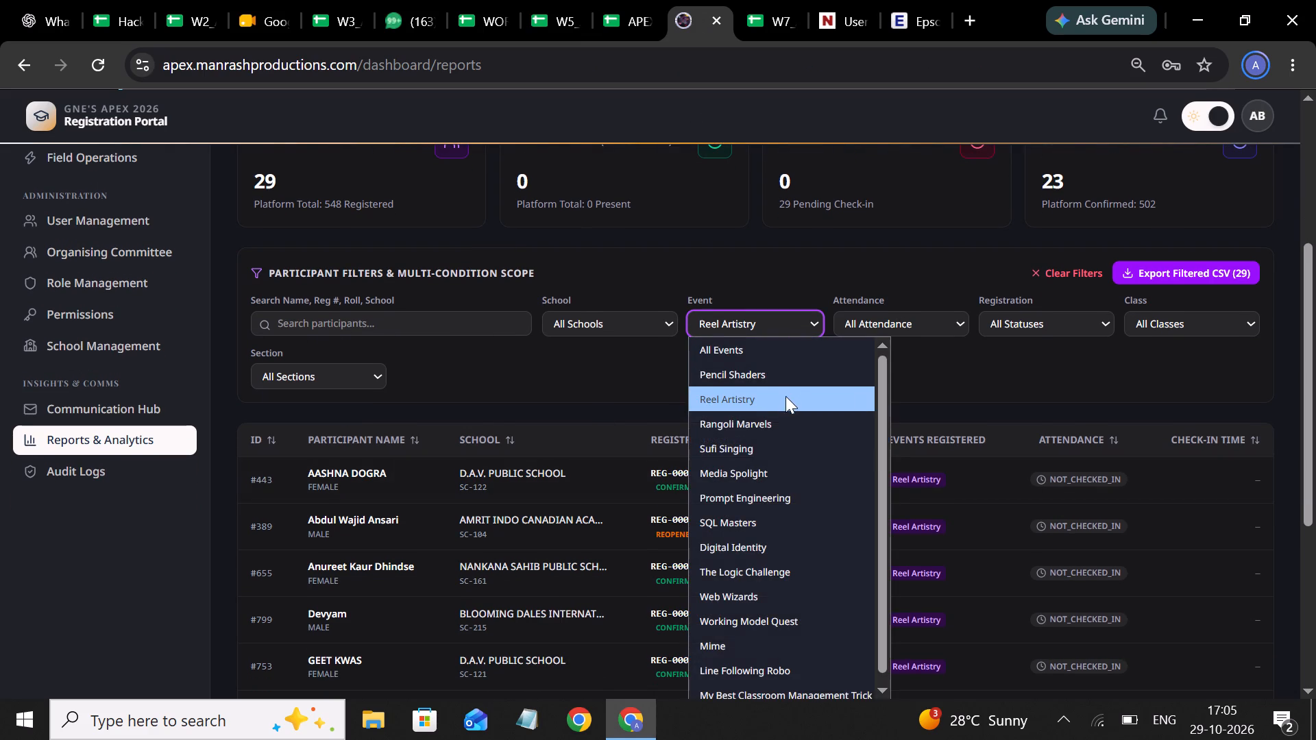
pyautogui.click(785, 415)
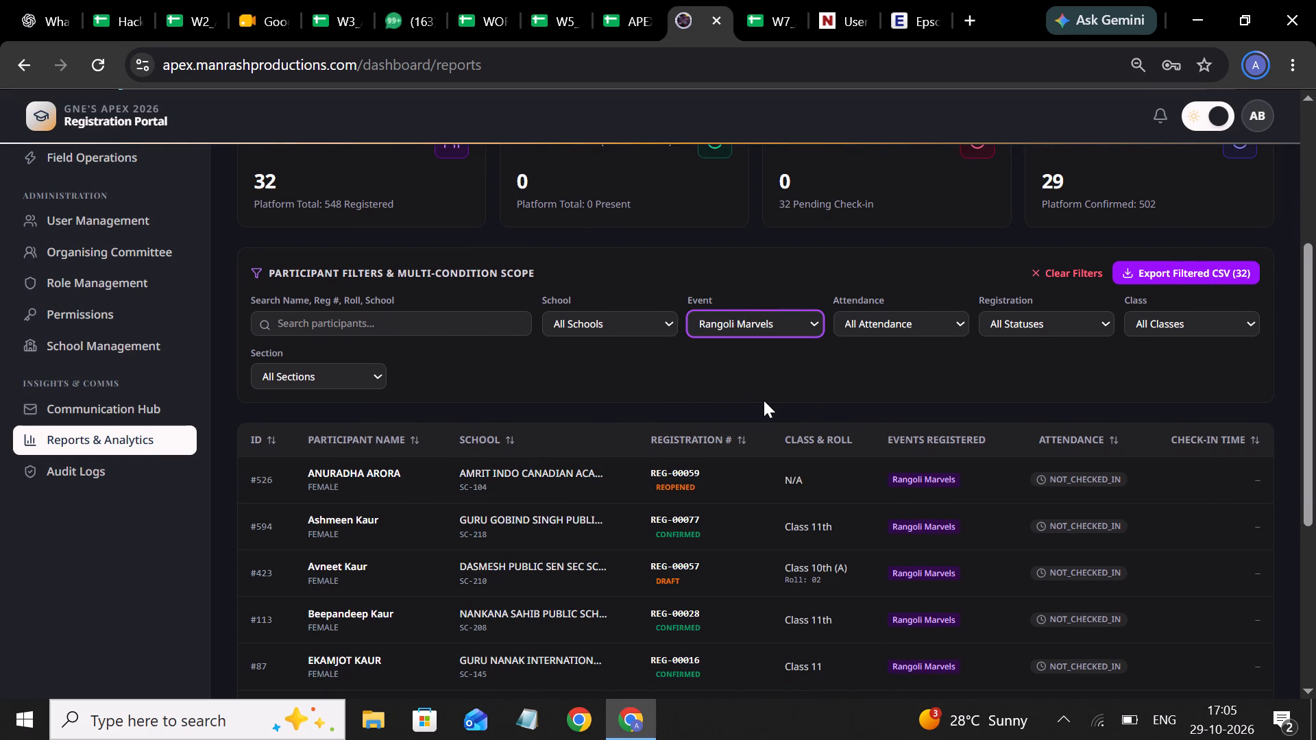
pyautogui.scroll(-1, 764, 400)
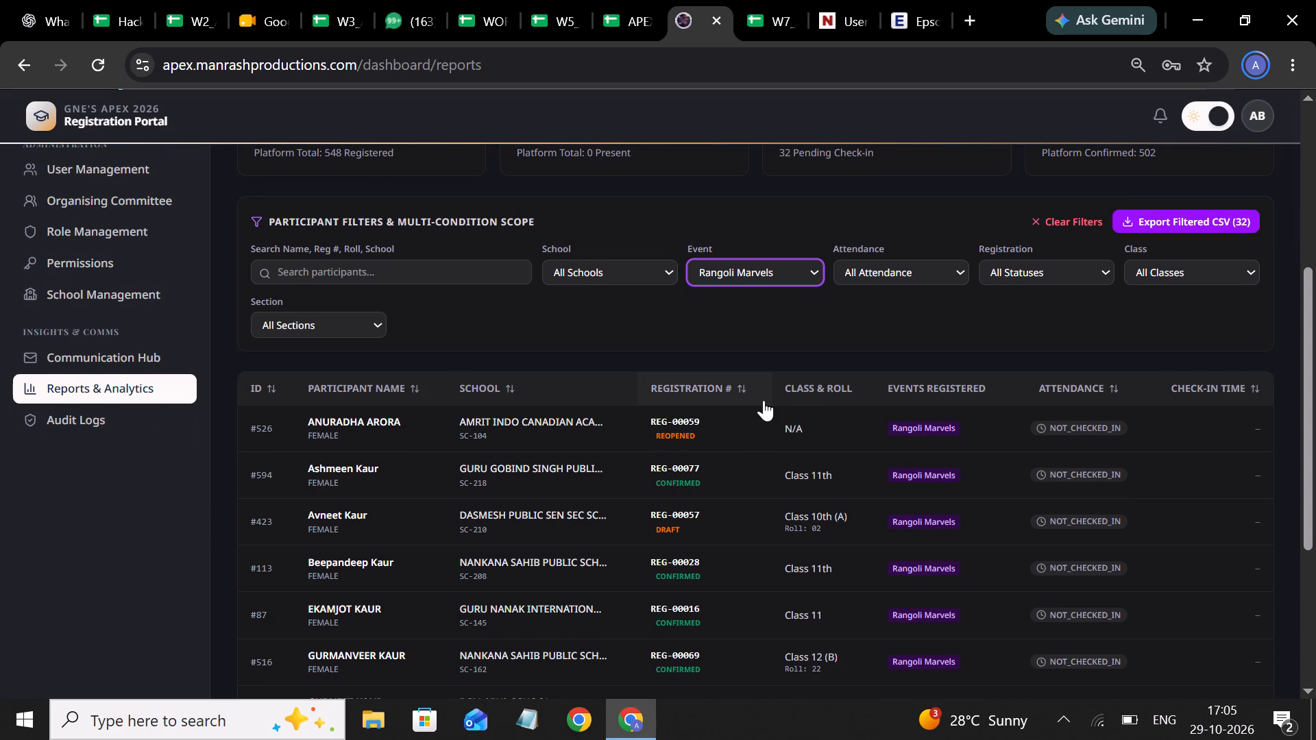
pyautogui.scroll(1, 764, 400)
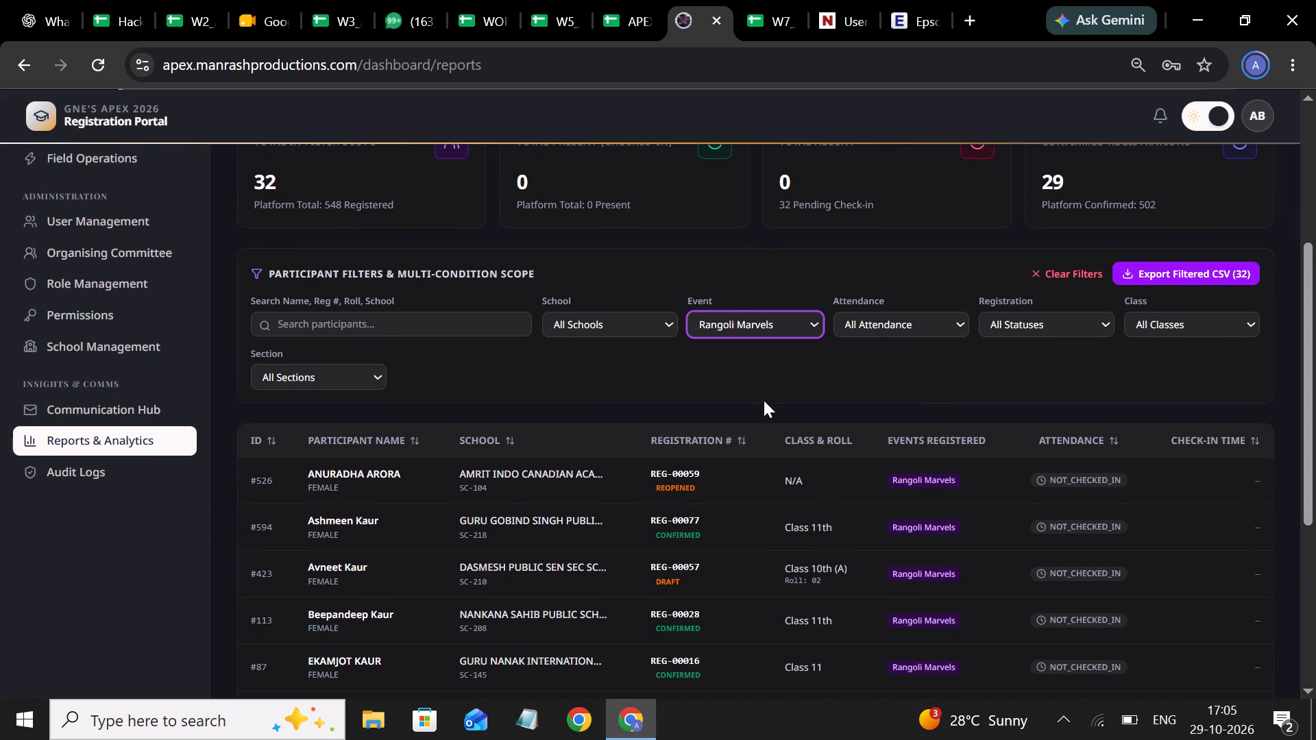
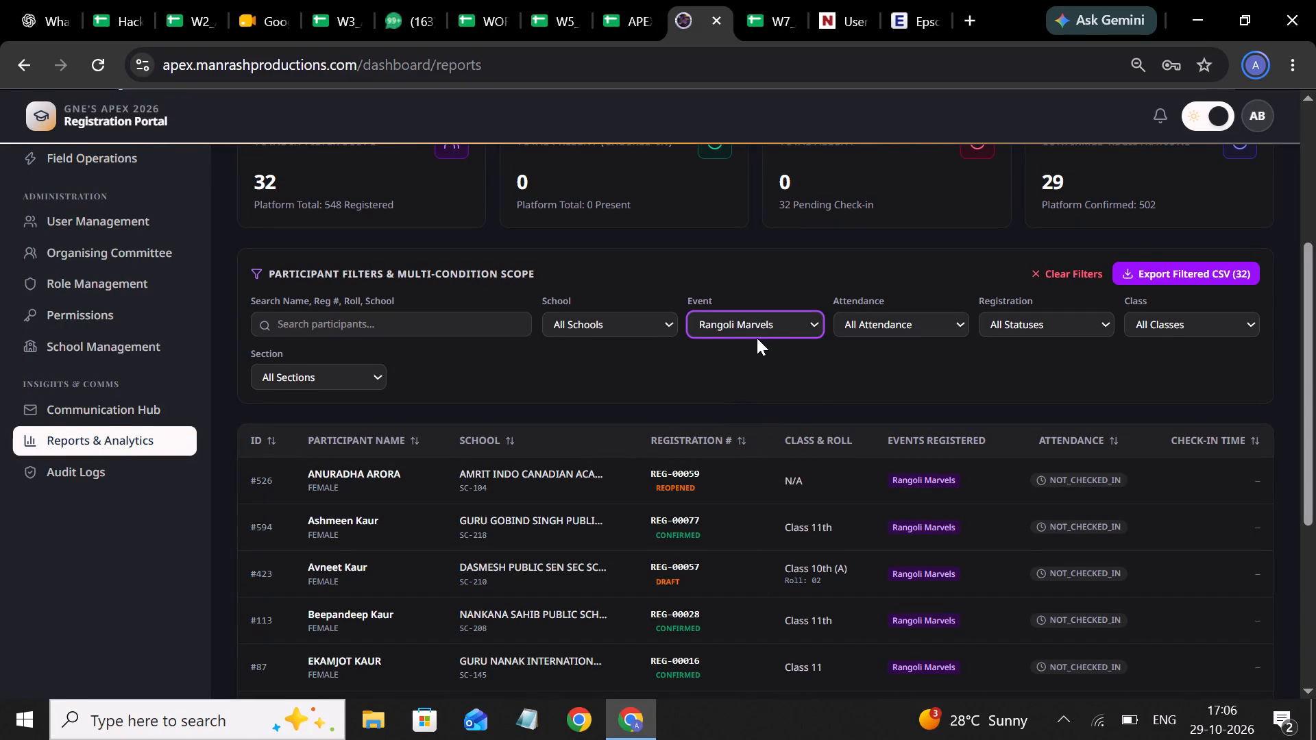
# Switch to the judgement workbook, open the Rangoli Marvels sheet and check its last entry rows and signature table.
pyautogui.scroll(1, 743, 345)
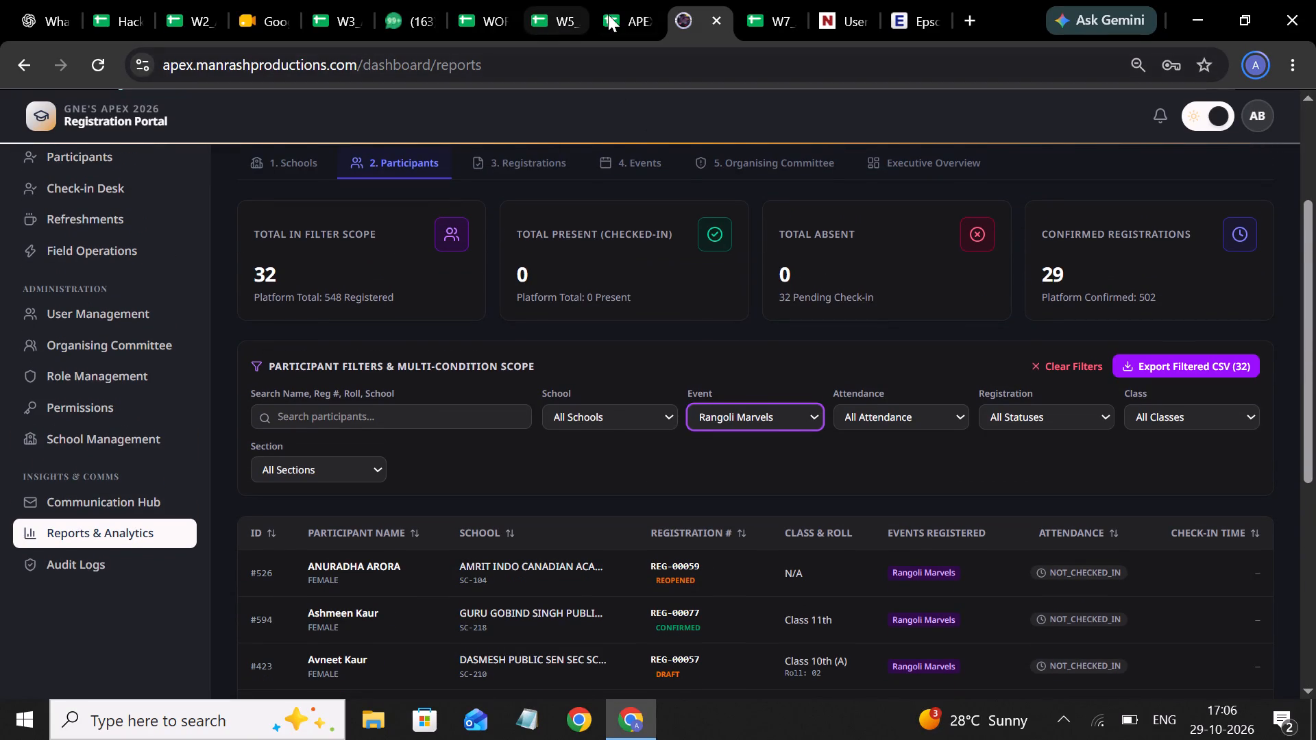
pyautogui.click(634, 13)
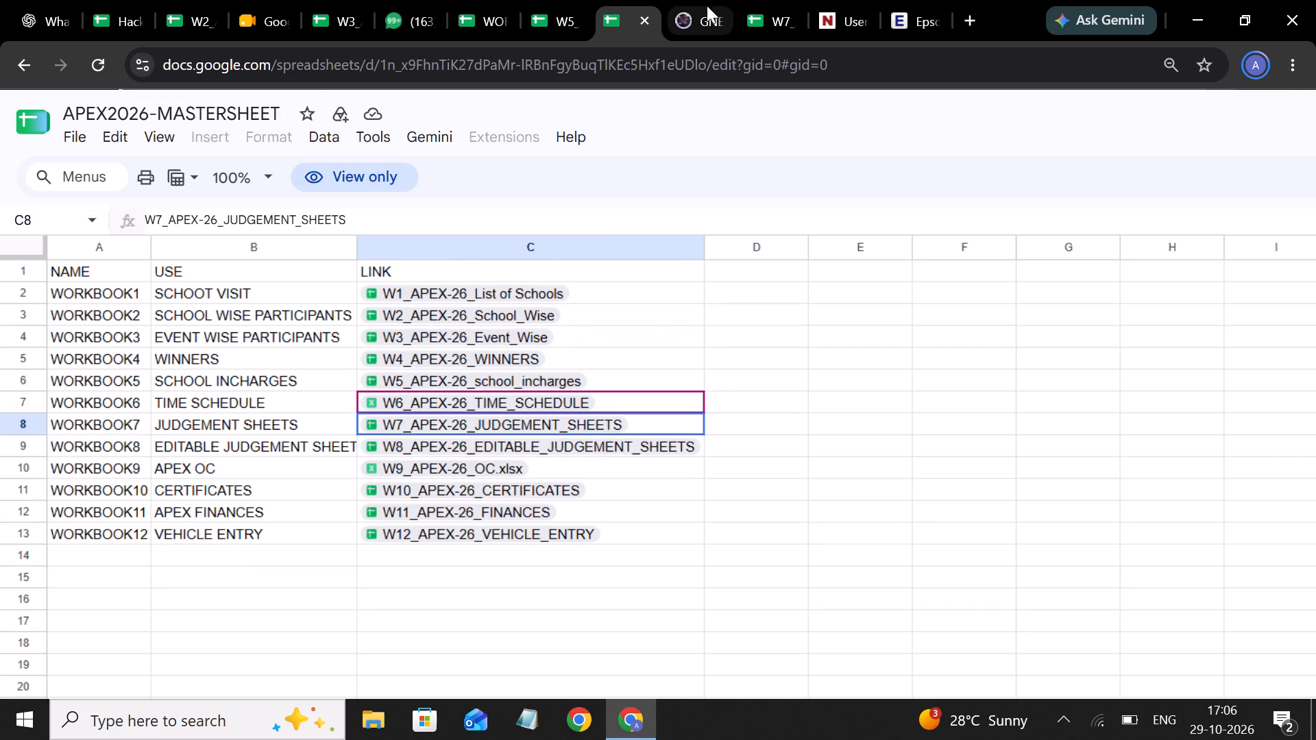
pyautogui.click(784, 9)
pyautogui.scroll(-1, 558, 303)
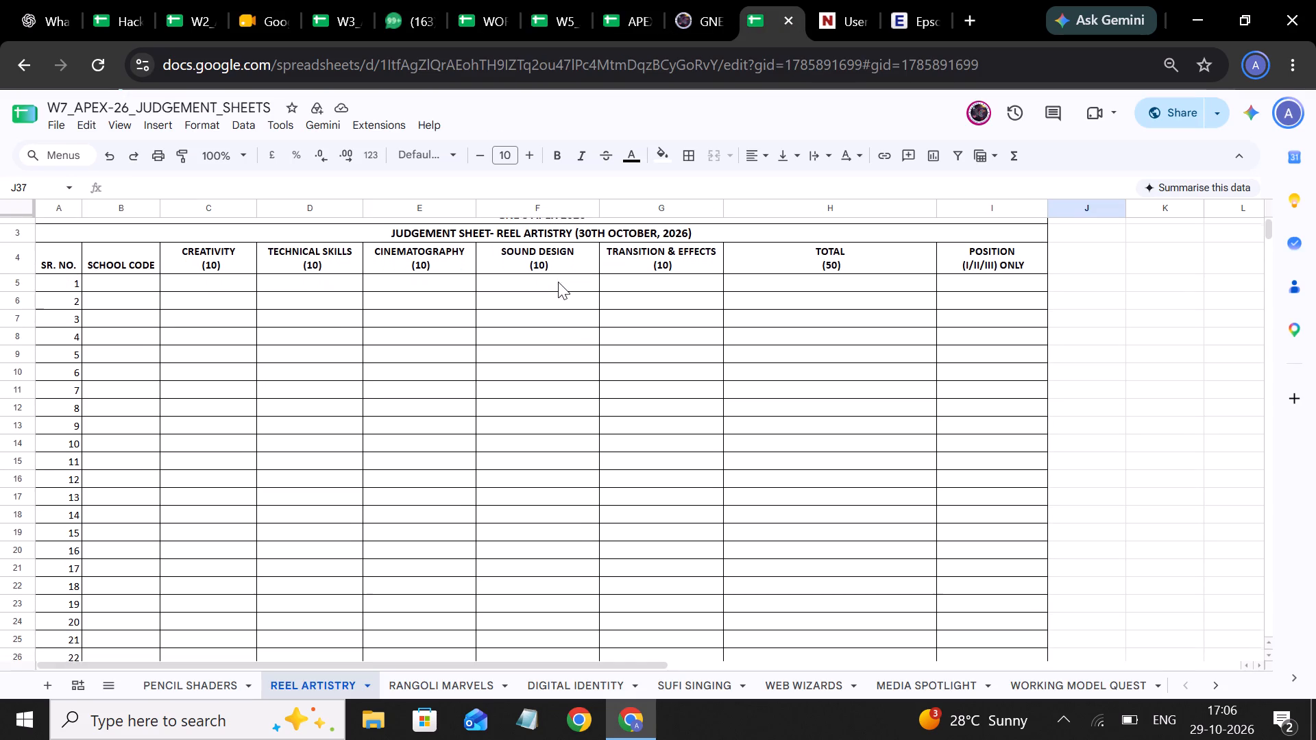
pyautogui.scroll(-1, 558, 282)
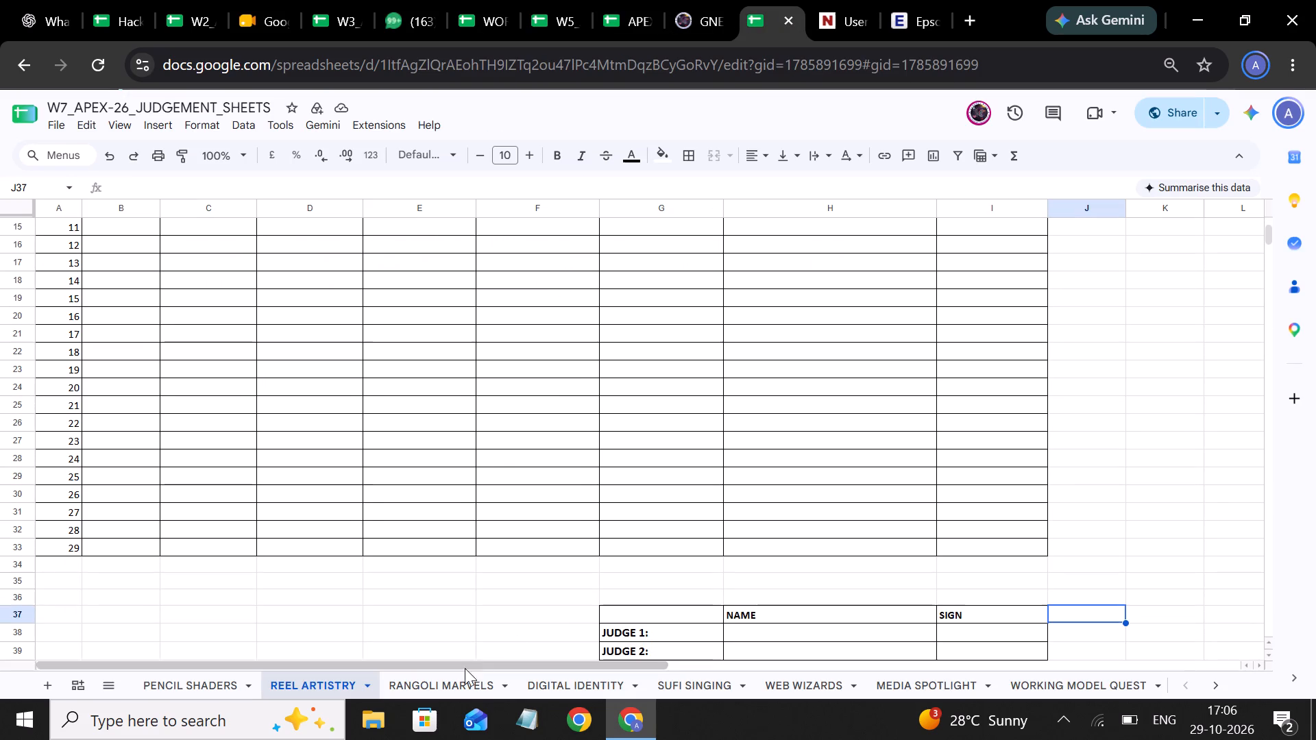
pyautogui.click(446, 687)
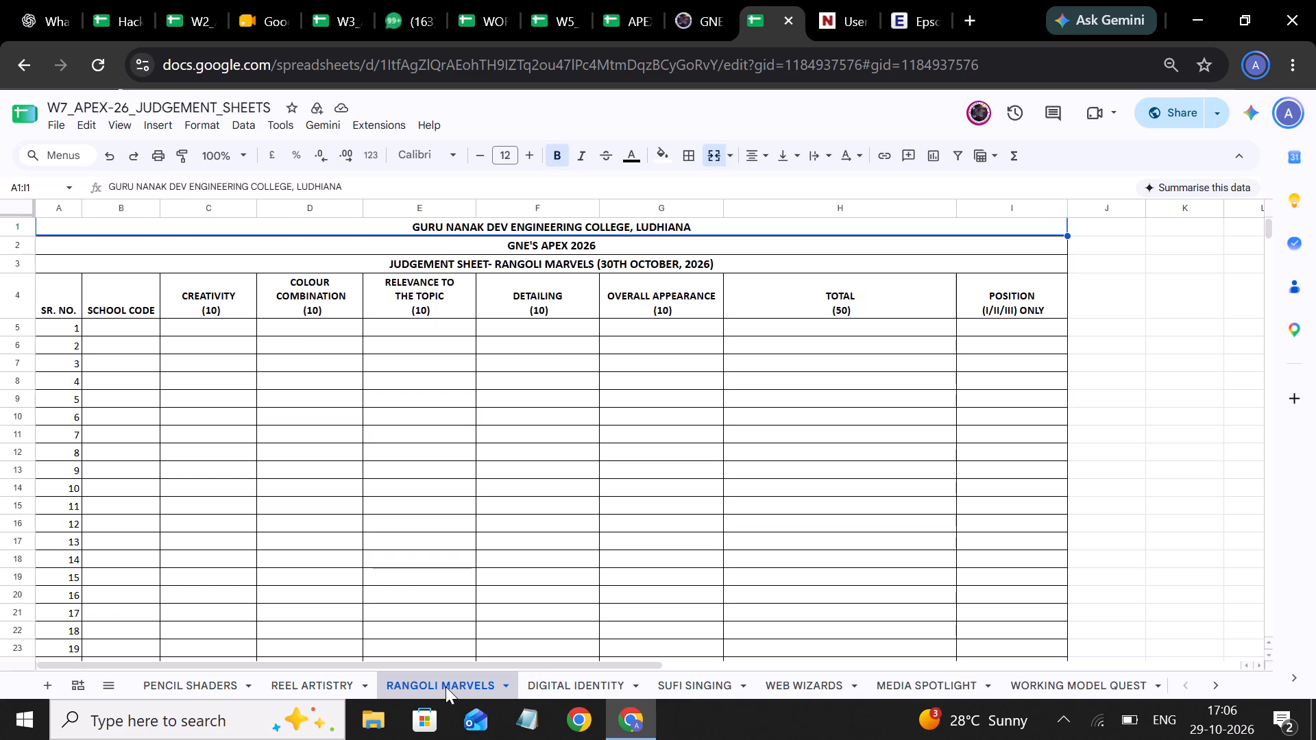
pyautogui.scroll(-1, 446, 687)
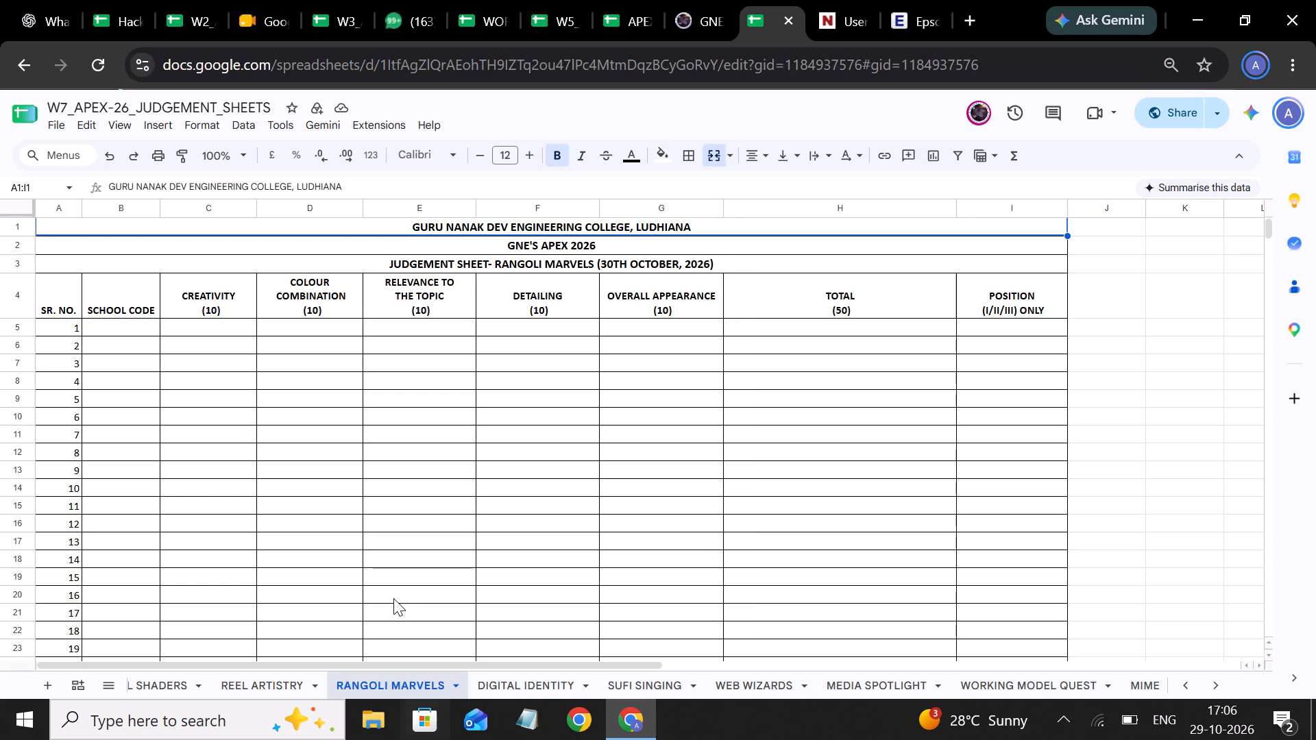
pyautogui.scroll(-4, 393, 597)
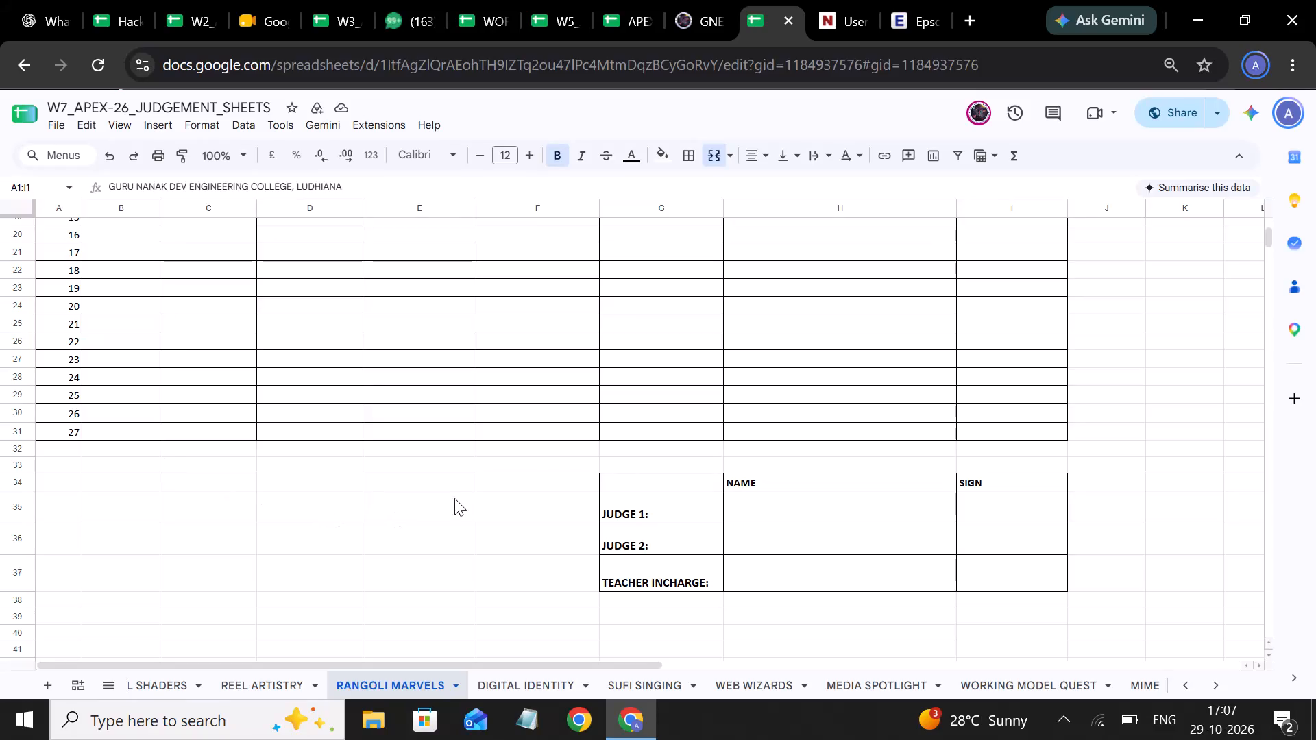
pyautogui.moveTo(635, 491); pyautogui.dragTo(955, 590)
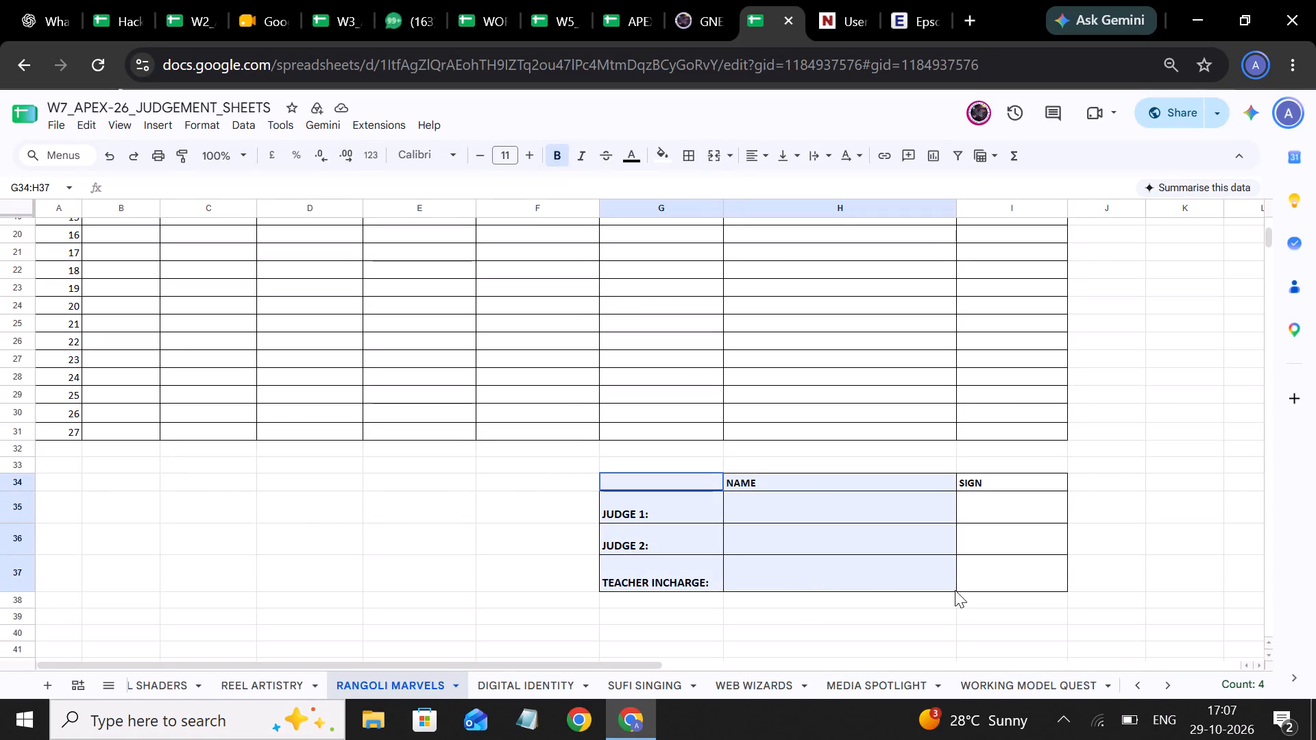
pyautogui.moveTo(955, 590); pyautogui.dragTo(987, 578)
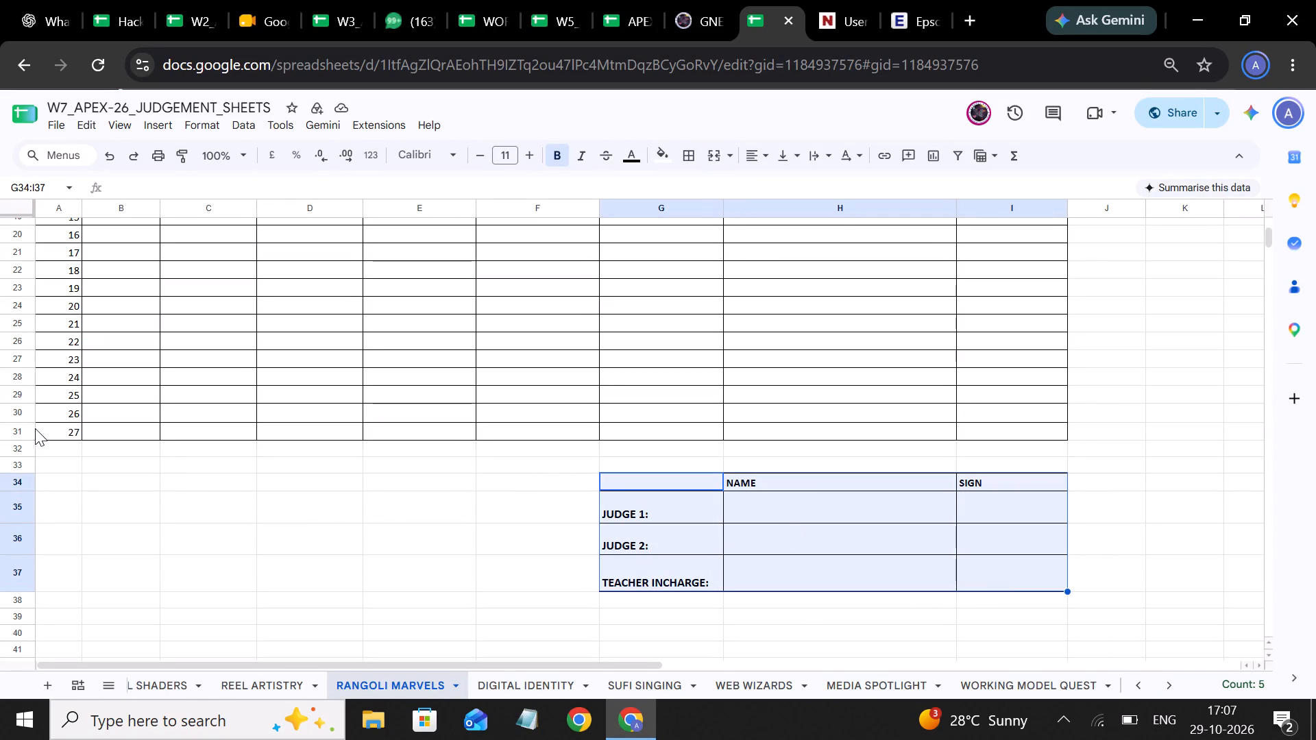
# Insert two blank rows below entry row 27 (row 31) on the Rangoli Marvels sheet.
pyautogui.click(8, 432)
pyautogui.click(8, 432)
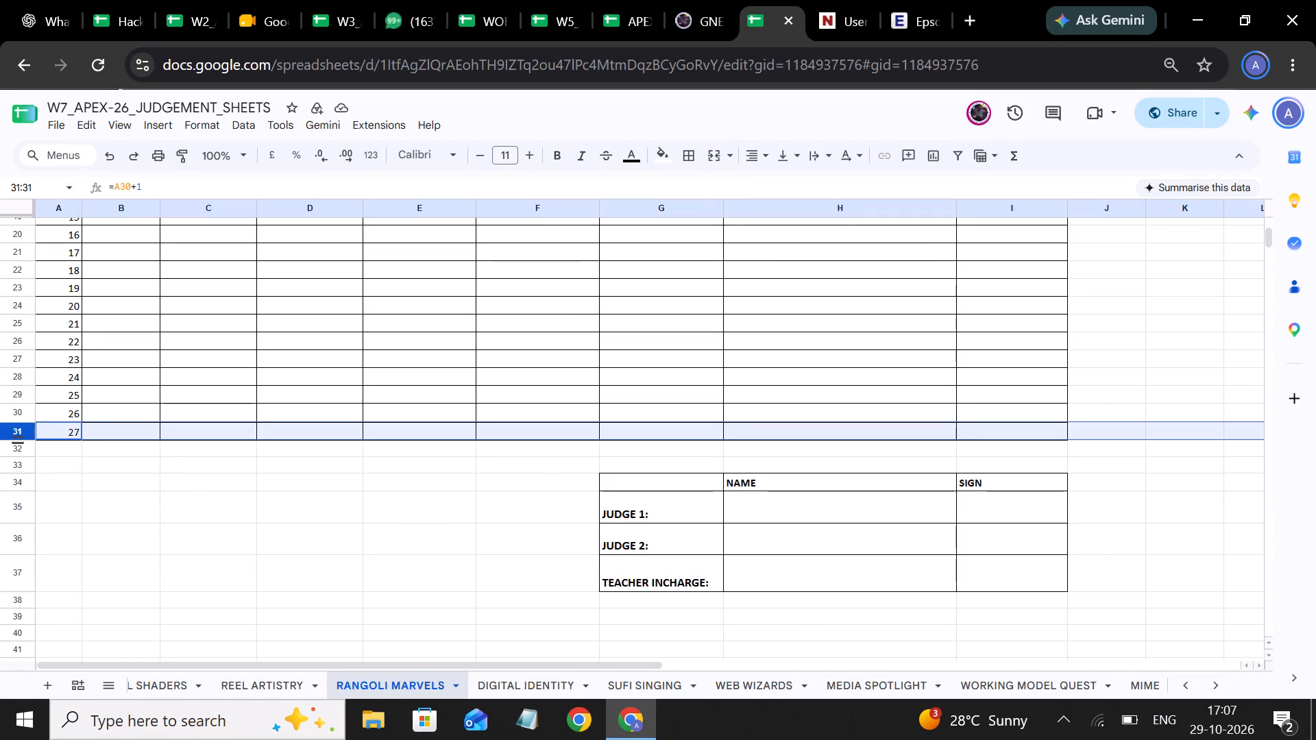
pyautogui.rightClick(16, 438)
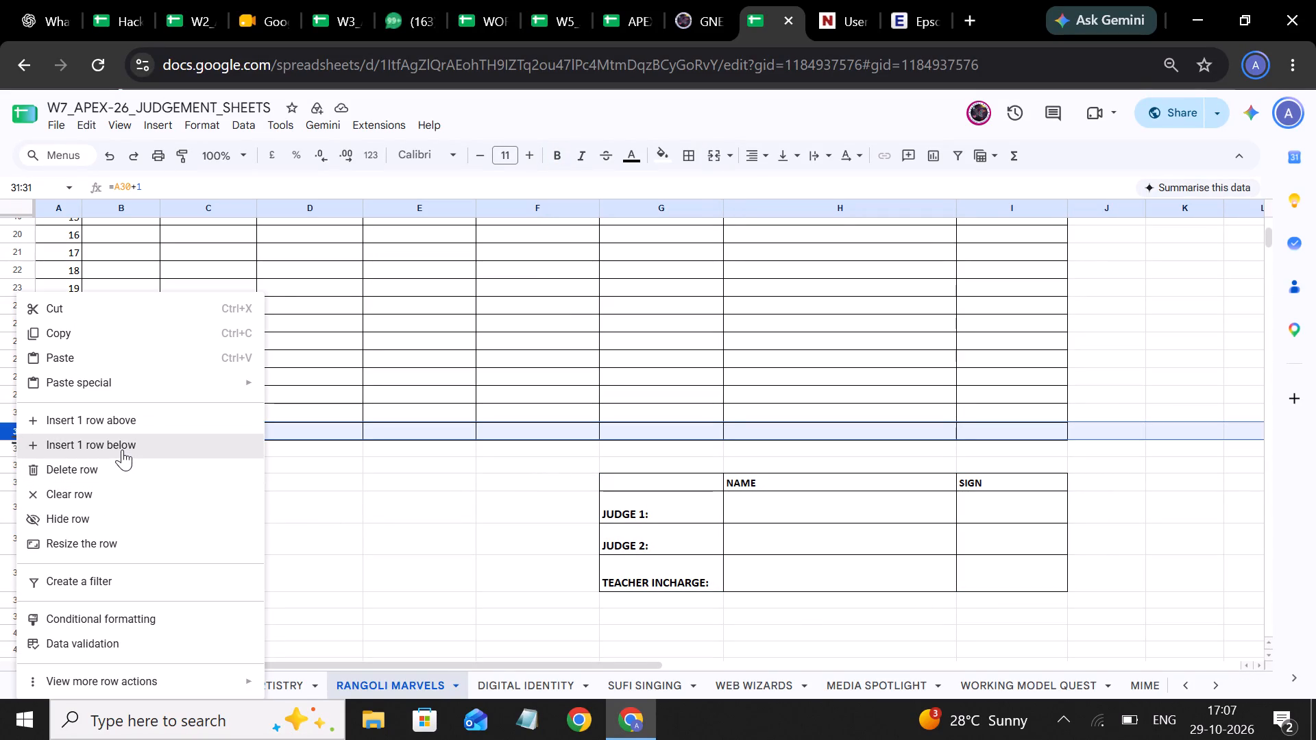
pyautogui.click(122, 449)
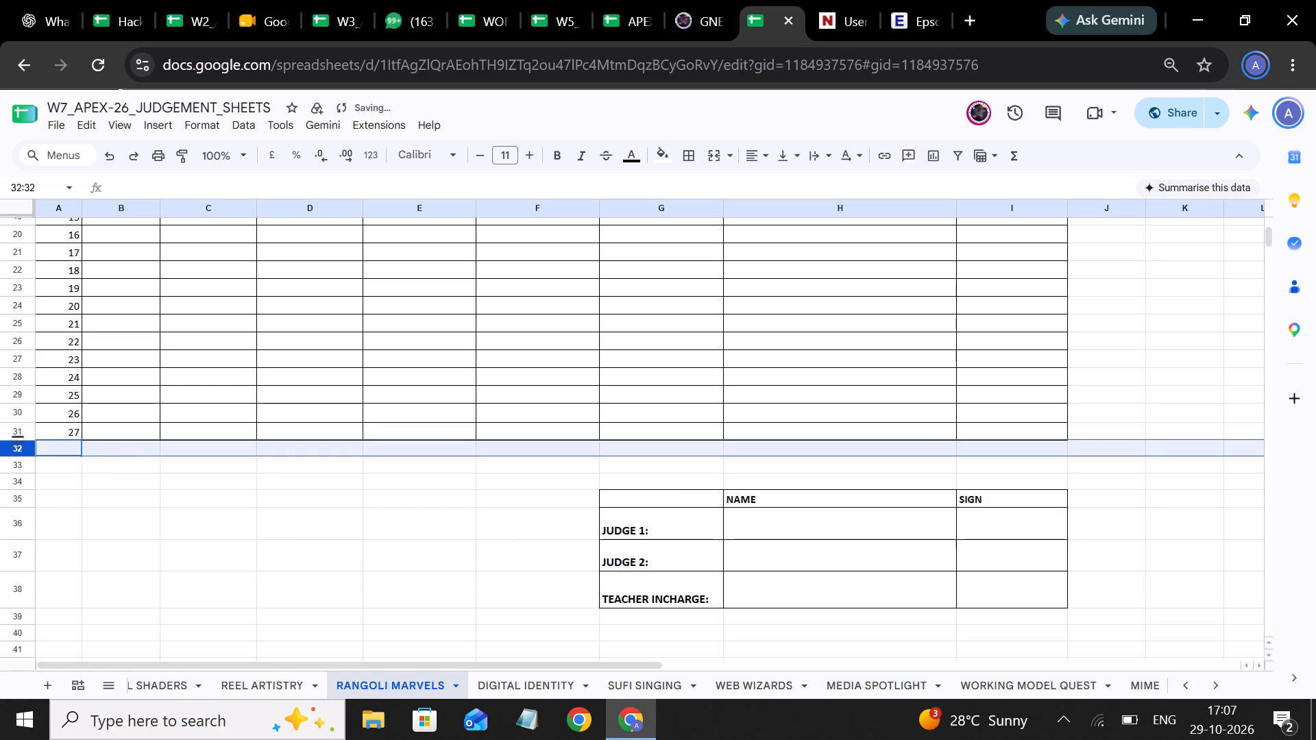
pyautogui.rightClick(25, 447)
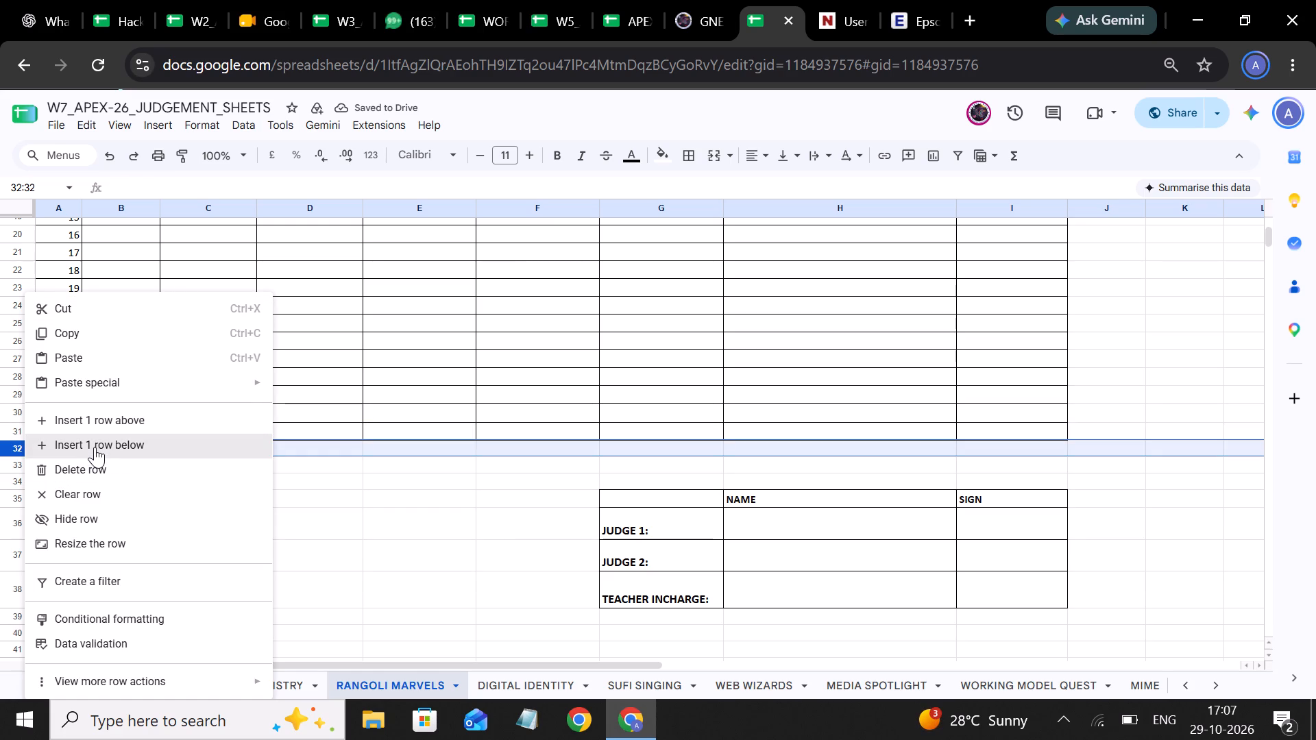
pyautogui.click(97, 439)
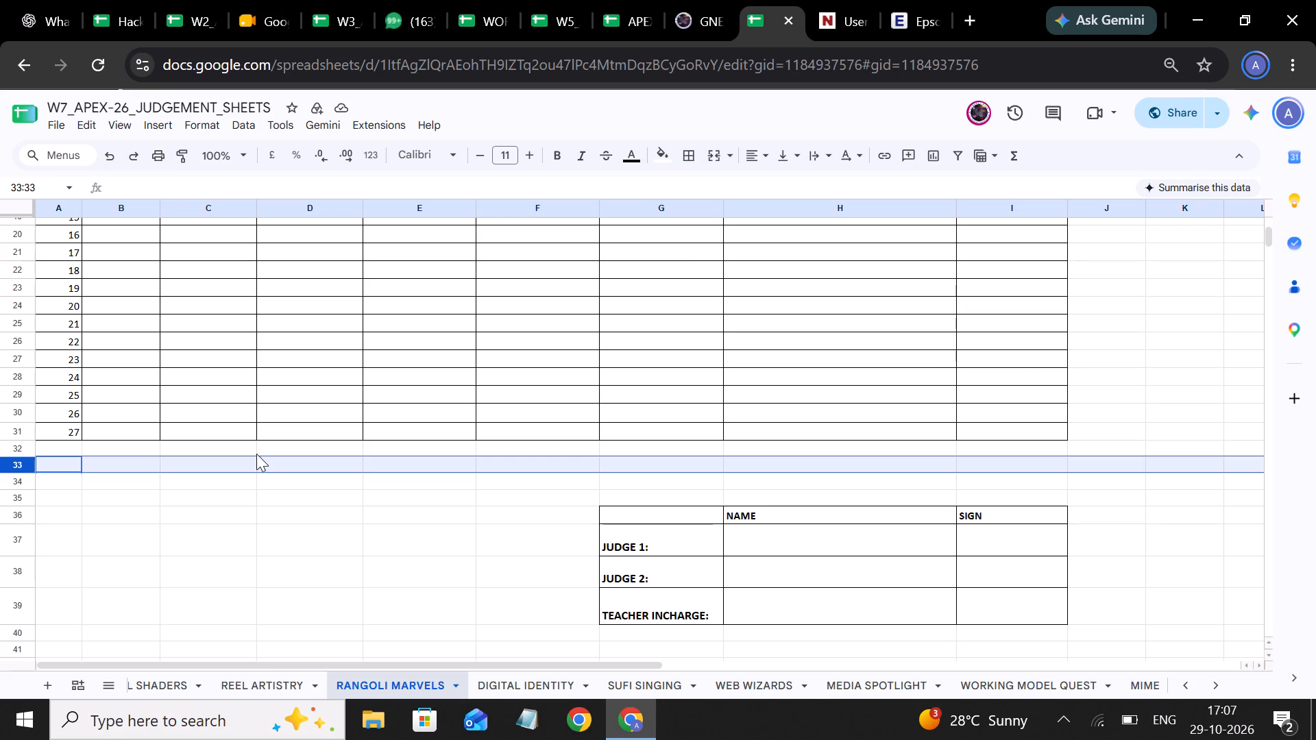
# Enter serial numbers 28 and 29 in cells A32 and A33.
pyautogui.click(60, 425)
pyautogui.moveTo(71, 429); pyautogui.dragTo(72, 448)
pyautogui.click(72, 448)
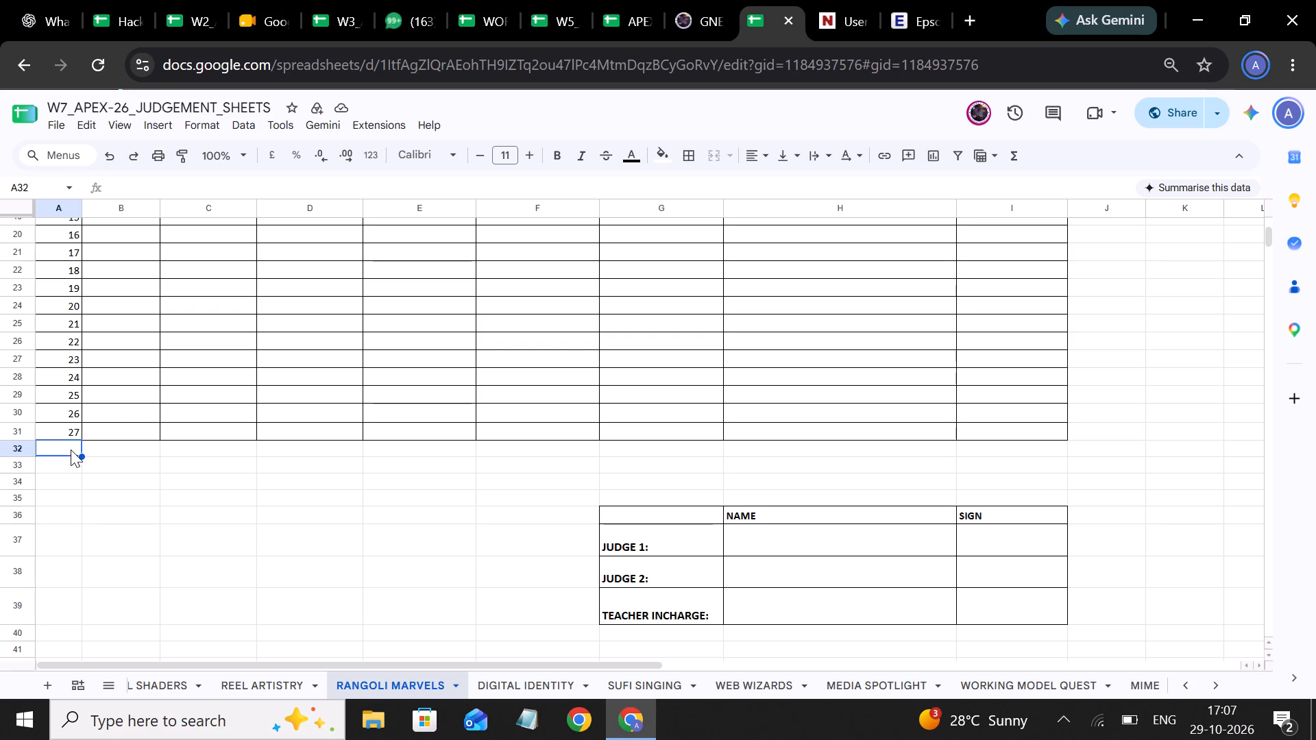
pyautogui.click(71, 449)
pyautogui.write('28')
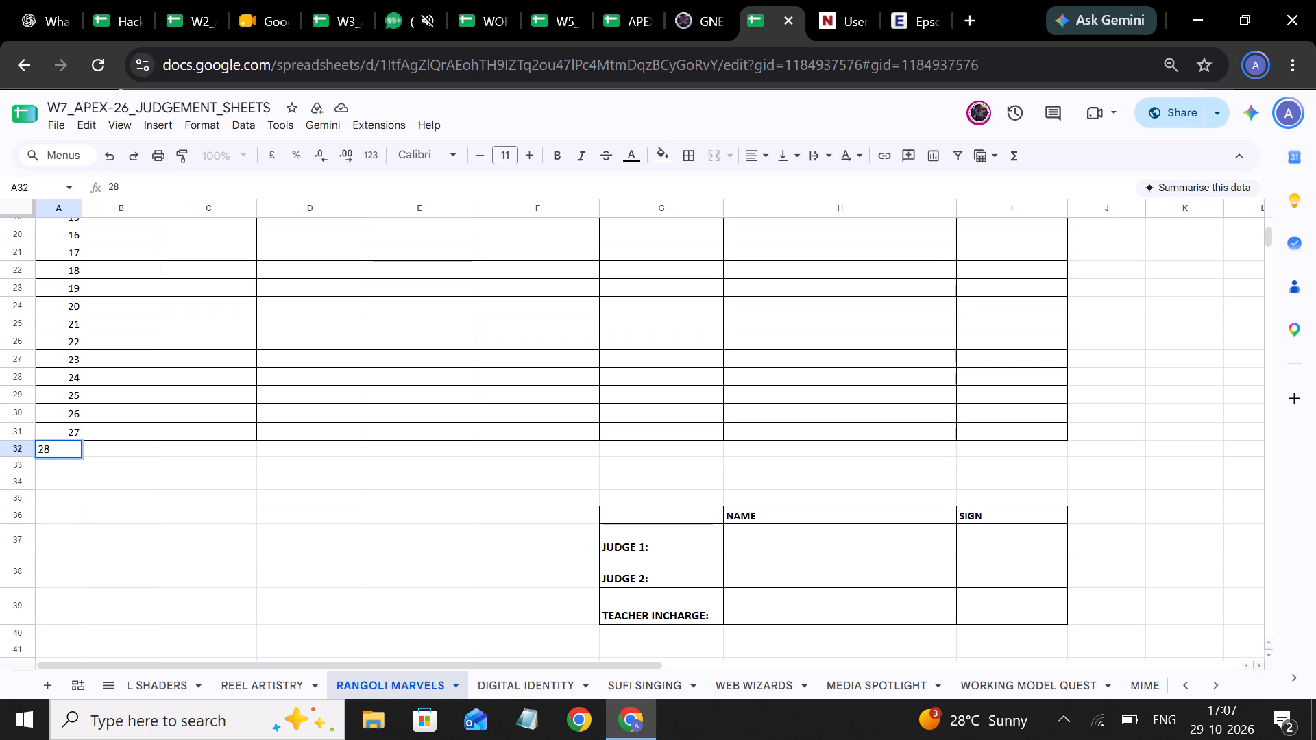
pyautogui.click(71, 465)
pyautogui.write('29')
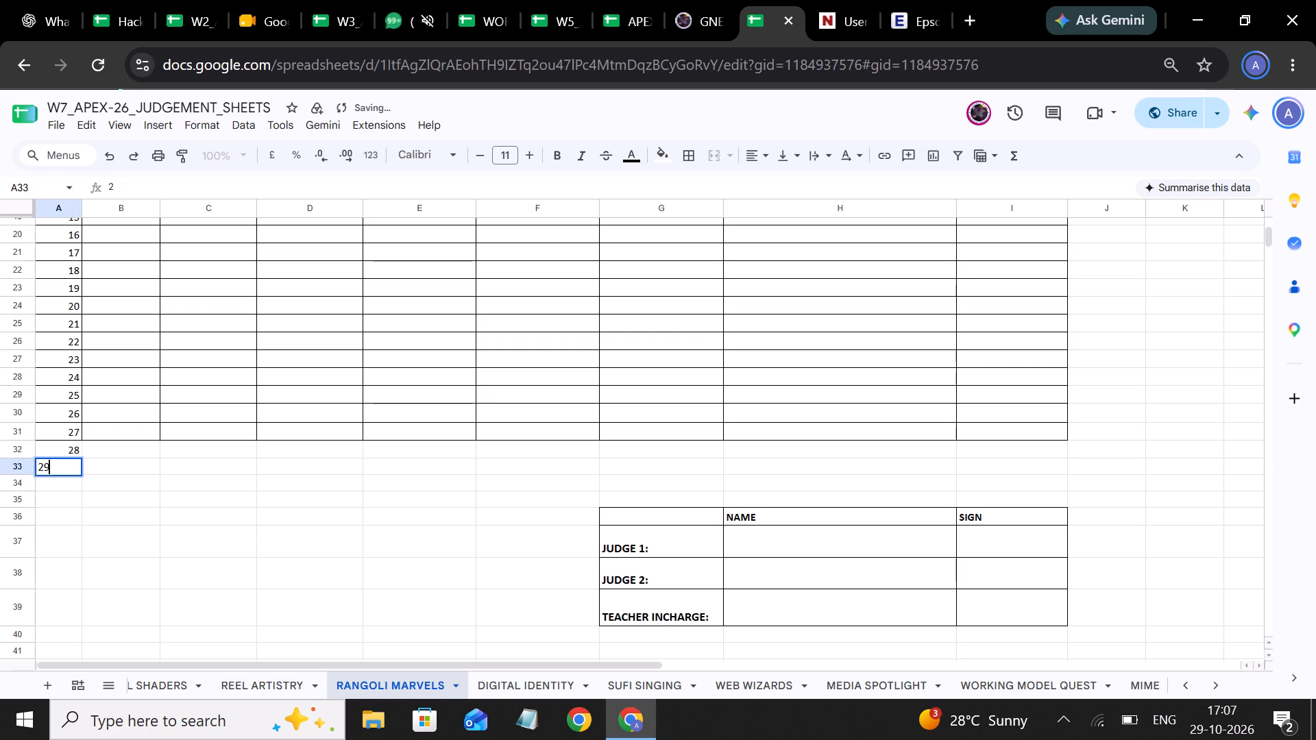
pyautogui.click(129, 458)
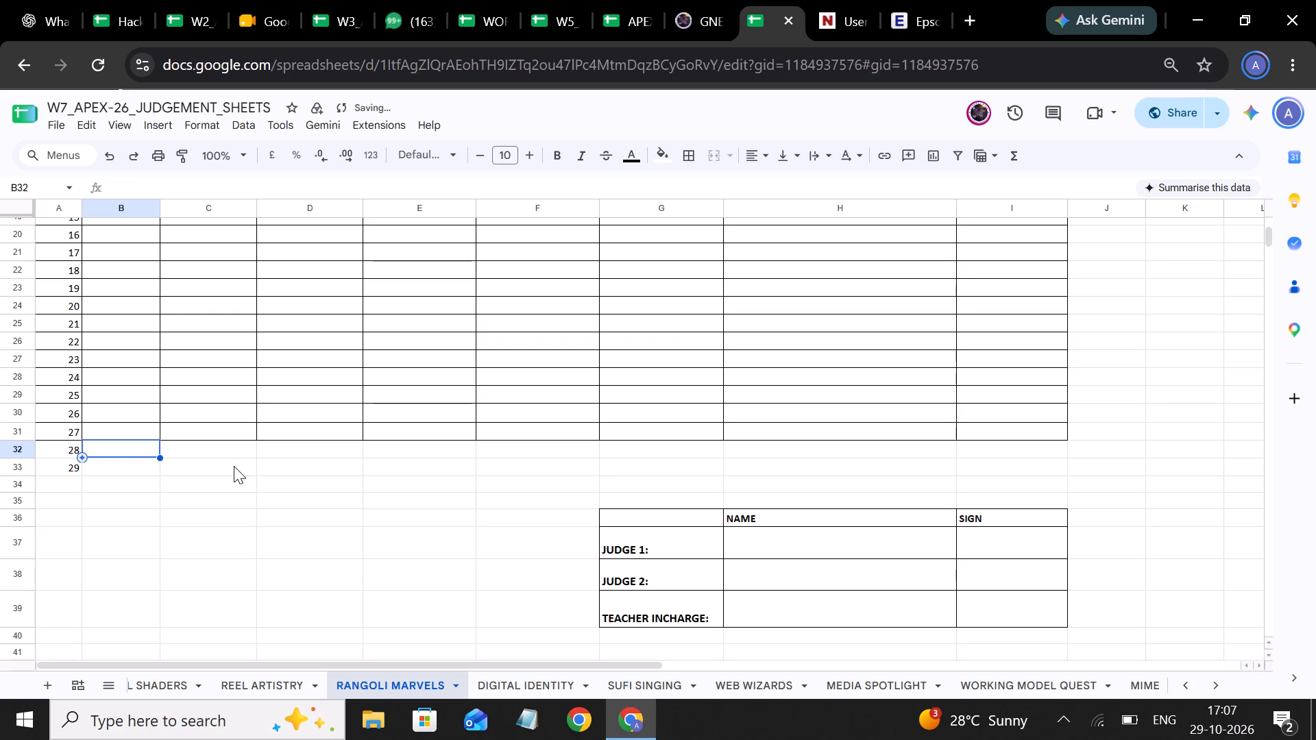
# Apply all borders to the new entry cells B32:I33.
pyautogui.moveTo(131, 449); pyautogui.dragTo(1002, 459)
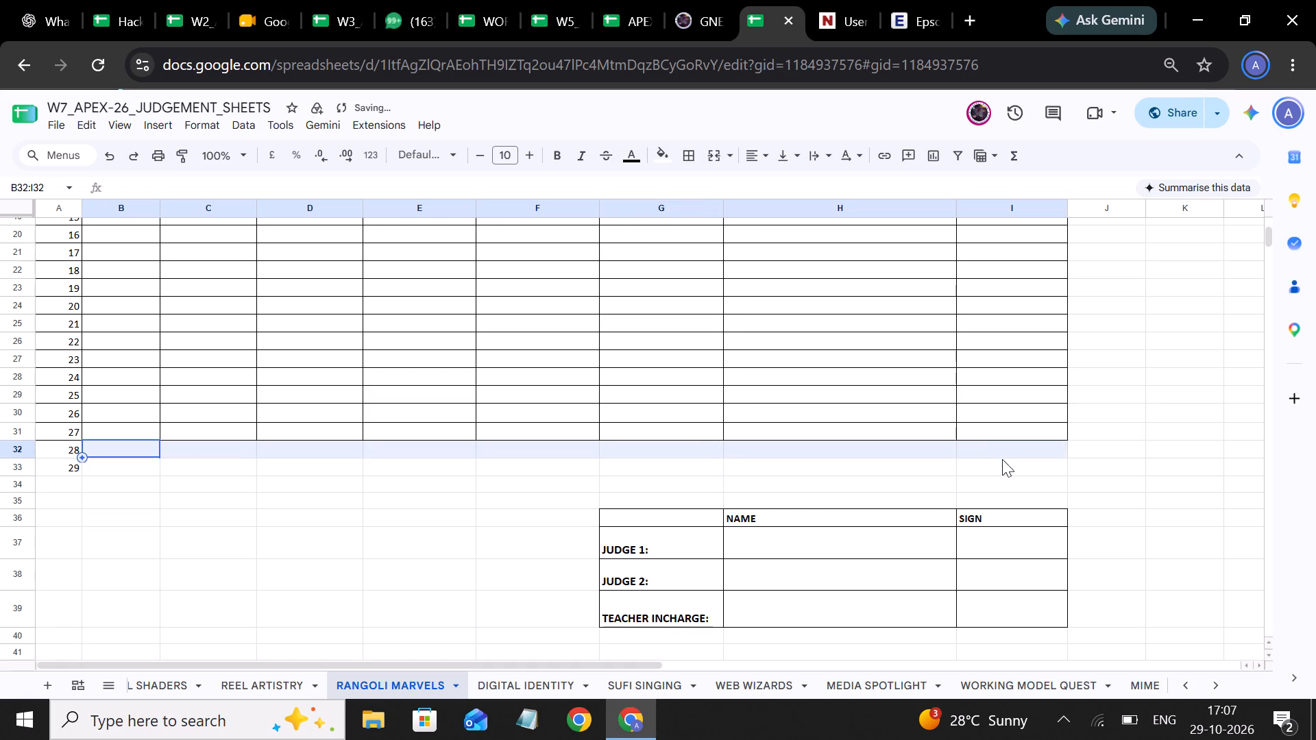
pyautogui.moveTo(1002, 459); pyautogui.dragTo(1003, 471)
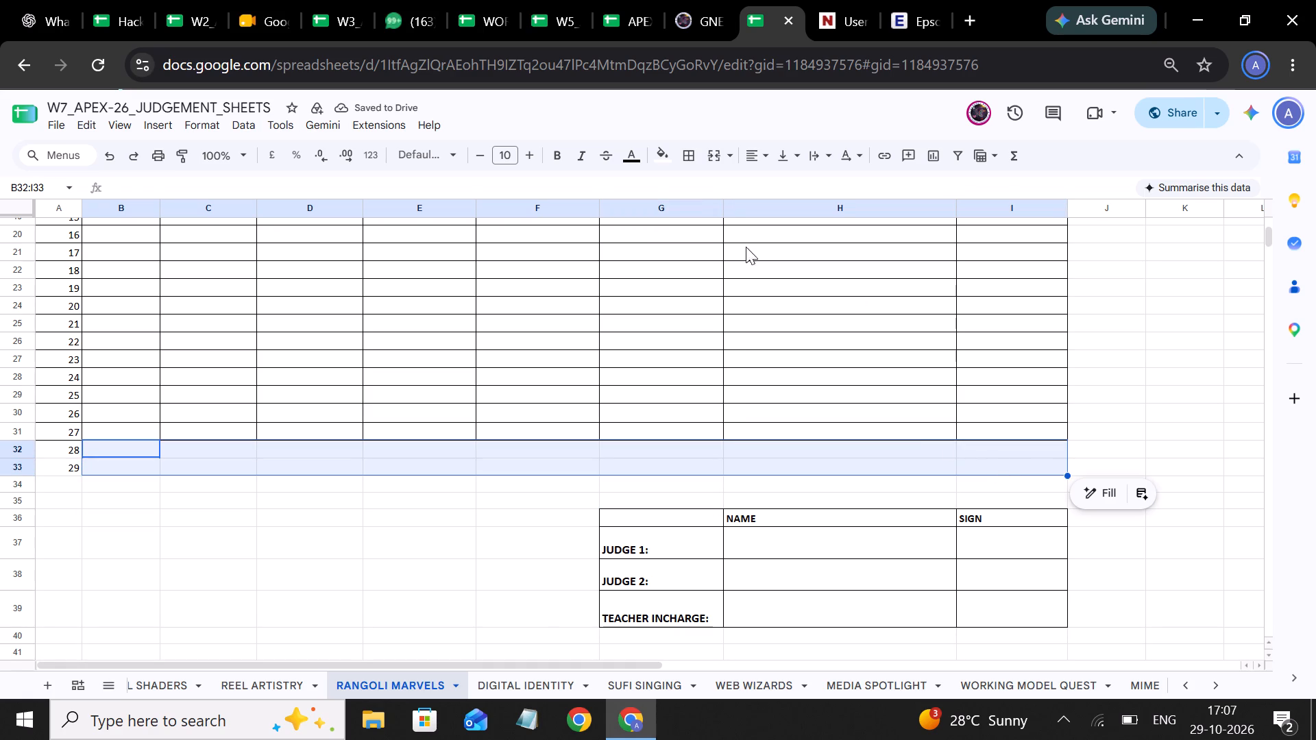
pyautogui.click(688, 162)
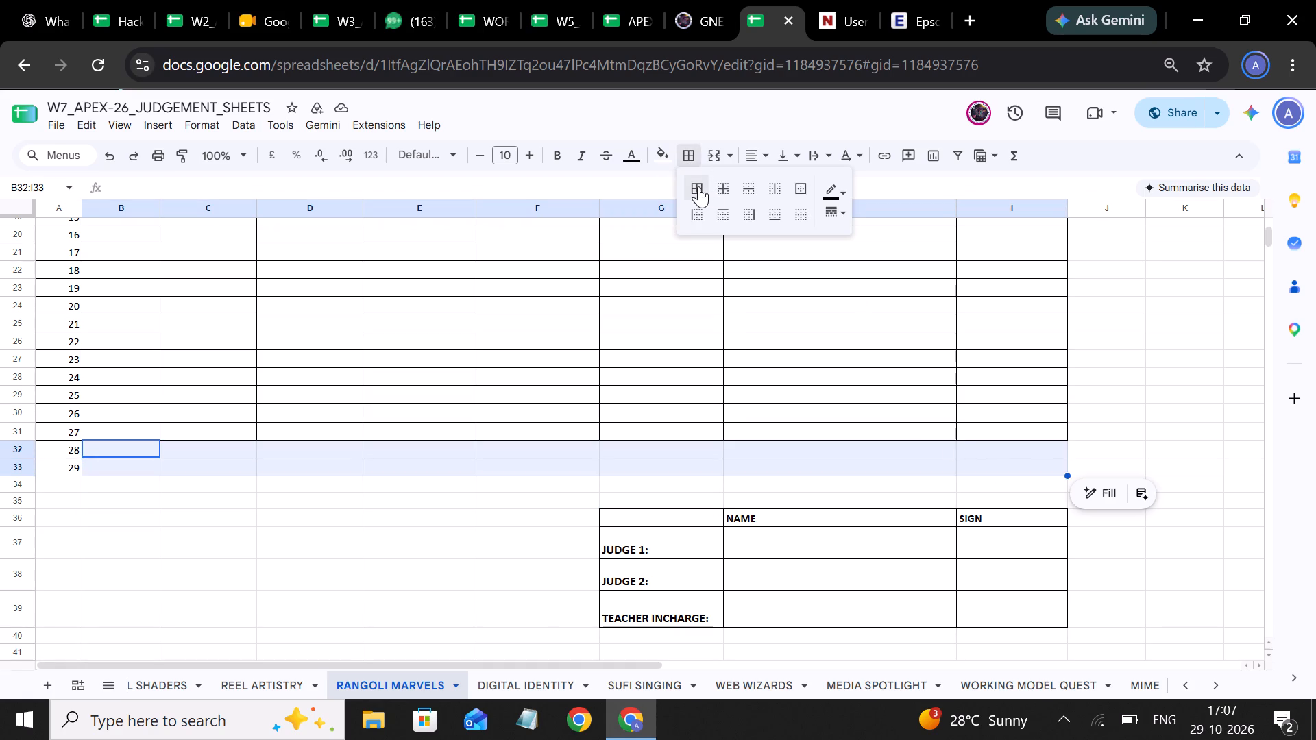
pyautogui.click(698, 186)
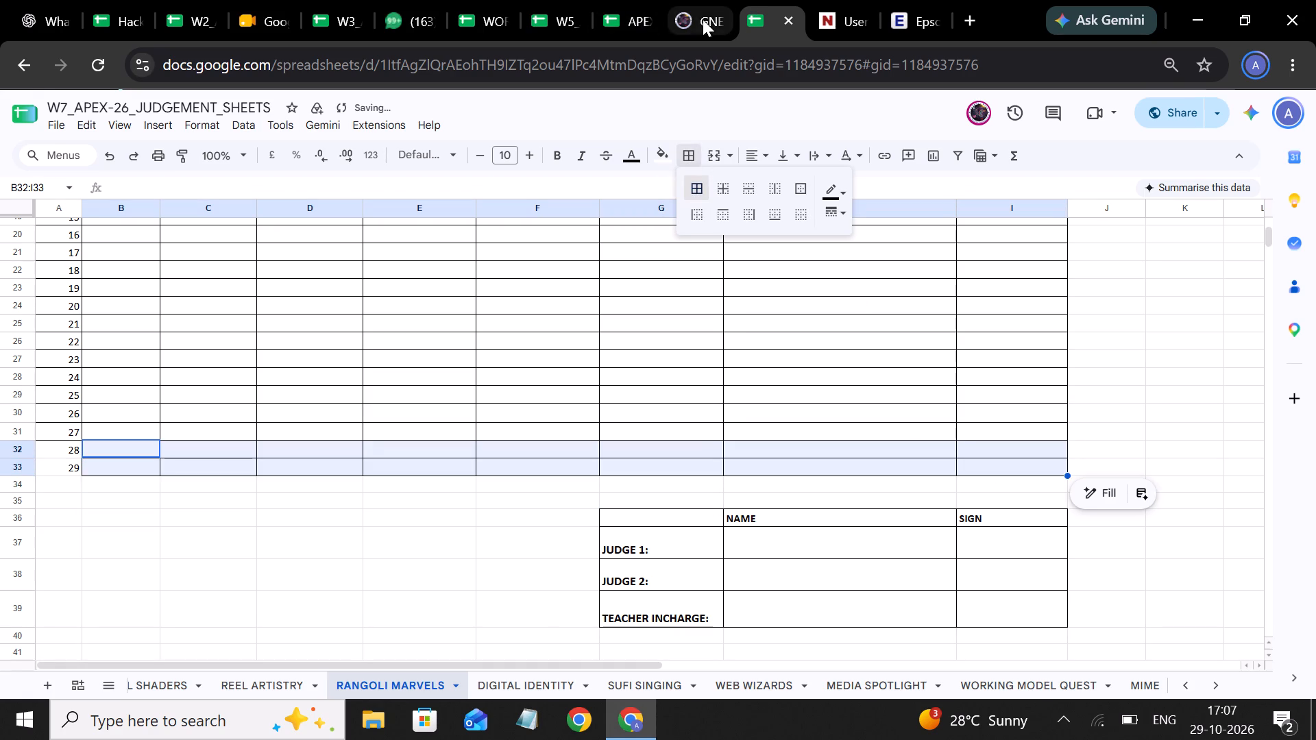
# Check the participant totals for Rangoli Marvels in the APEX registration portal's reports.
pyautogui.click(703, 19)
pyautogui.scroll(1, 598, 317)
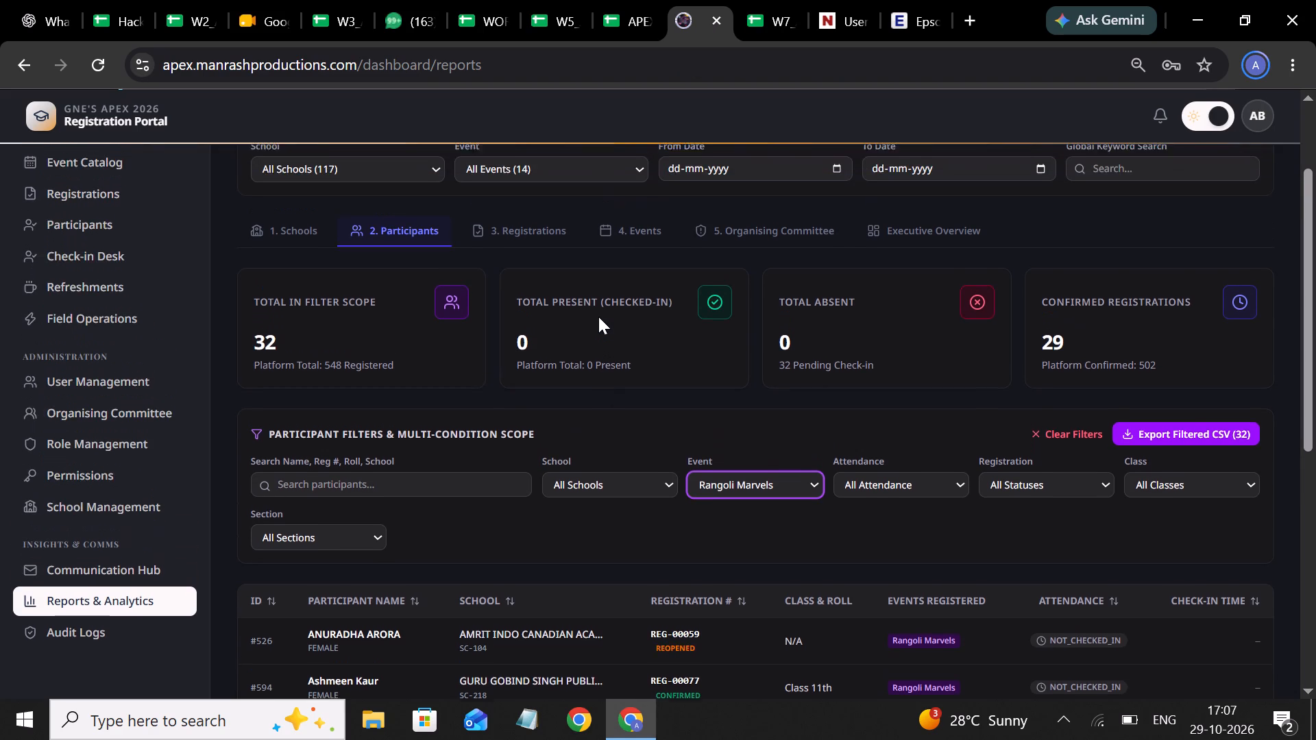
pyautogui.scroll(2, 598, 317)
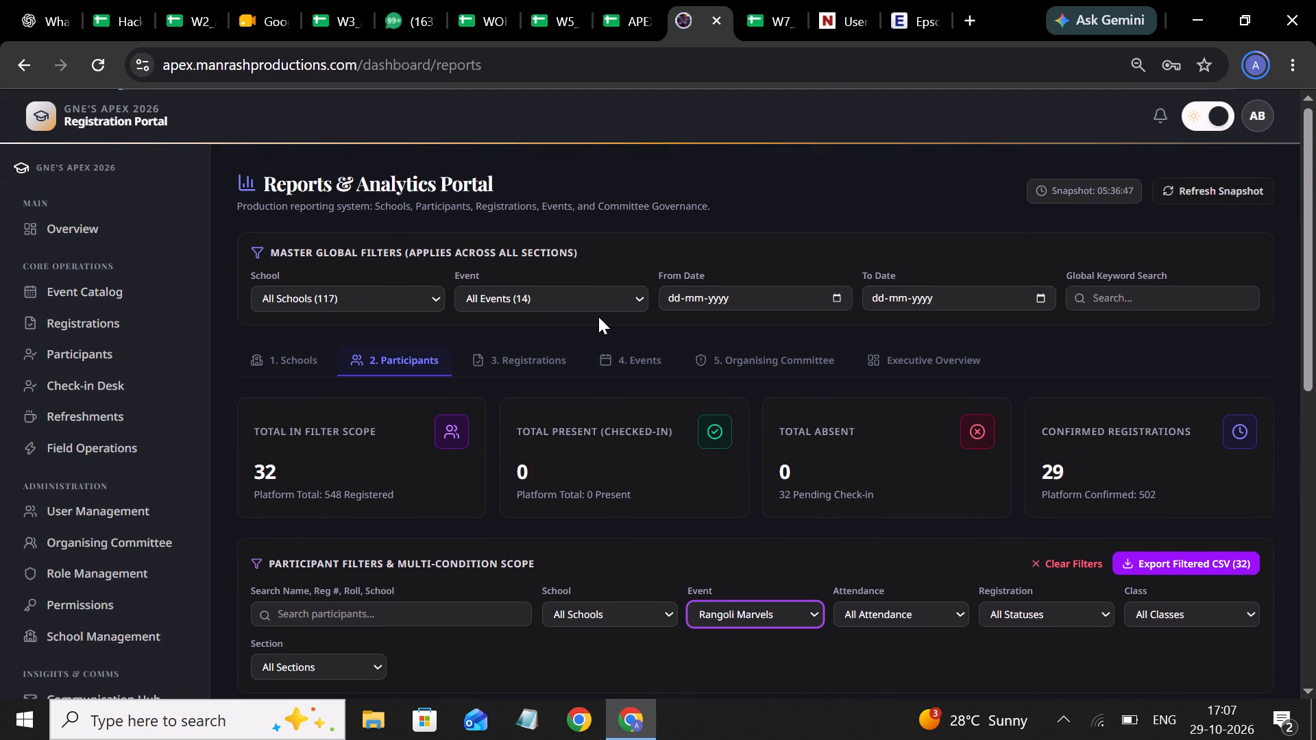
pyautogui.scroll(2, 598, 317)
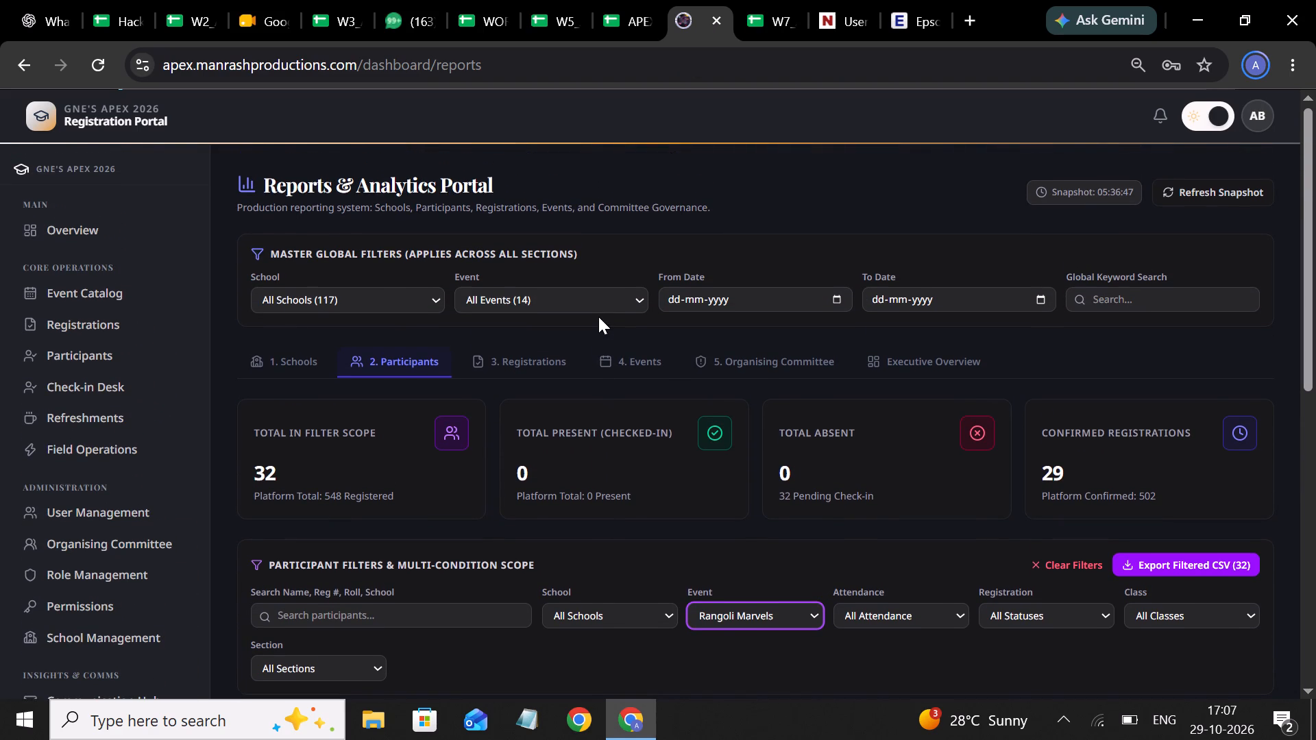
pyautogui.scroll(1, 598, 317)
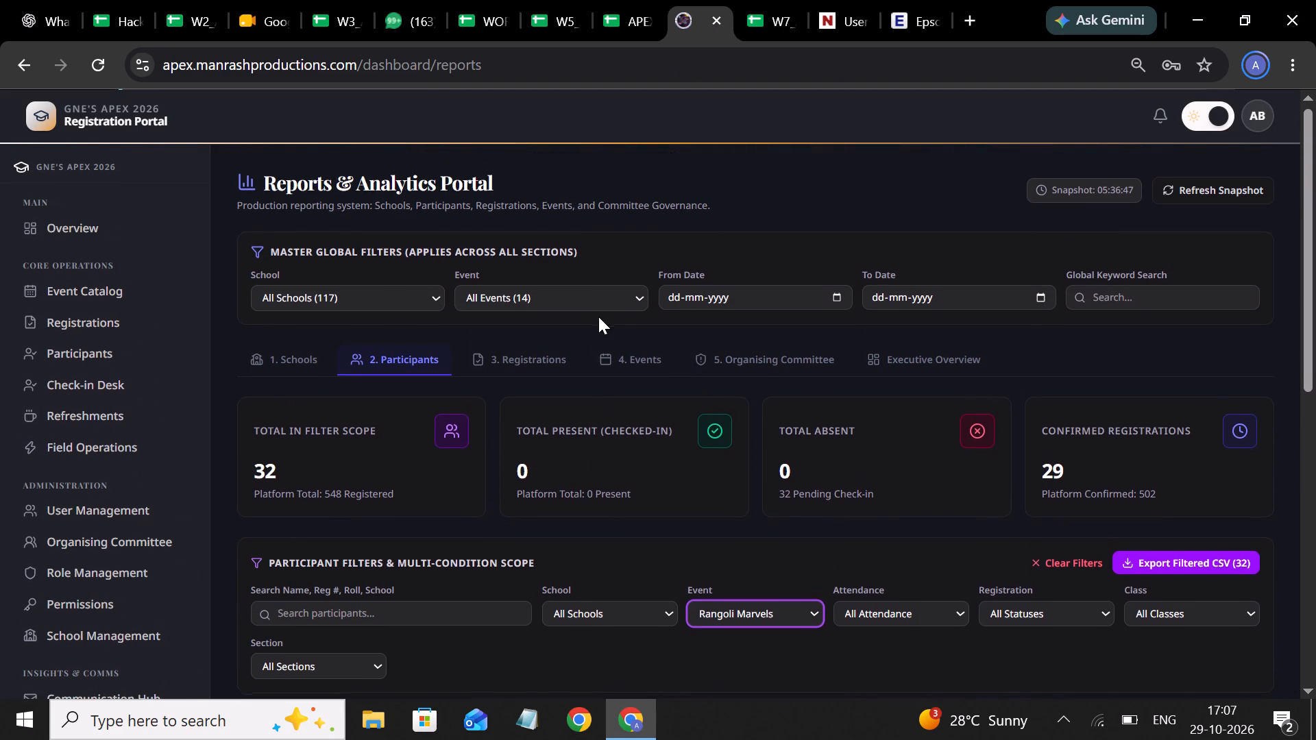
pyautogui.scroll(1, 598, 317)
# Return to the Rangoli Marvels judgement sheet and insert three blank rows below entry row 29 (row 33).
pyautogui.click(781, 12)
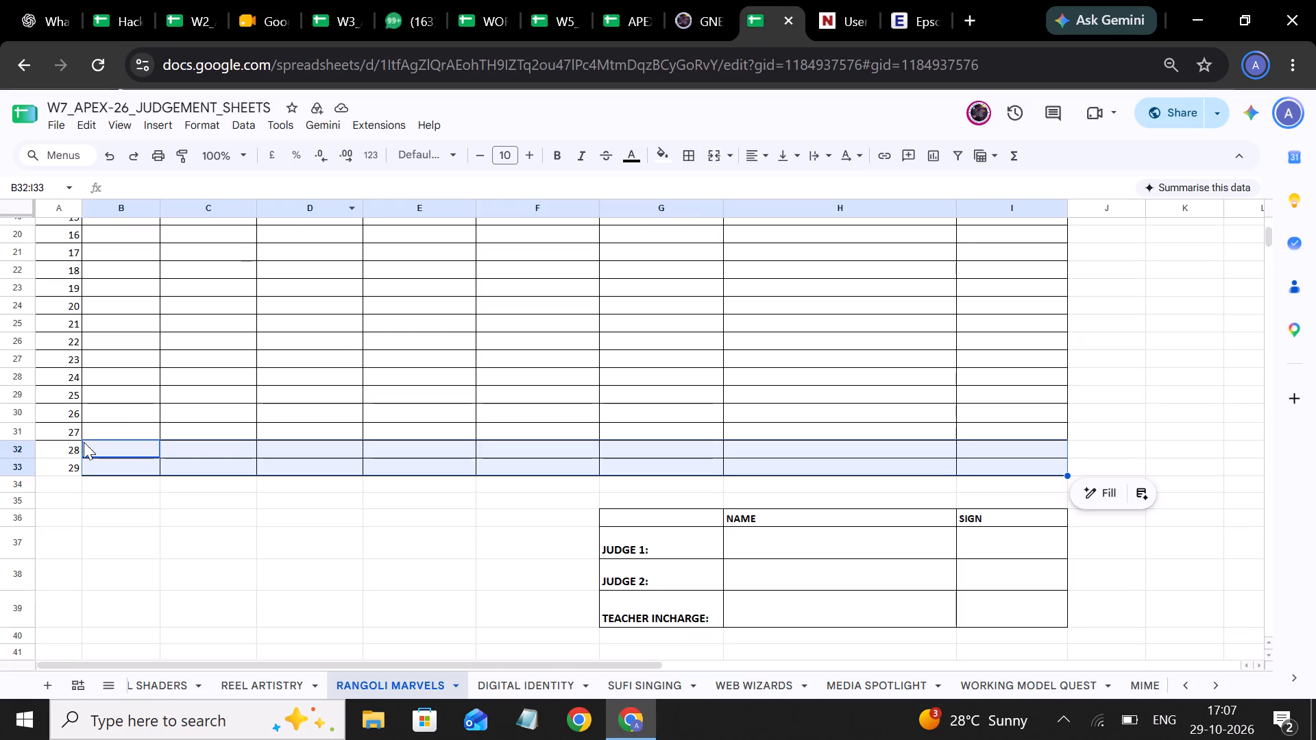
pyautogui.click(18, 465)
pyautogui.rightClick(18, 465)
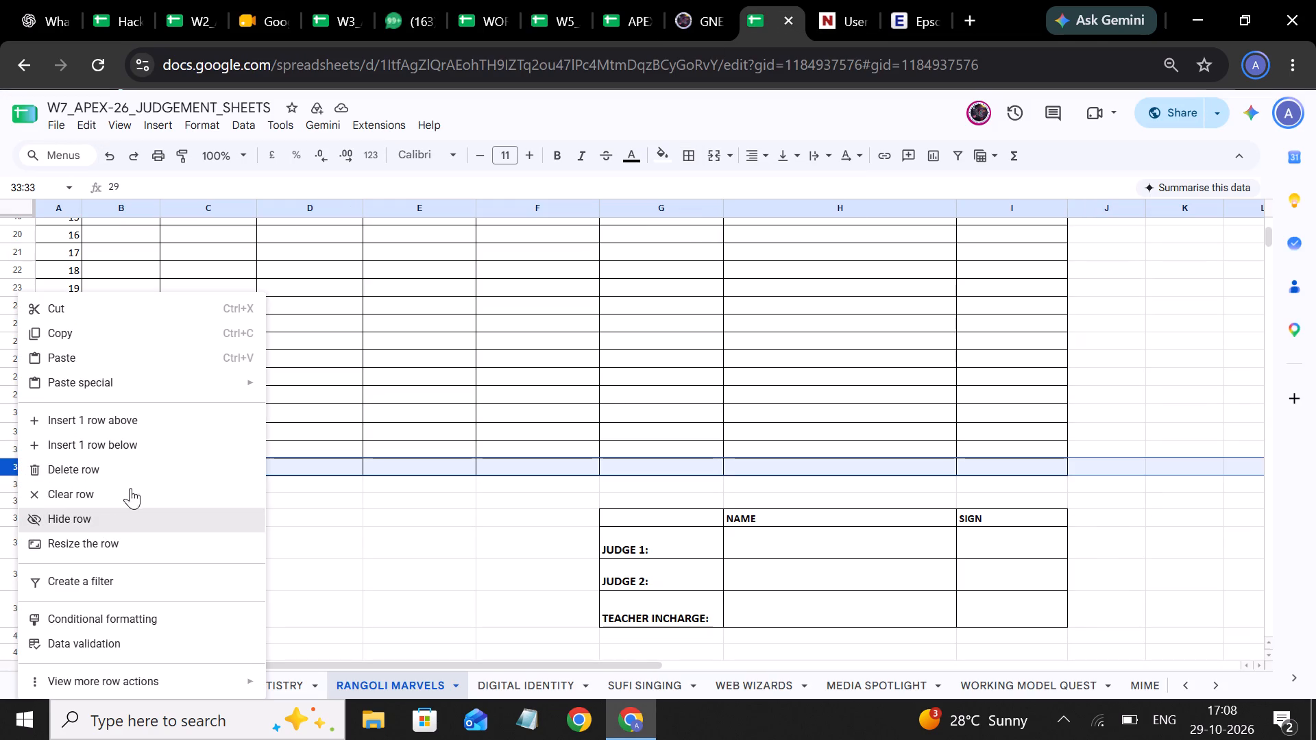
pyautogui.click(157, 440)
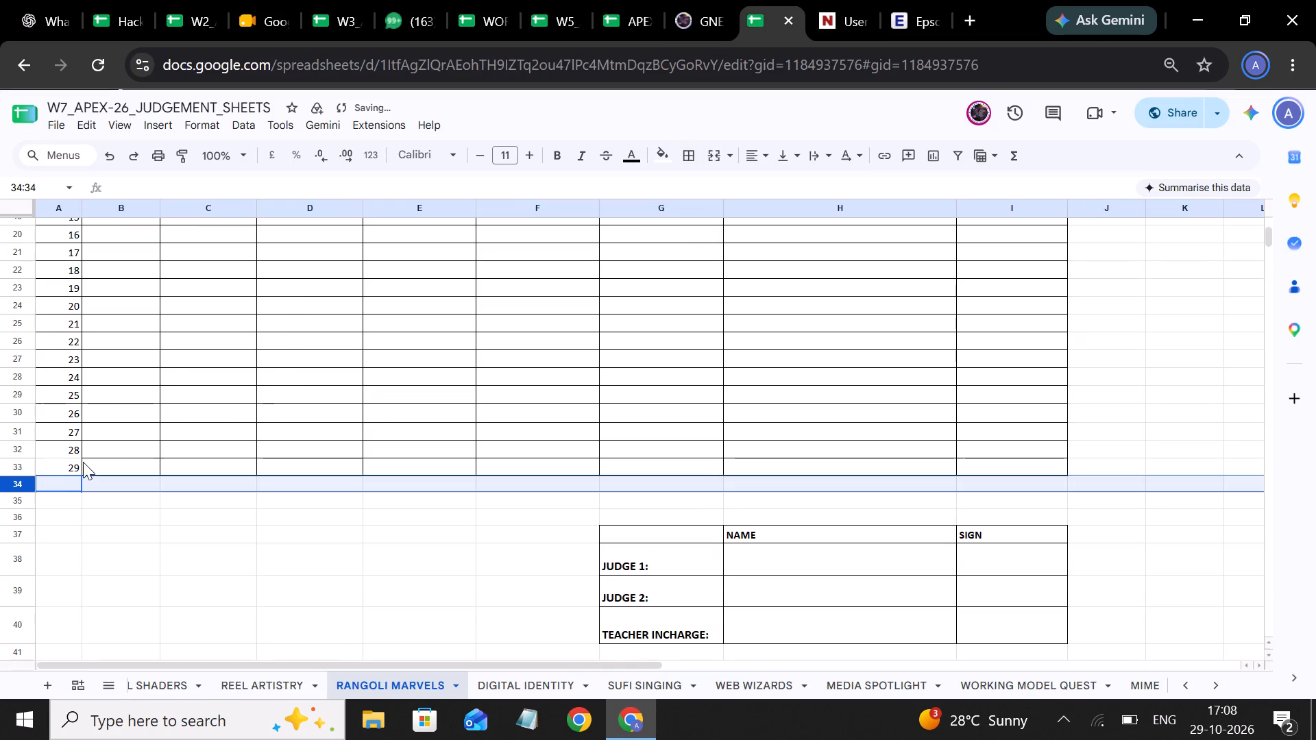
pyautogui.rightClick(23, 487)
pyautogui.click(149, 438)
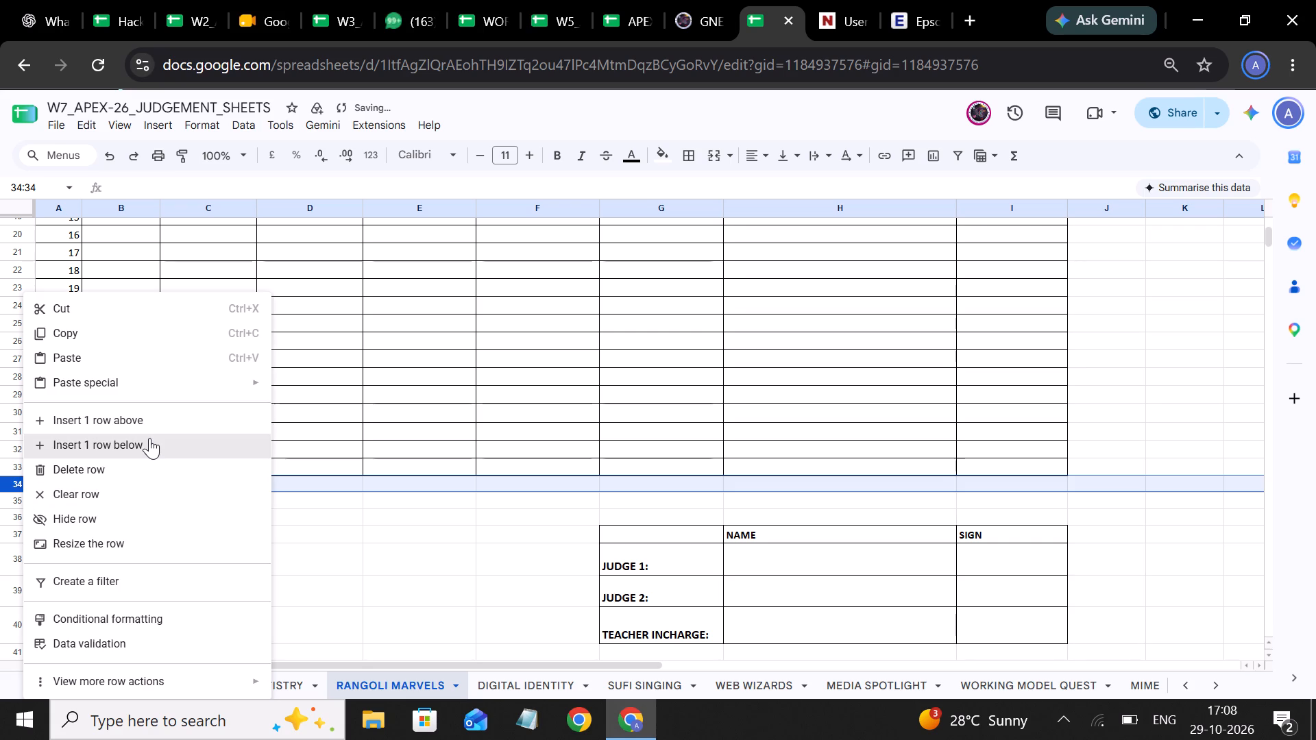
pyautogui.click(19, 501)
pyautogui.rightClick(19, 501)
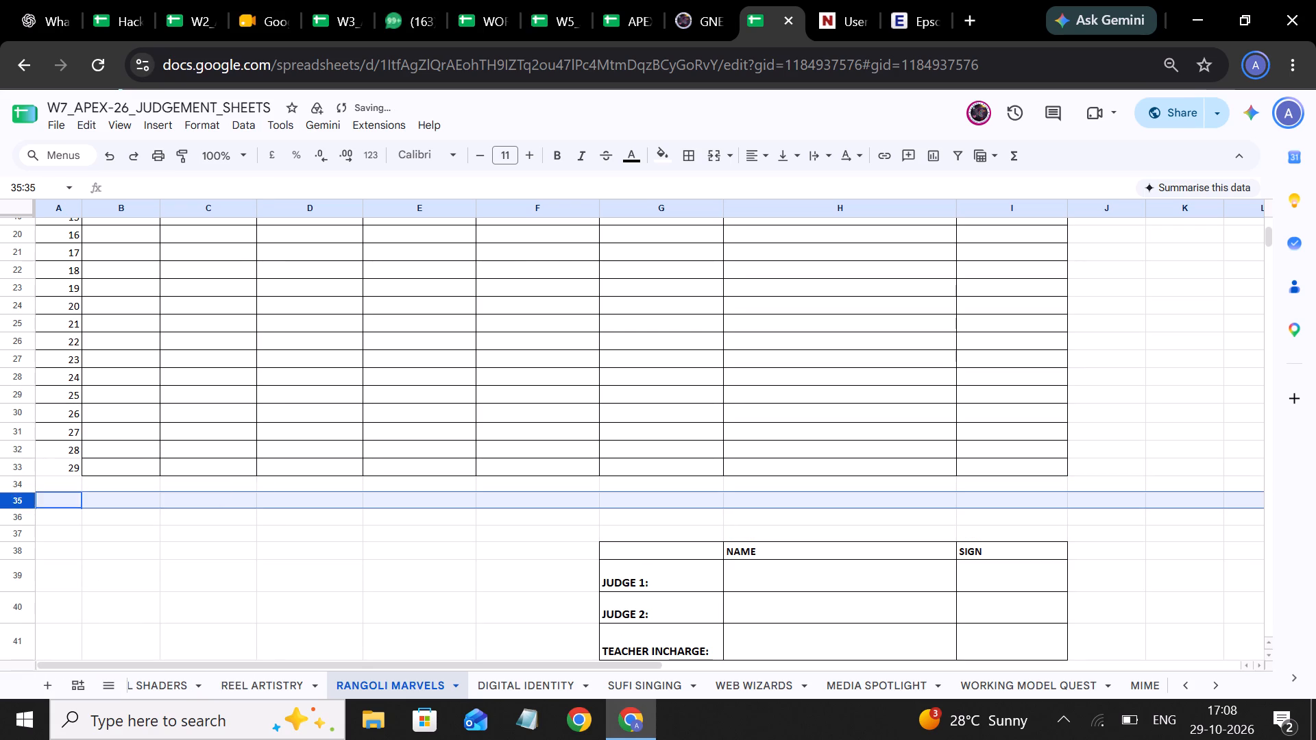
pyautogui.click(176, 250)
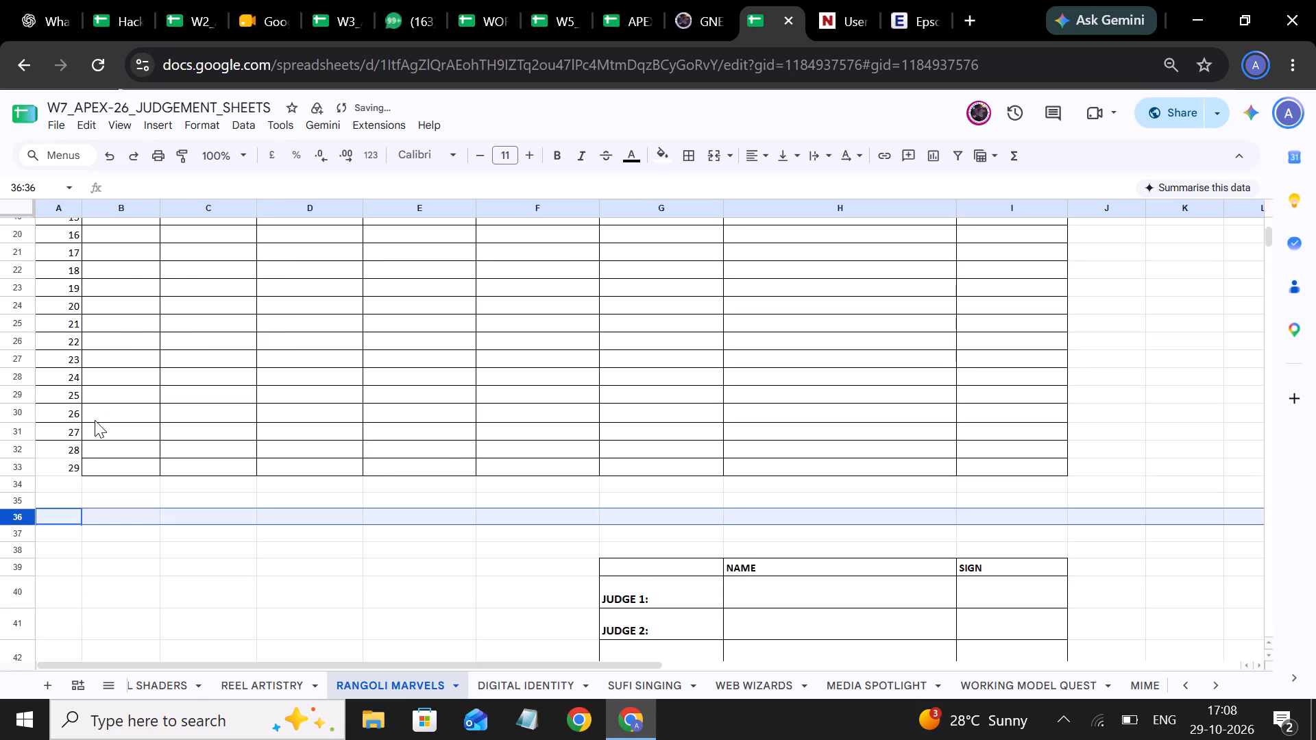
# Extend the serial number series from cells A30:A33 down into the blank cells A34:A36.
pyautogui.moveTo(66, 462); pyautogui.dragTo(73, 478)
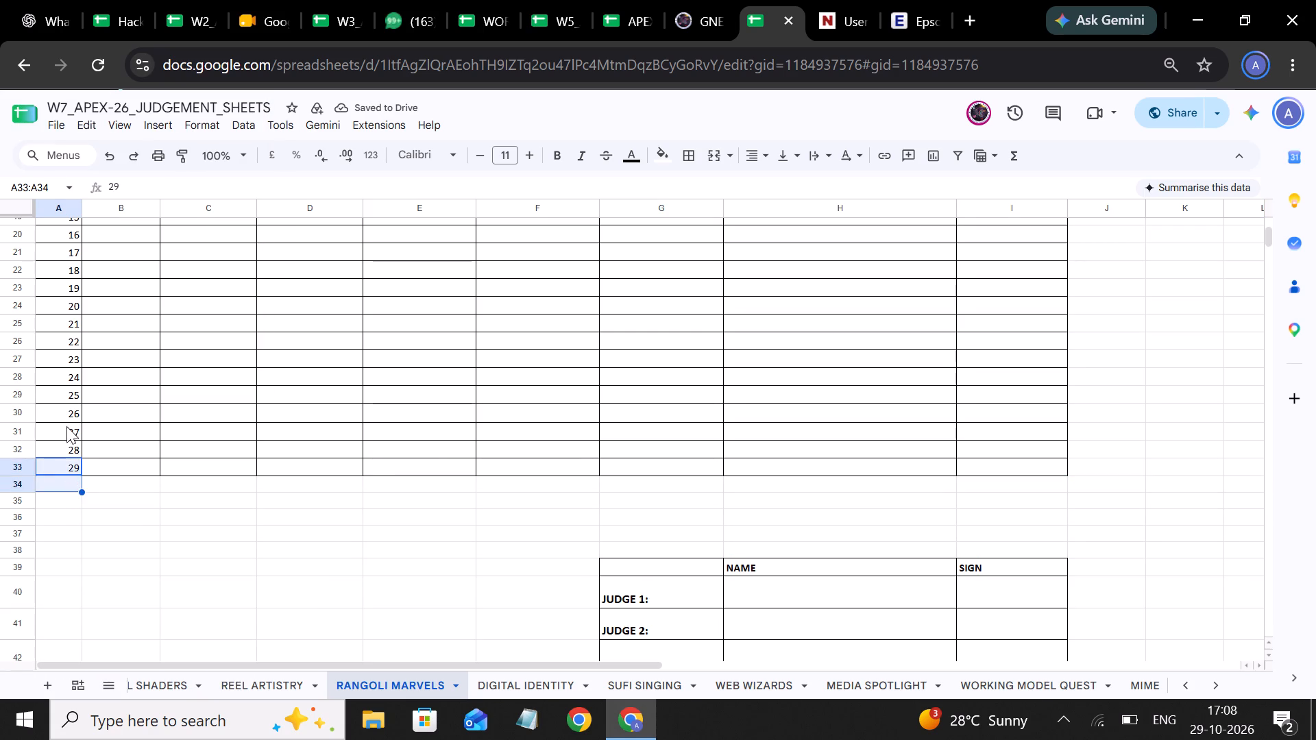
pyautogui.moveTo(66, 411); pyautogui.dragTo(69, 462)
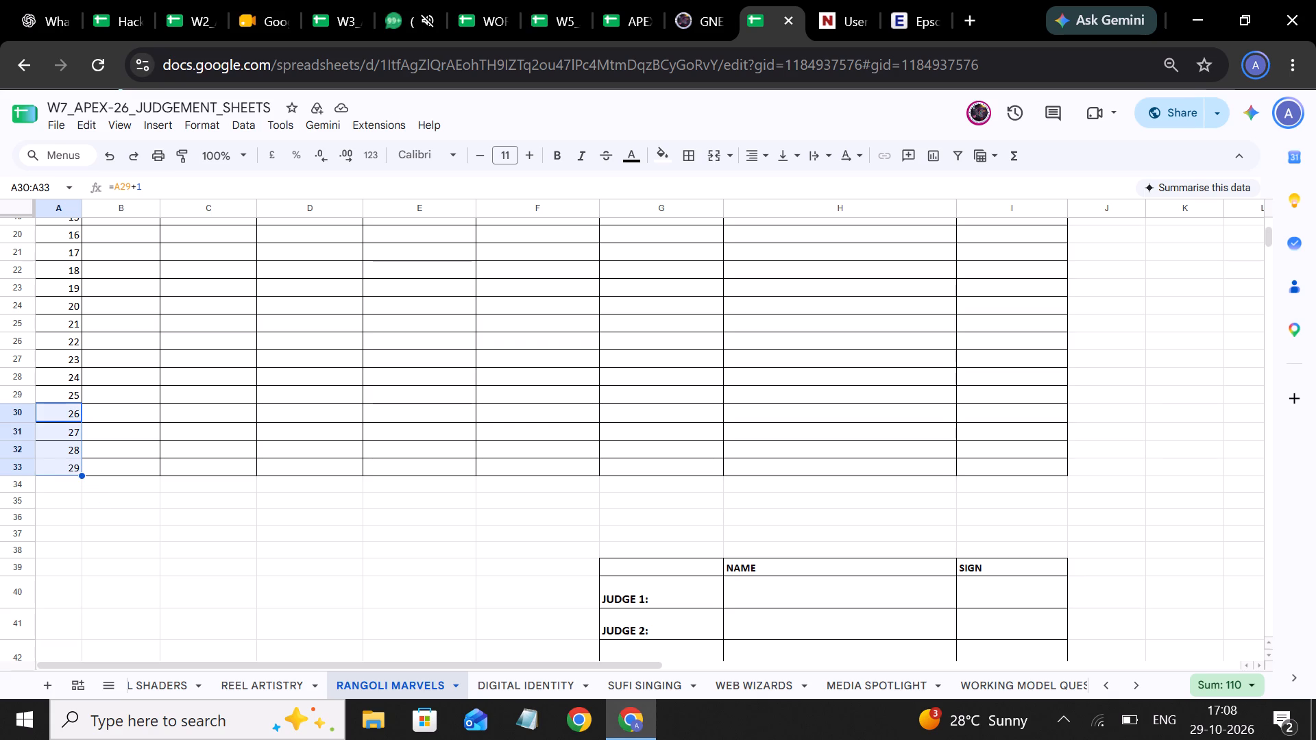
pyautogui.moveTo(83, 477); pyautogui.dragTo(81, 506)
pyautogui.moveTo(81, 506); pyautogui.dragTo(81, 513)
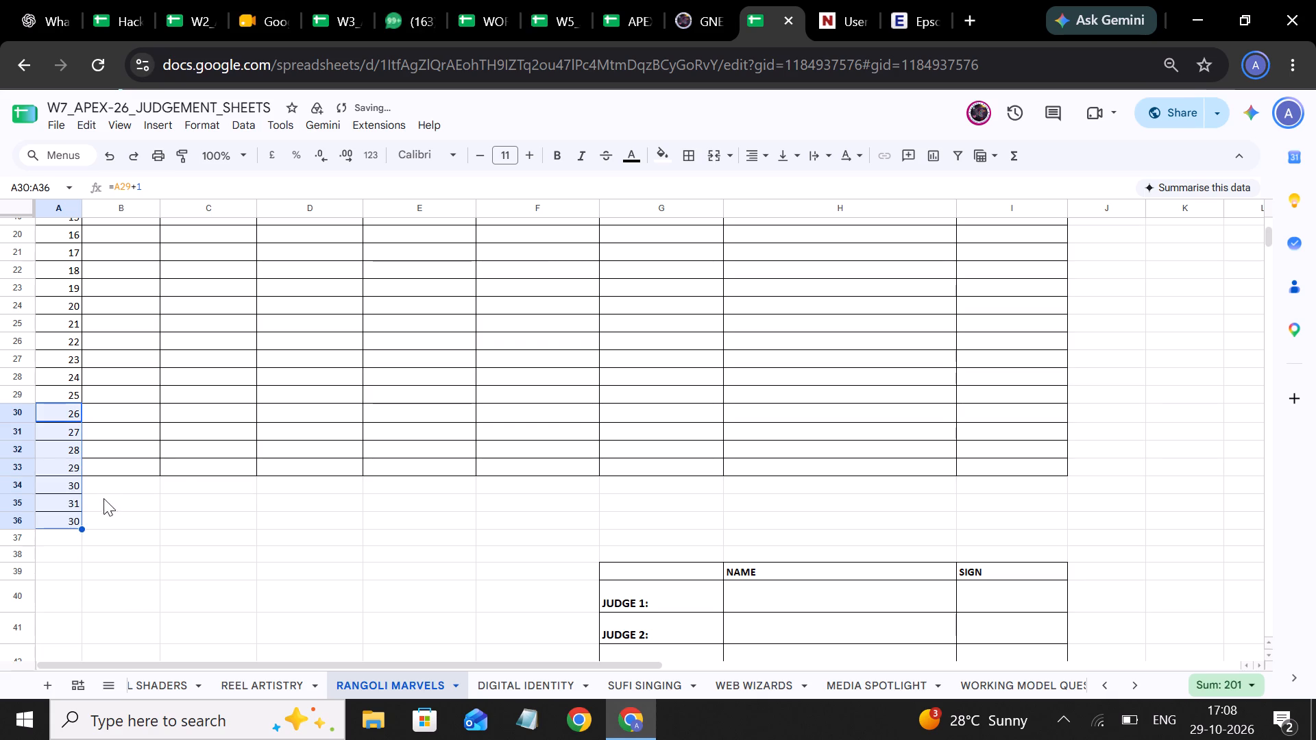
pyautogui.click(111, 497)
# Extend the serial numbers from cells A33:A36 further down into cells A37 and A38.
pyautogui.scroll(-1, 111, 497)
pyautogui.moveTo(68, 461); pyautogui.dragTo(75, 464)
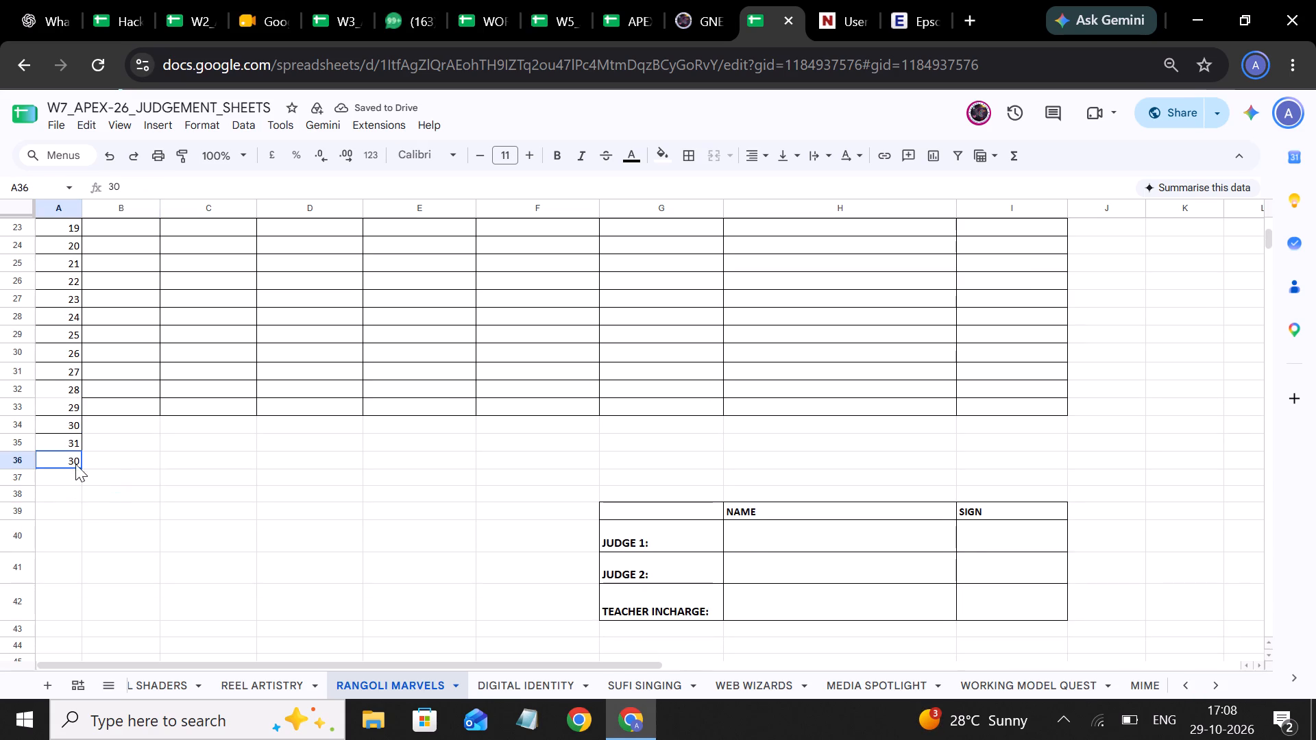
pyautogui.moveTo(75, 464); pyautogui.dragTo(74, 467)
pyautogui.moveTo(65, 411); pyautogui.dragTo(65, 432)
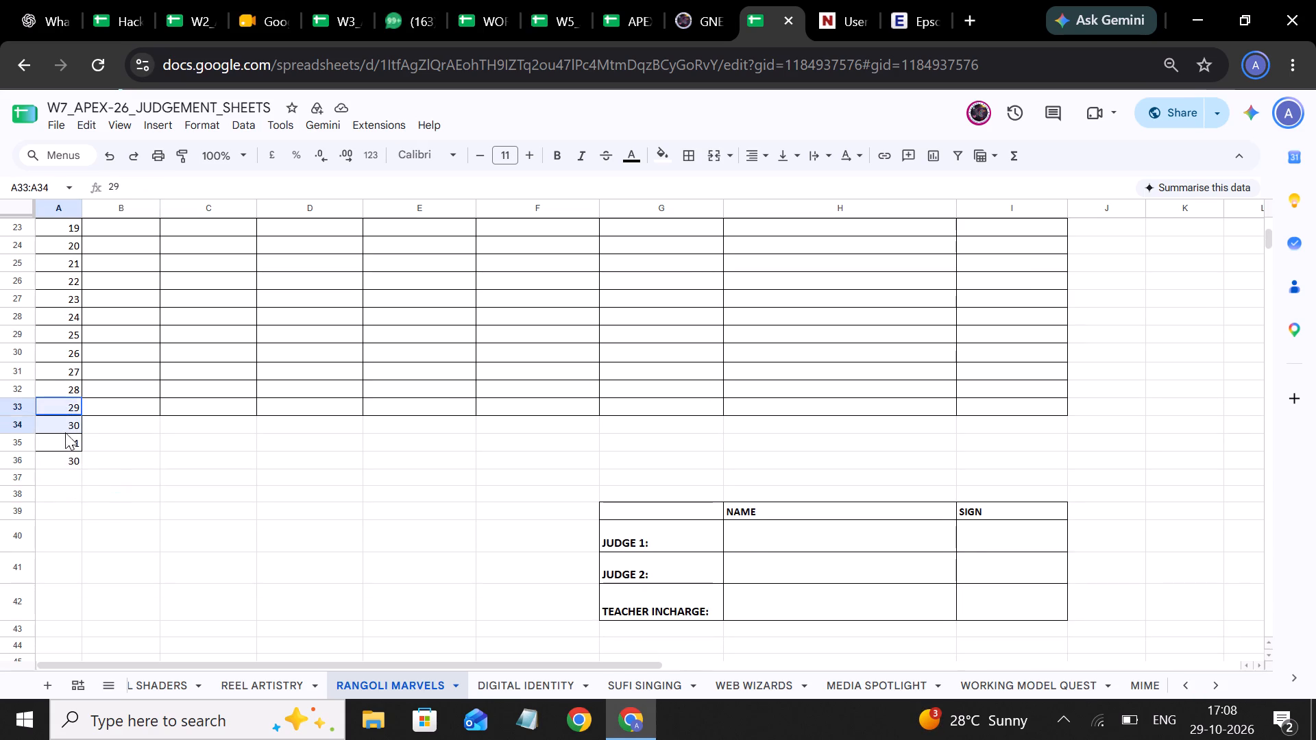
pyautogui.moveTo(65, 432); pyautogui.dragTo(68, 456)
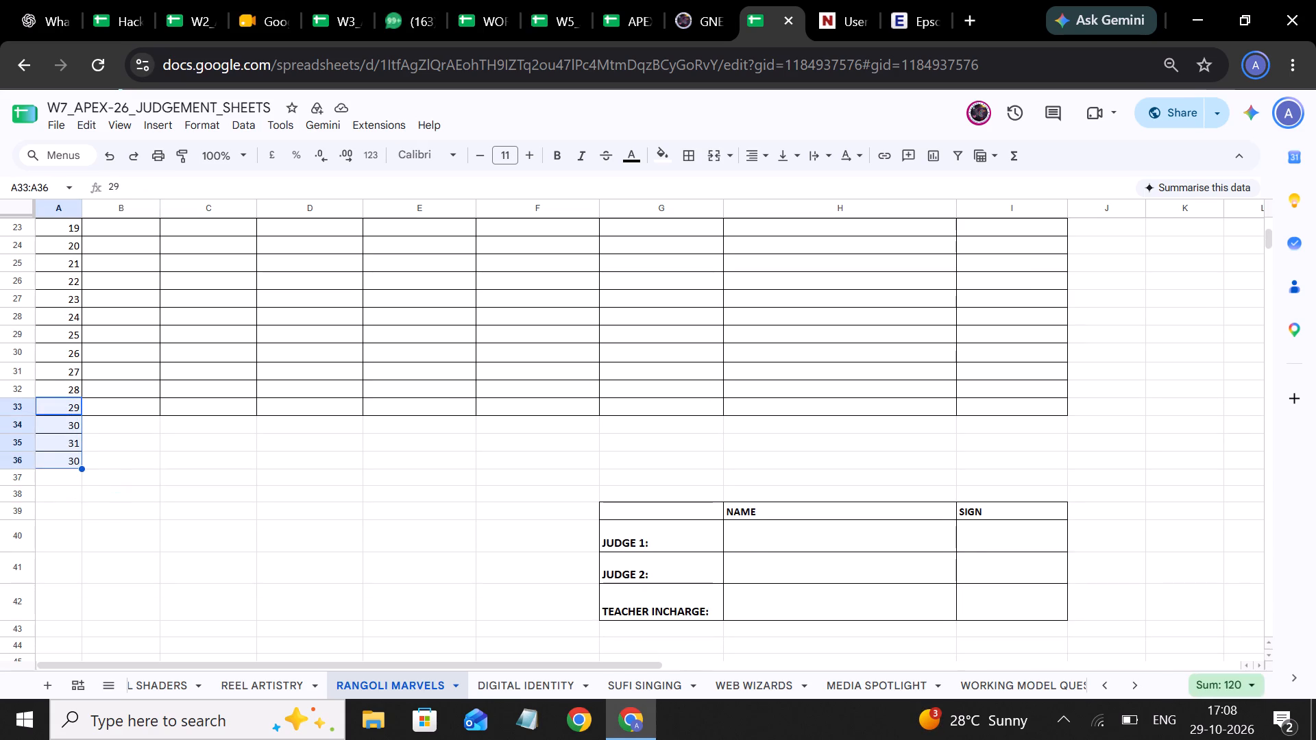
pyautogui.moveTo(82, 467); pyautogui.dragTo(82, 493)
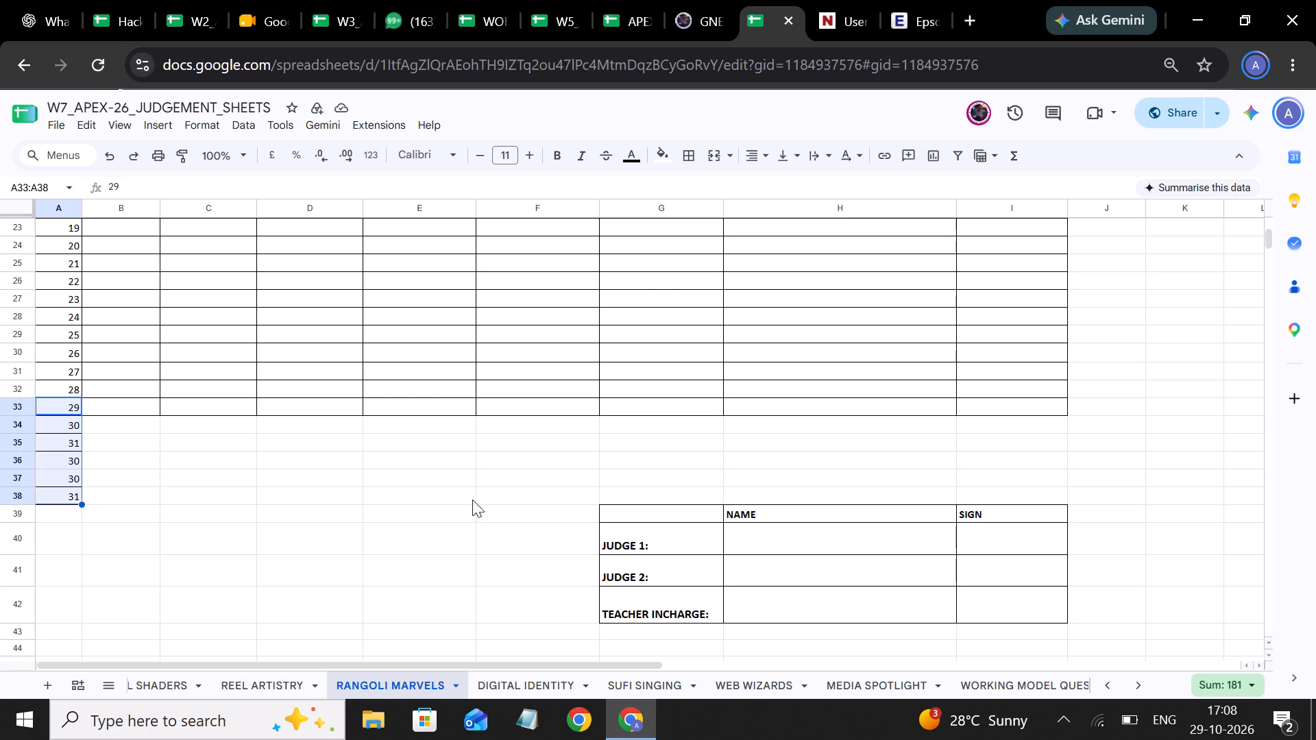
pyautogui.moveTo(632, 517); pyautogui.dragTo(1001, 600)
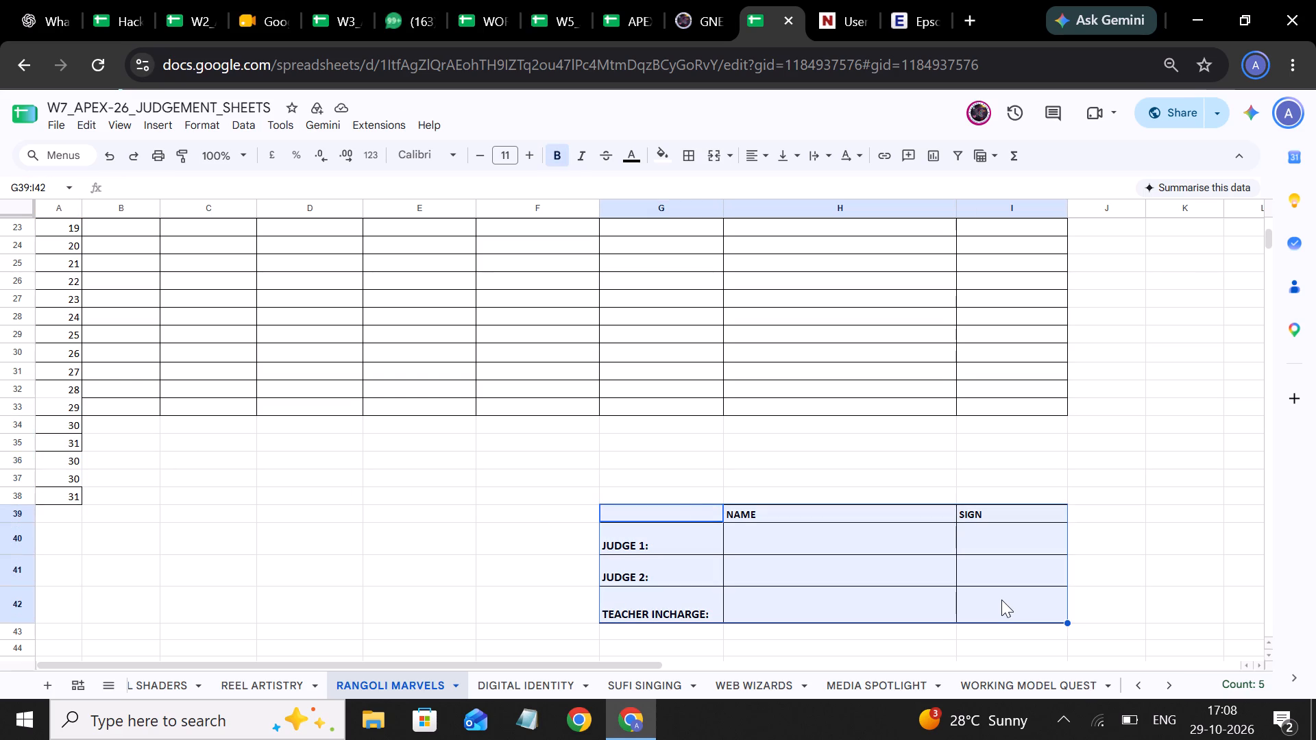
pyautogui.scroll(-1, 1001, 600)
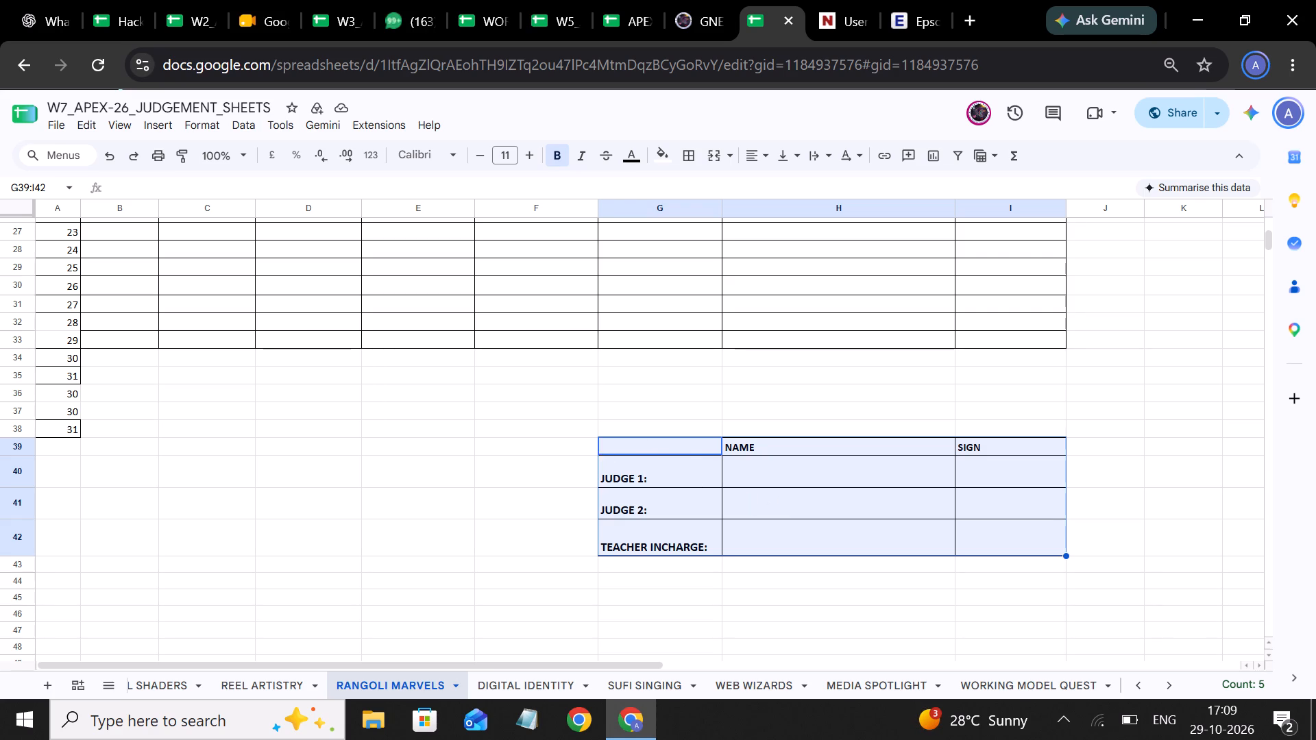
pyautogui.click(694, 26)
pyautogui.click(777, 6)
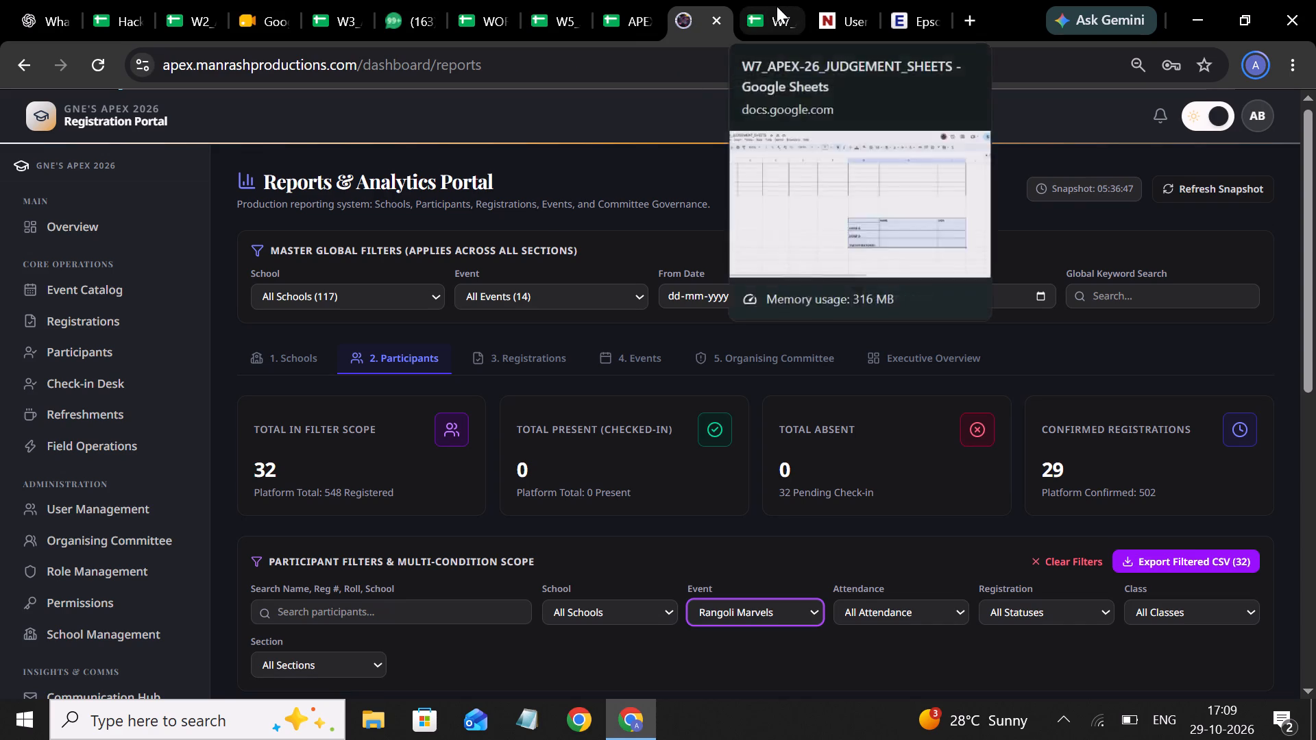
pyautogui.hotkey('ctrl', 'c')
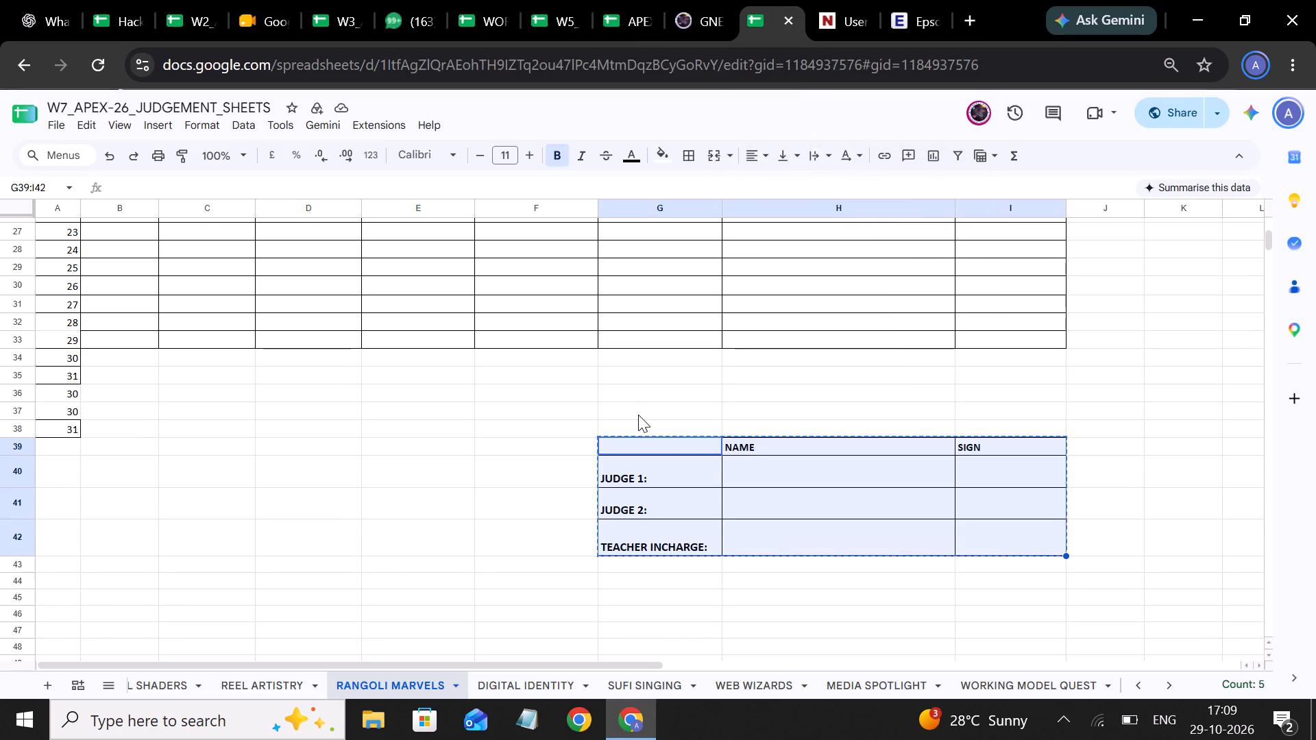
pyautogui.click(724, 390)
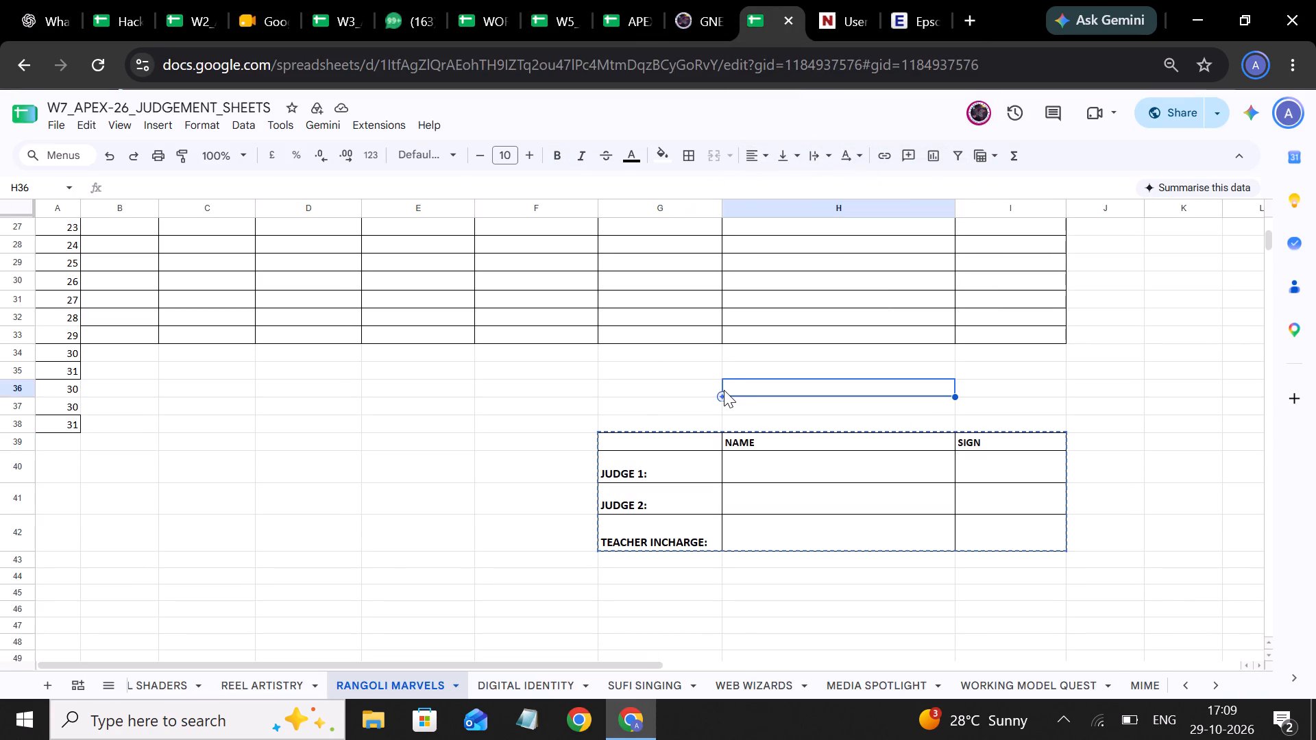
# Insert one blank row above row 38 to add space before the judges' signature table.
pyautogui.click(24, 426)
pyautogui.rightClick(24, 426)
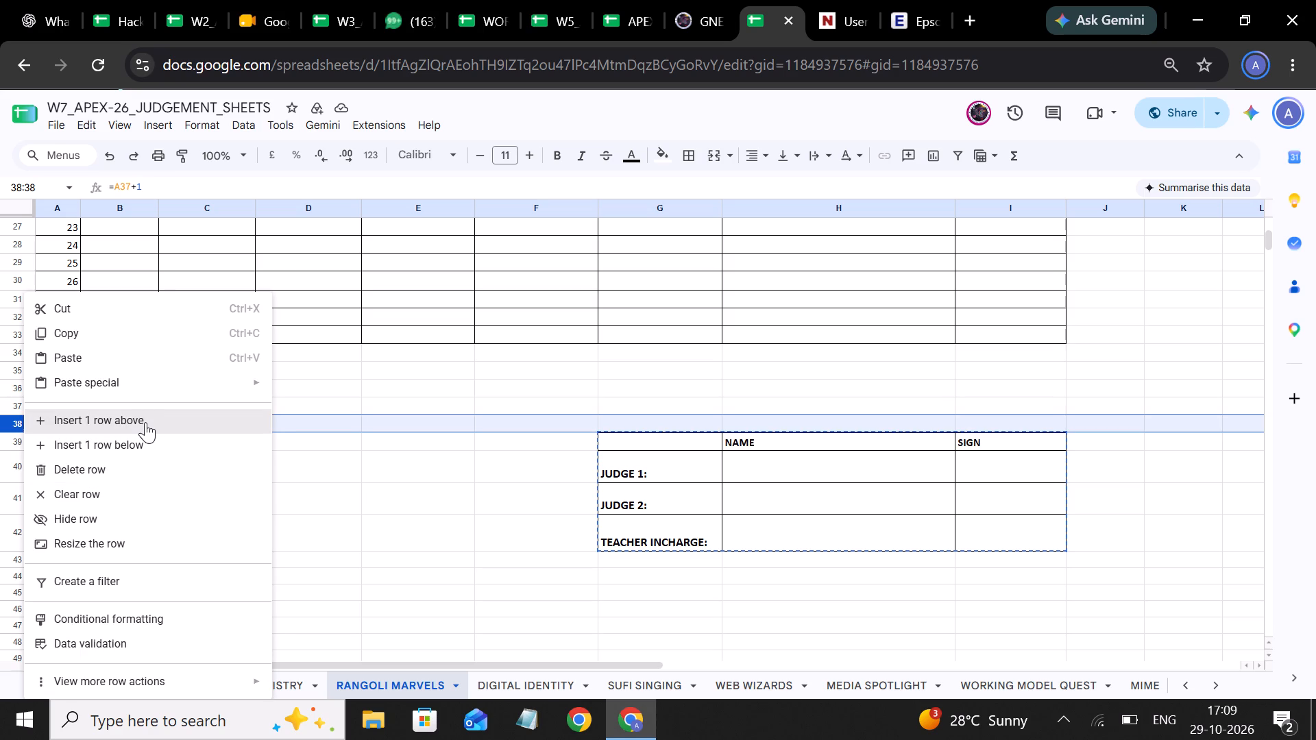
pyautogui.click(145, 422)
# Clear the surplus serial number from cell A39, just above the judges' signature table.
pyautogui.click(71, 423)
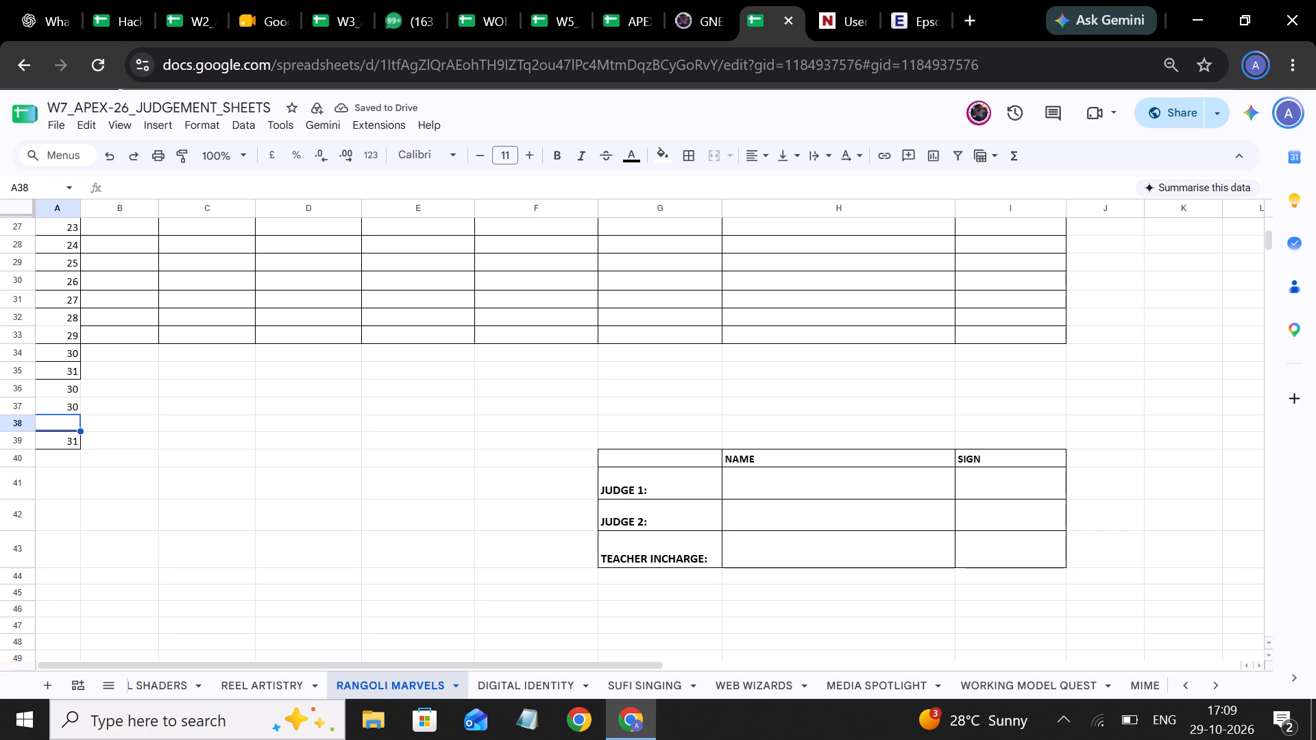
pyautogui.click(73, 436)
pyautogui.press('BackSpace')
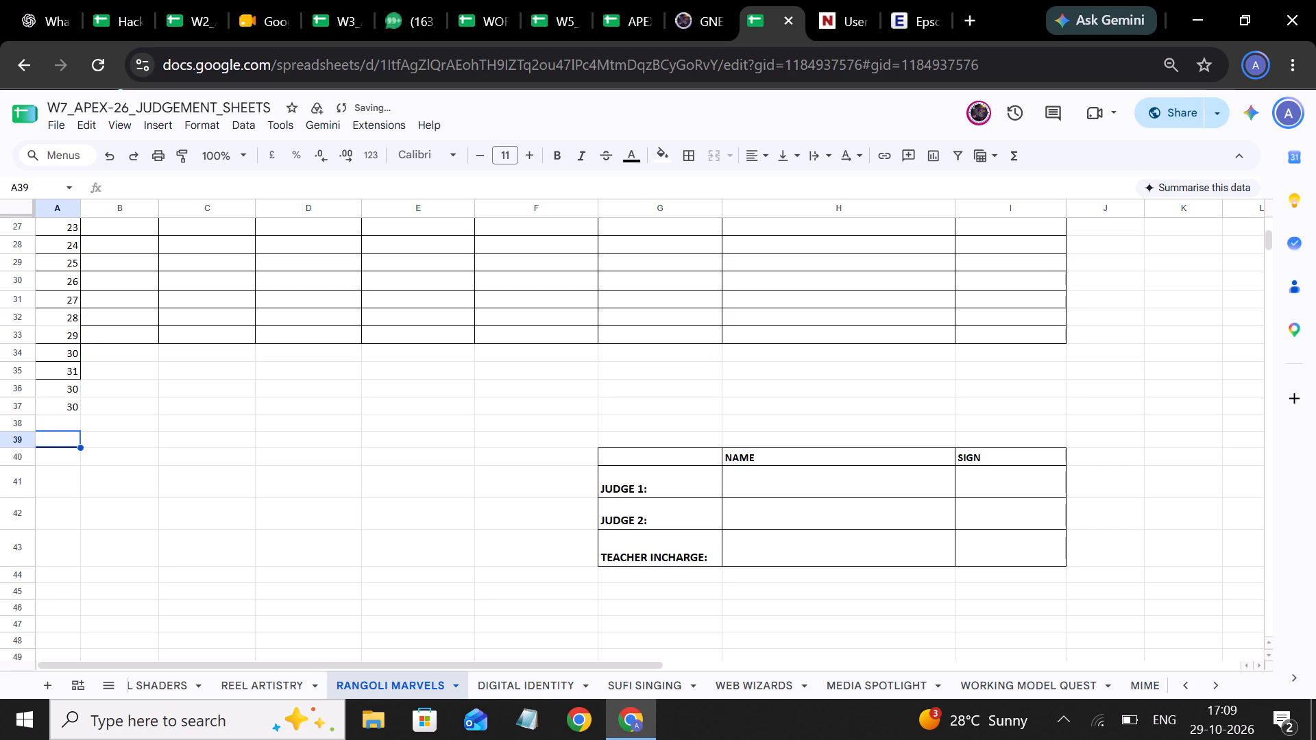
# Check the Rangoli Marvels totals in the registration portal, and replace the serial numbers in A36:A37 with a single 32 in A36.
pyautogui.click(70, 387)
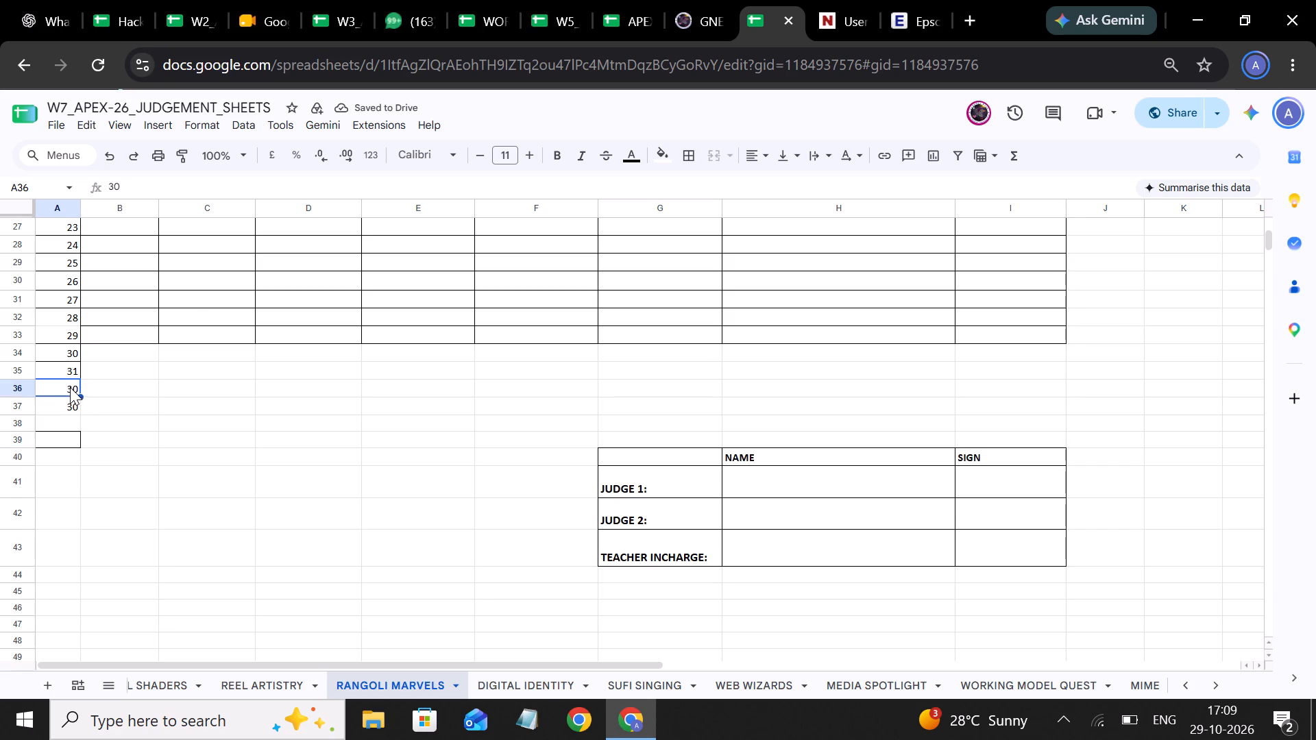
pyautogui.click(716, 12)
pyautogui.click(762, 14)
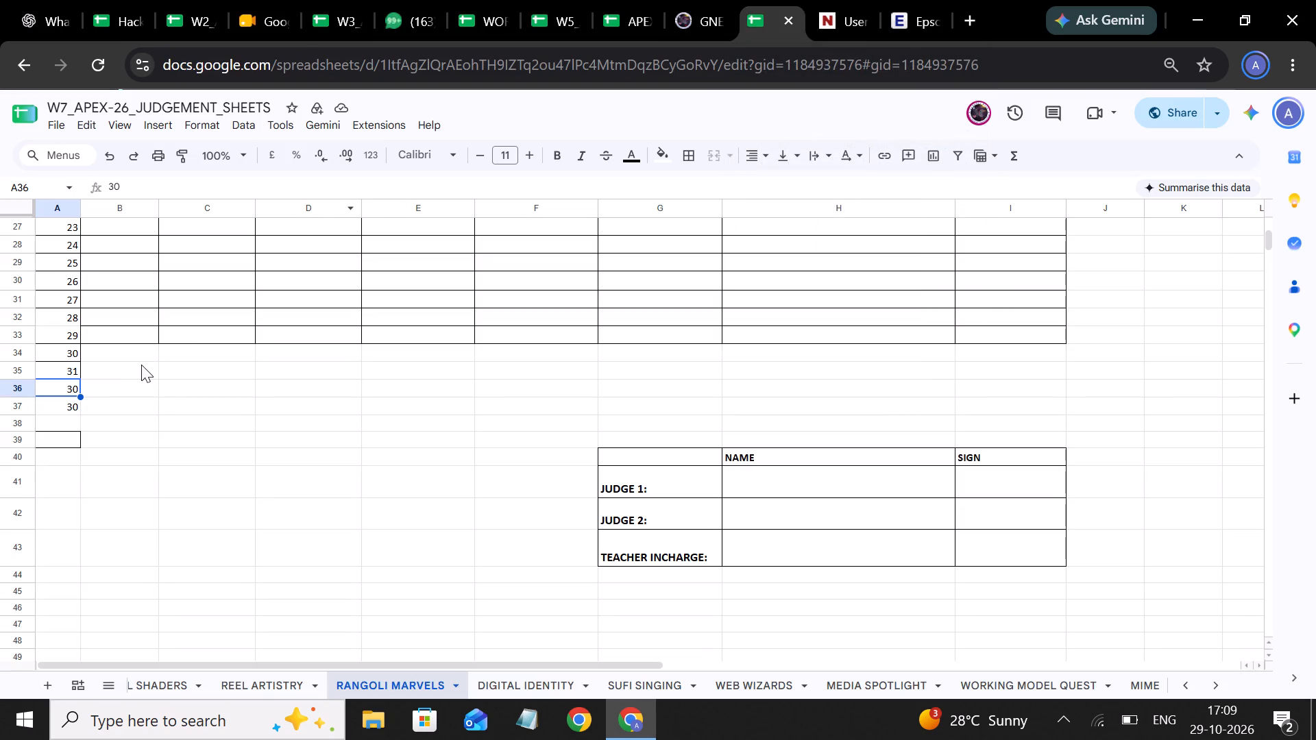
pyautogui.moveTo(63, 388); pyautogui.dragTo(66, 399)
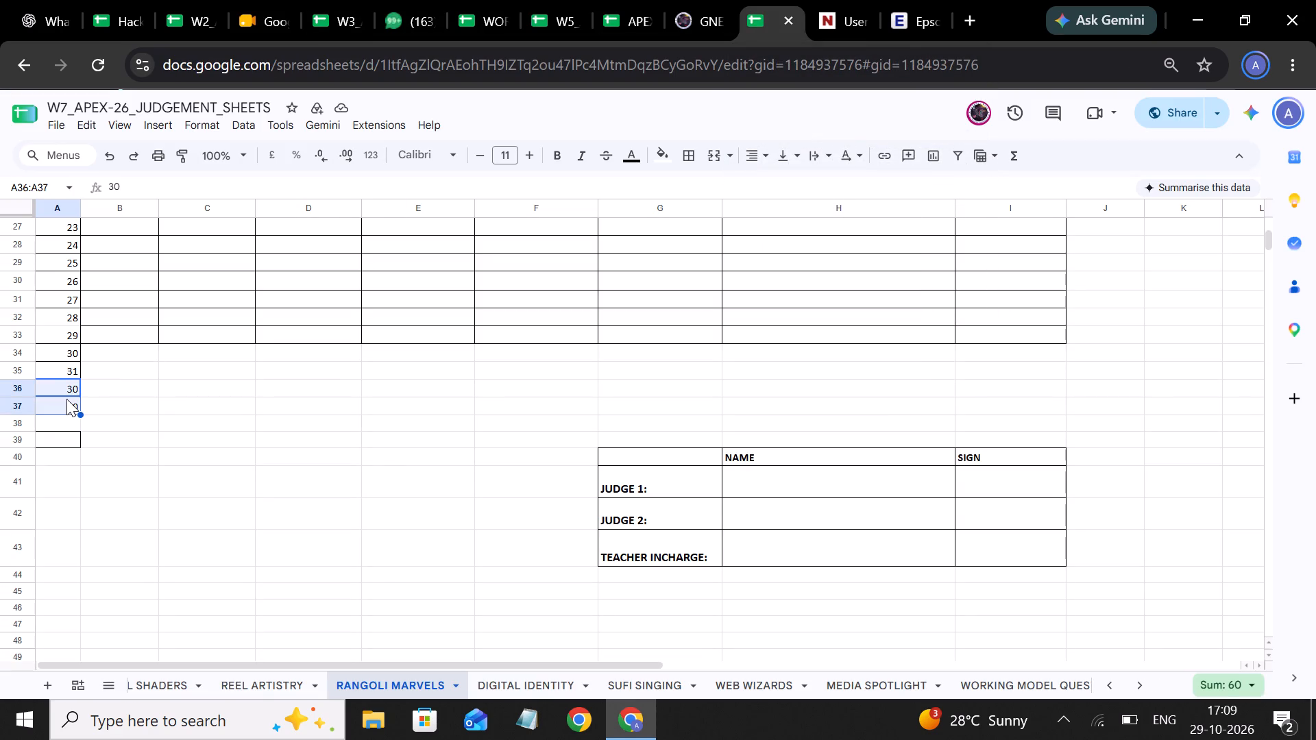
pyautogui.press('BackSpace')
pyautogui.write('32')
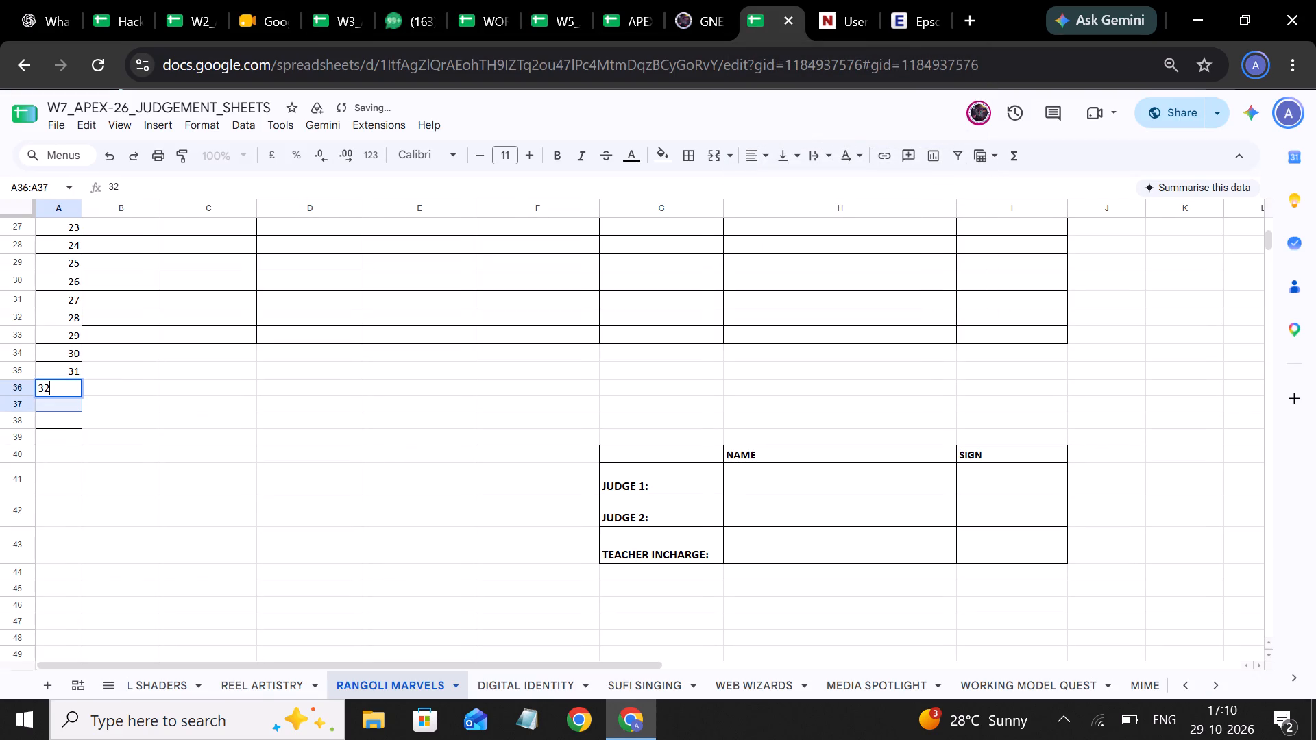
pyautogui.click(51, 407)
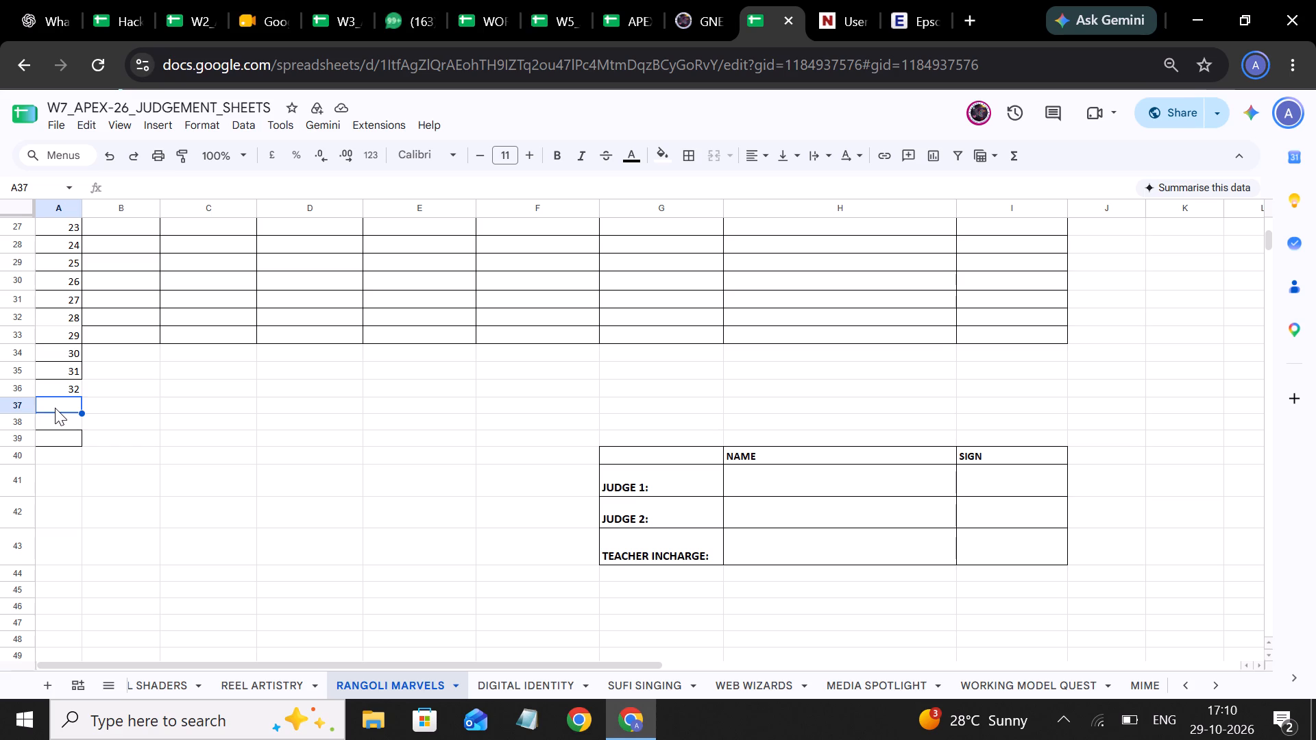
# Remove all borders from the empty cells A37:A39 below the last serial number.
pyautogui.moveTo(72, 410); pyautogui.dragTo(66, 423)
pyautogui.moveTo(66, 423); pyautogui.dragTo(64, 434)
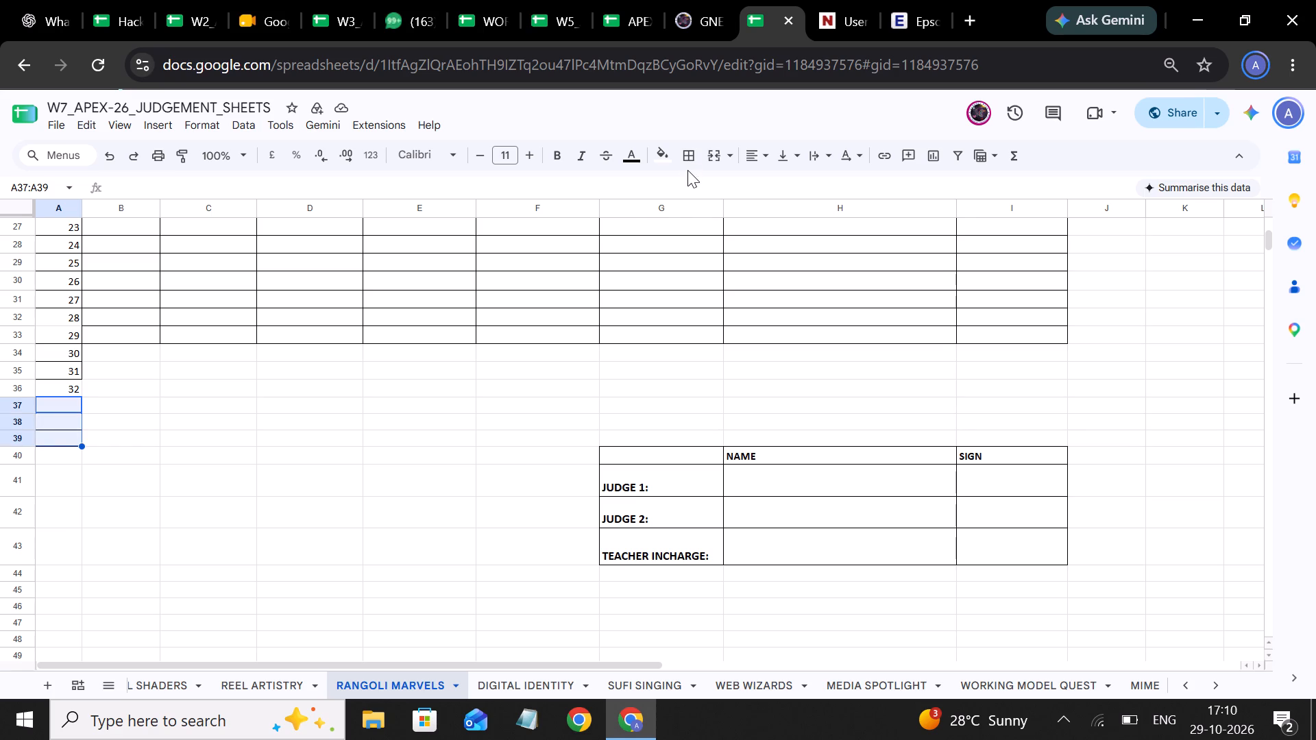
pyautogui.click(689, 153)
pyautogui.click(798, 219)
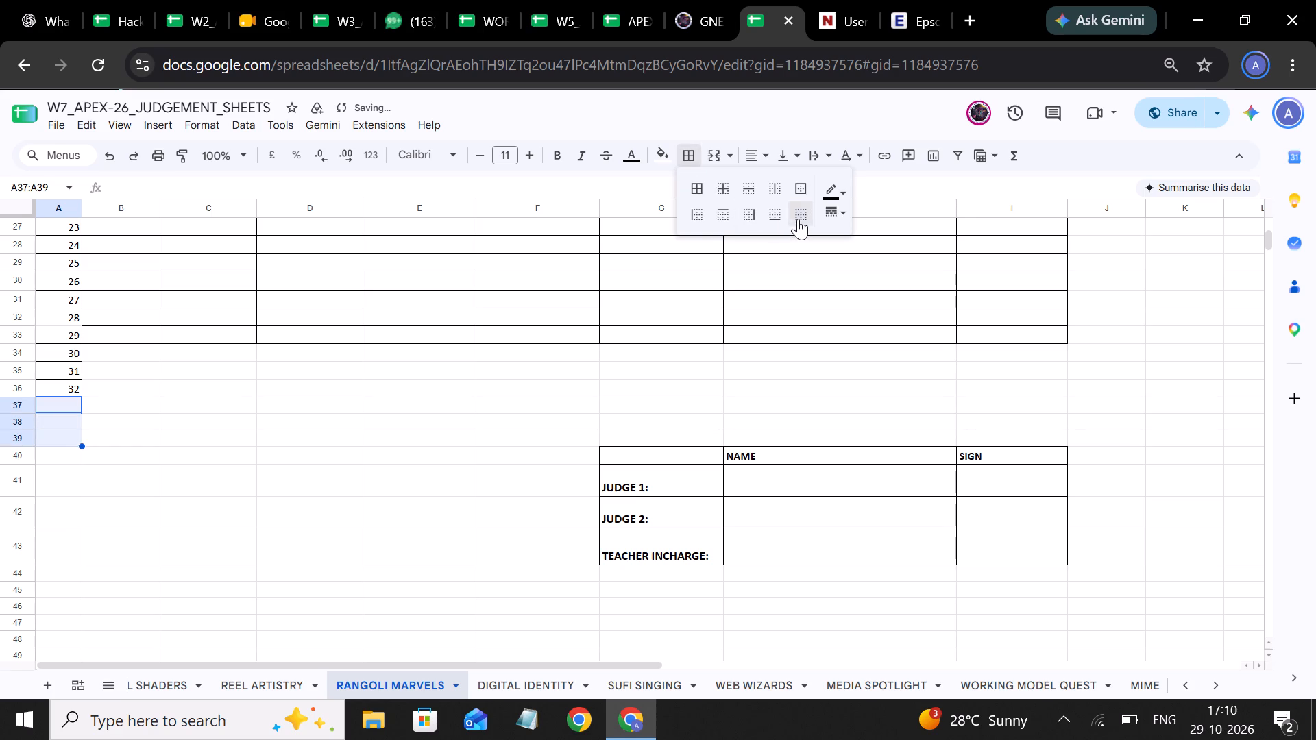
# Apply all borders to the new entry cells B34:I36.
pyautogui.click(142, 353)
pyautogui.moveTo(84, 349); pyautogui.dragTo(375, 384)
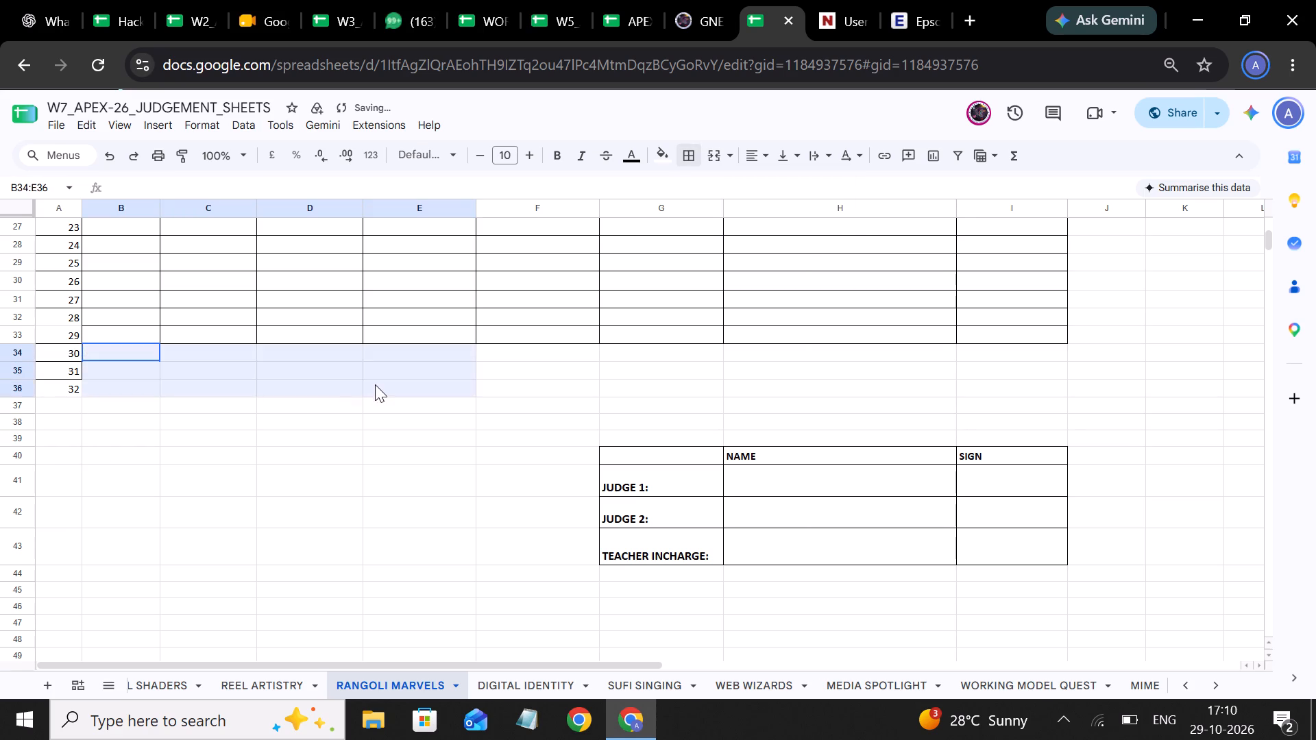
pyautogui.moveTo(375, 384); pyautogui.dragTo(997, 384)
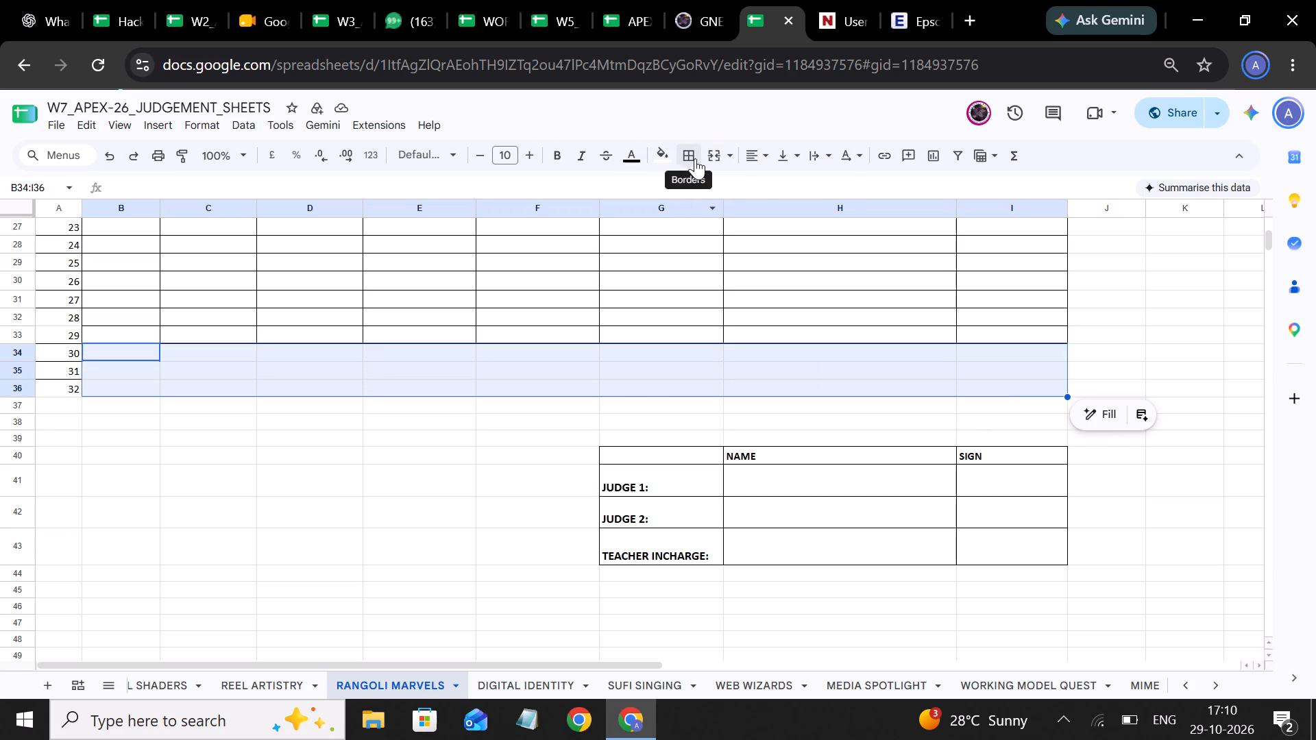
pyautogui.click(695, 158)
pyautogui.click(697, 184)
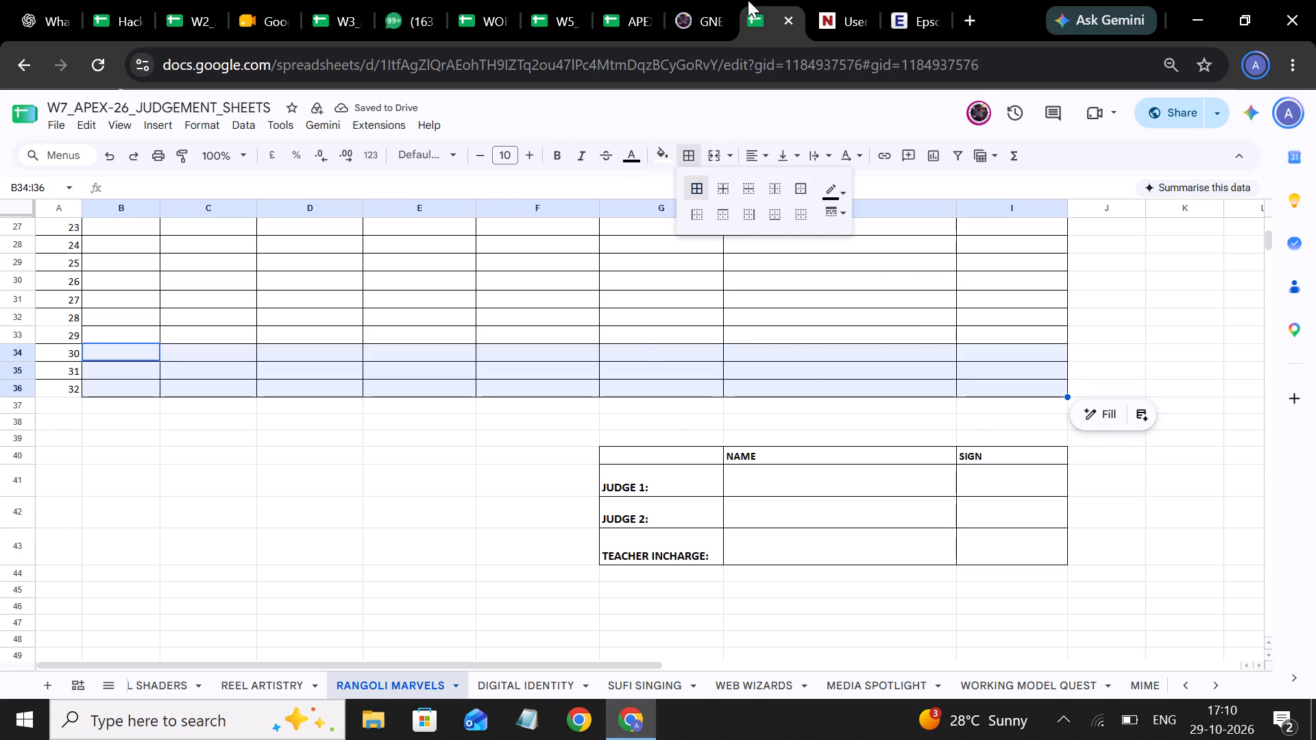
# Recheck the Rangoli Marvels participant totals in the registration portal's reports and return to the judgement sheets.
pyautogui.click(696, 26)
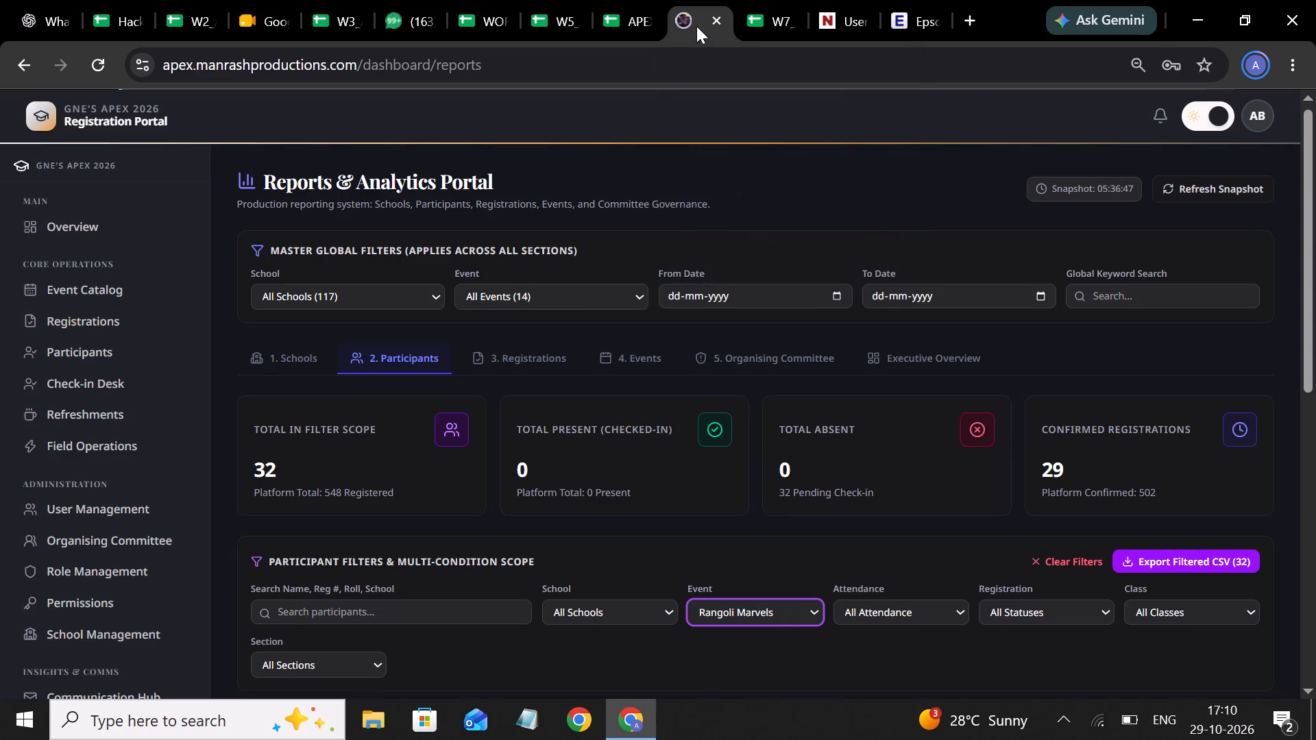
pyautogui.click(766, 9)
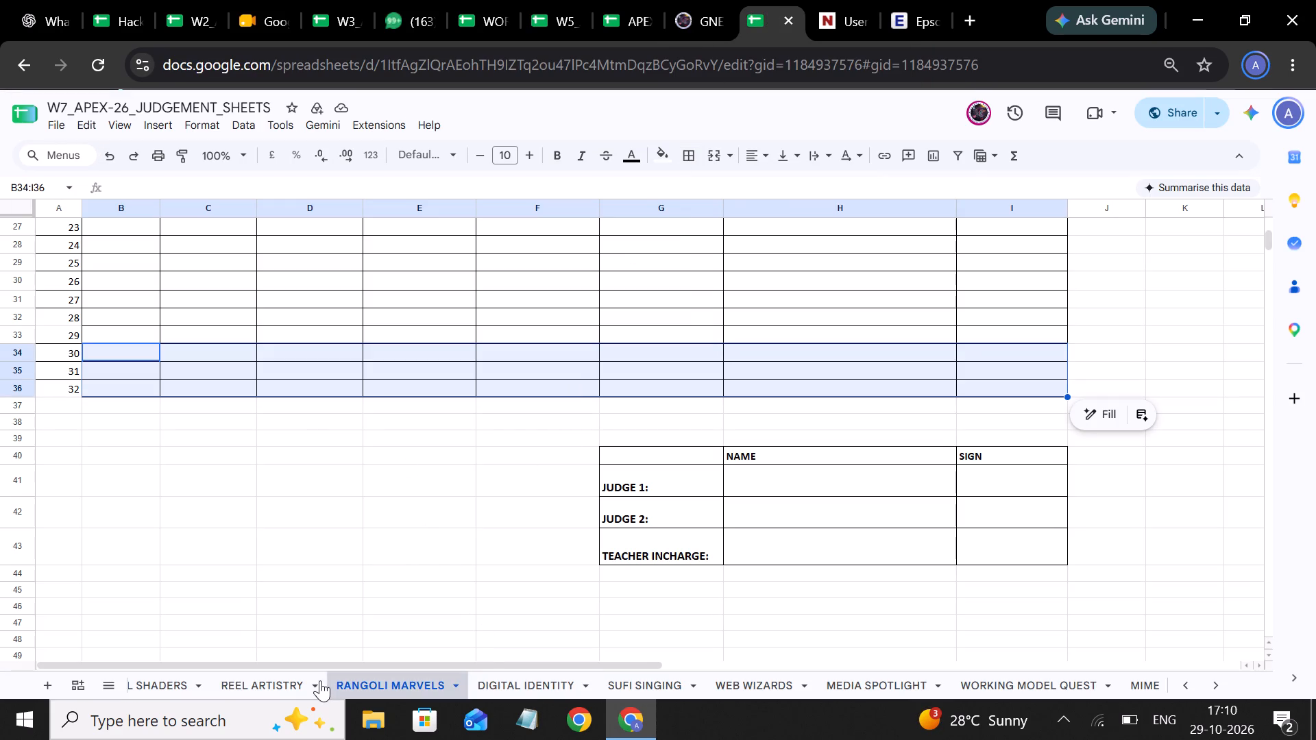
# Look over the Reel Artistry sheet and open the Digital Identity judgement sheet.
pyautogui.click(281, 676)
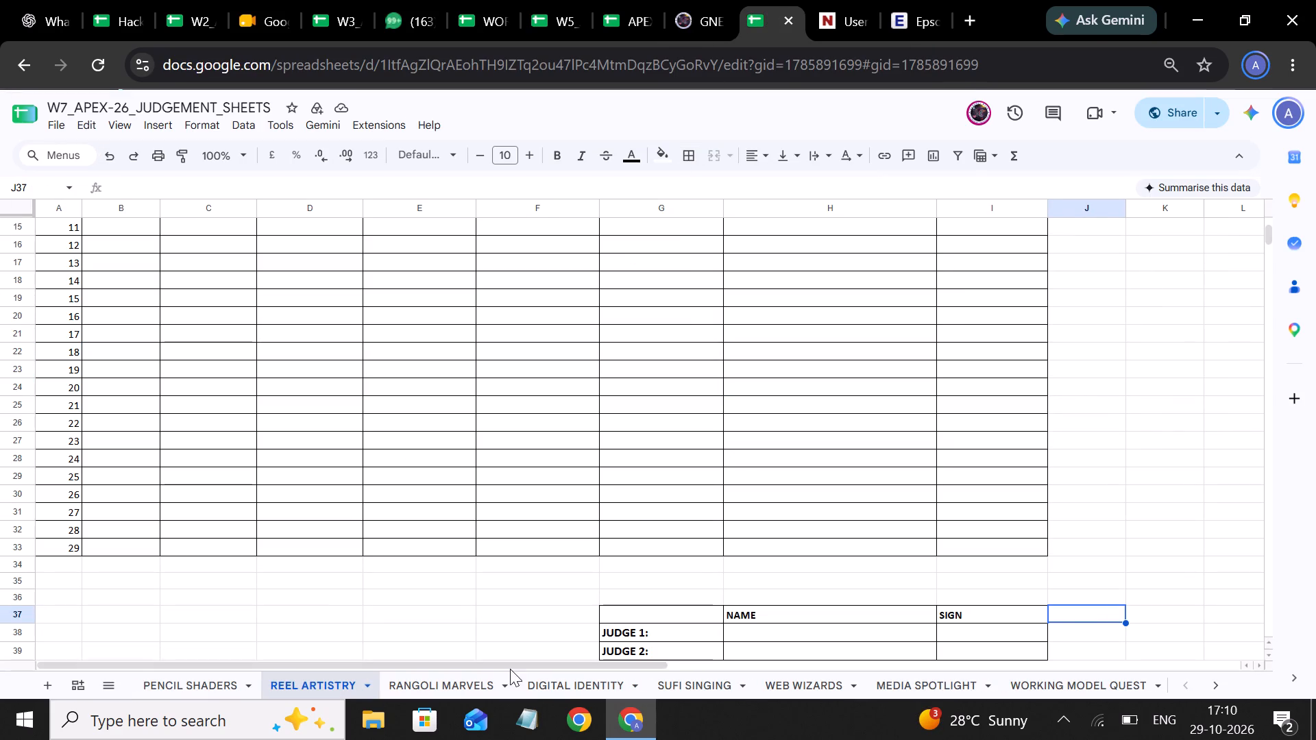
pyautogui.click(566, 691)
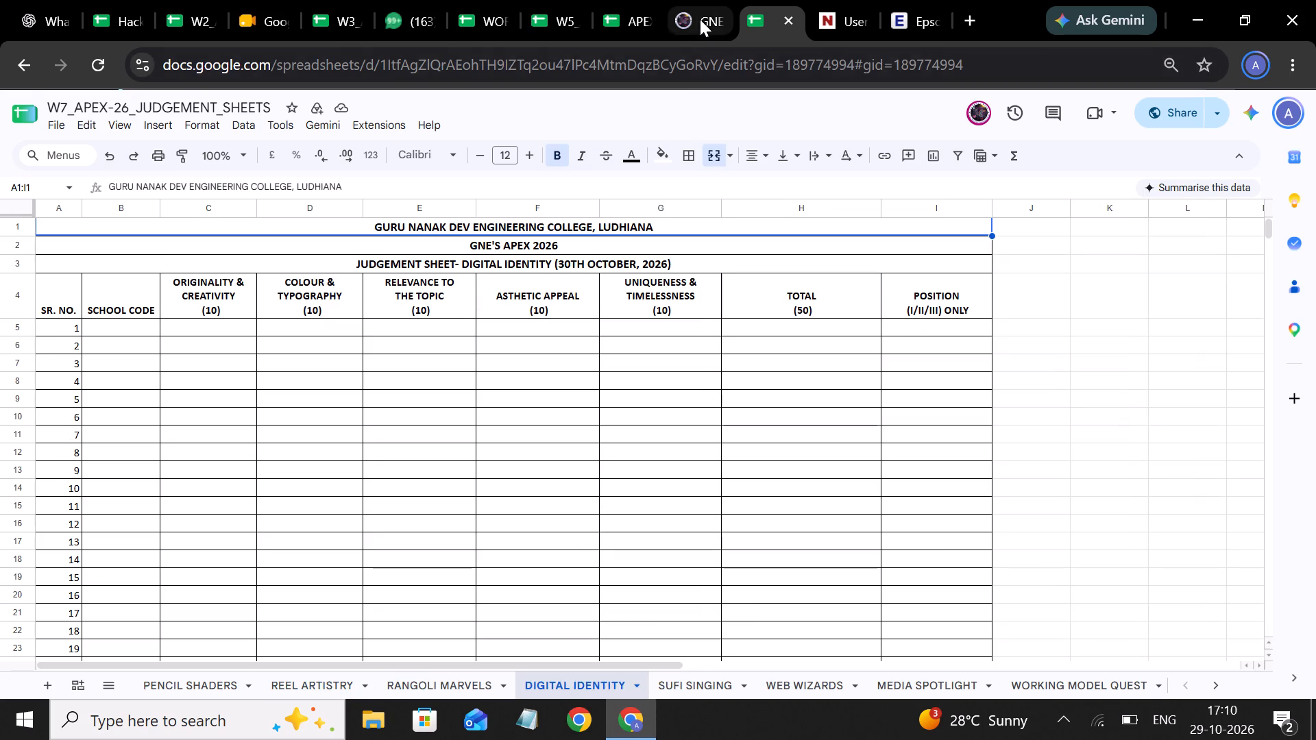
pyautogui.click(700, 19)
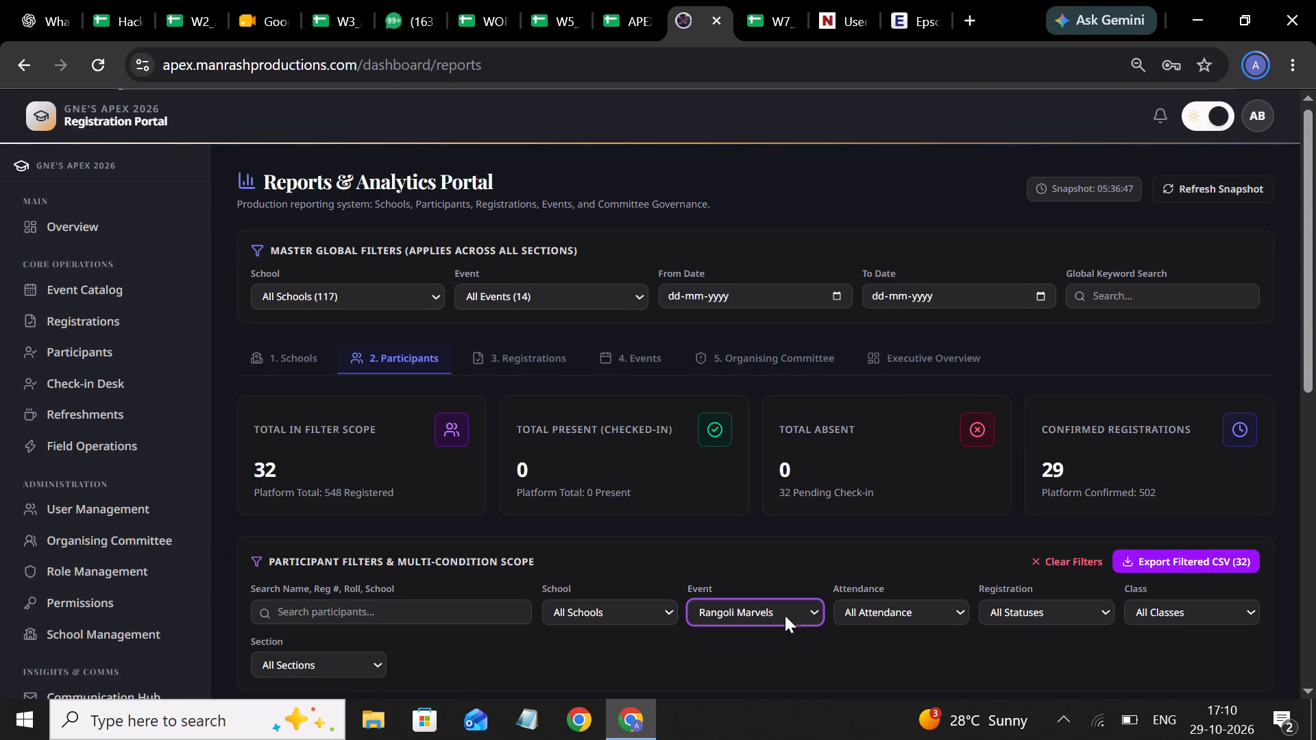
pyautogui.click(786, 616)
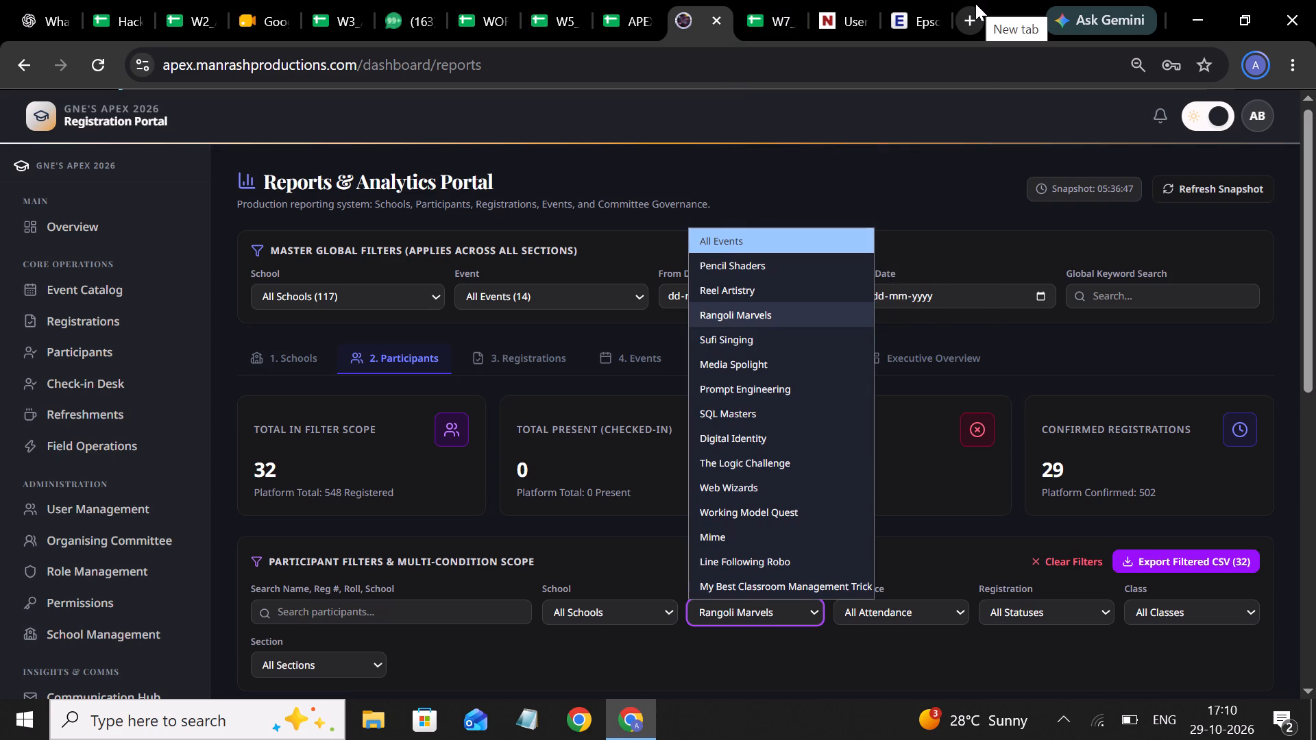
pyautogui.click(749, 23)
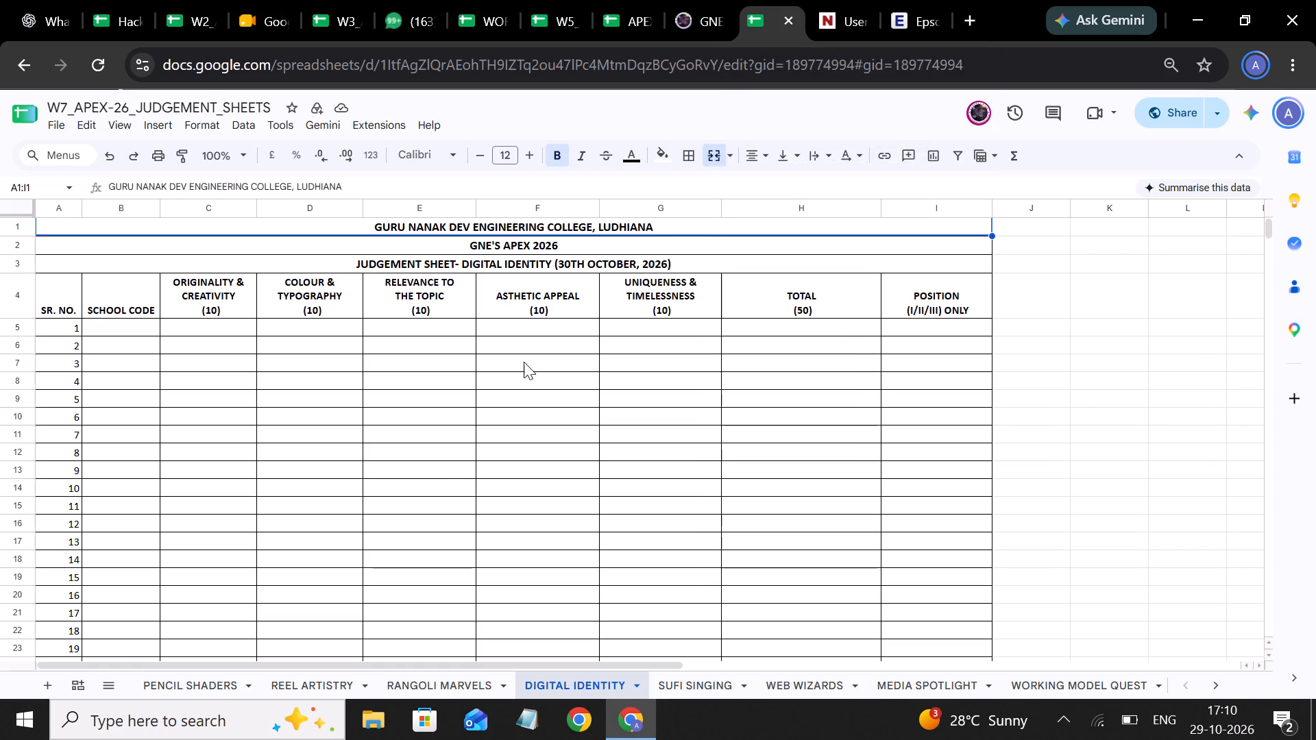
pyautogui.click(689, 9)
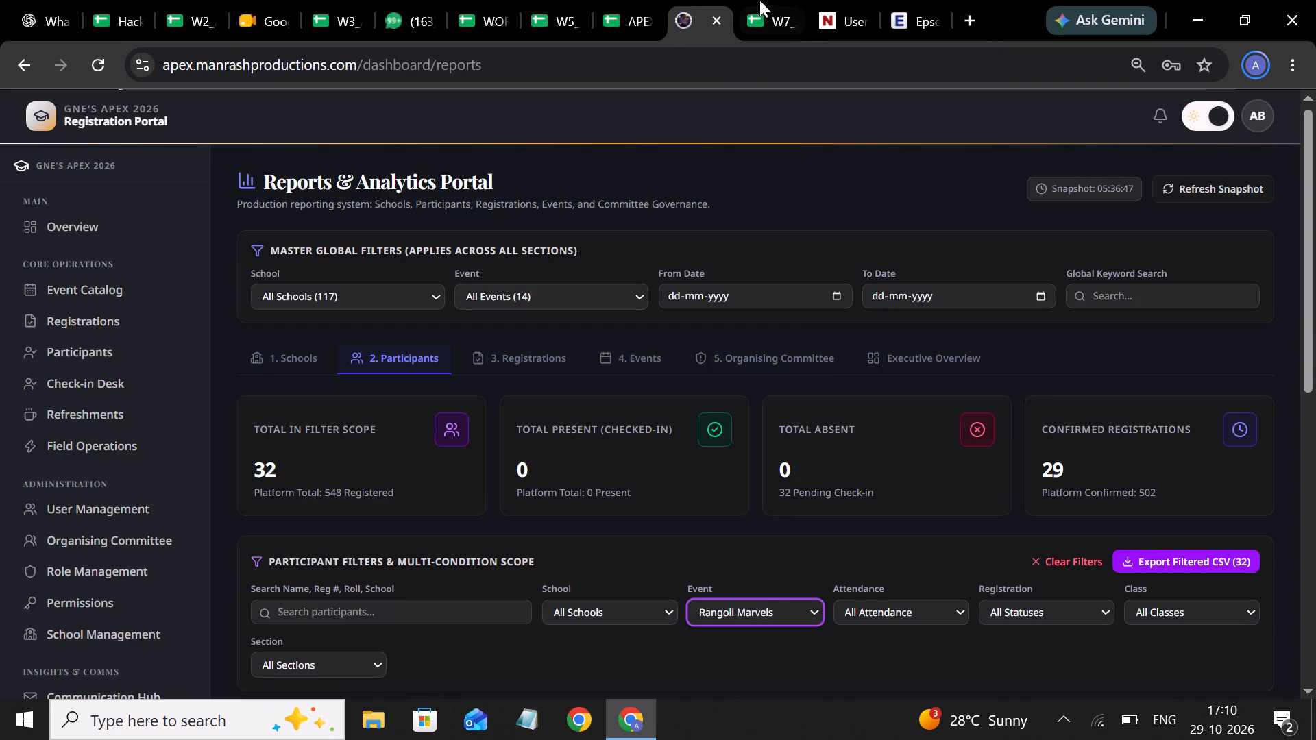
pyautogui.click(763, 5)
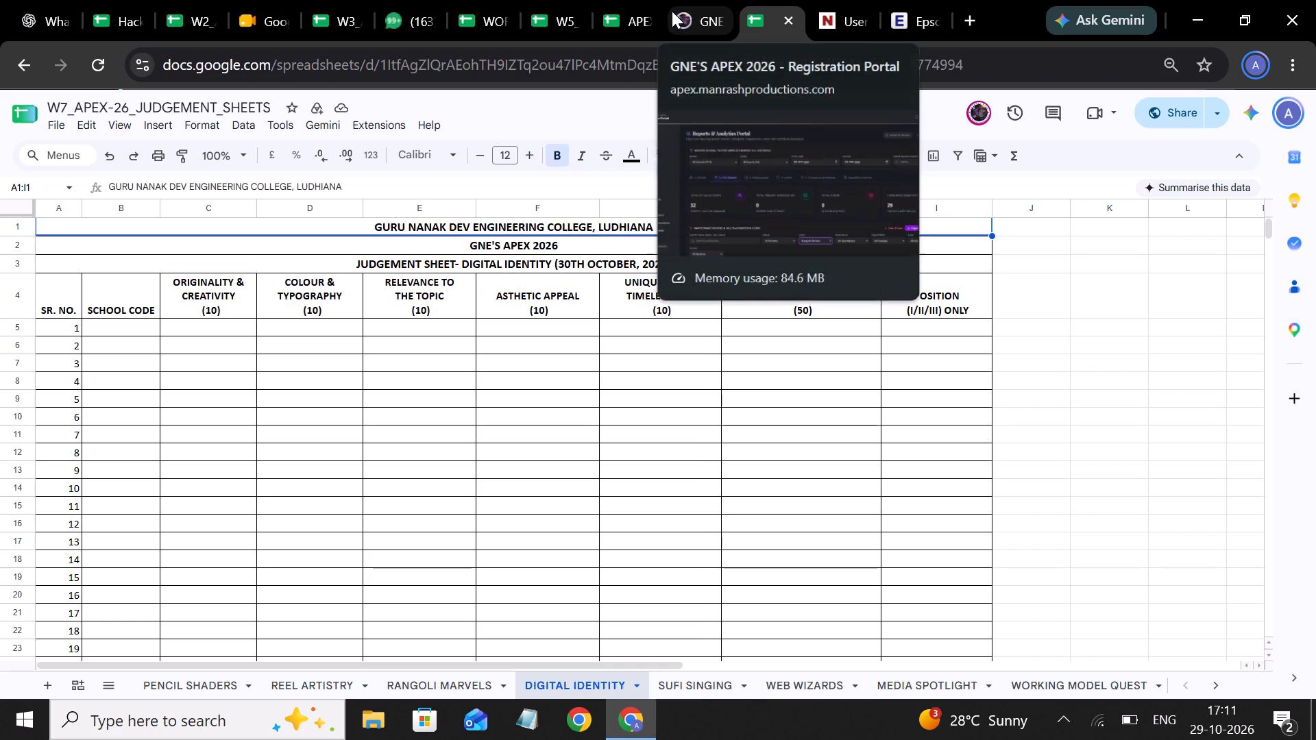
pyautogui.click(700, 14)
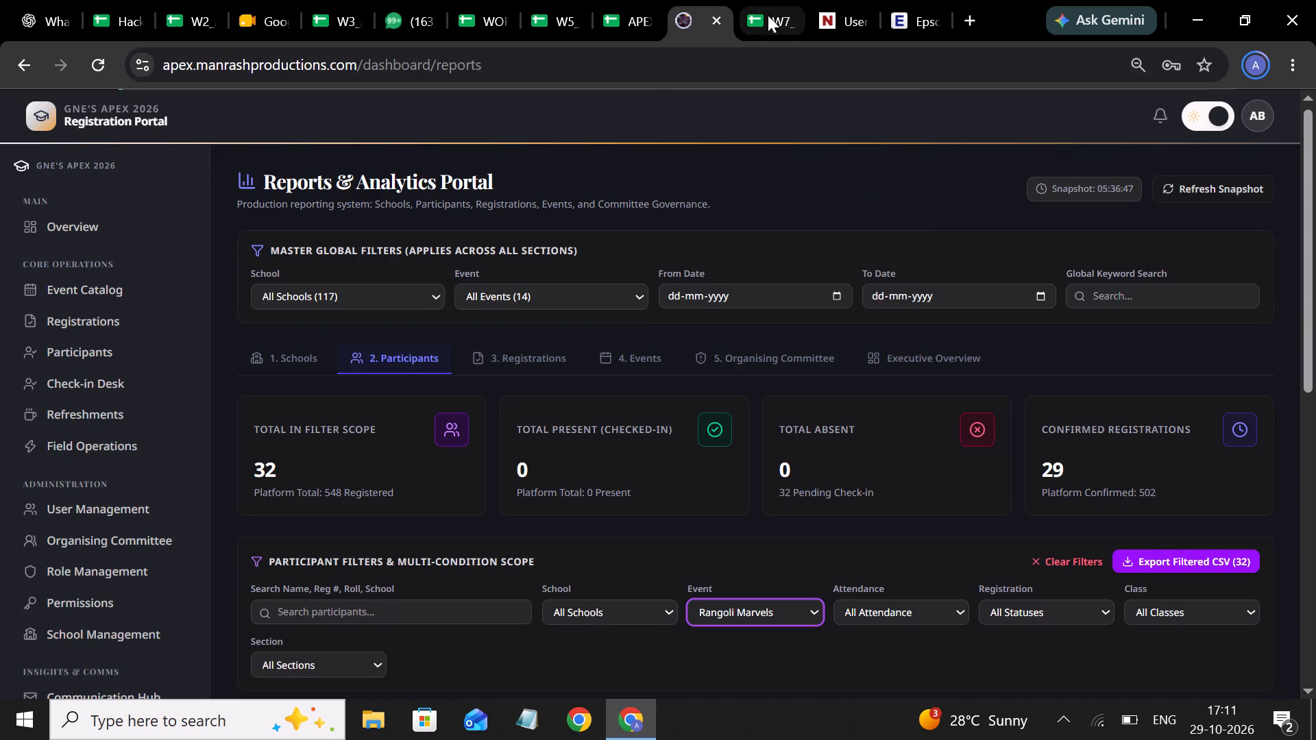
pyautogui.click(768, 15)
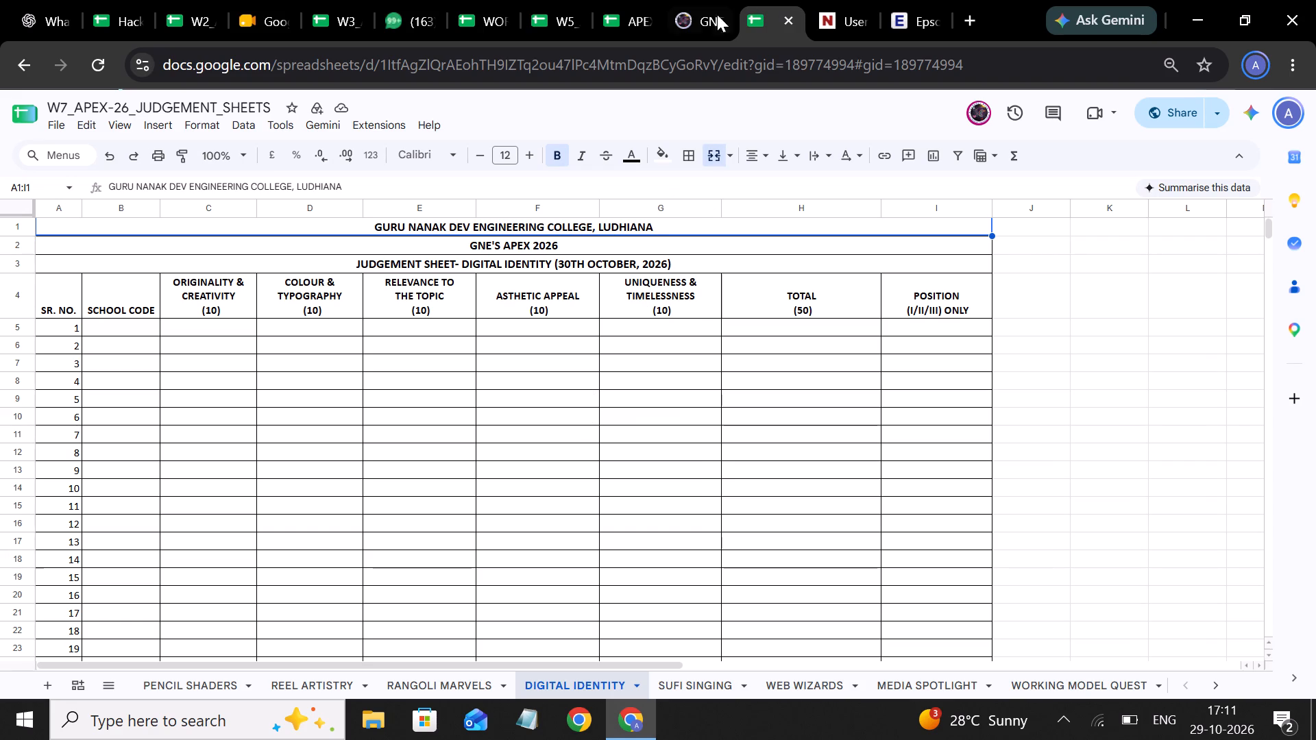
# Switch to the registration portal, filter the participant report by the Digital Identity event and check its participant totals.
pyautogui.click(702, 17)
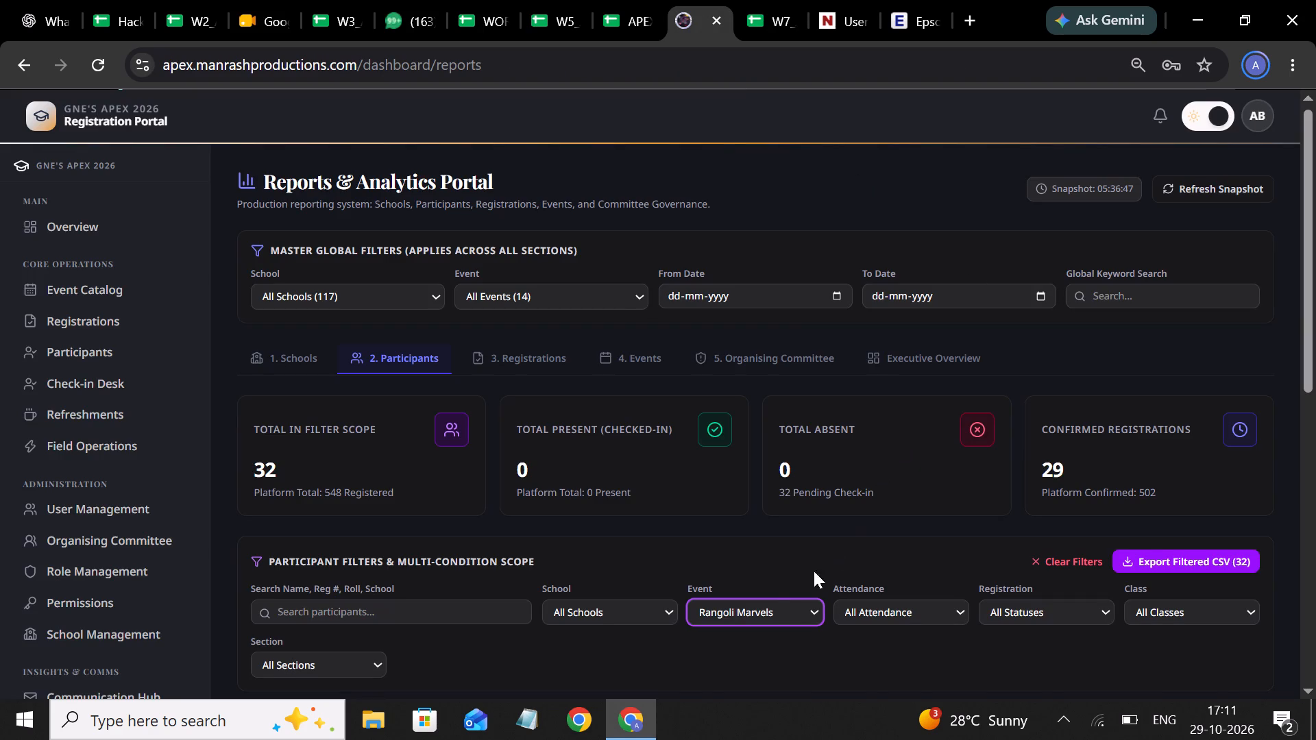
pyautogui.click(784, 608)
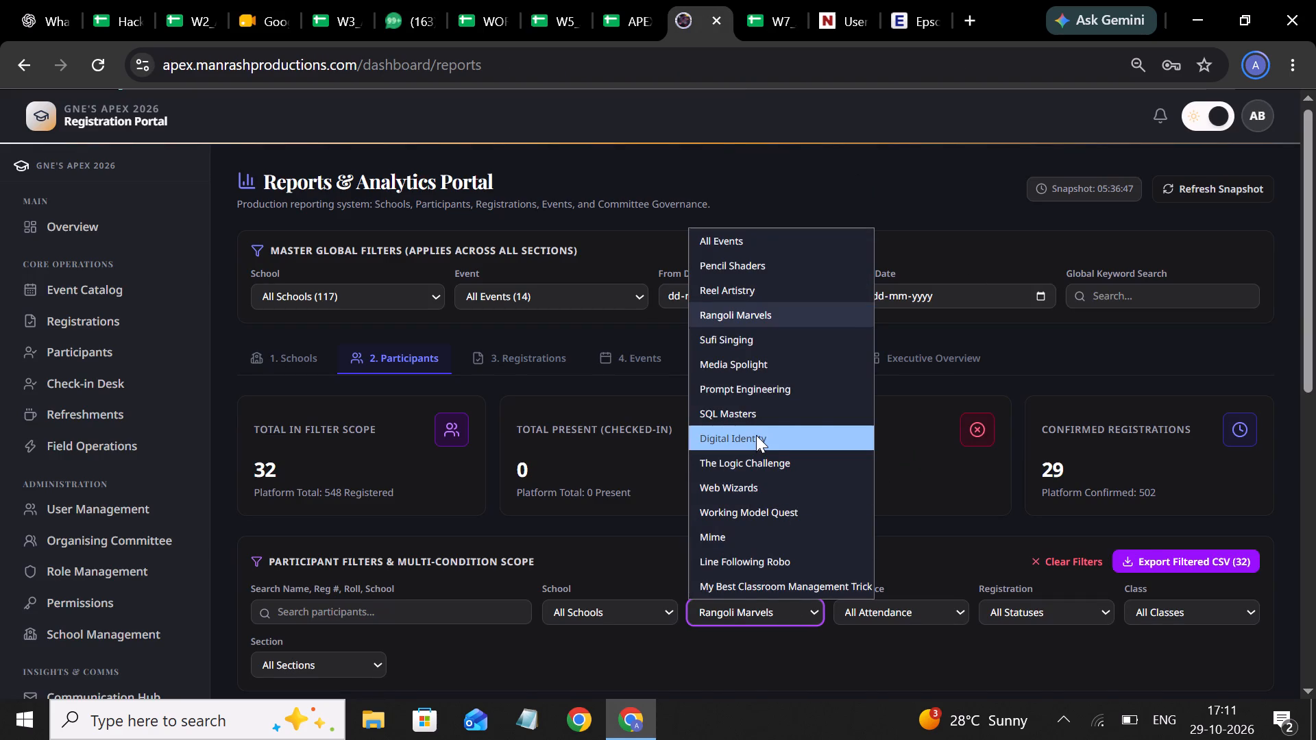
pyautogui.click(756, 435)
pyautogui.scroll(-2, 807, 465)
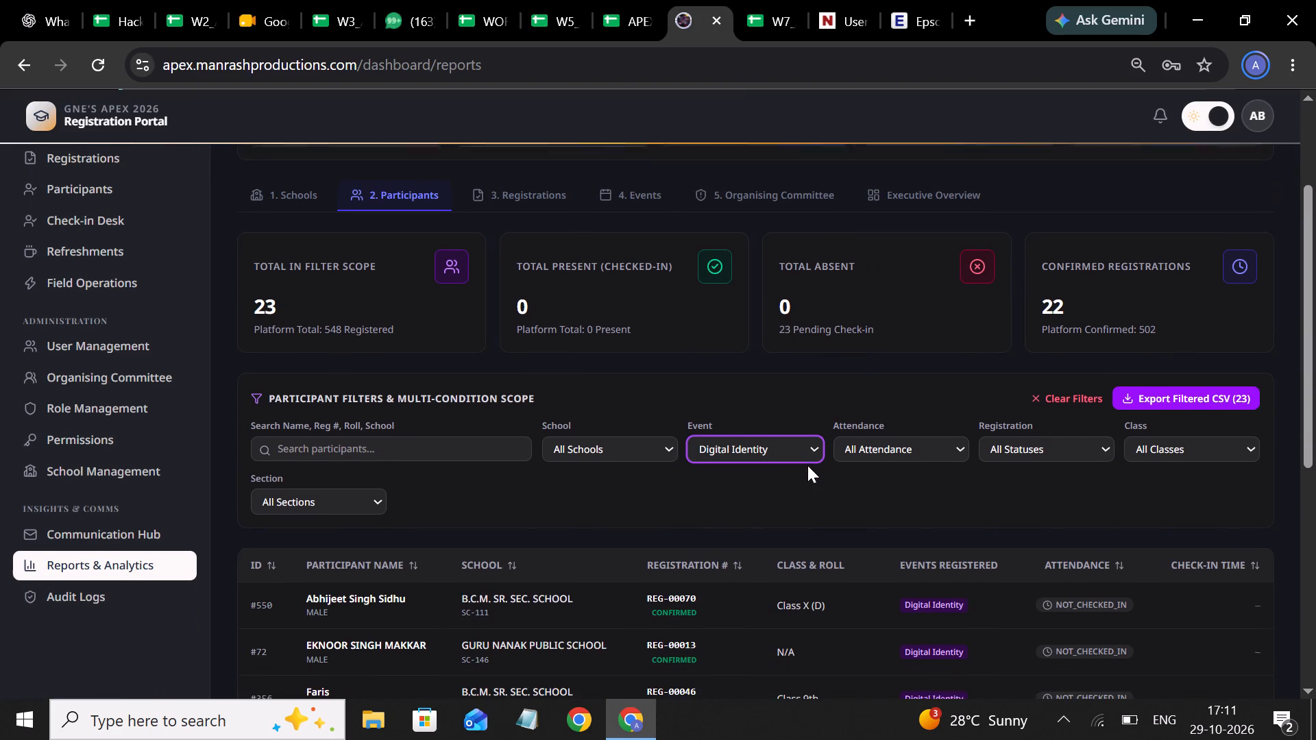
pyautogui.scroll(-1, 807, 465)
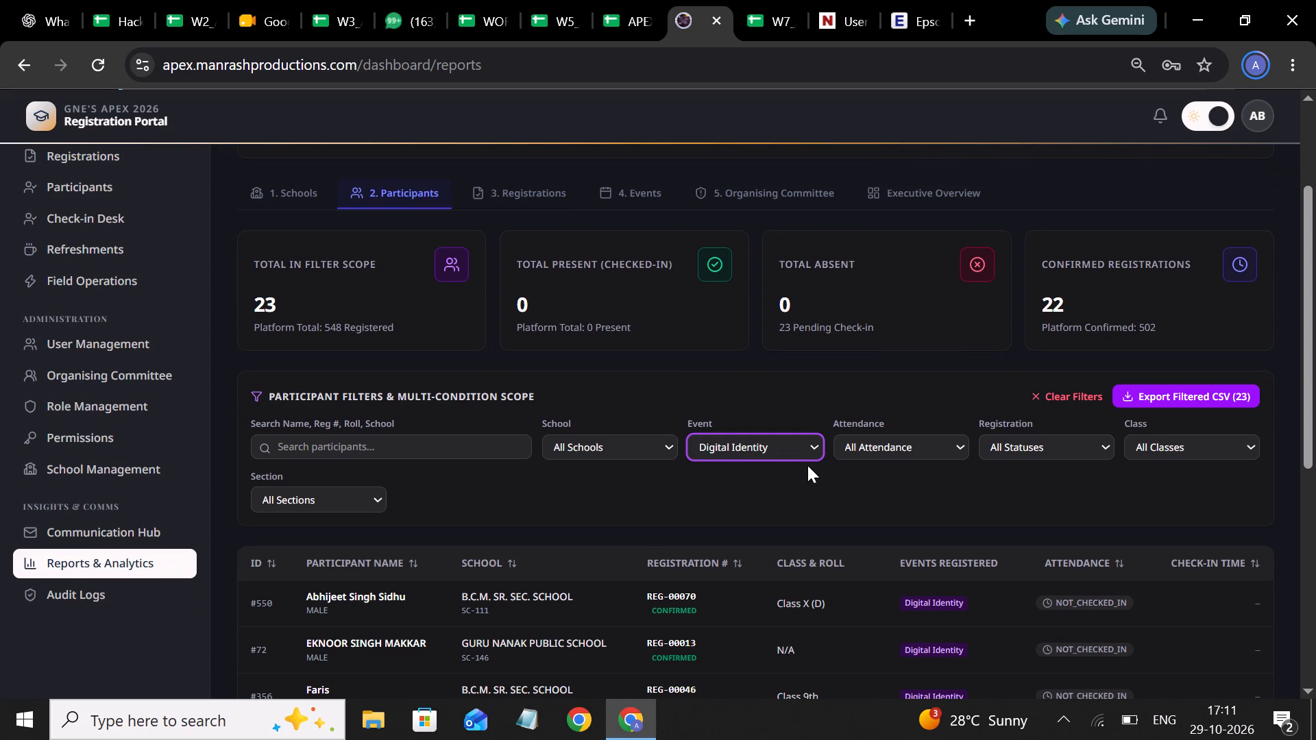
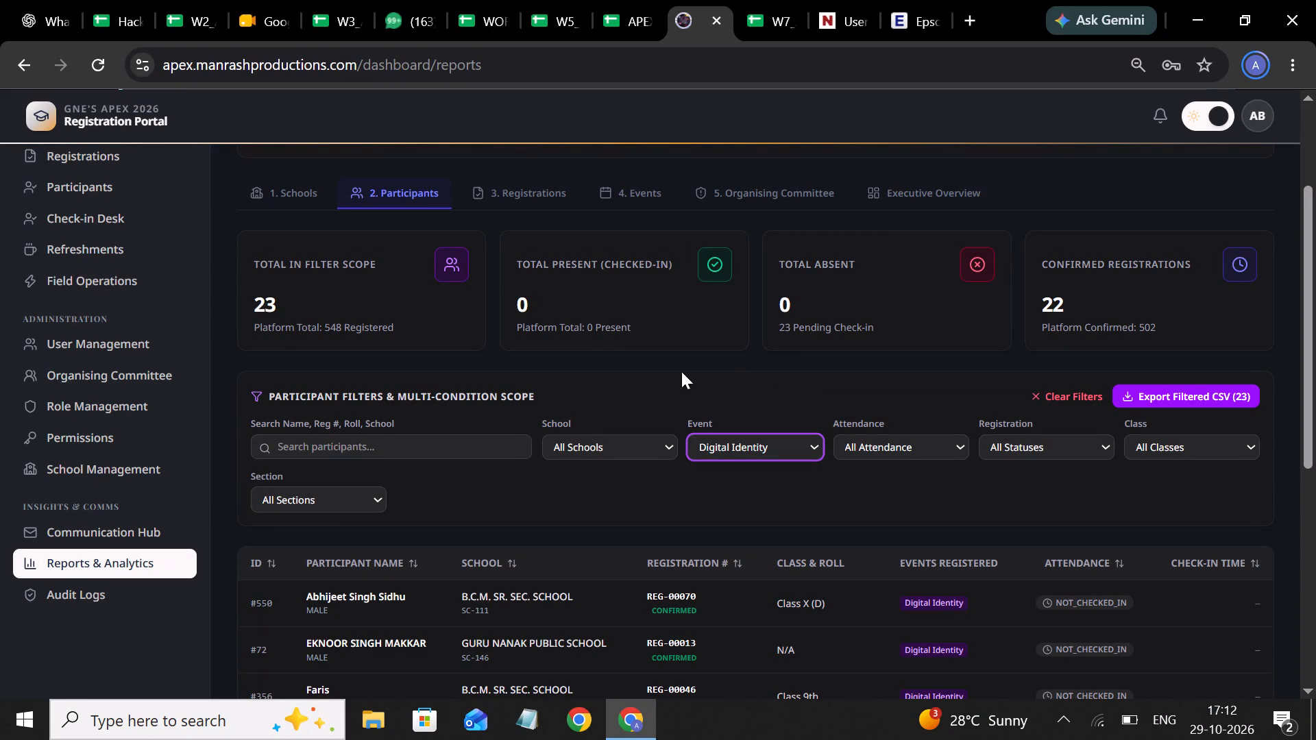
# Return to the judgement sheets and insert three rows below serial number 20 on the Digital Identity sheet.
pyautogui.click(758, 13)
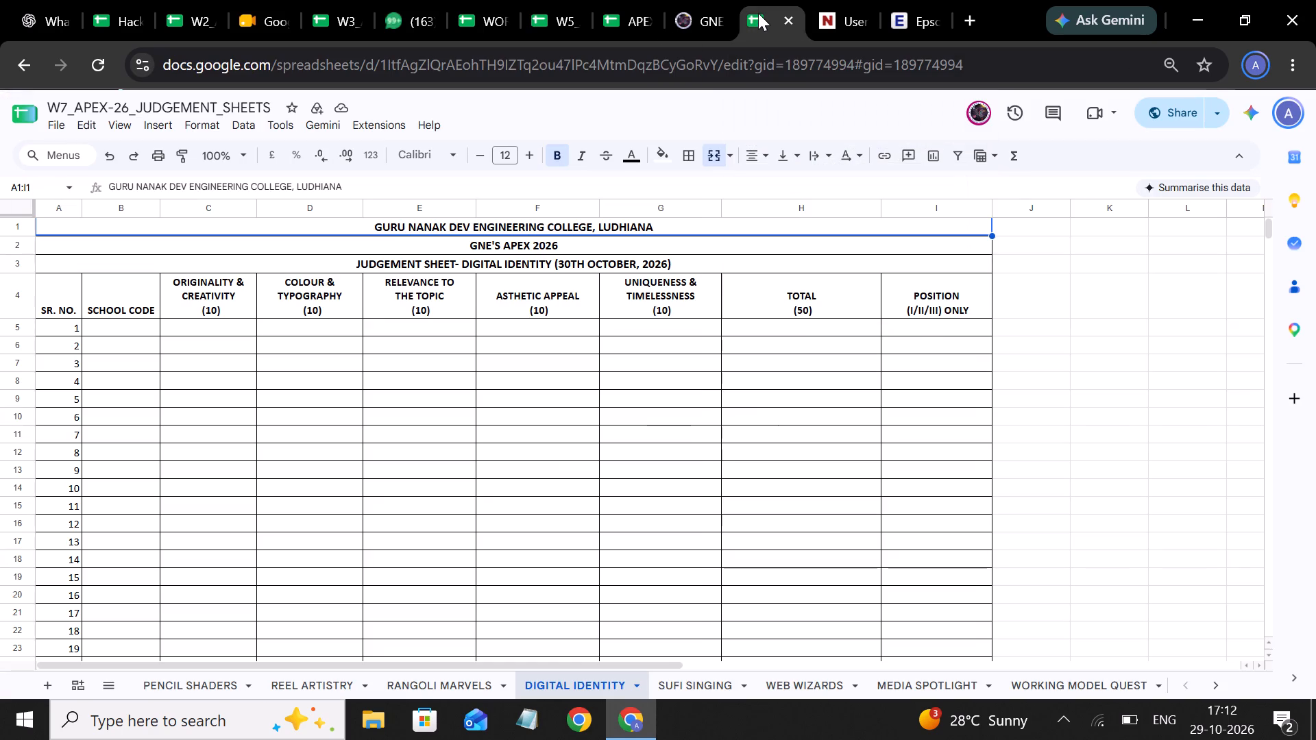
pyautogui.scroll(-1, 547, 452)
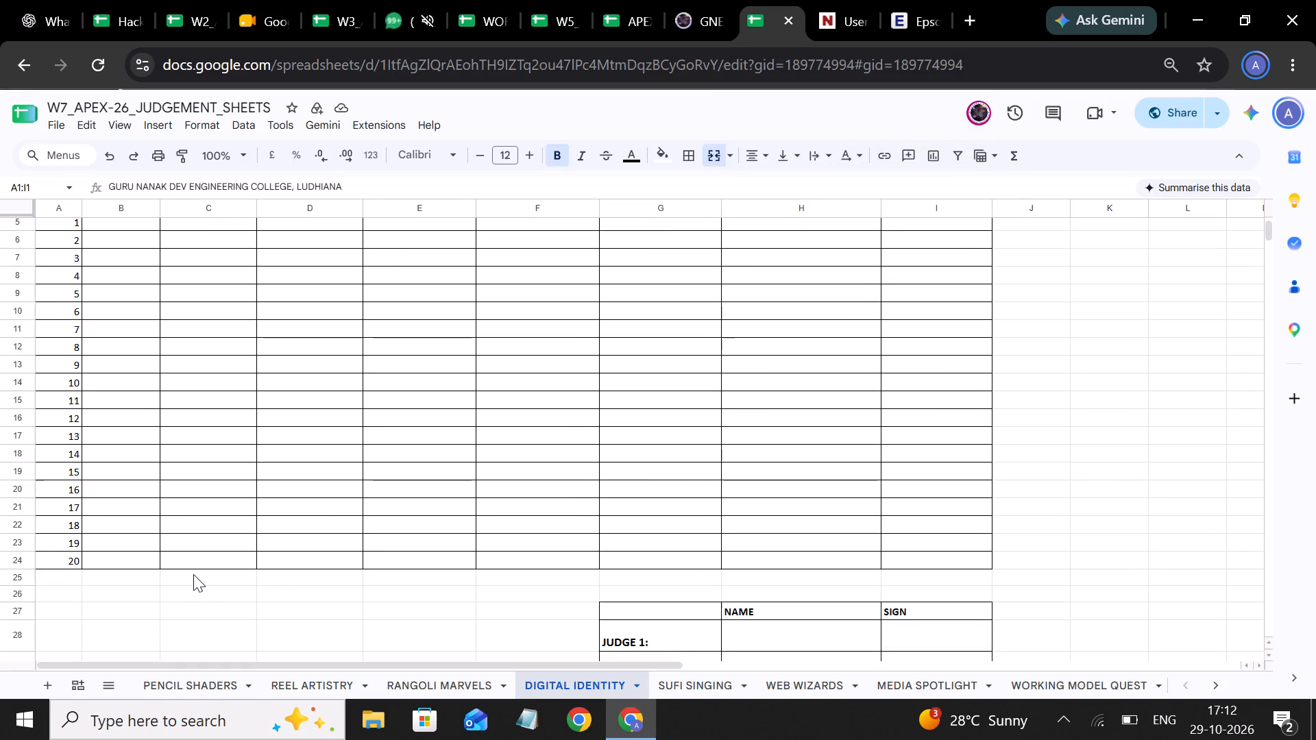
pyautogui.scroll(-1, 272, 573)
pyautogui.click(14, 504)
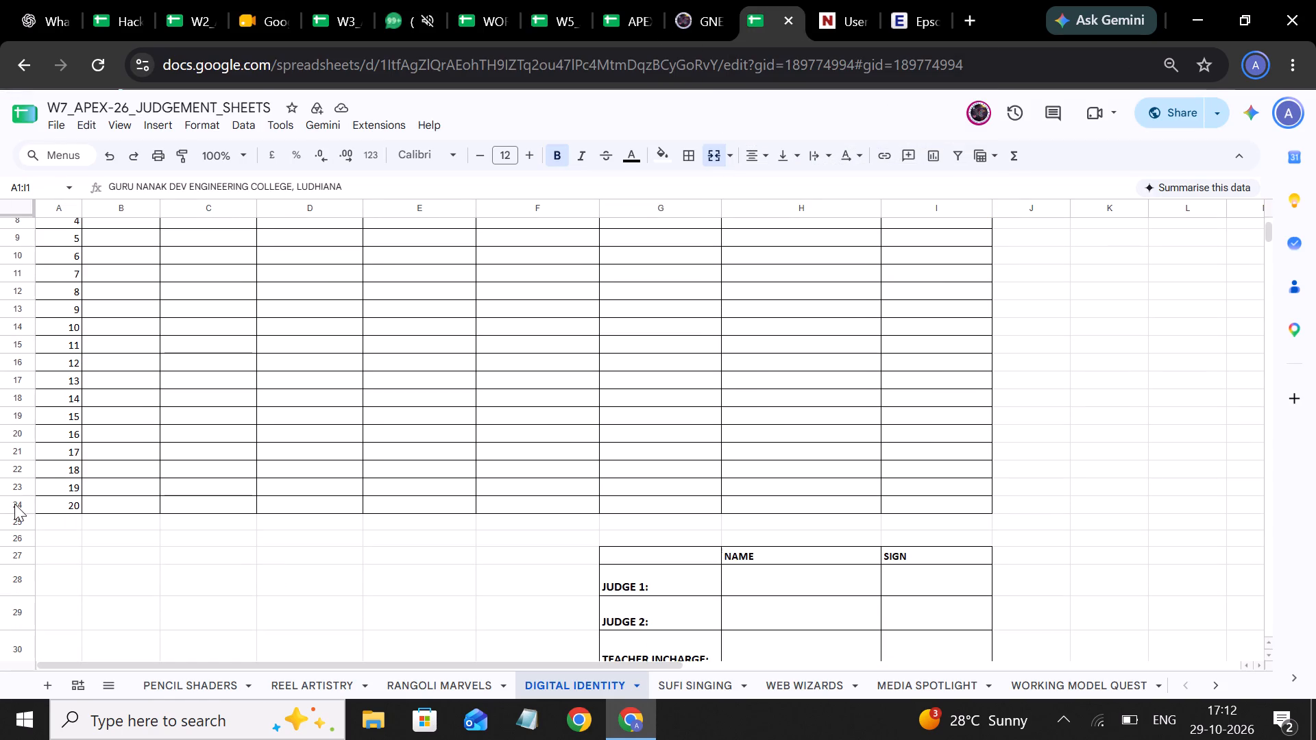
pyautogui.rightClick(14, 504)
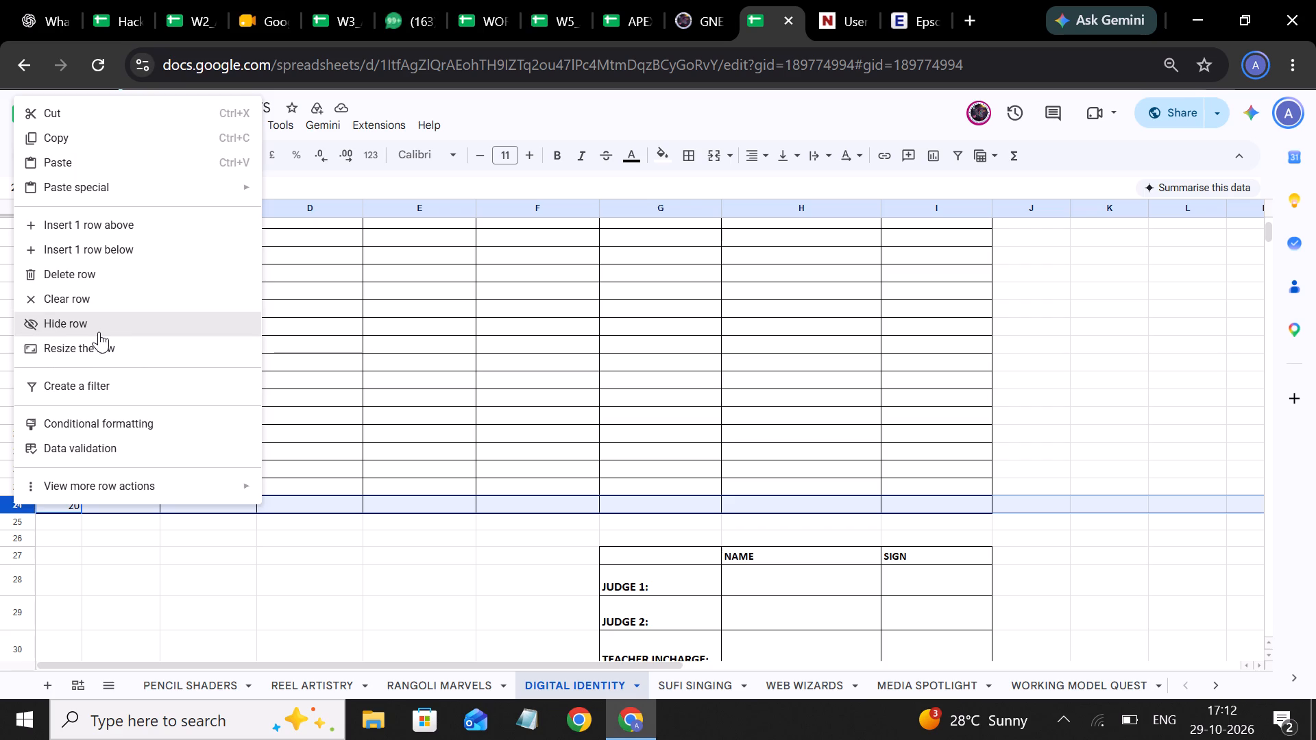
pyautogui.click(141, 254)
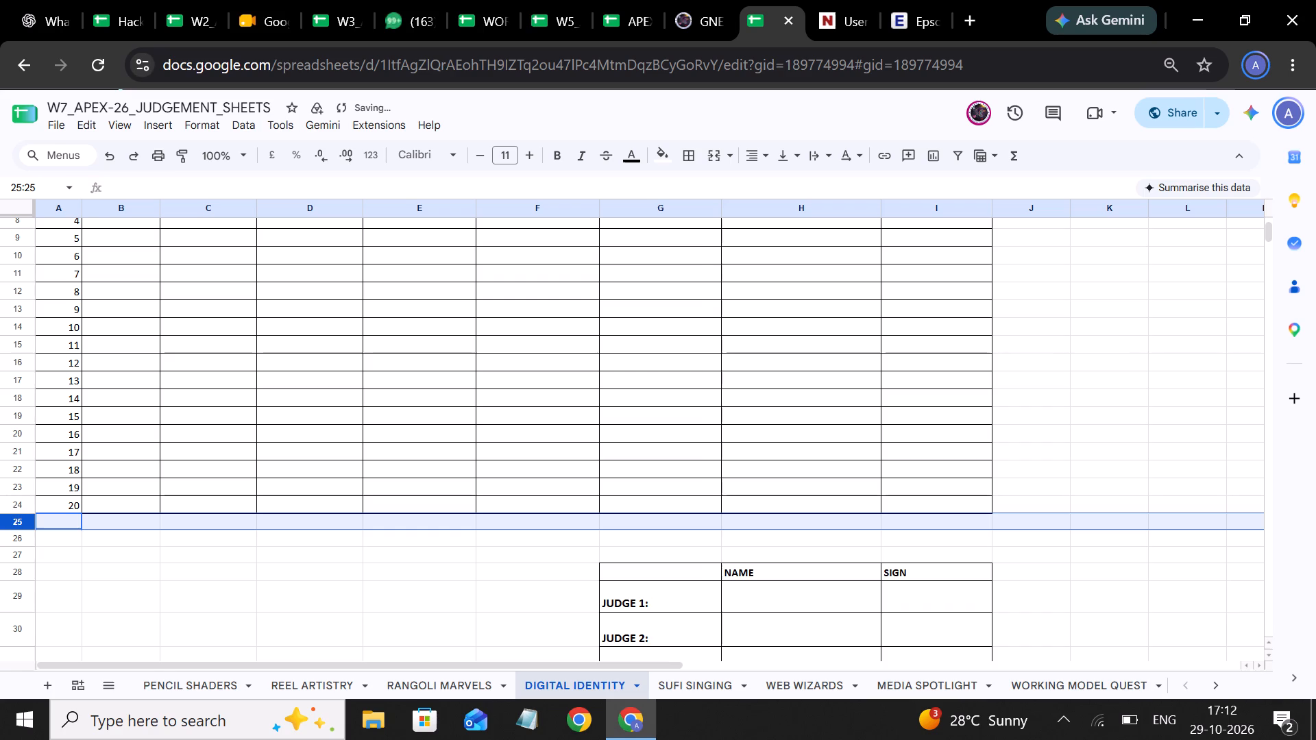
pyautogui.rightClick(20, 527)
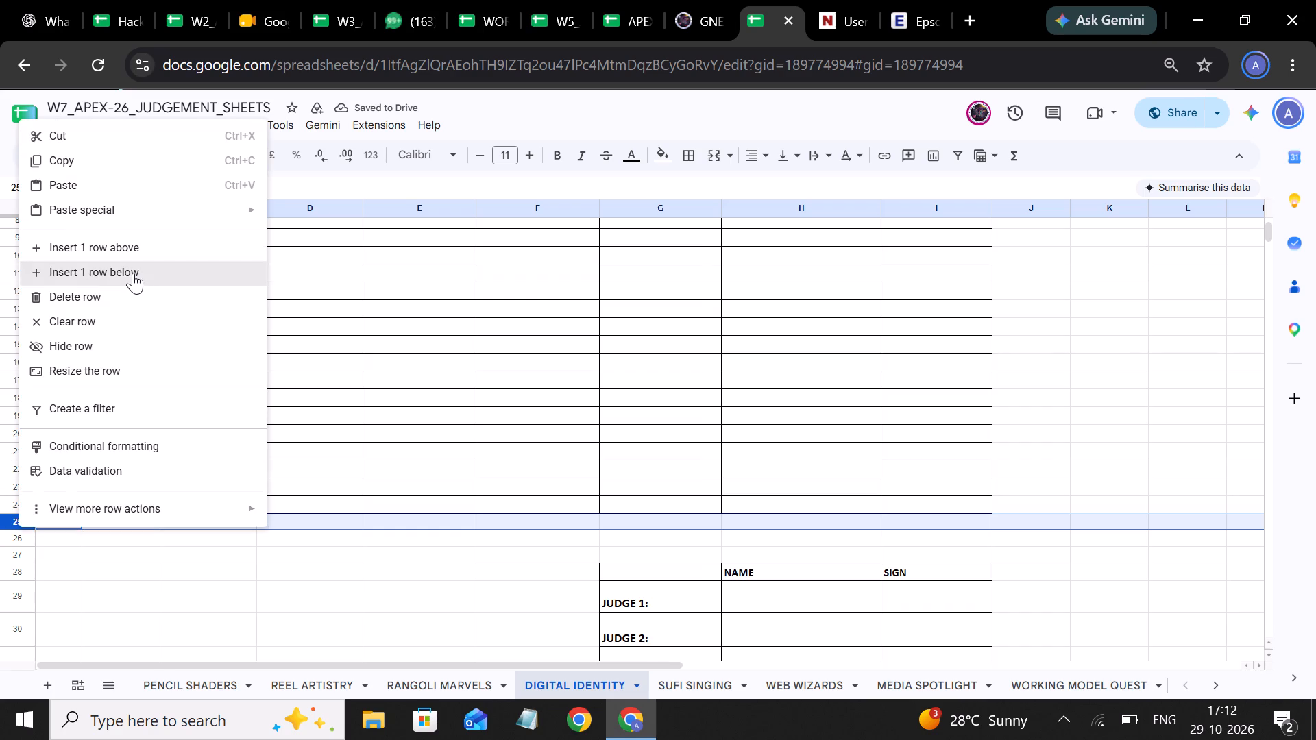
pyautogui.click(132, 278)
pyautogui.rightClick(24, 536)
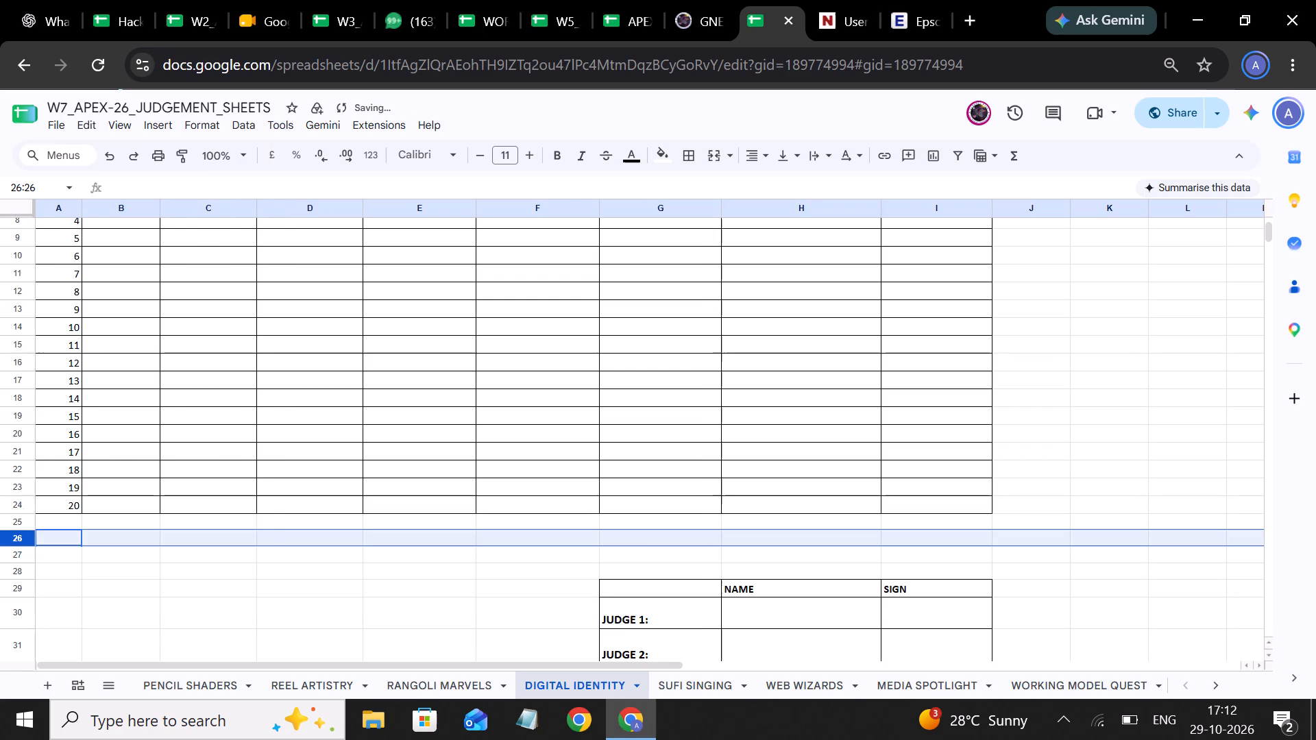
pyautogui.click(127, 287)
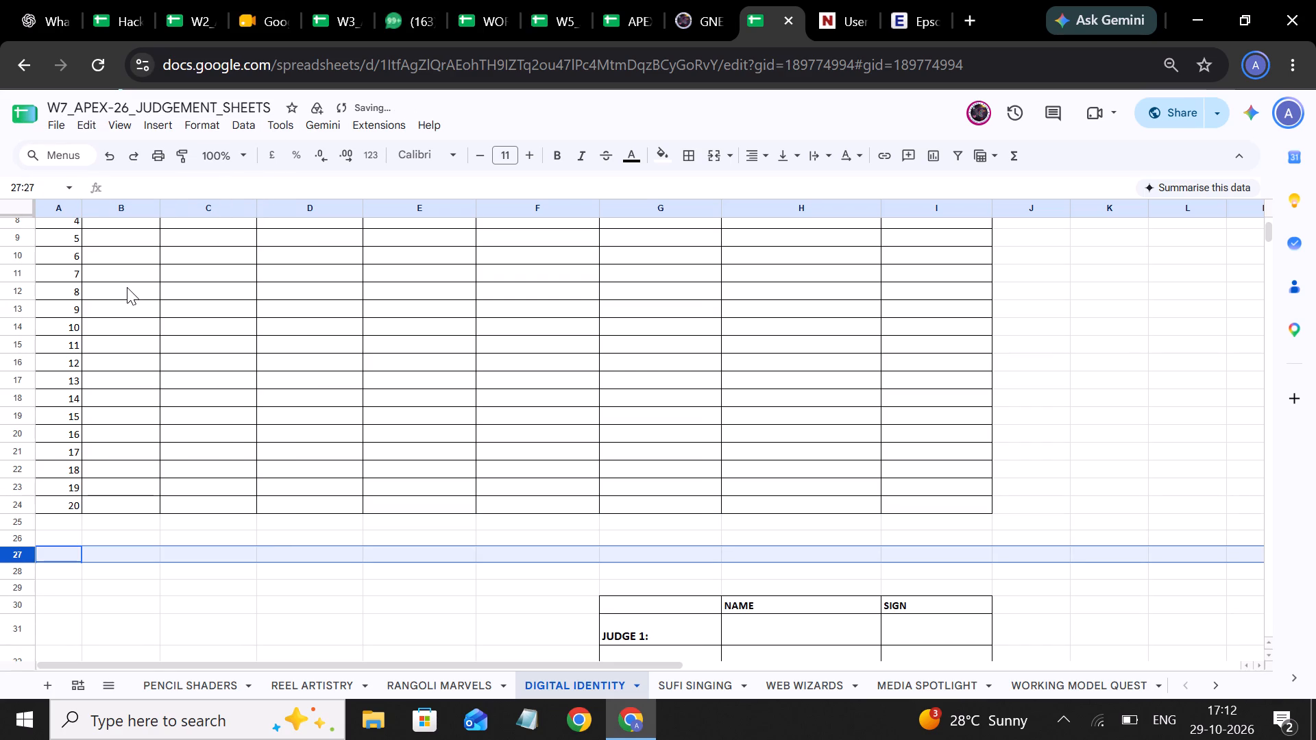
# Recheck the Digital Identity participant total in the registration portal, and extend the judgement sheet's serial numbers through 23 in A25:A27.
pyautogui.click(705, 6)
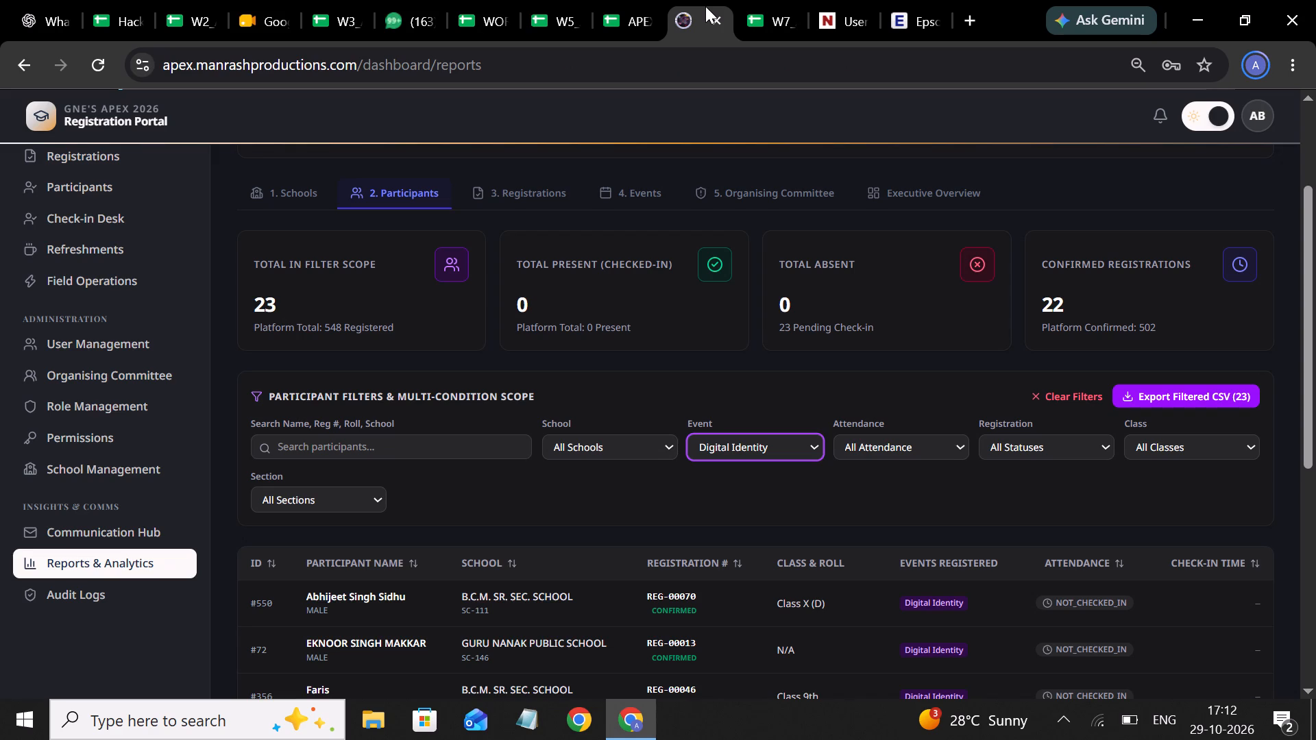
pyautogui.click(750, 16)
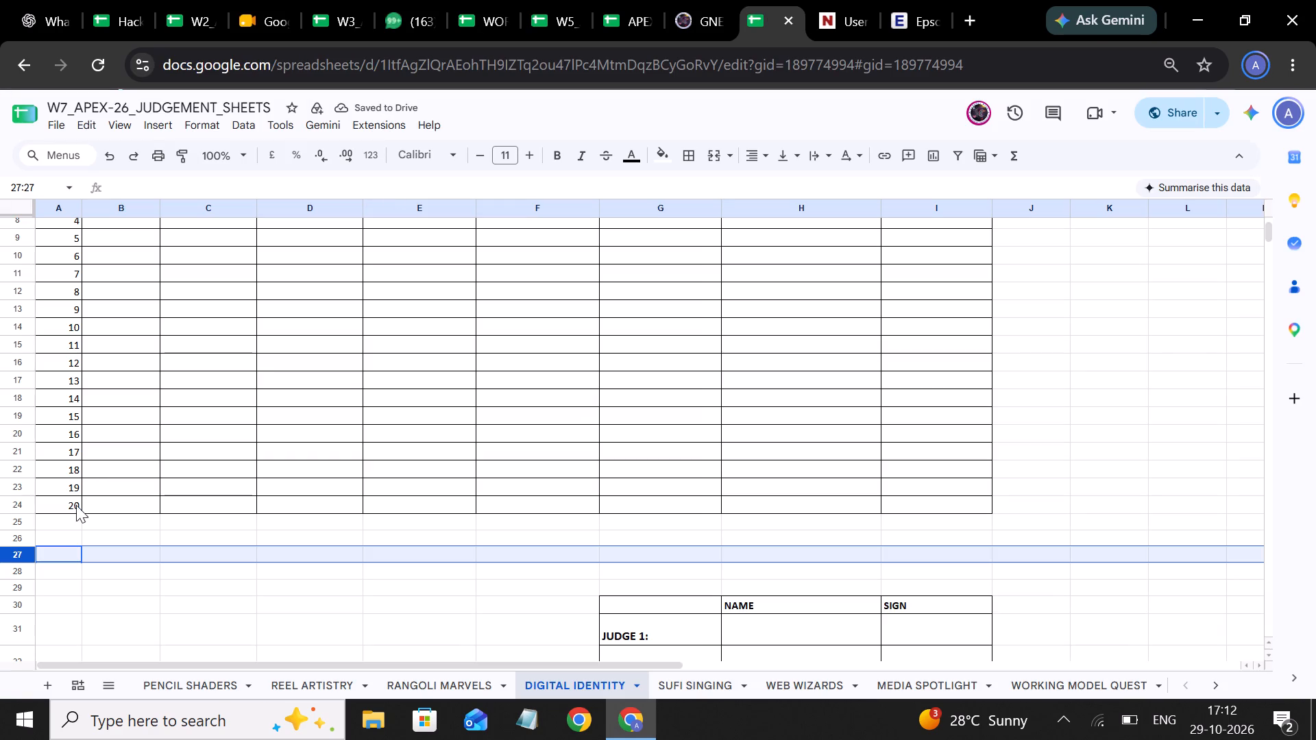
pyautogui.moveTo(67, 515); pyautogui.dragTo(75, 549)
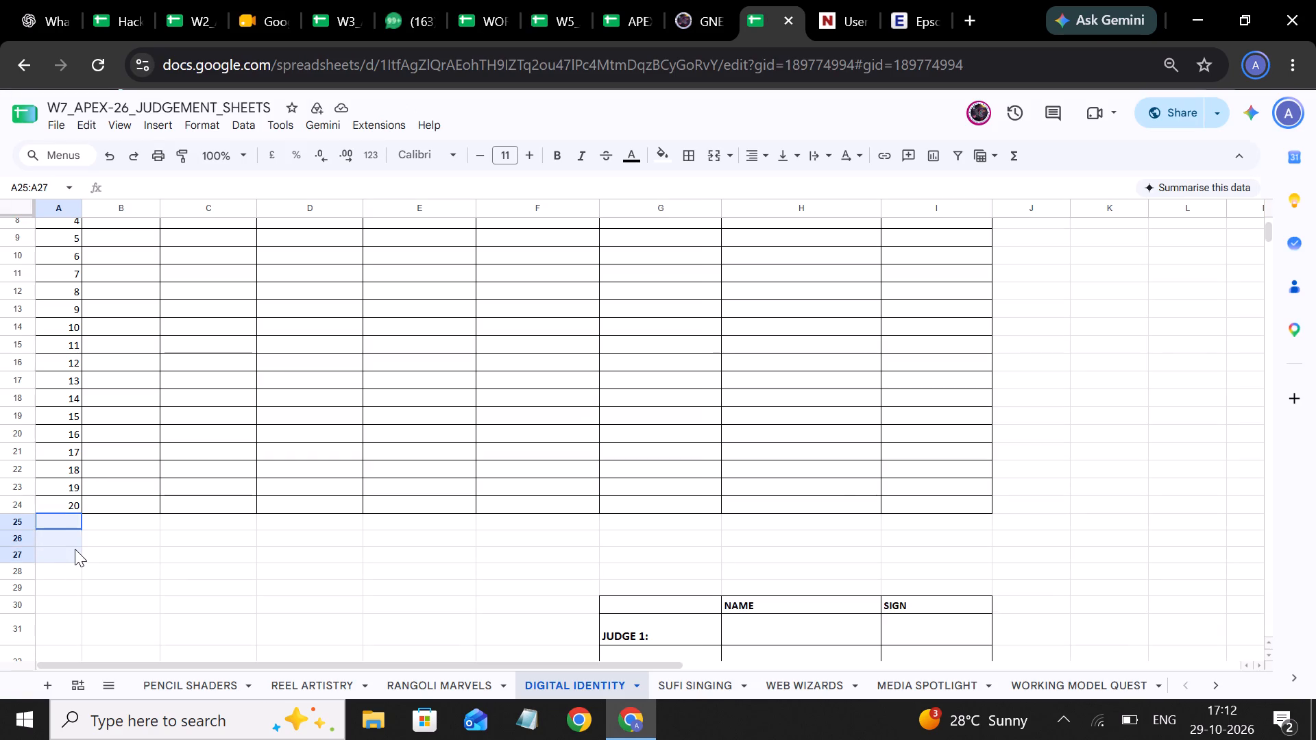
pyautogui.moveTo(75, 549); pyautogui.dragTo(75, 550)
pyautogui.moveTo(61, 477); pyautogui.dragTo(64, 506)
pyautogui.moveTo(78, 511); pyautogui.dragTo(76, 548)
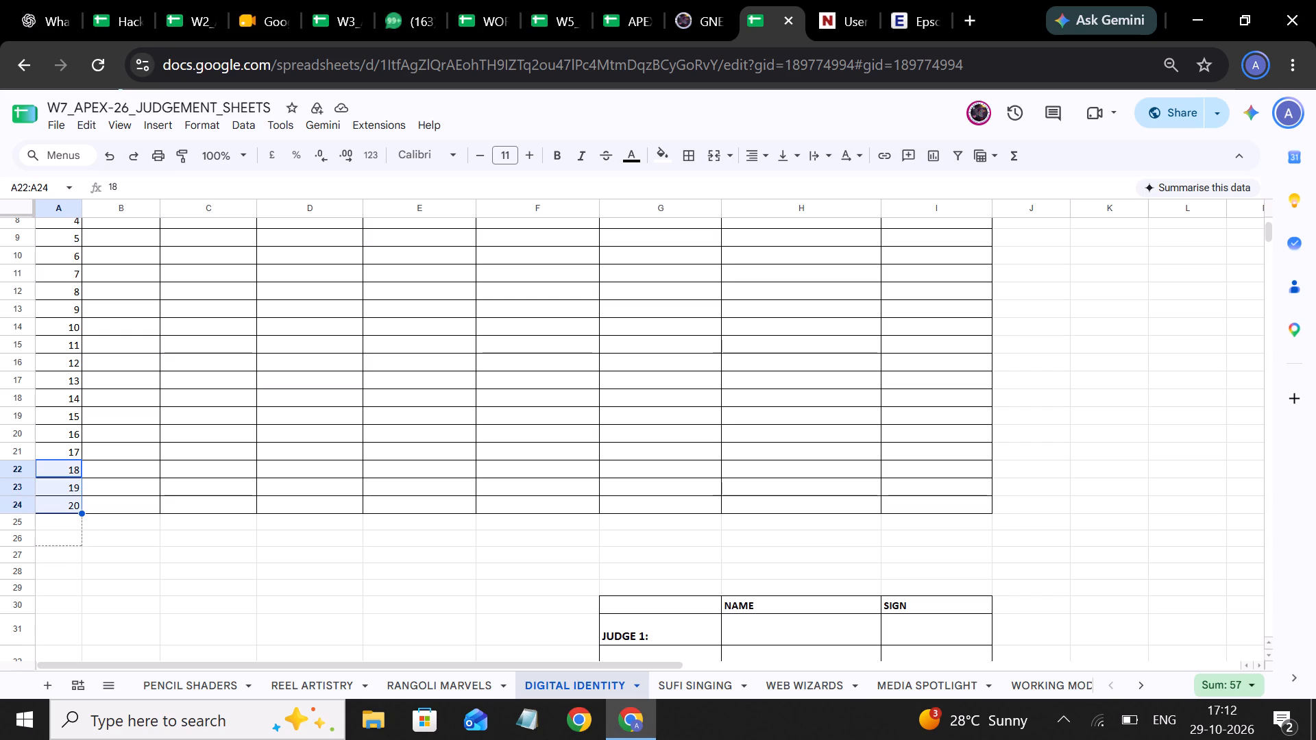
pyautogui.moveTo(76, 548); pyautogui.dragTo(76, 555)
# Apply all borders to cells B22:I27 of the Digital Identity sheet and look over the extended table.
pyautogui.moveTo(132, 464); pyautogui.dragTo(147, 471)
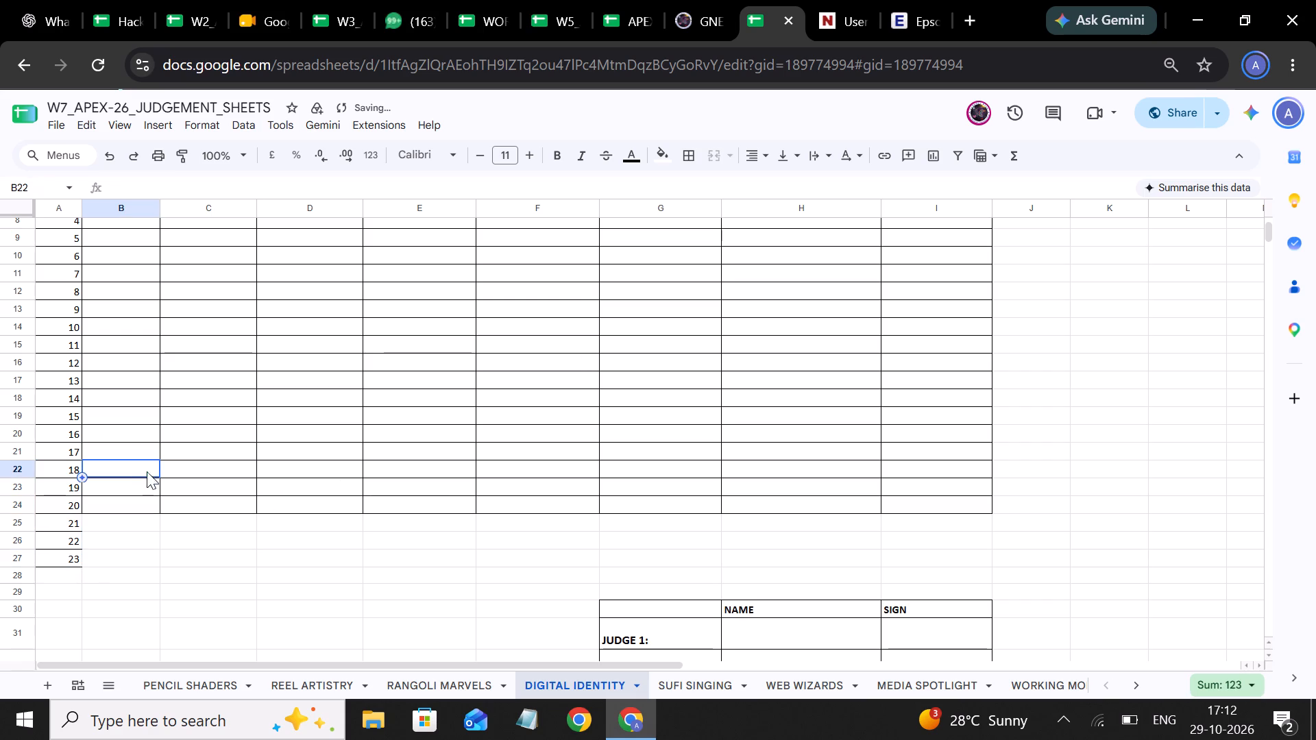
pyautogui.moveTo(147, 471); pyautogui.dragTo(902, 564)
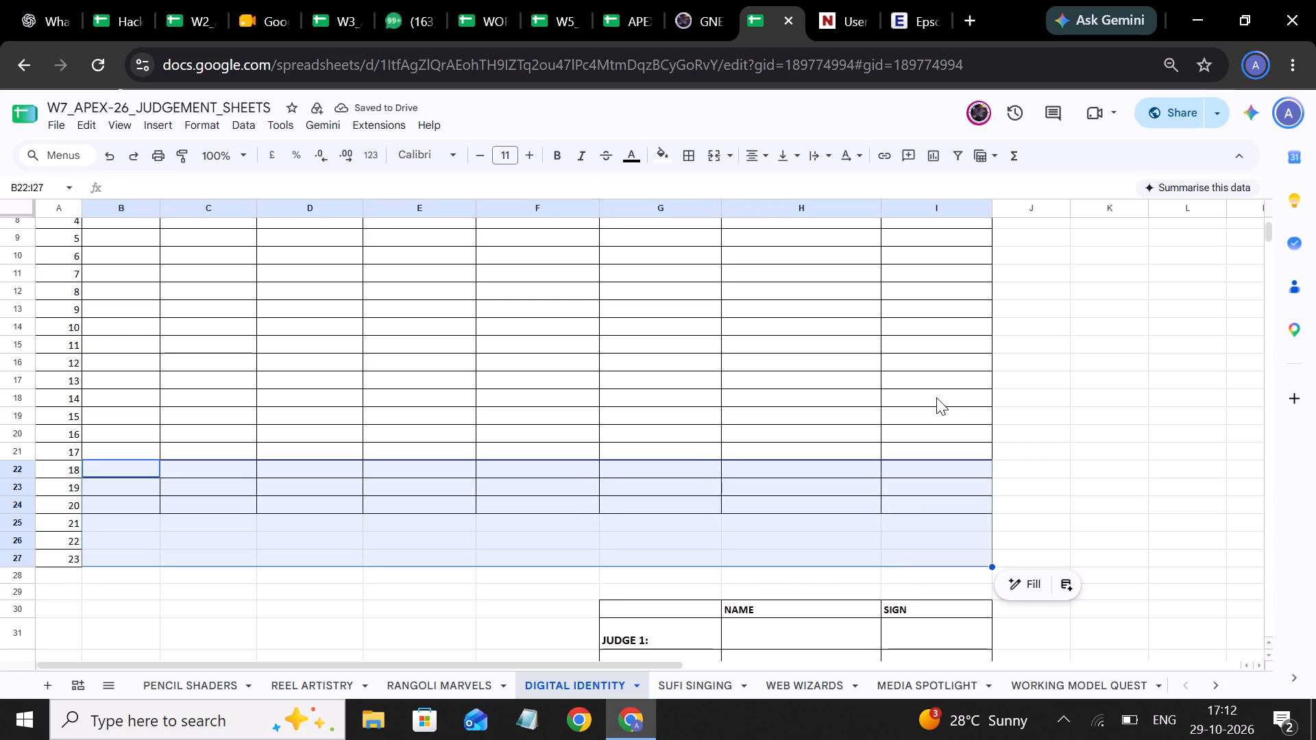
pyautogui.click(695, 156)
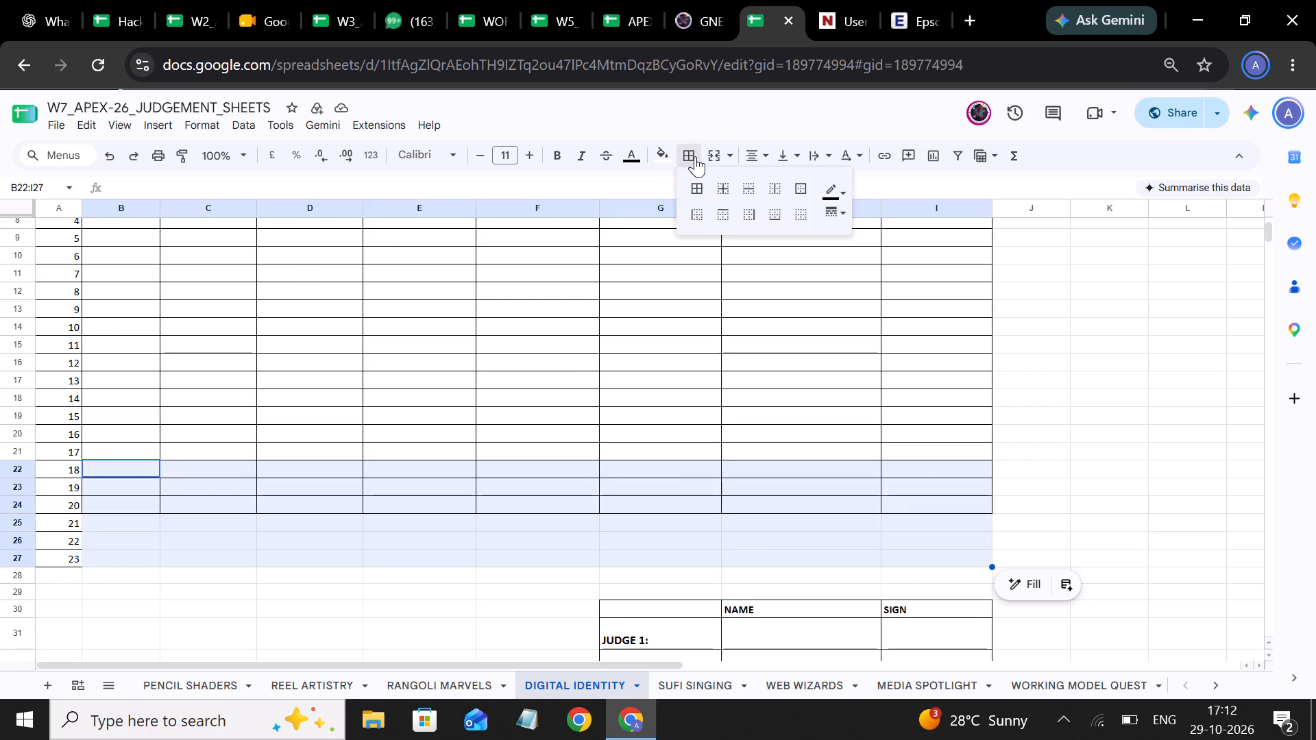
pyautogui.click(698, 182)
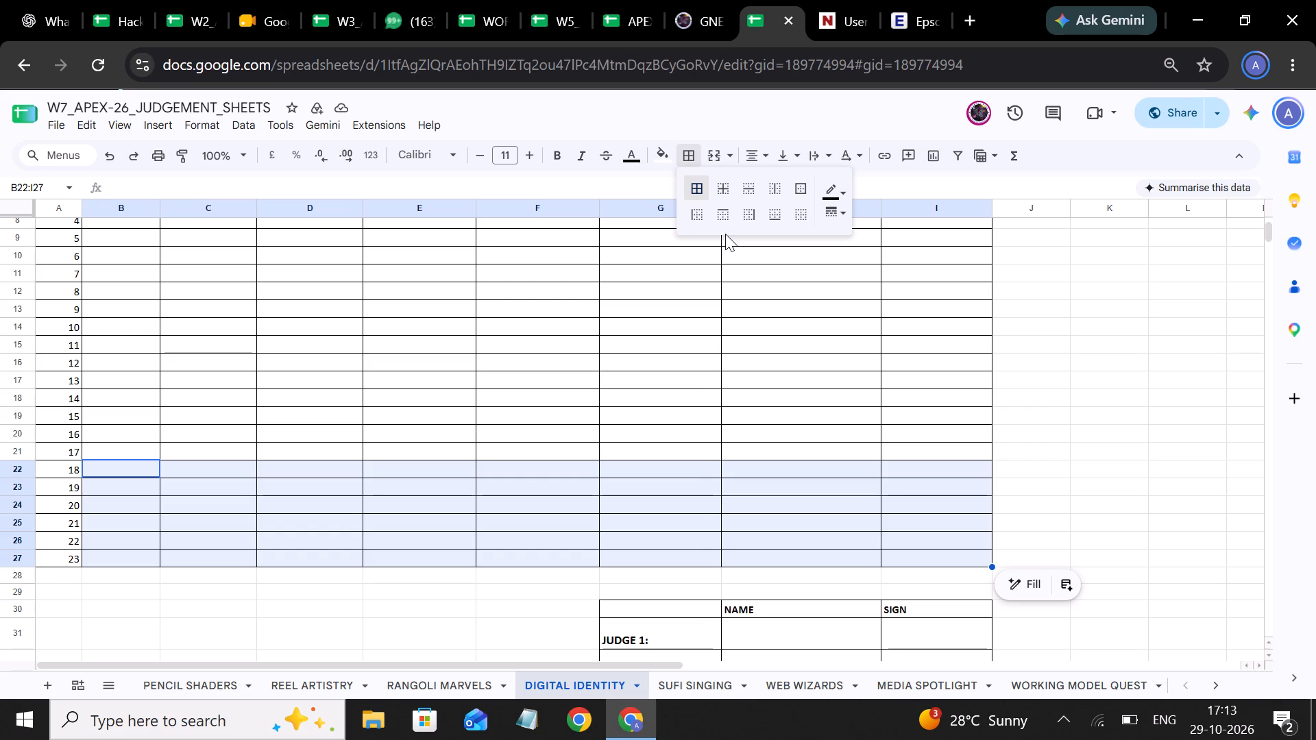
pyautogui.hscroll(1, 398, 410)
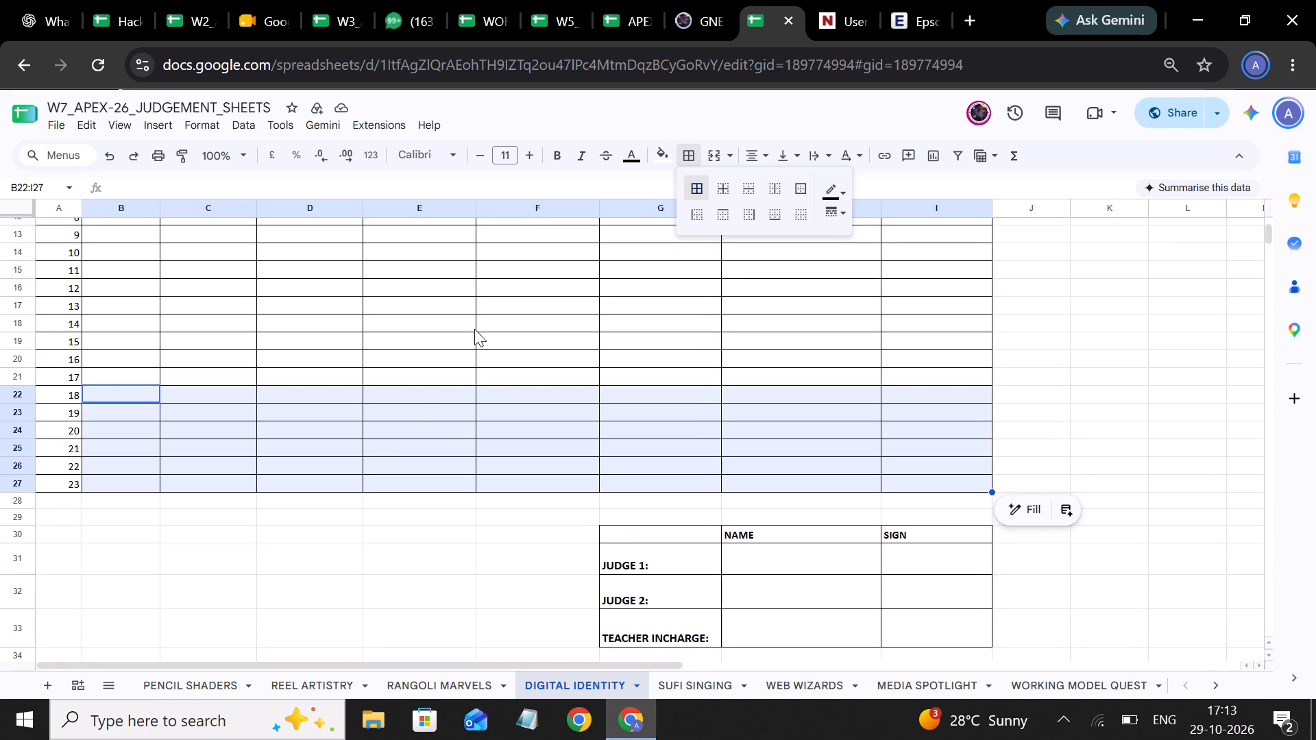
pyautogui.scroll(1, 484, 388)
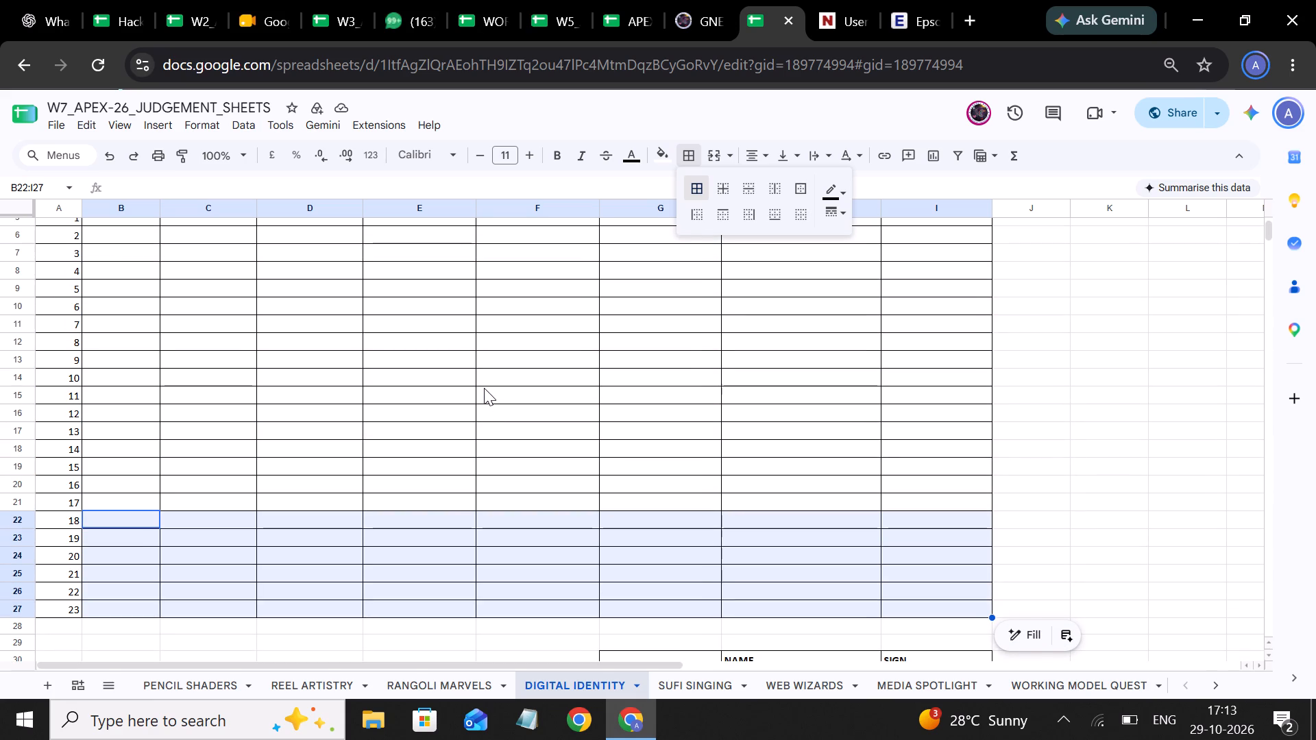
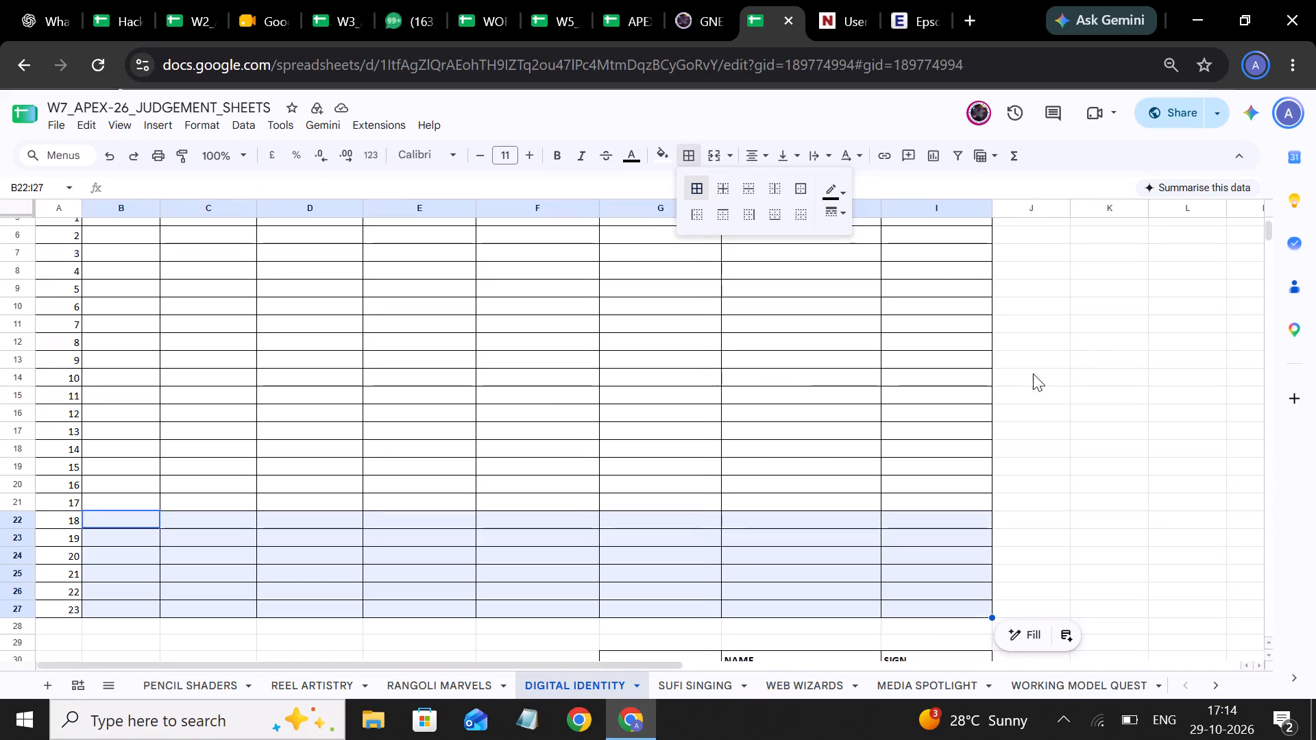
# Review the extended Digital Identity sheet down to the judges' block and compare it with the registration portal's participant total.
pyautogui.scroll(1, 1013, 368)
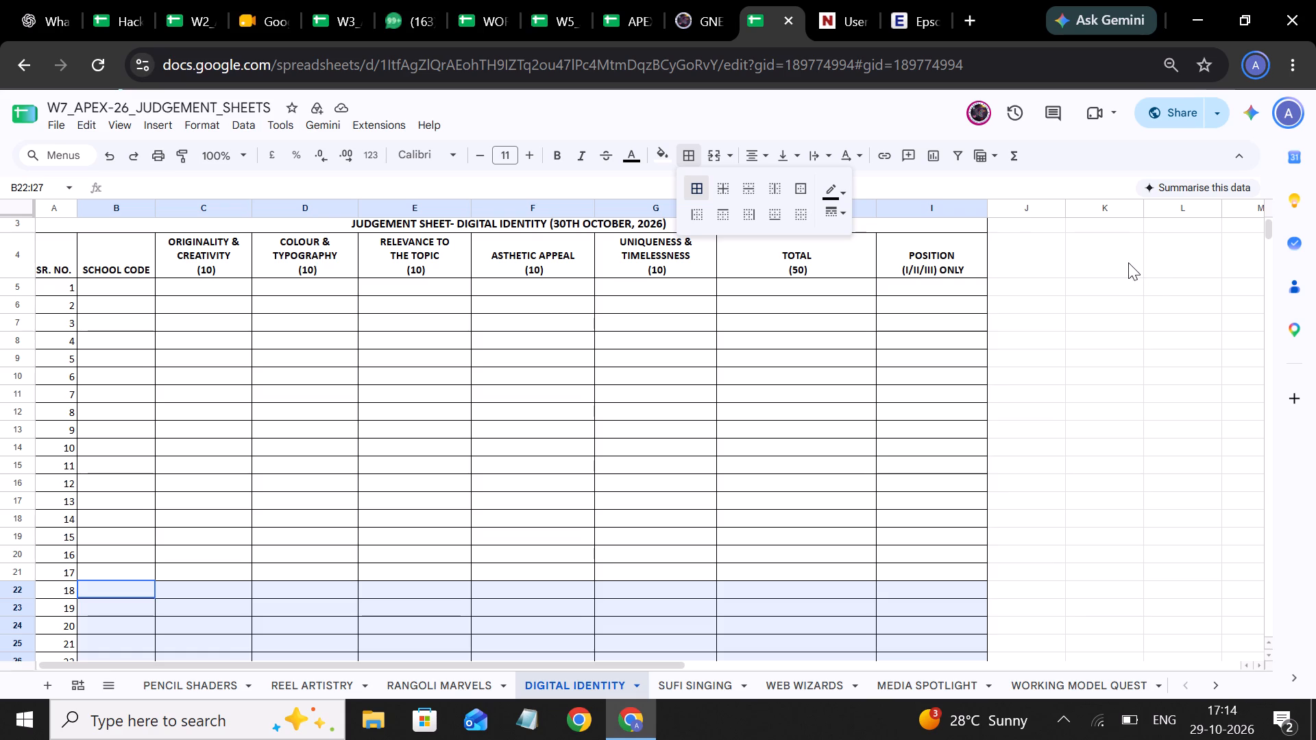
pyautogui.scroll(-1, 846, 428)
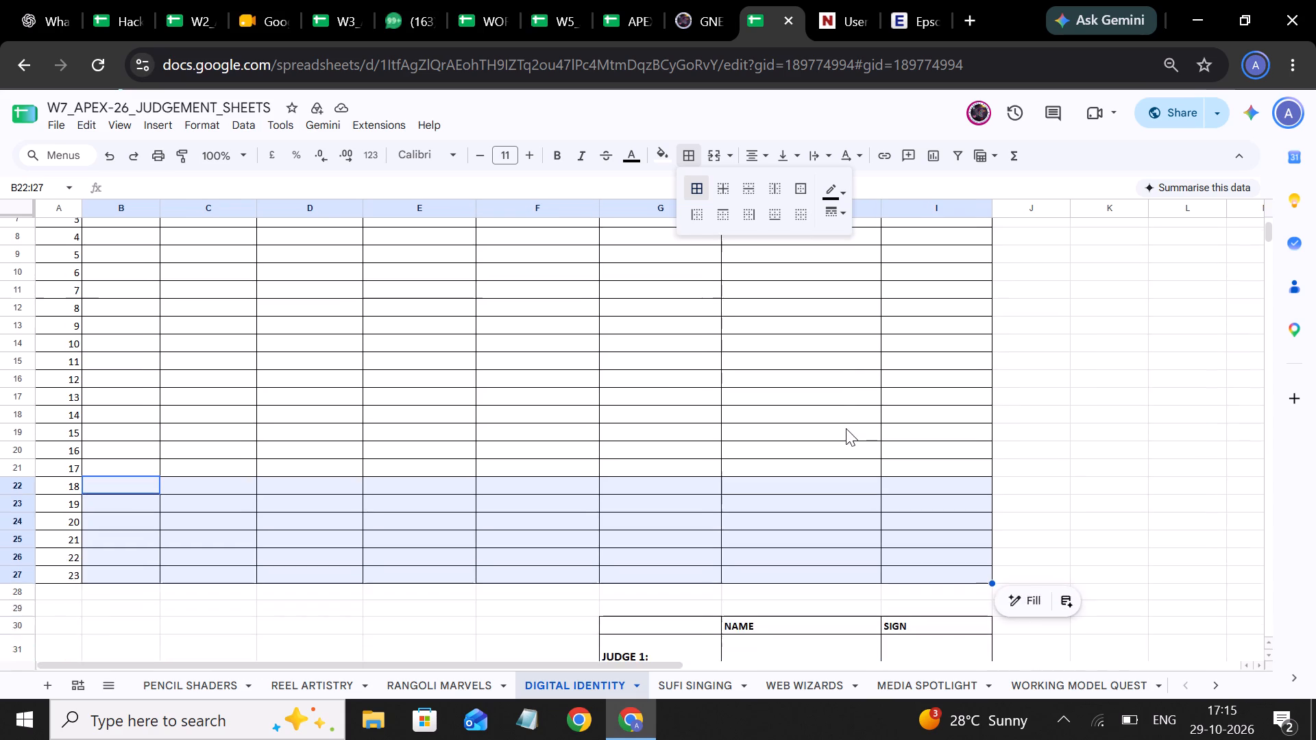
pyautogui.scroll(-1, 846, 428)
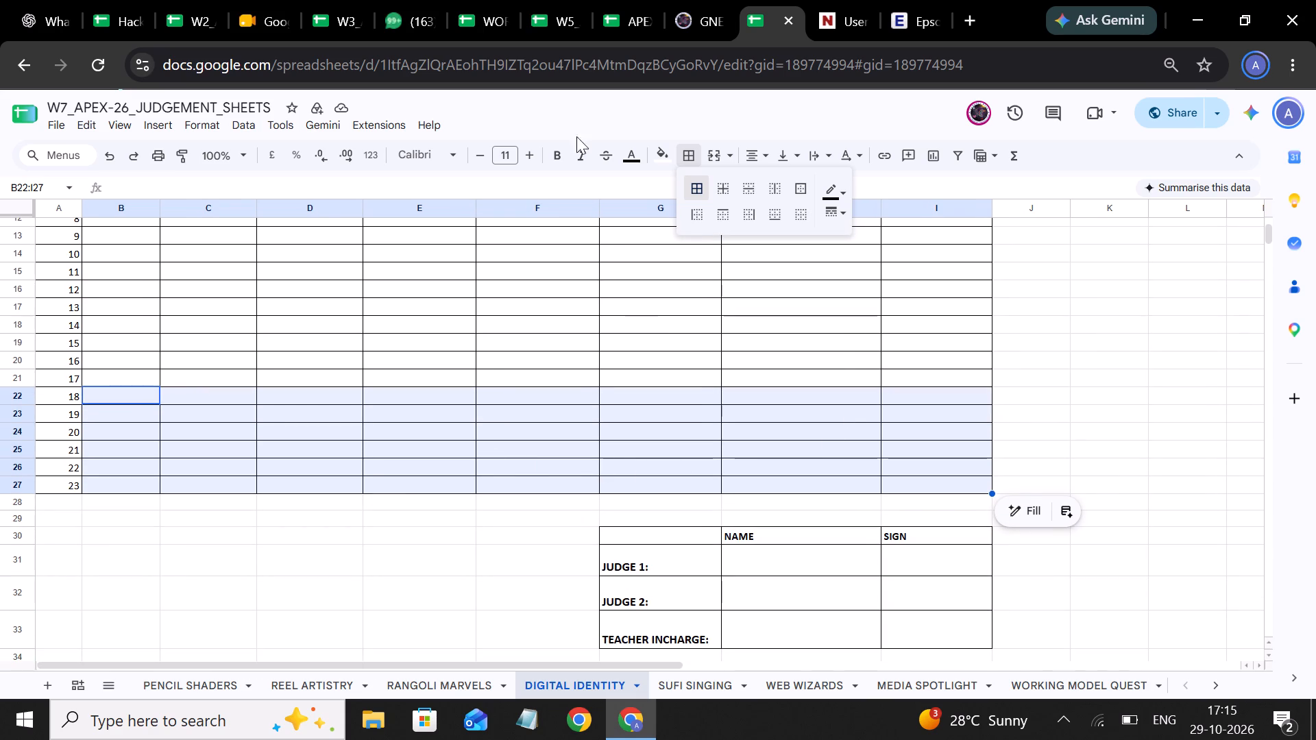
pyautogui.click(694, 5)
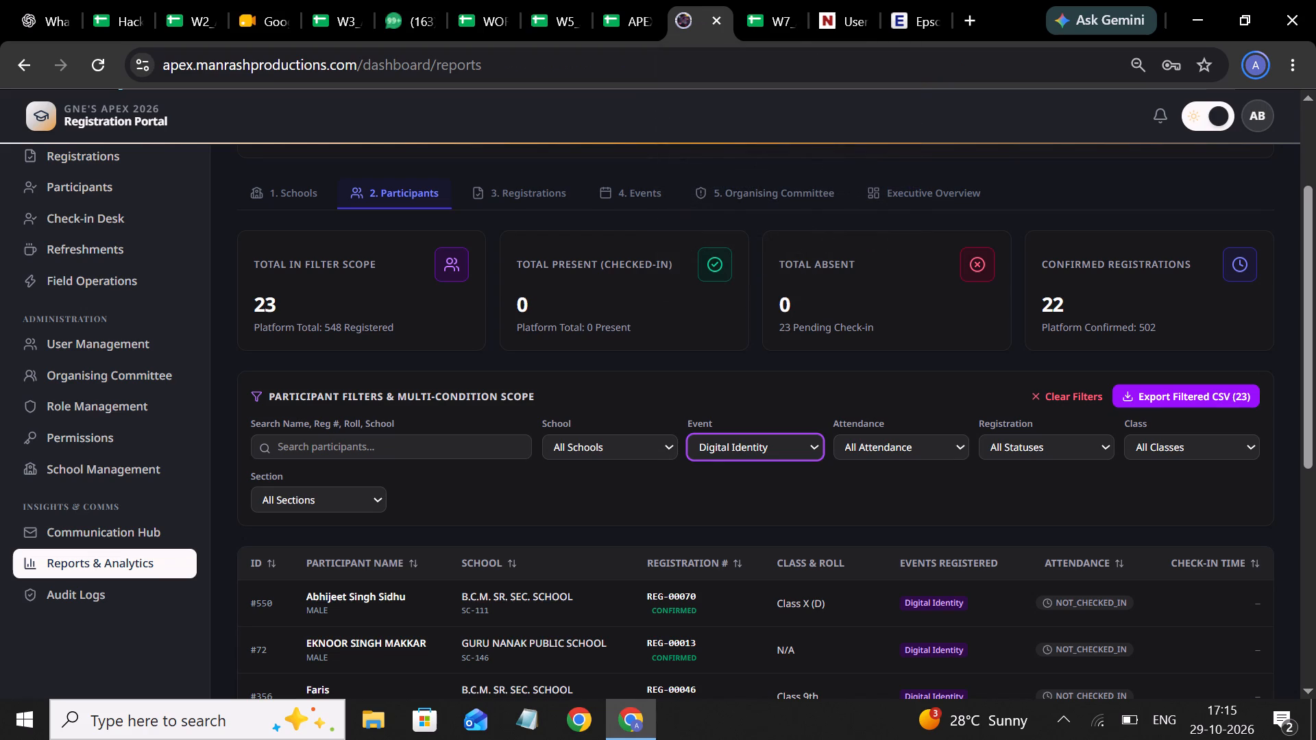
pyautogui.click(751, 14)
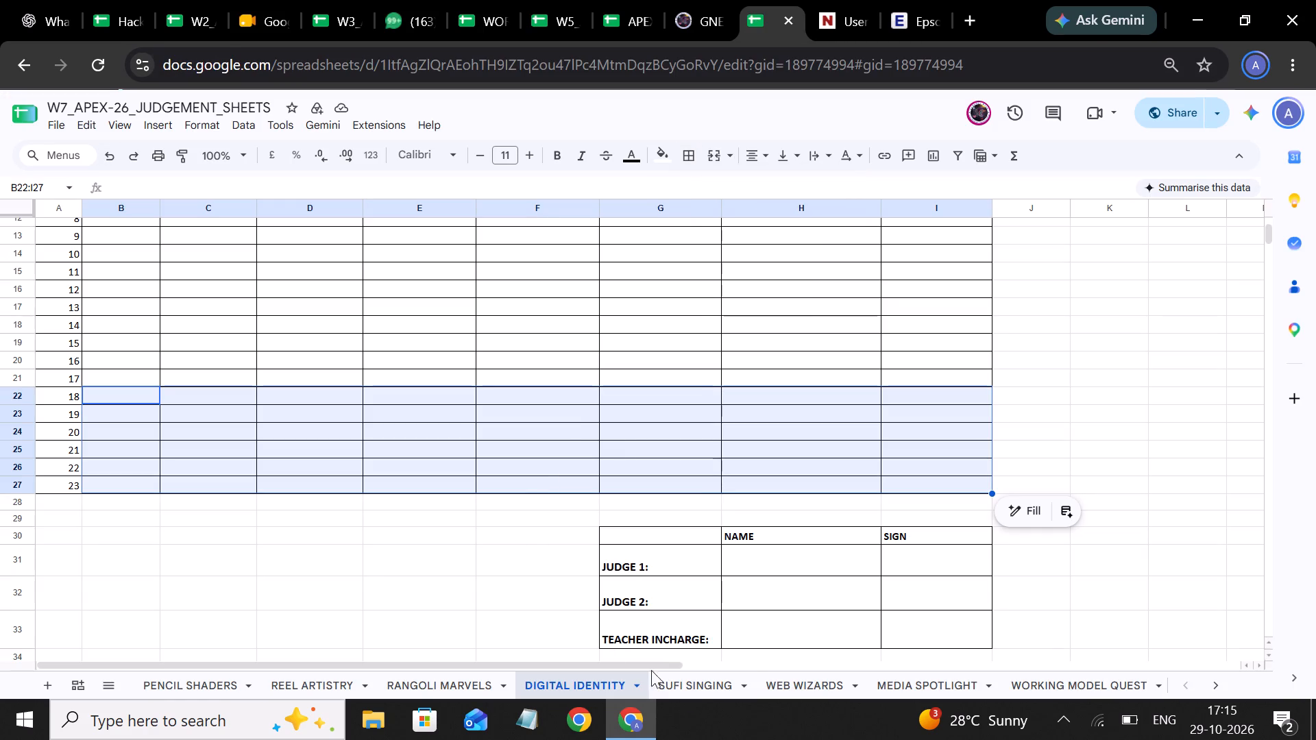
# Open the Sufi Singing judgement sheet, and filter the registration portal's participants by the Sufi Singing event.
pyautogui.click(690, 690)
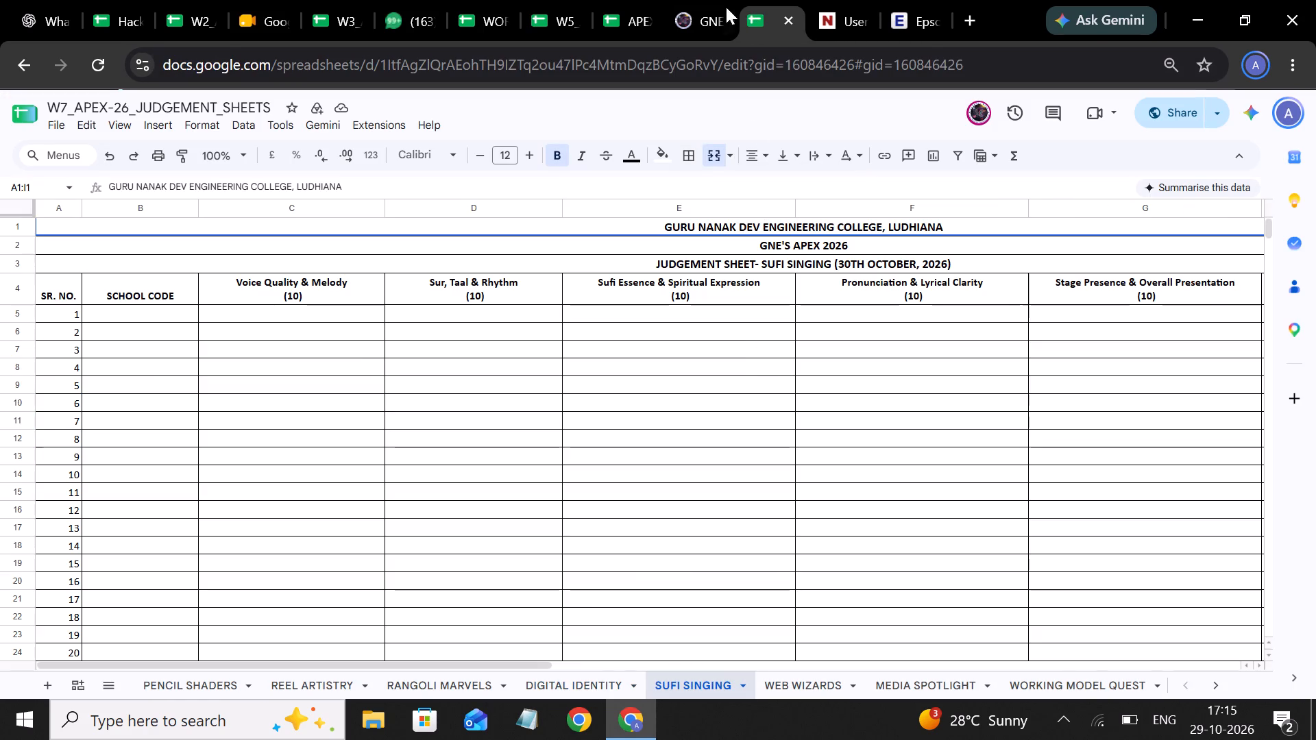
pyautogui.click(688, 15)
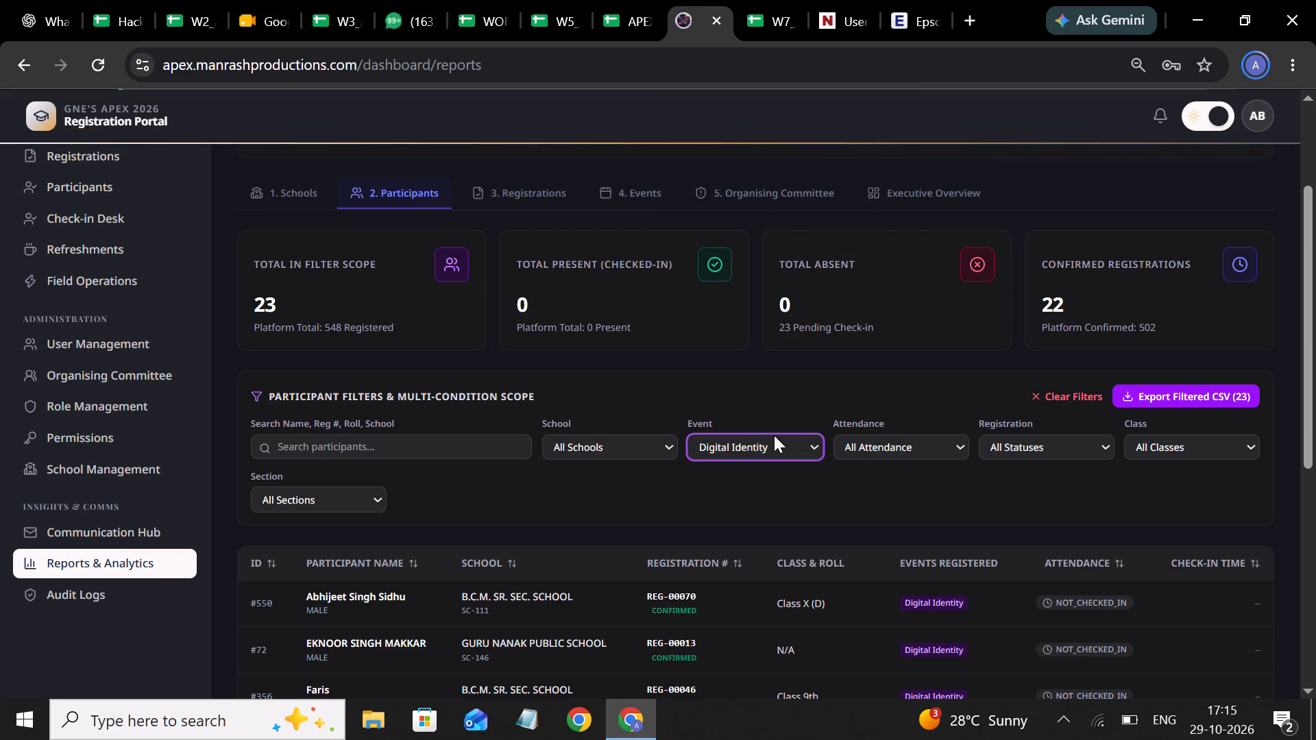
pyautogui.click(774, 435)
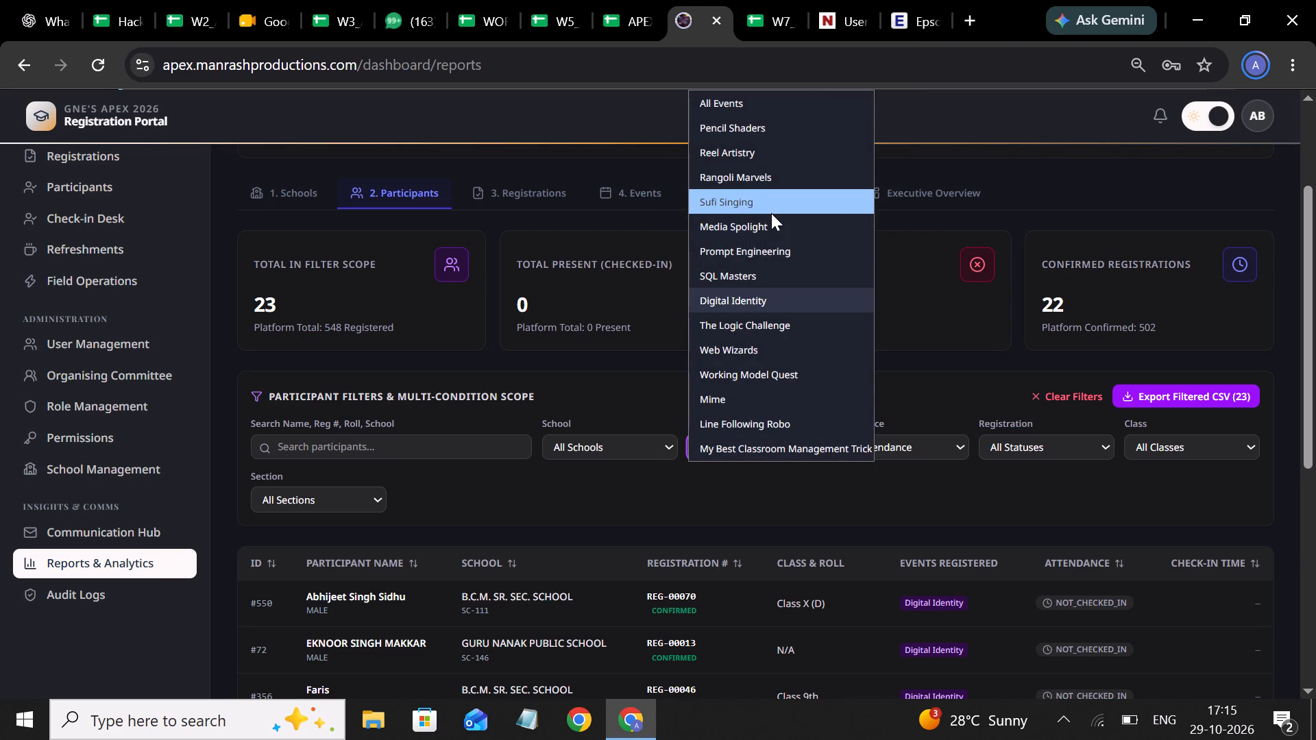
pyautogui.click(771, 213)
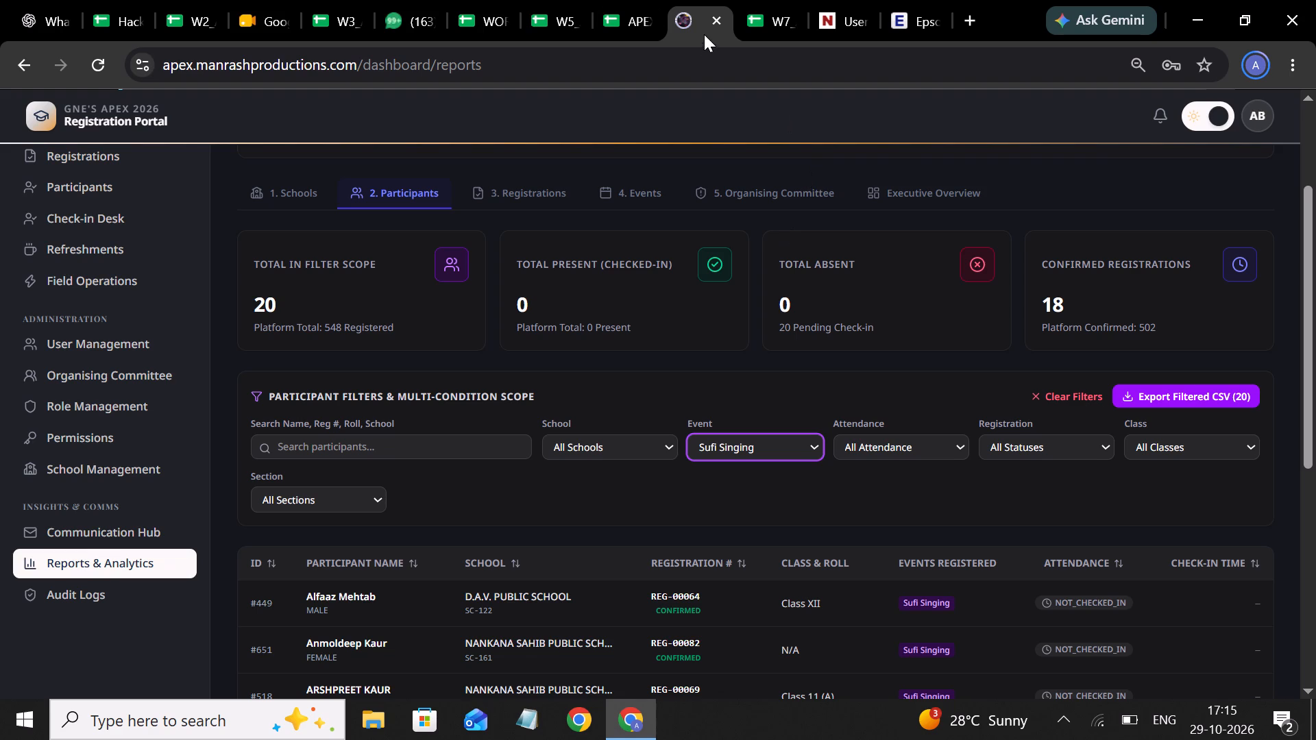
# Compare the Sufi Singing sheet's serial number rows with the participant total in the registration portal.
pyautogui.click(770, 18)
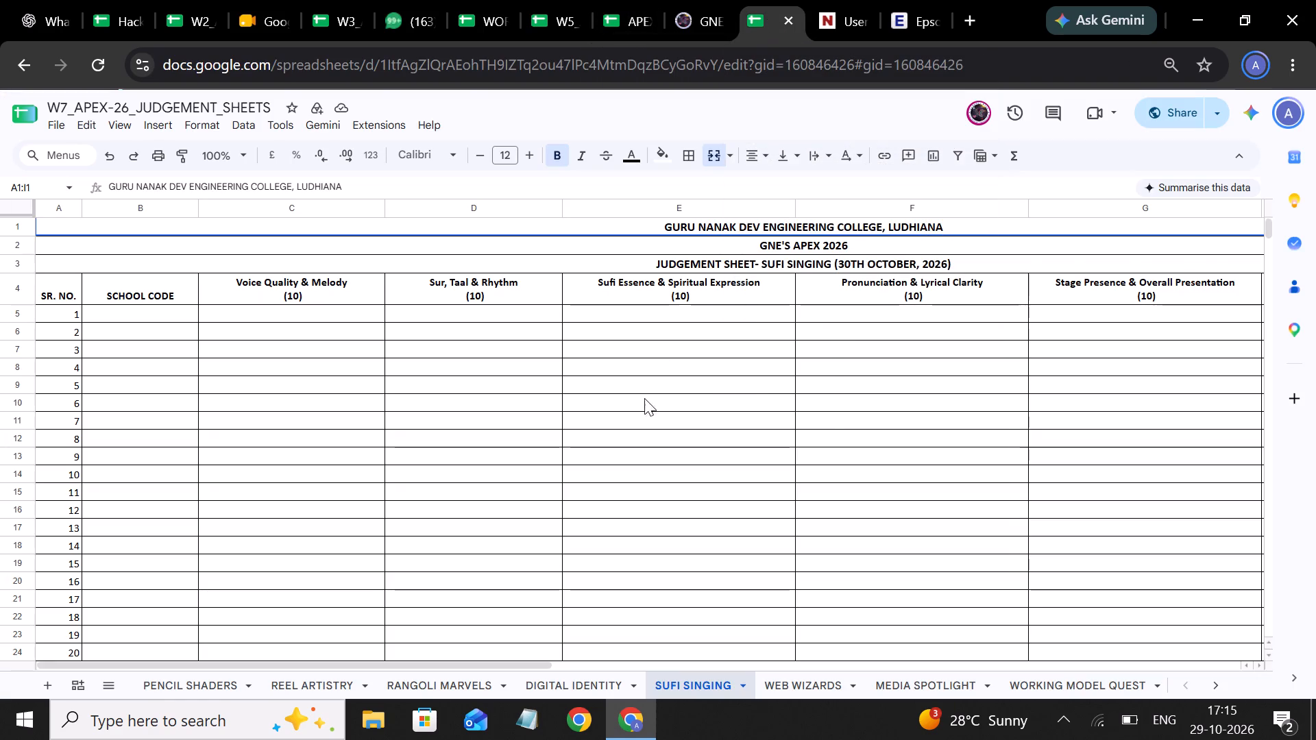
pyautogui.scroll(-3, 638, 434)
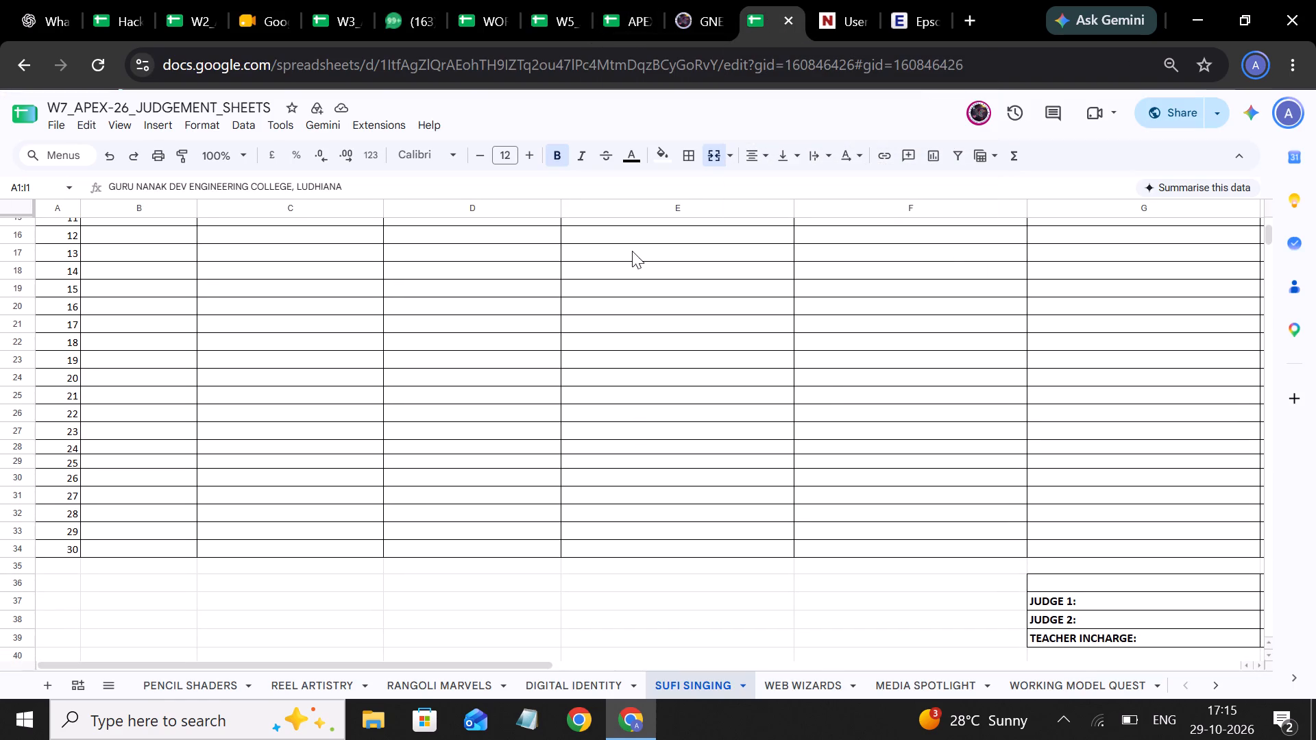
pyautogui.click(697, 15)
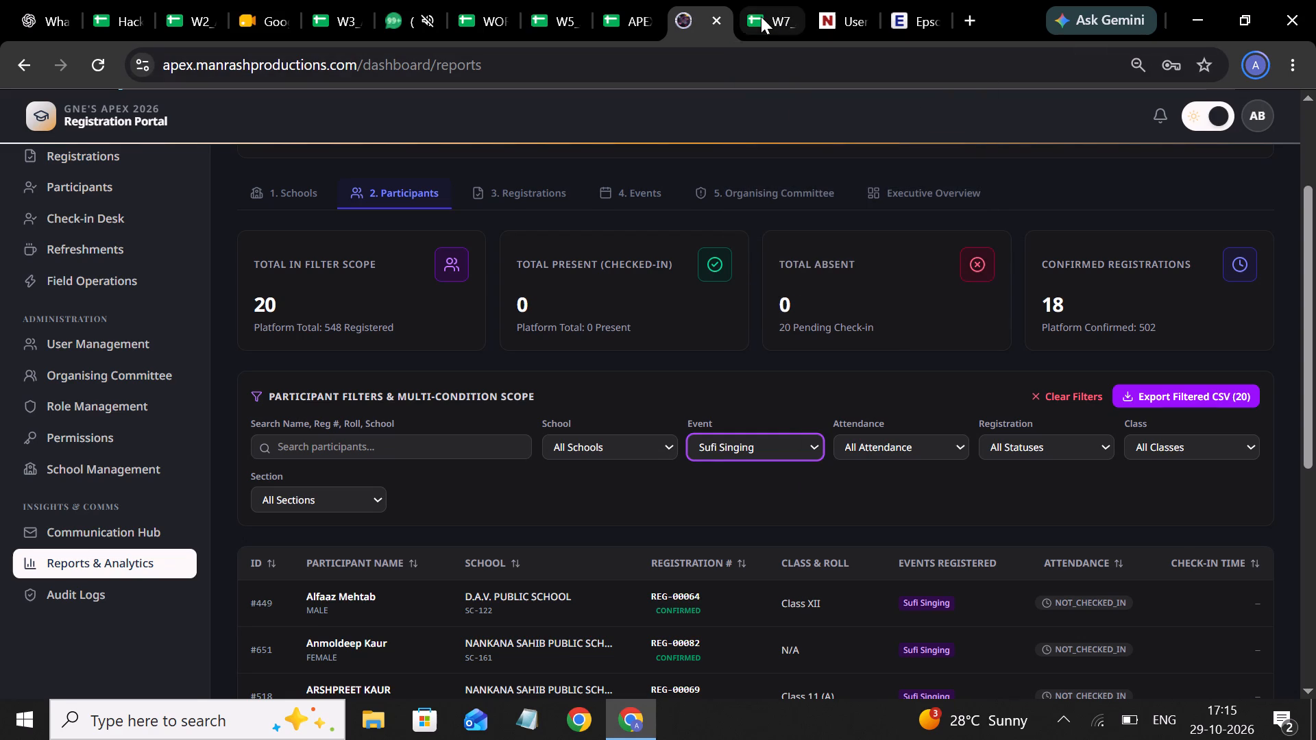
pyautogui.click(761, 16)
pyautogui.scroll(-2, 751, 571)
pyautogui.click(700, 29)
pyautogui.click(763, 11)
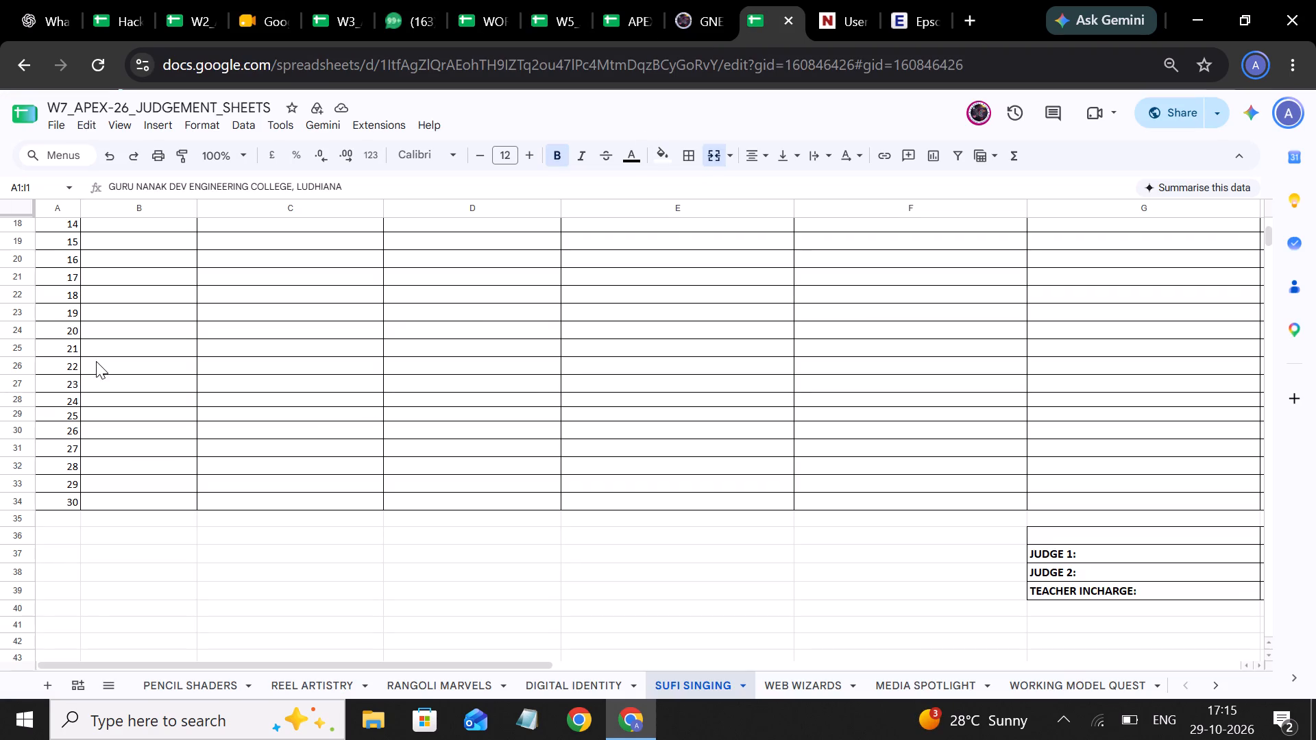
# Delete rows 24 to 34 from the Sufi Singing sheet.
pyautogui.moveTo(67, 334); pyautogui.dragTo(875, 520)
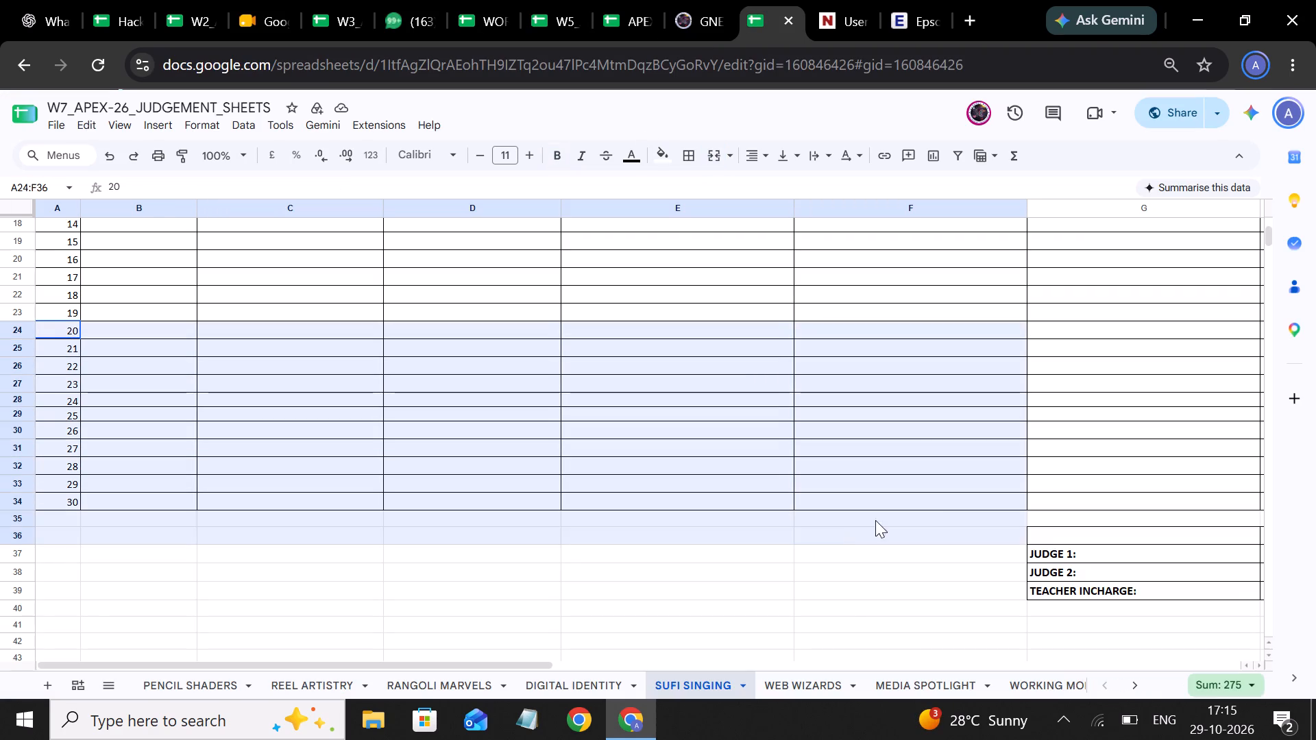
pyautogui.moveTo(875, 520); pyautogui.dragTo(794, 471)
pyautogui.moveTo(11, 325); pyautogui.dragTo(27, 346)
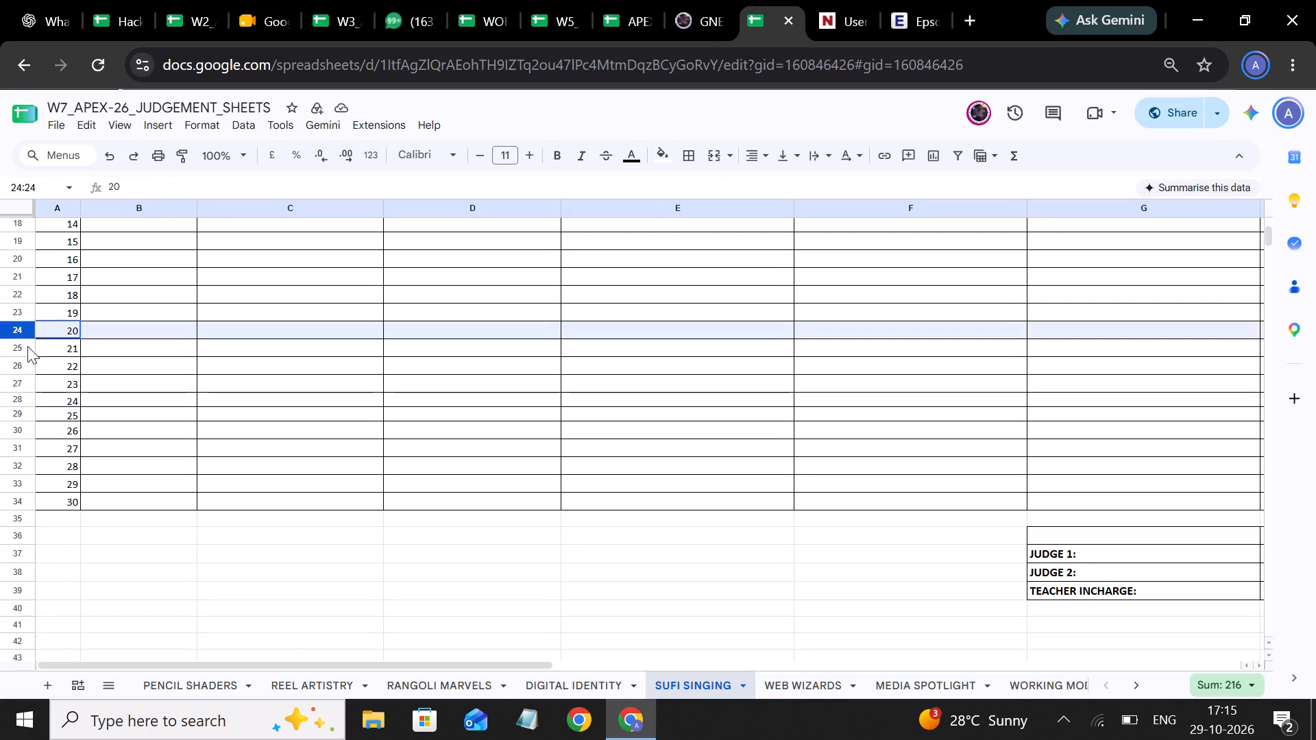
pyautogui.moveTo(27, 346); pyautogui.dragTo(16, 511)
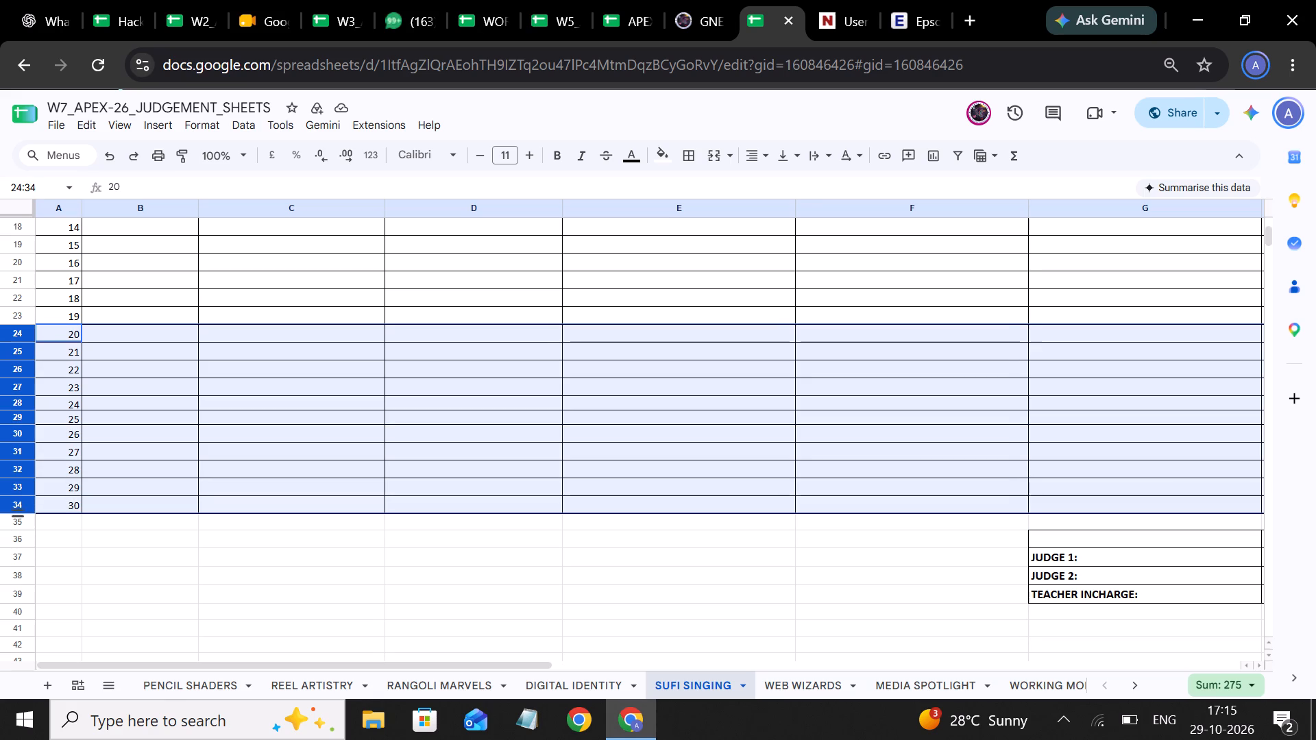
pyautogui.rightClick(16, 511)
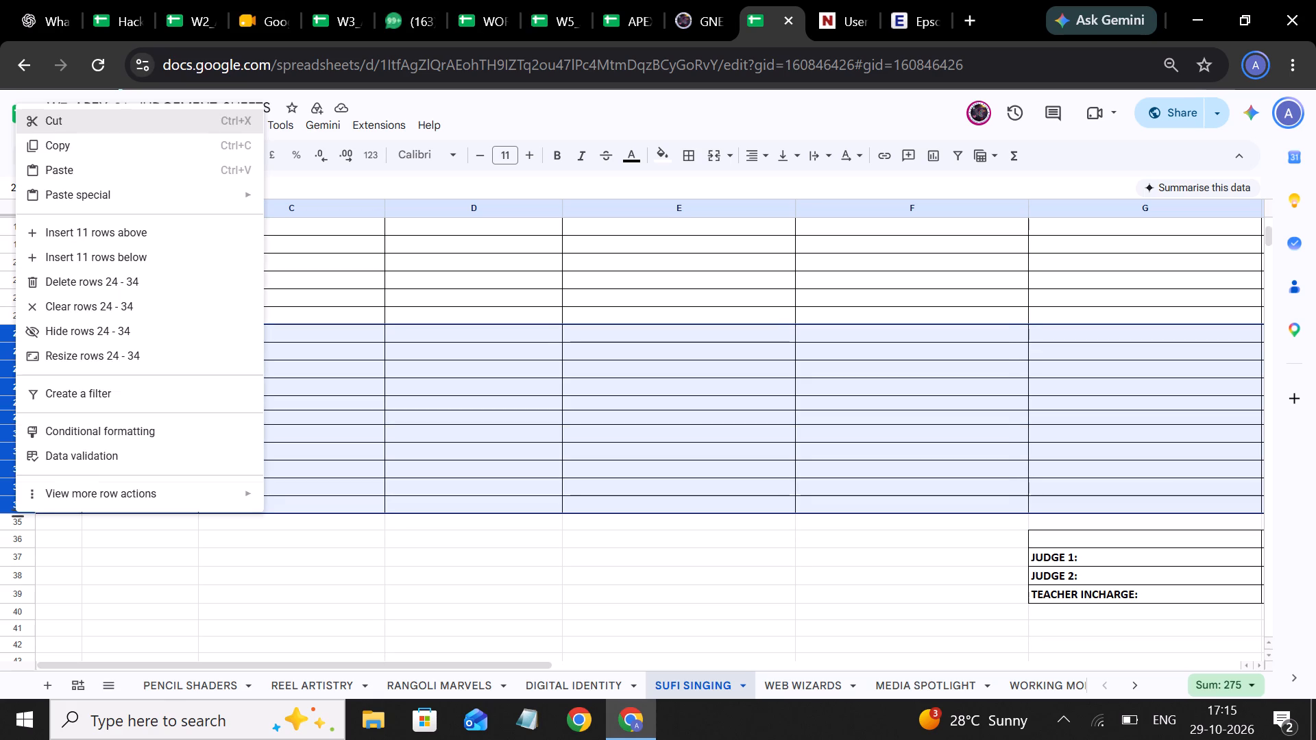
pyautogui.click(137, 284)
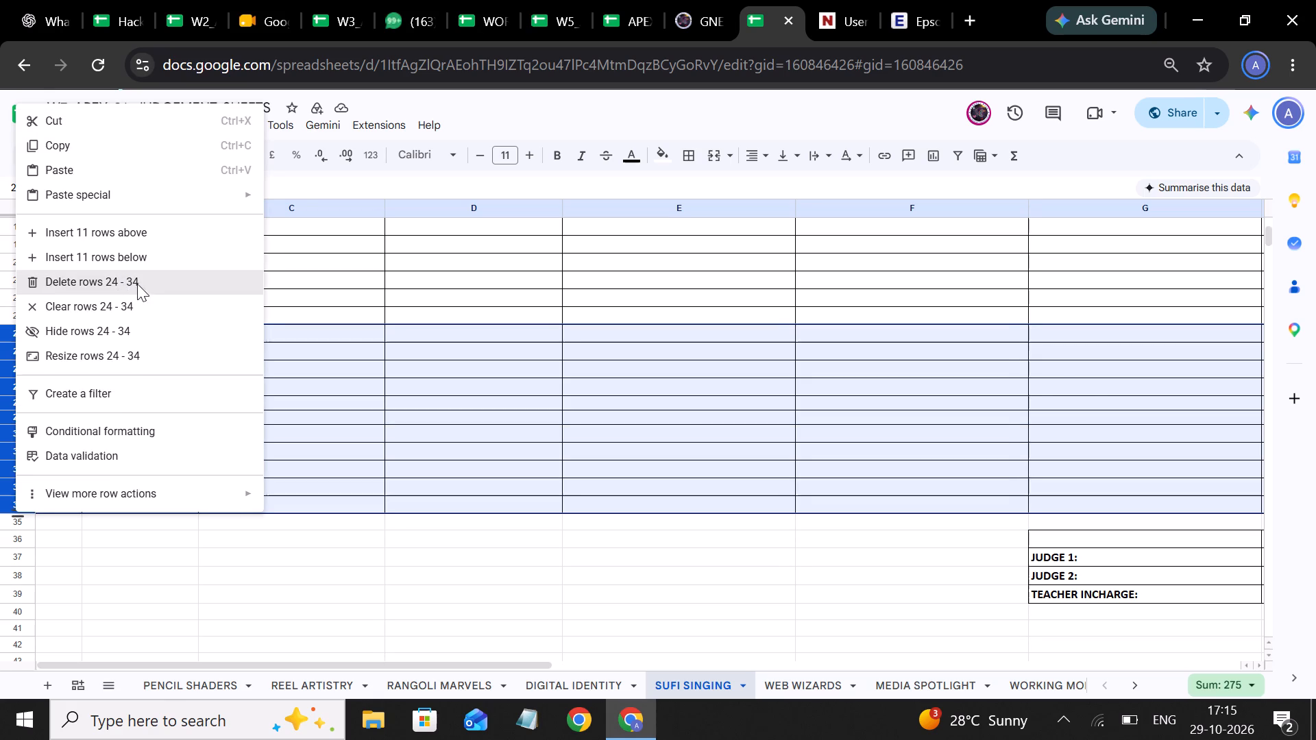
pyautogui.click(382, 410)
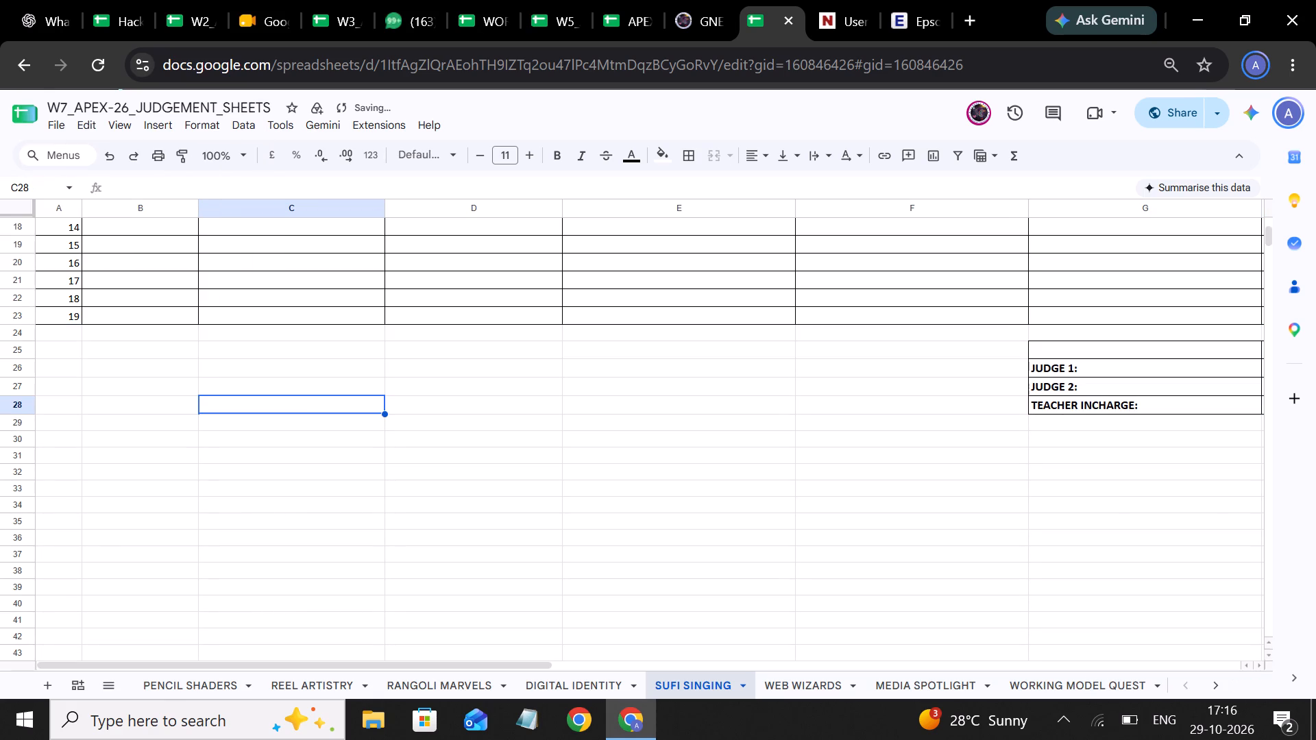
# Insert three blank rows, one at a time, below serial number 19 on the Sufi Singing sheet.
pyautogui.hscroll(-4, 440, 371)
pyautogui.hscroll(4, 440, 371)
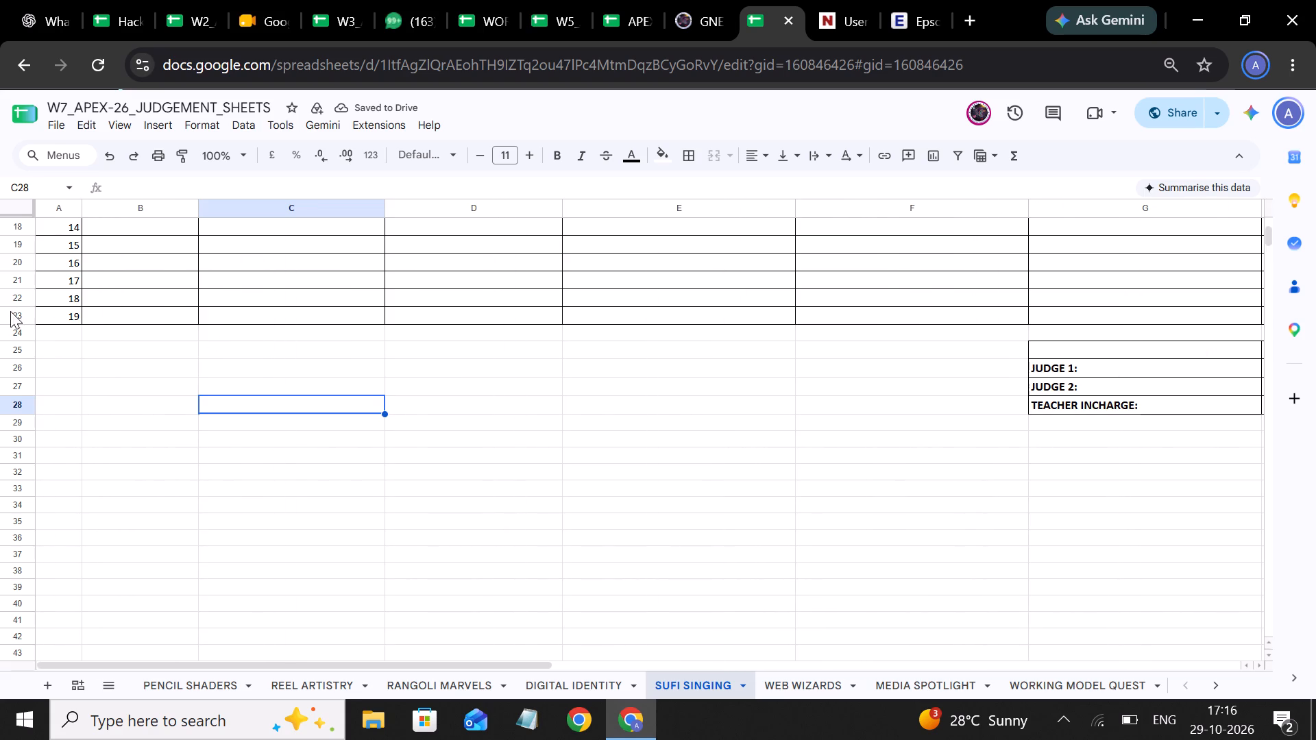
pyautogui.click(24, 312)
pyautogui.rightClick(24, 312)
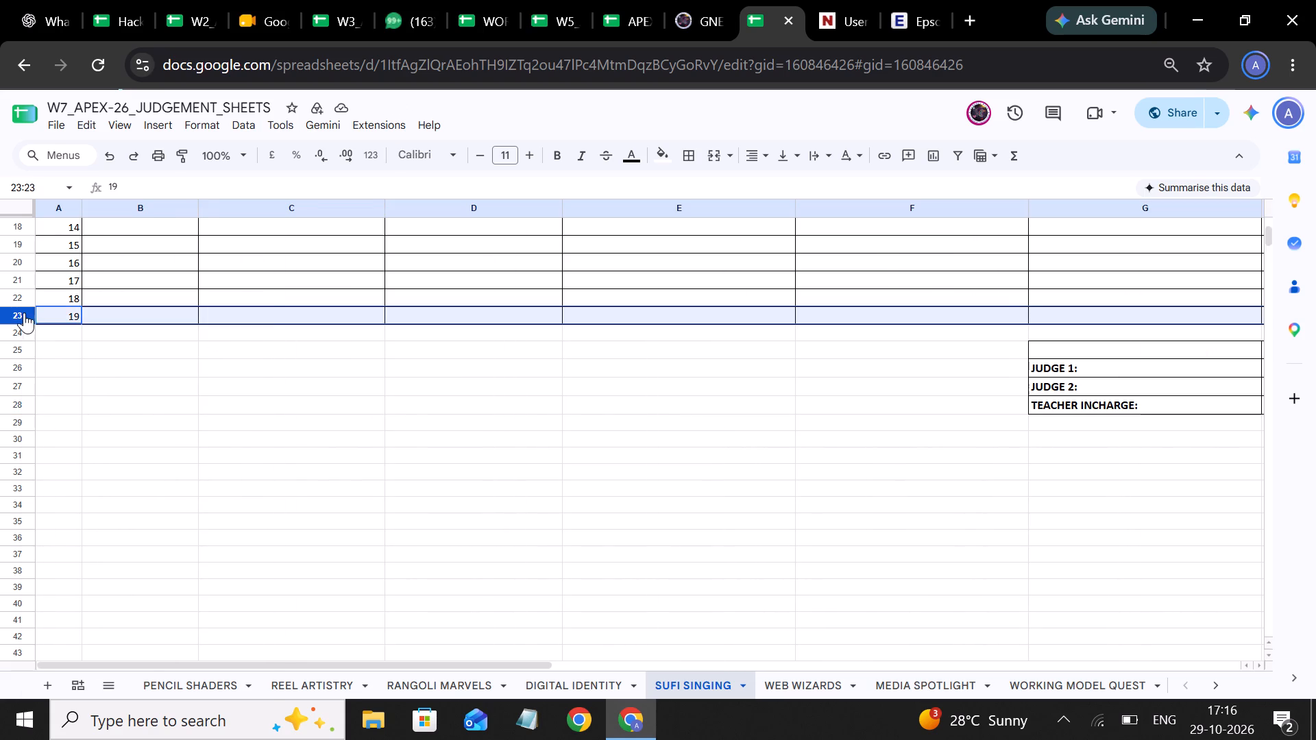
pyautogui.click(141, 445)
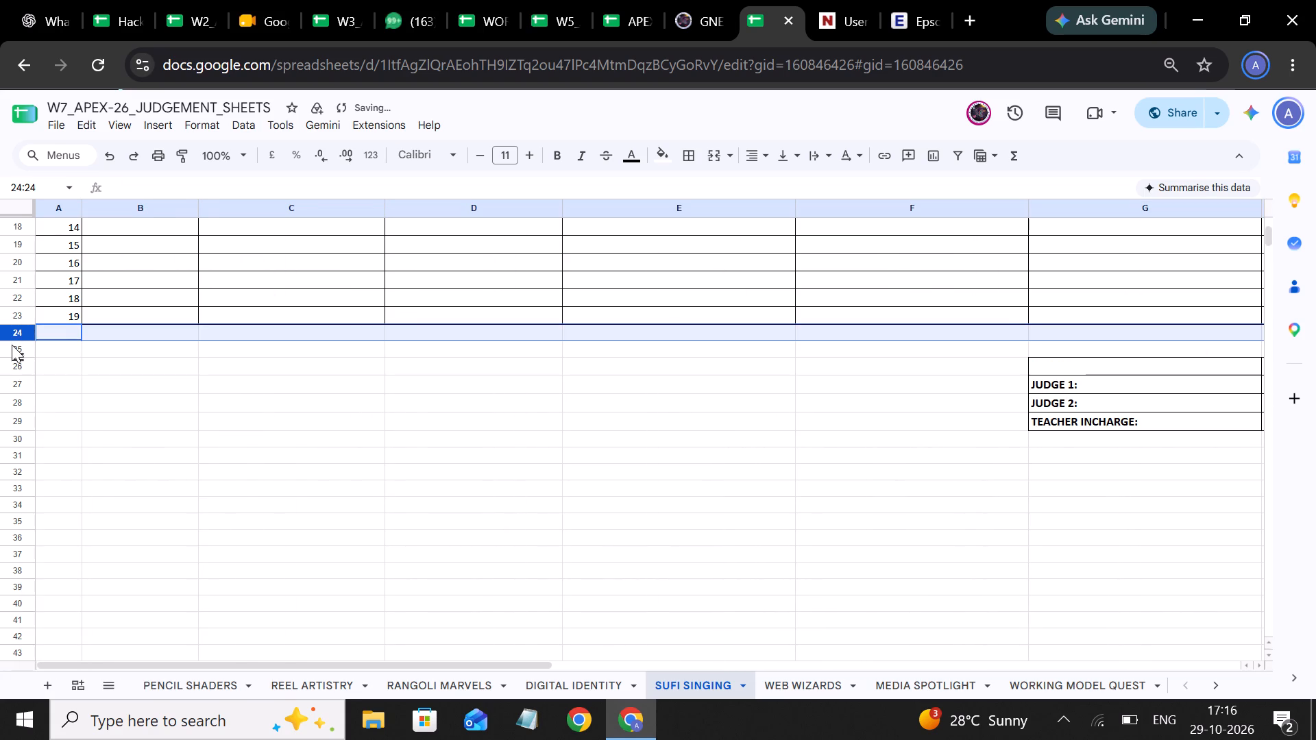
pyautogui.rightClick(14, 334)
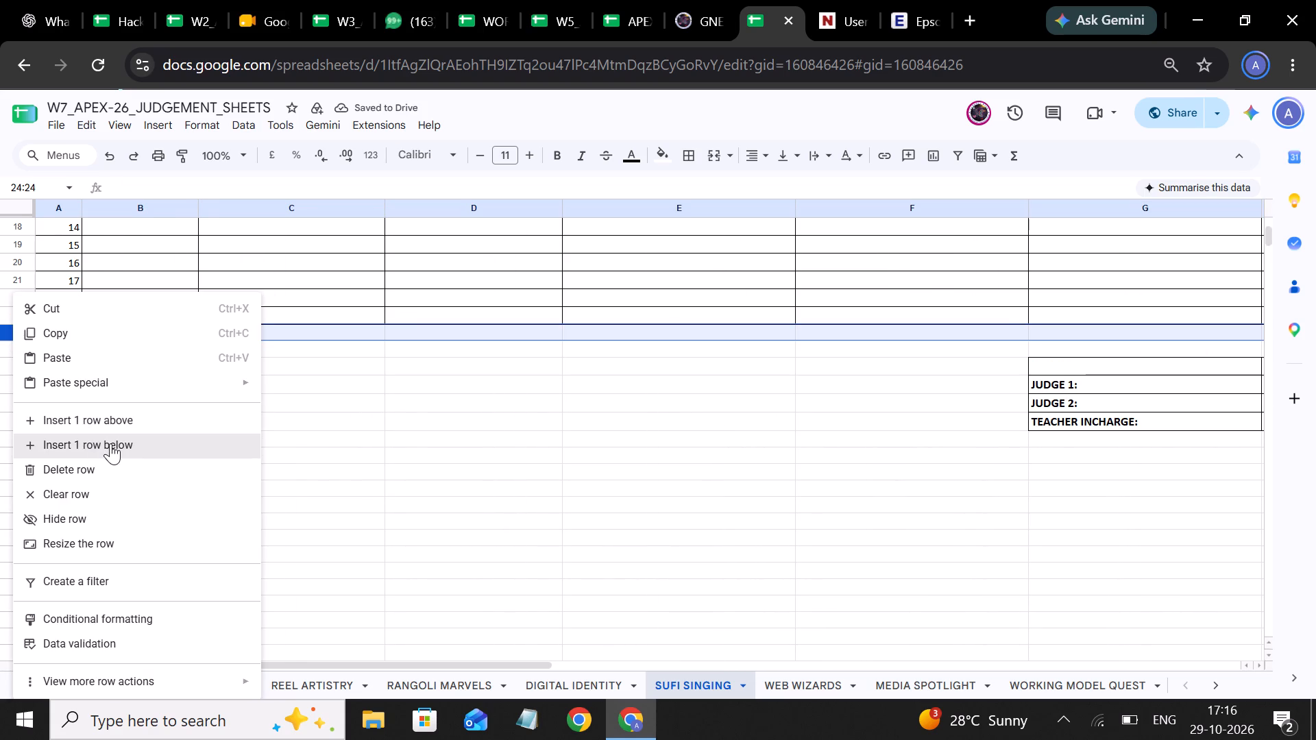
pyautogui.click(110, 443)
pyautogui.click(22, 353)
pyautogui.rightClick(22, 353)
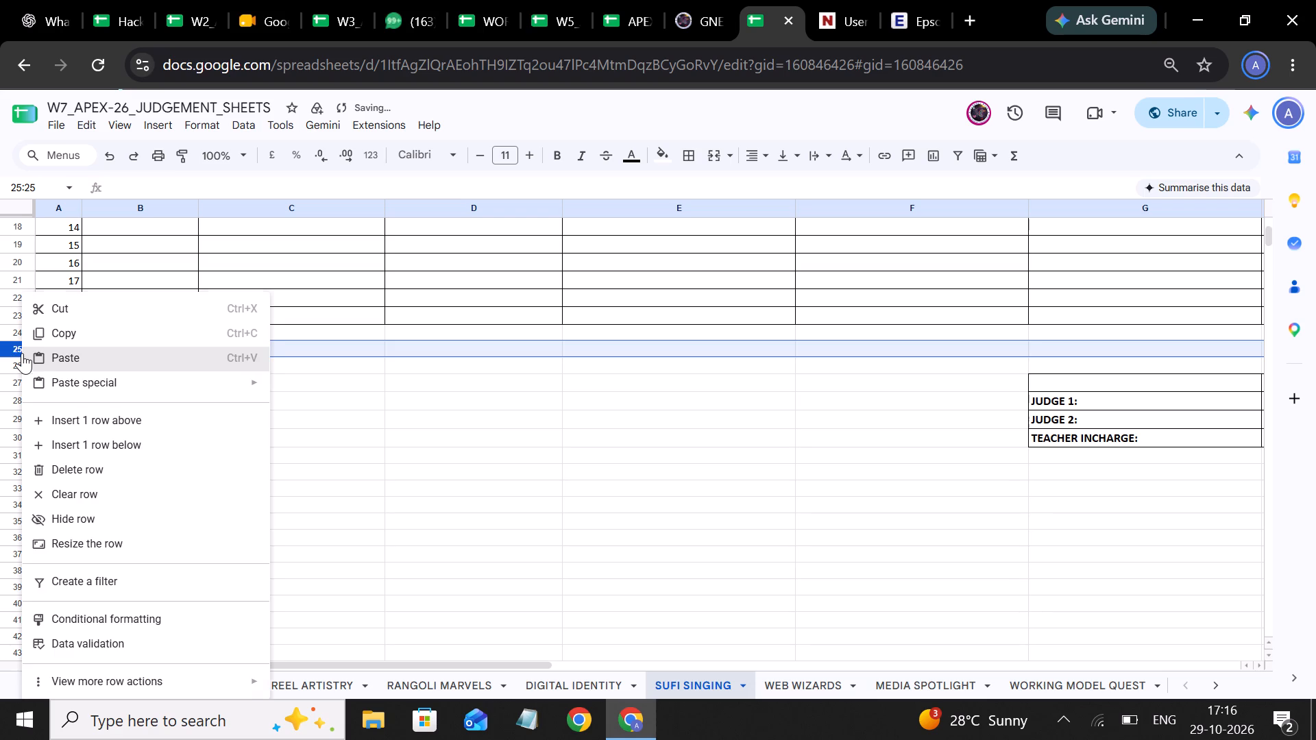
pyautogui.click(127, 434)
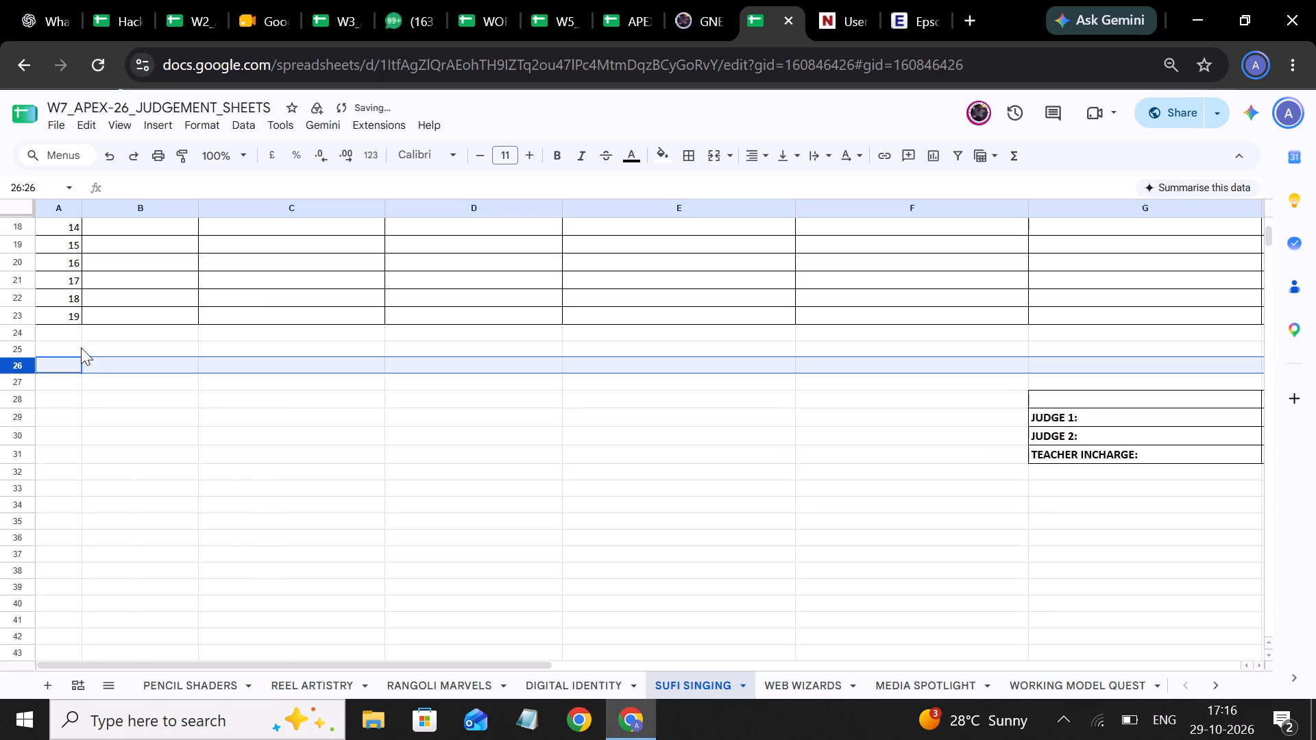
# Enter serial number 20 in cell A24 of the Sufi Singing sheet.
pyautogui.click(74, 336)
pyautogui.click(74, 336)
pyautogui.write('20')
# Apply all borders to cells A23:I24 of the Sufi Singing sheet and look over the table.
pyautogui.moveTo(89, 315); pyautogui.dragTo(607, 371)
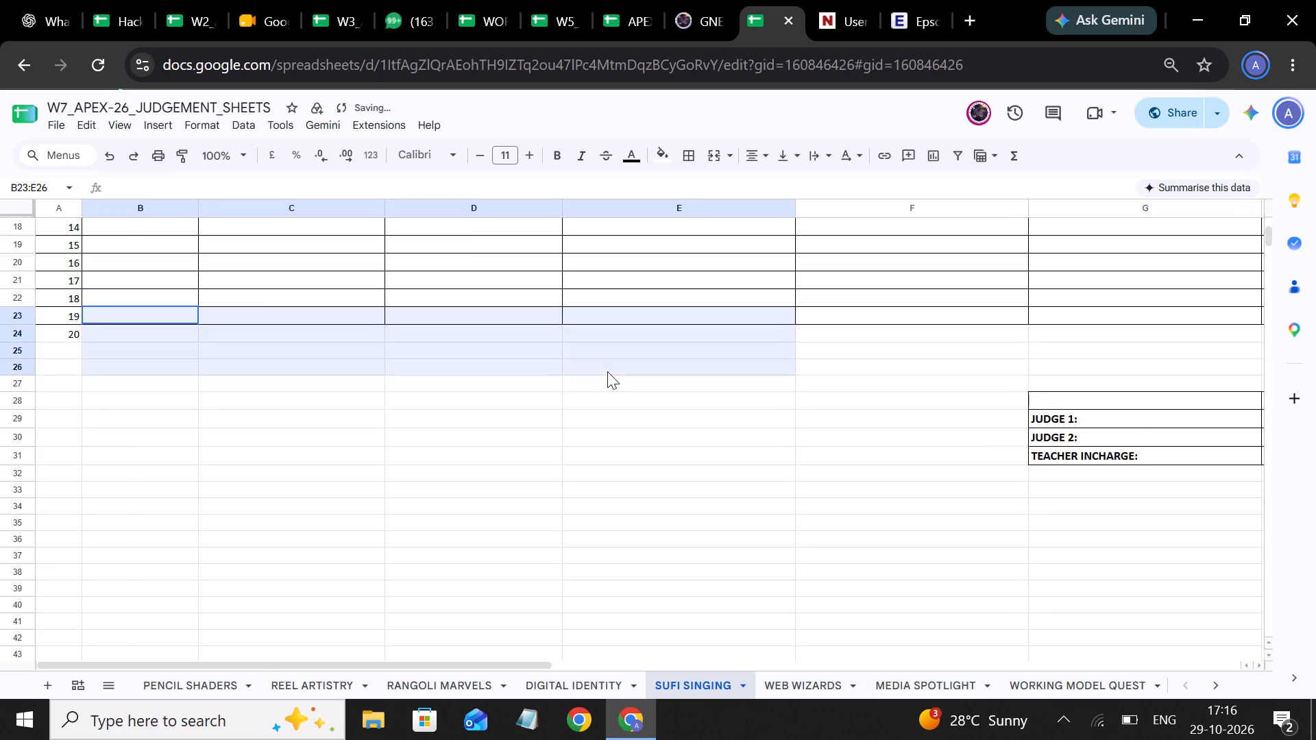
pyautogui.moveTo(607, 371); pyautogui.dragTo(805, 330)
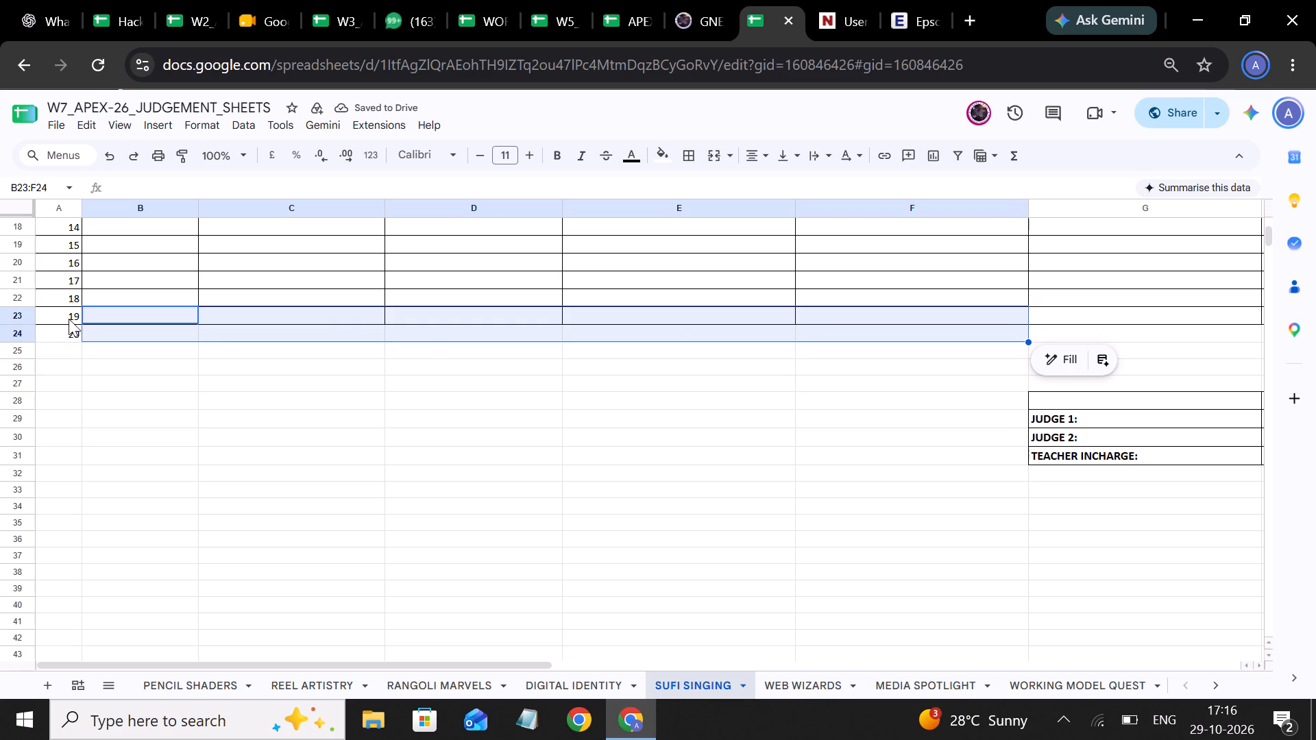
pyautogui.moveTo(63, 316); pyautogui.dragTo(1269, 333)
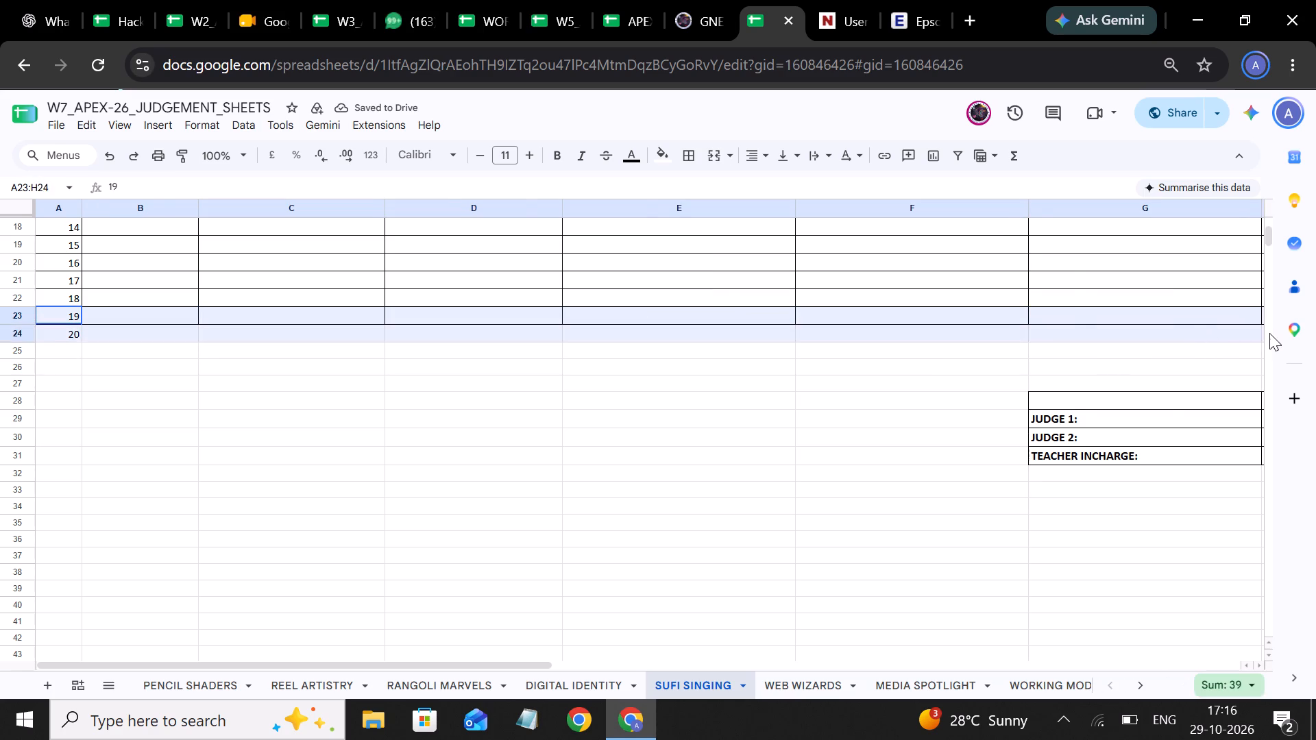
pyautogui.moveTo(1269, 333); pyautogui.dragTo(862, 335)
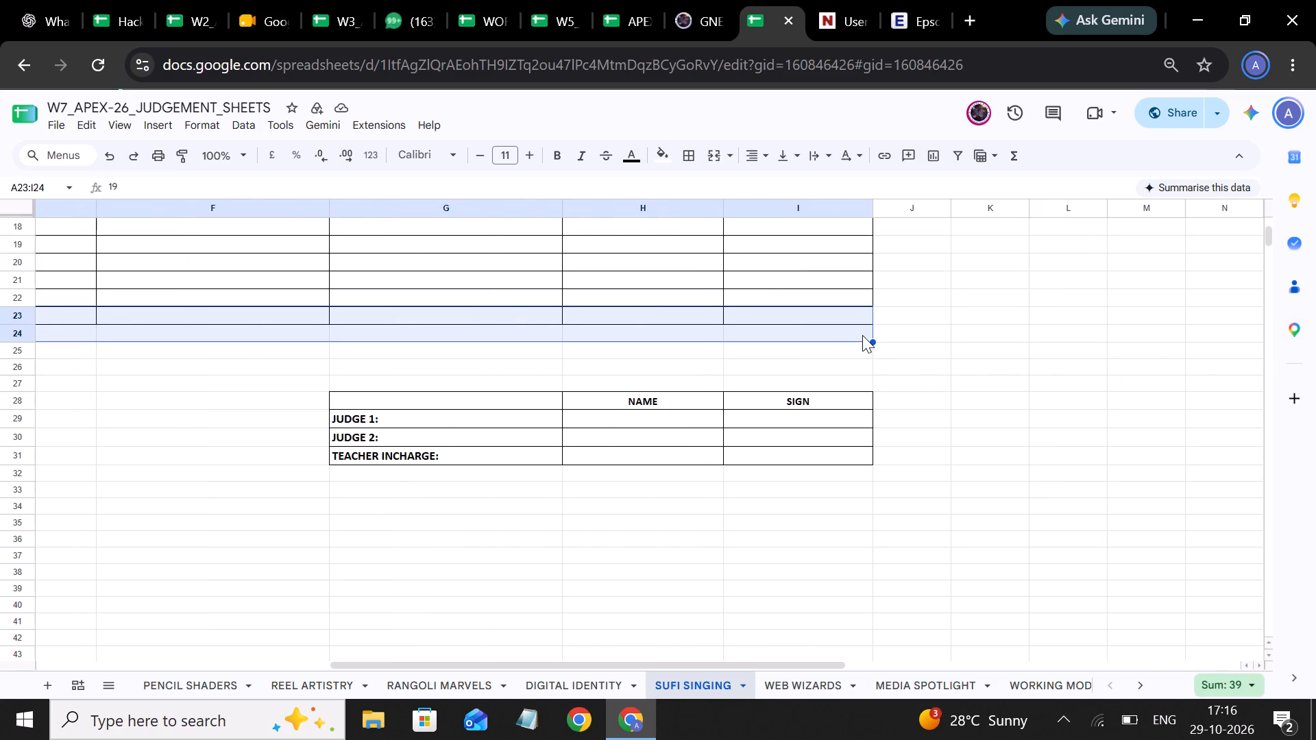
pyautogui.click(691, 162)
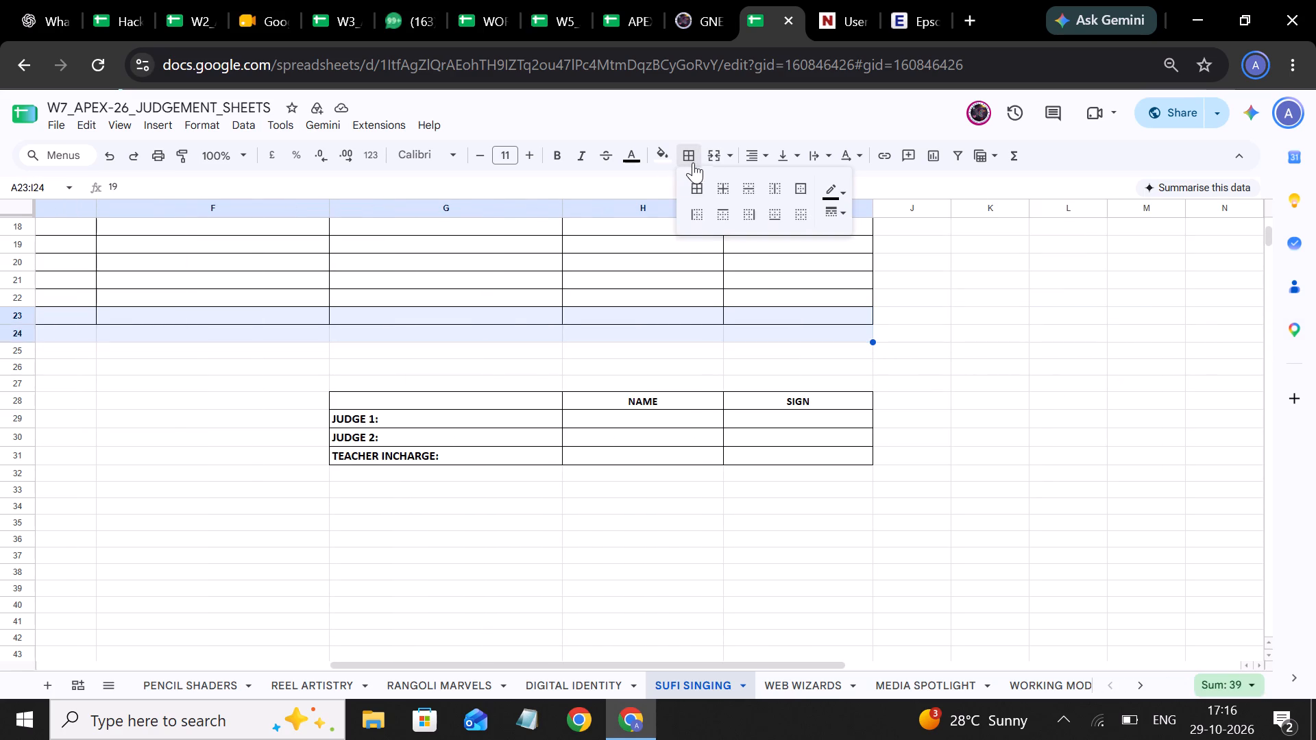
pyautogui.click(698, 186)
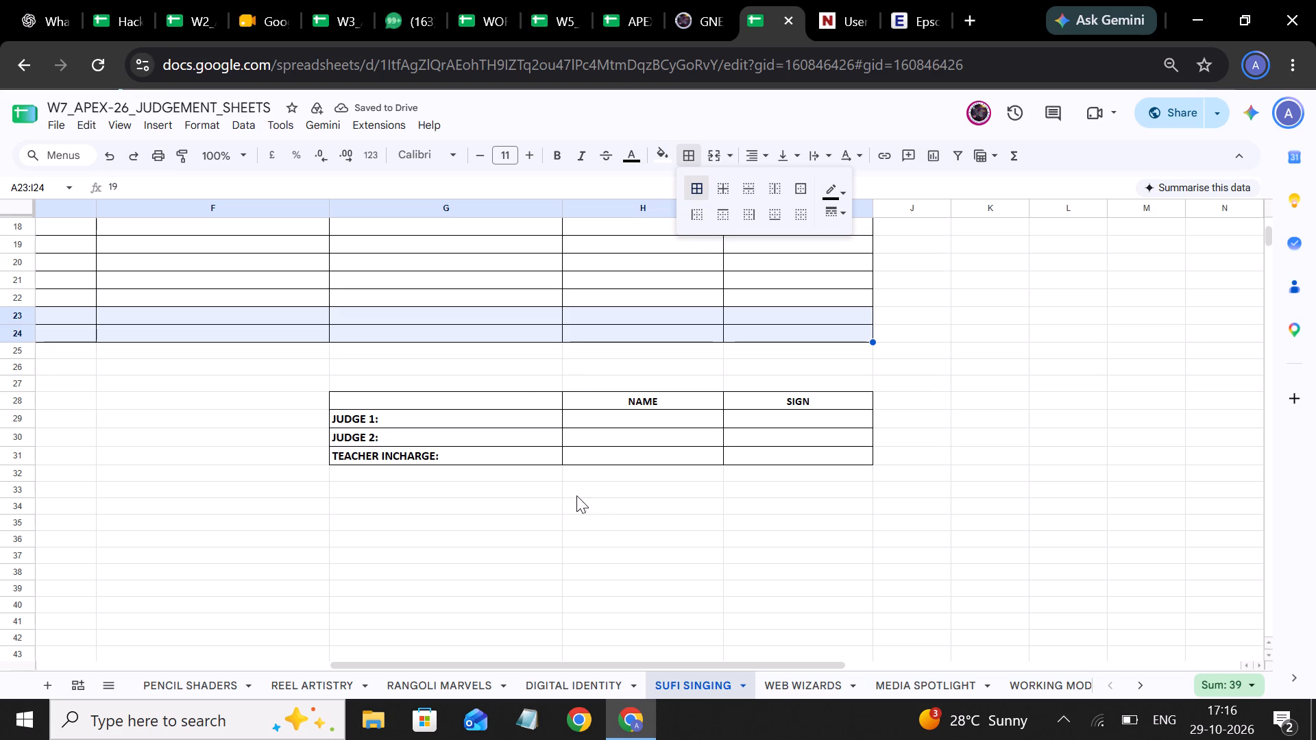
pyautogui.hscroll(4, 419, 462)
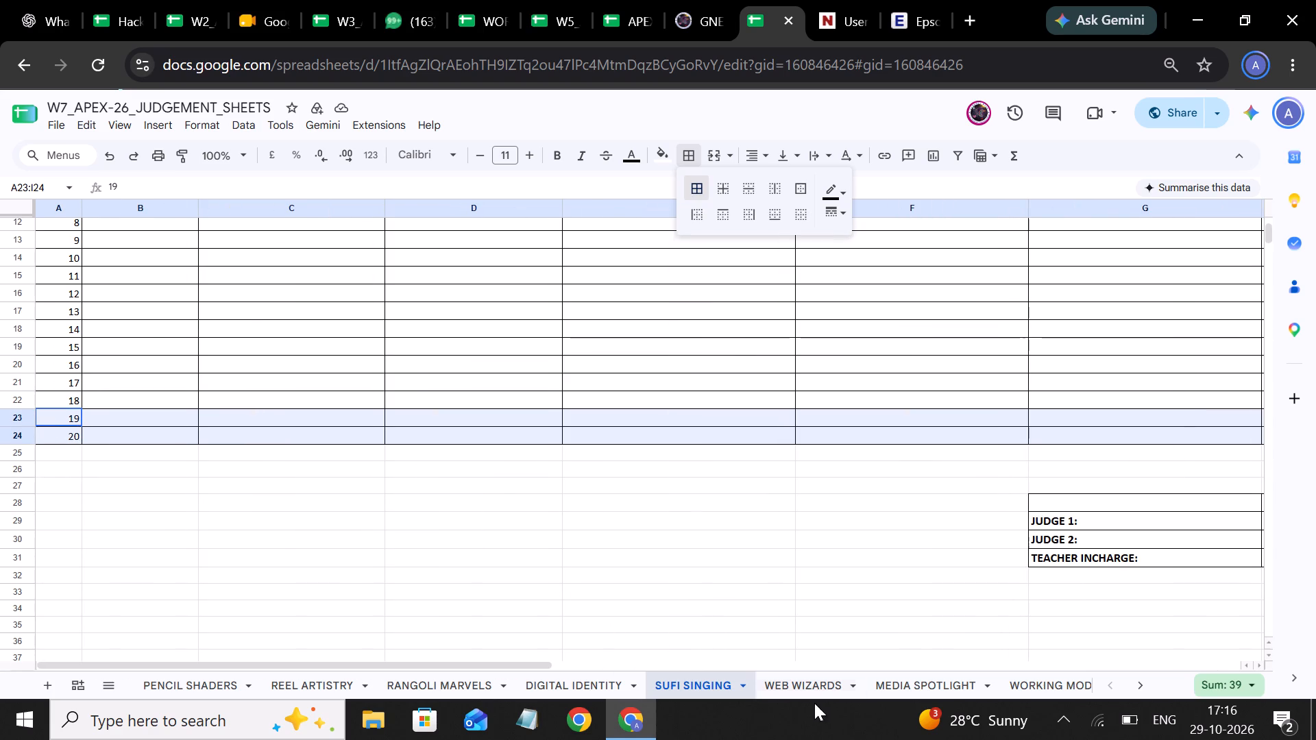
# Open the Web Wizards judgement sheet, and in the registration portal filter the participants report by the Web Wizards event.
pyautogui.click(801, 684)
pyautogui.click(699, 18)
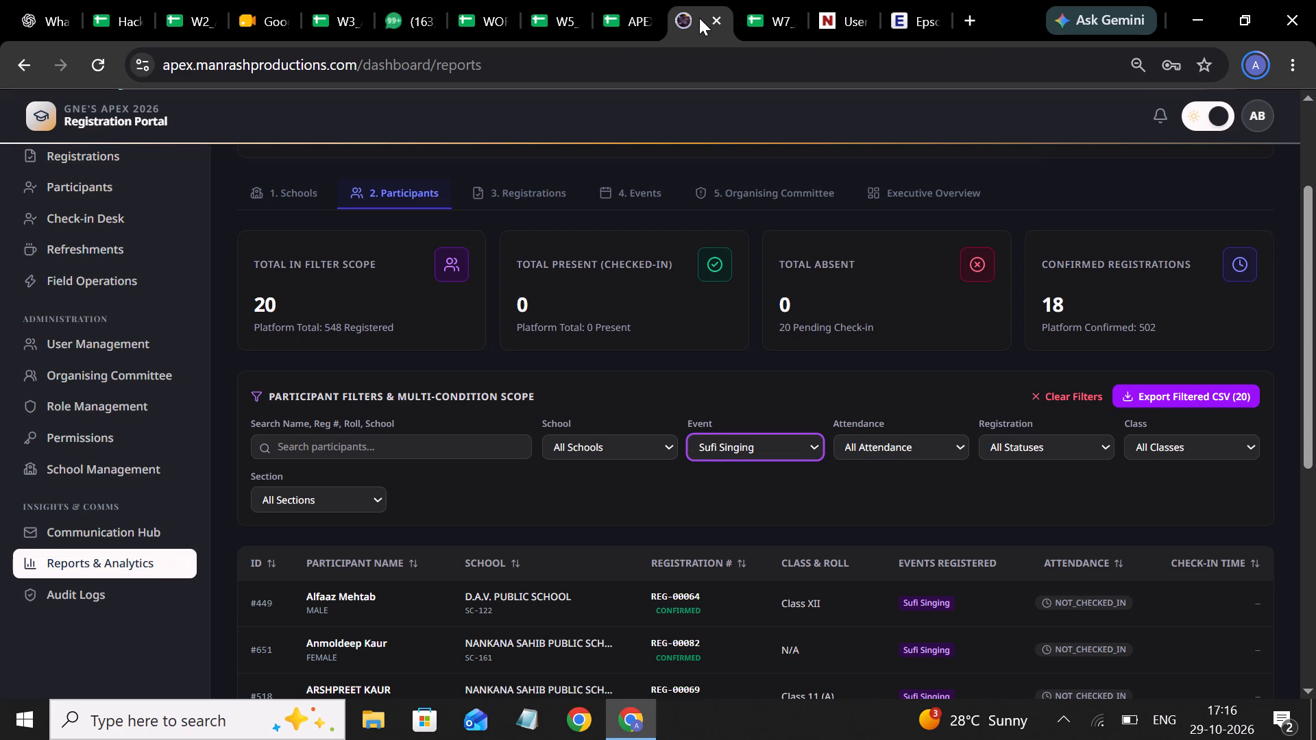
pyautogui.click(790, 445)
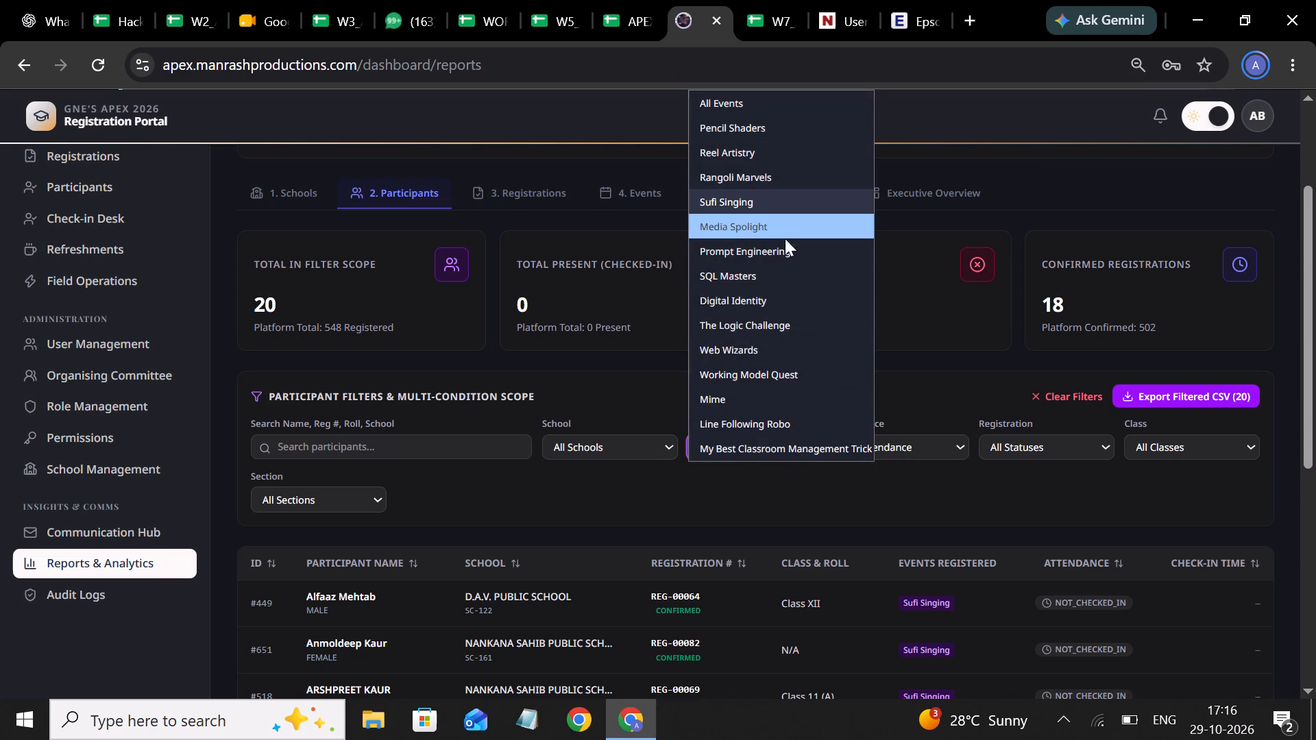
pyautogui.click(794, 348)
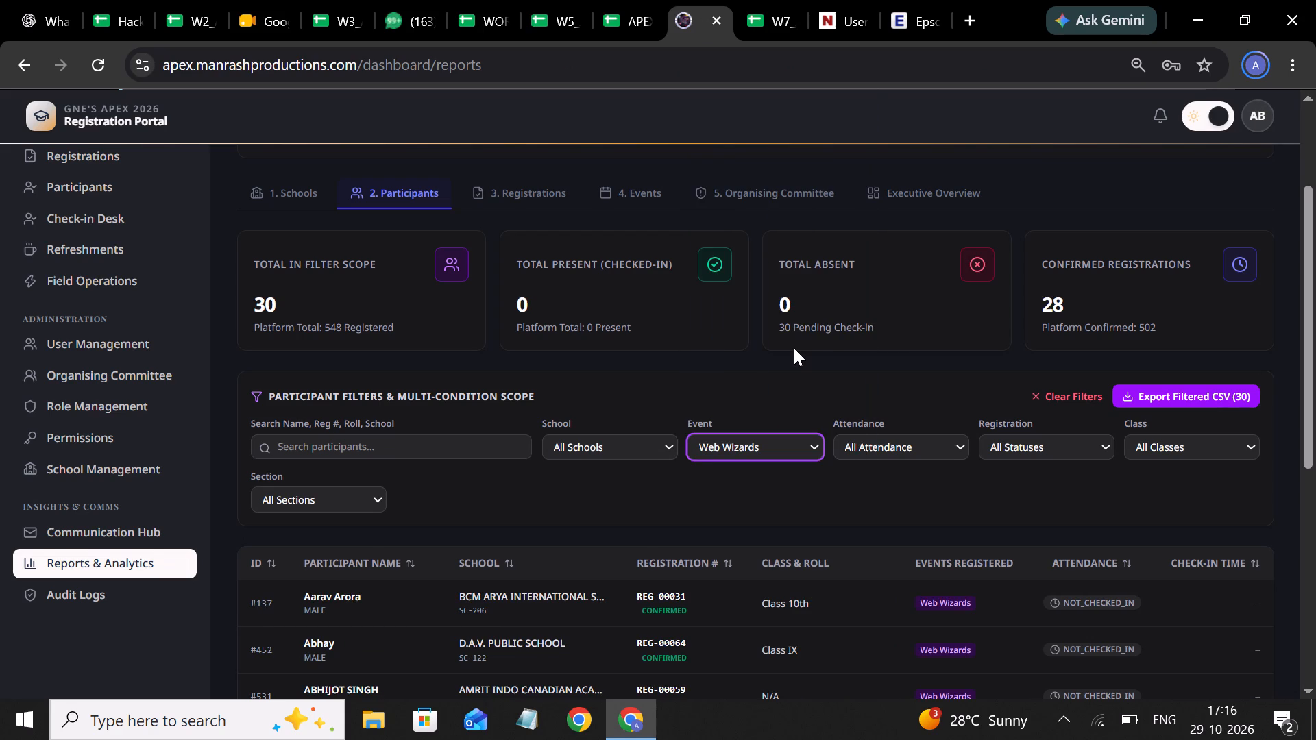
# Copy the judges and teacher incharge signature table (G27:I30) on the Web Wizards judgement sheet to cell G40.
pyautogui.click(763, 12)
pyautogui.scroll(-2, 260, 345)
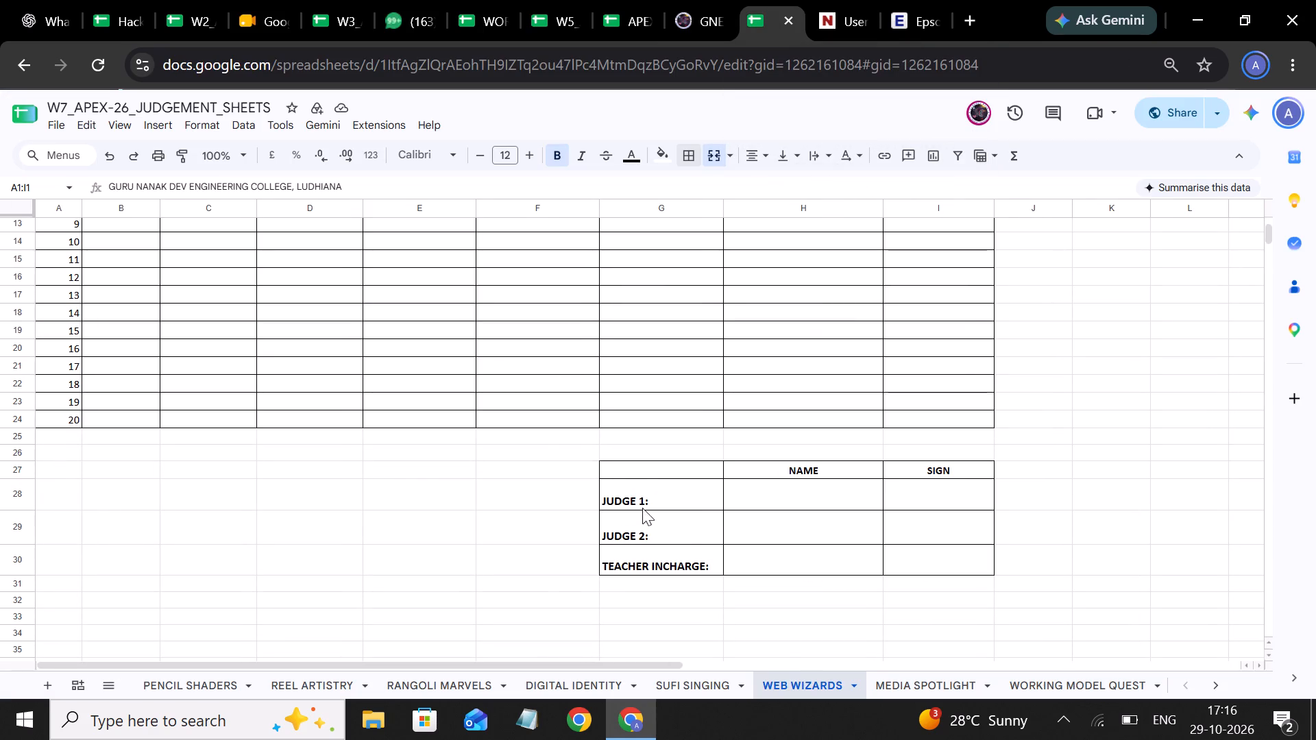
pyautogui.moveTo(644, 472); pyautogui.dragTo(926, 553)
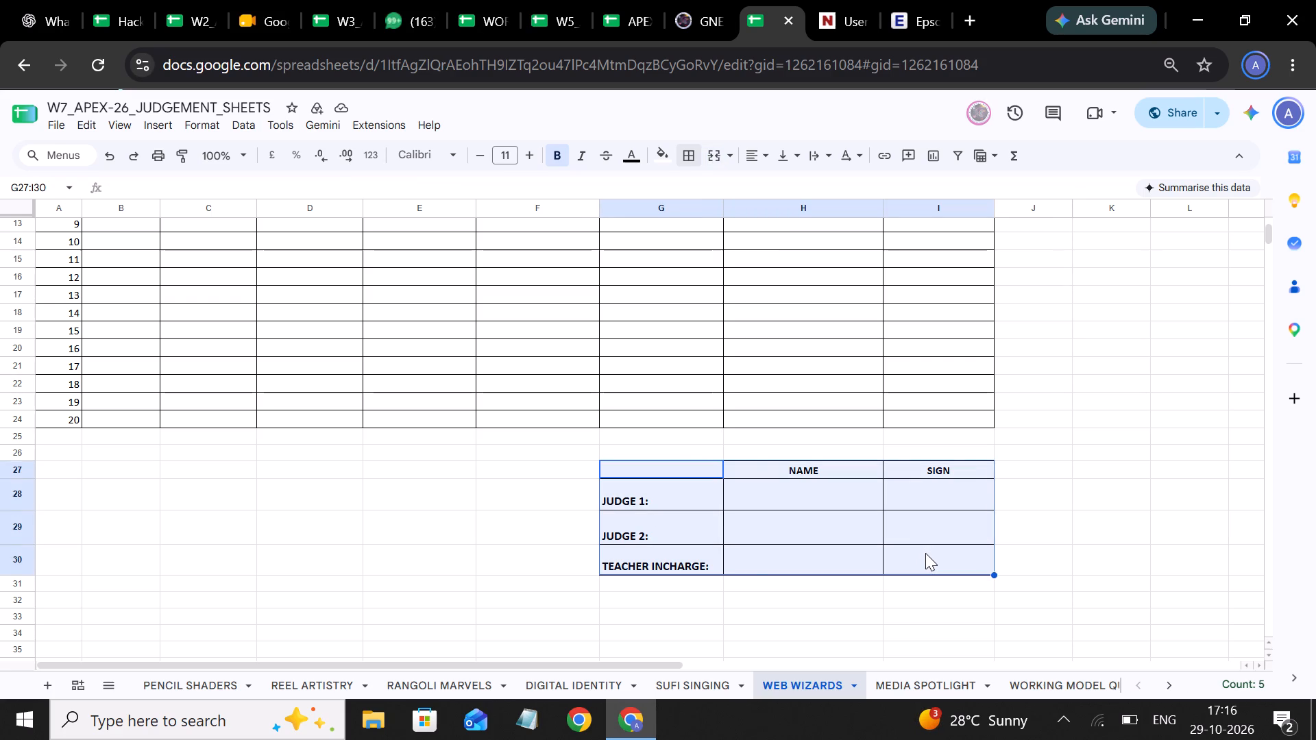
pyautogui.hotkey('ctrl', 'c')
pyautogui.keyDown('ctrl'); pyautogui.click(925, 553); pyautogui.keyUp('ctrl')
pyautogui.scroll(-2, 925, 553)
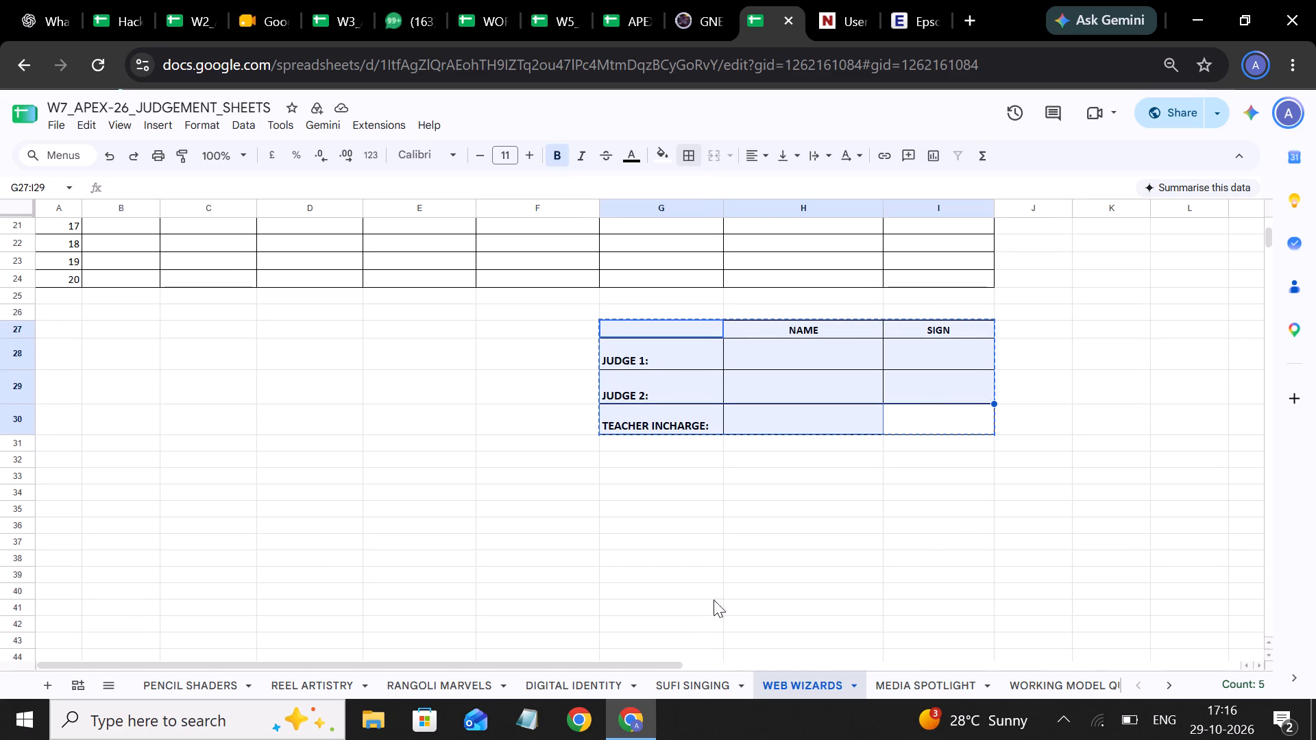
pyautogui.click(650, 589)
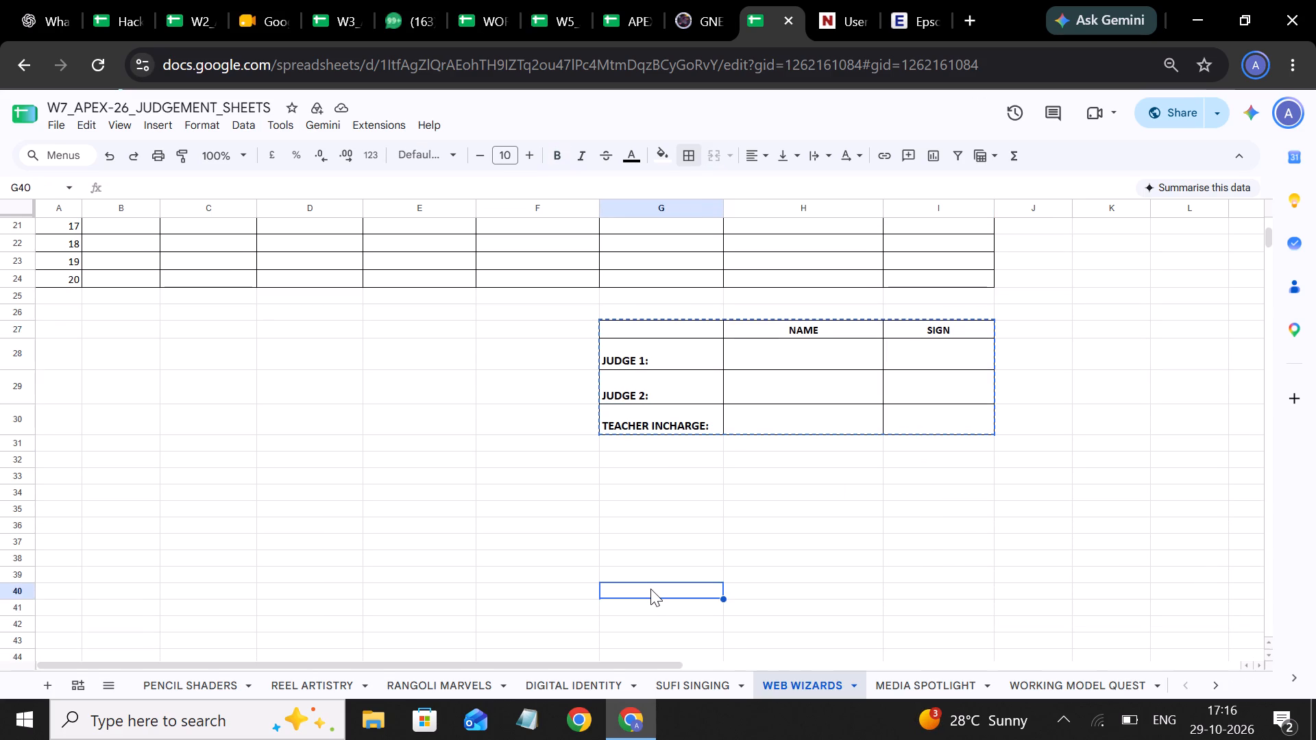
pyautogui.hotkey('ctrl', 'v')
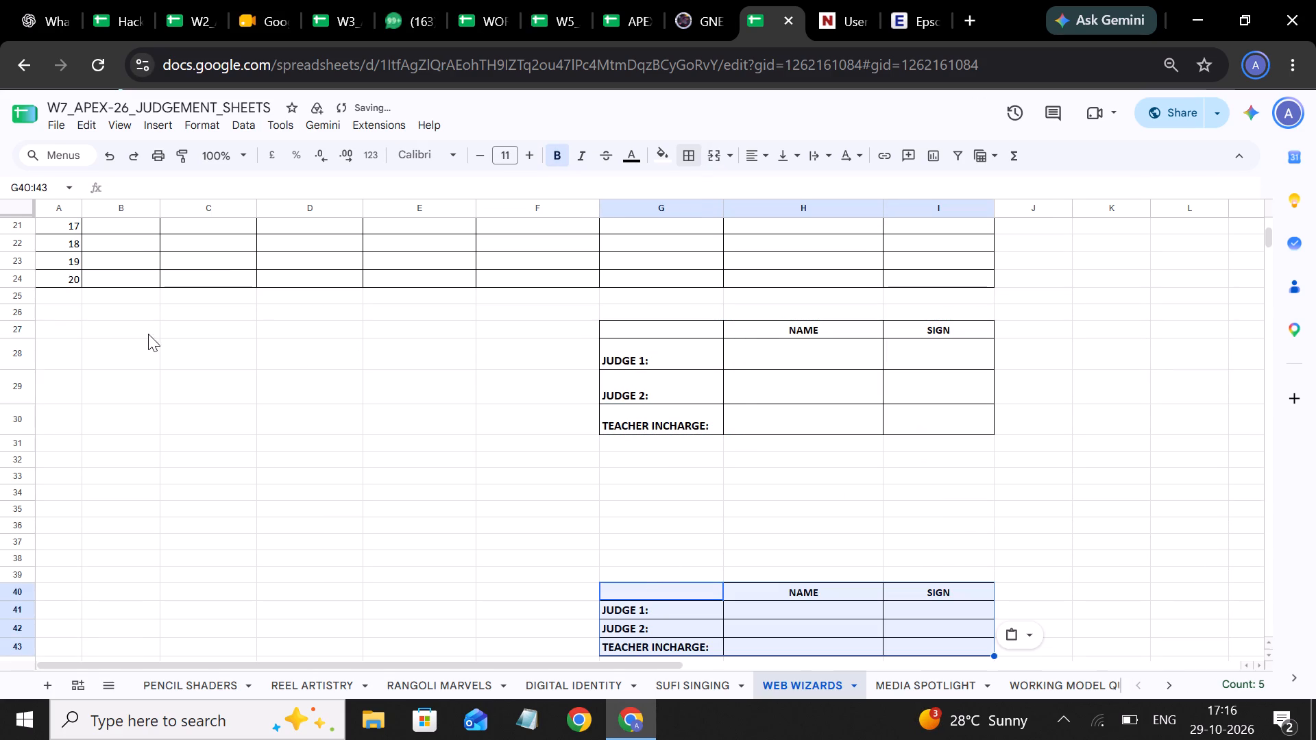
# Delete rows 27 to 30, holding the original signature table, from the Web Wizards sheet.
pyautogui.moveTo(21, 328); pyautogui.dragTo(24, 407)
pyautogui.rightClick(24, 407)
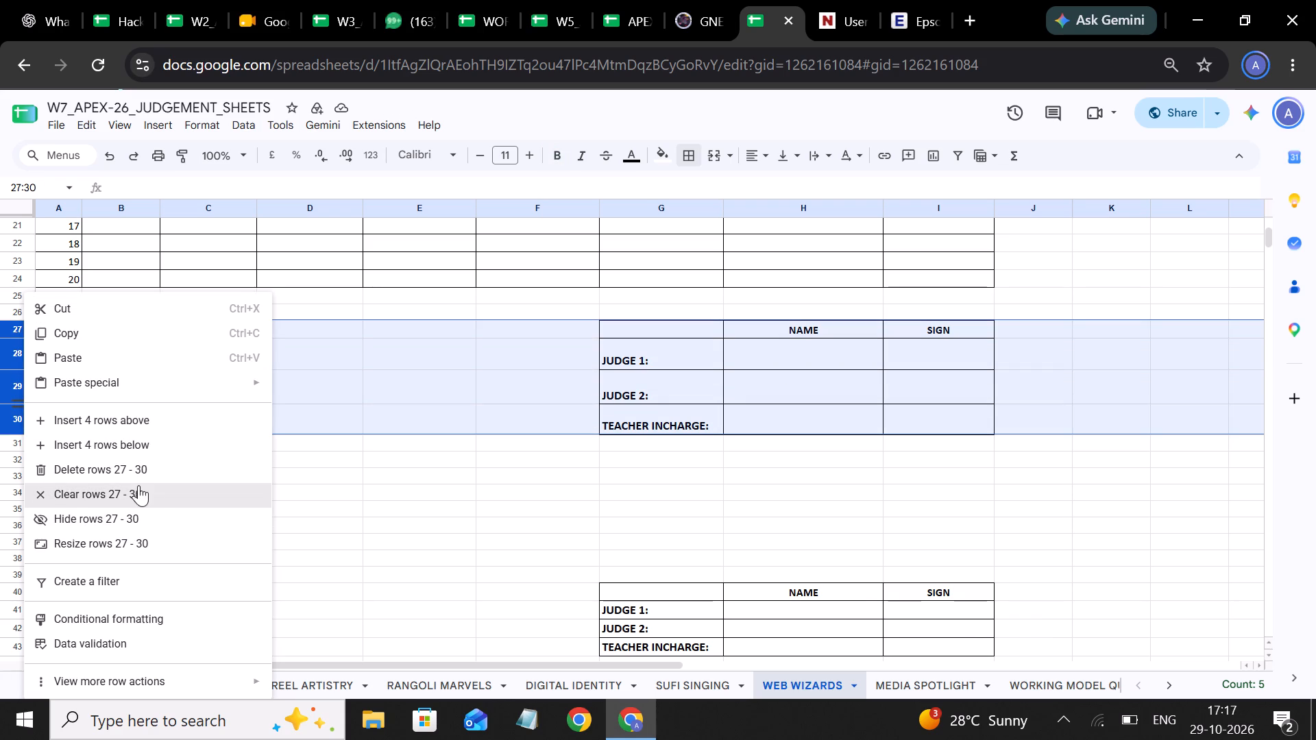
pyautogui.click(156, 471)
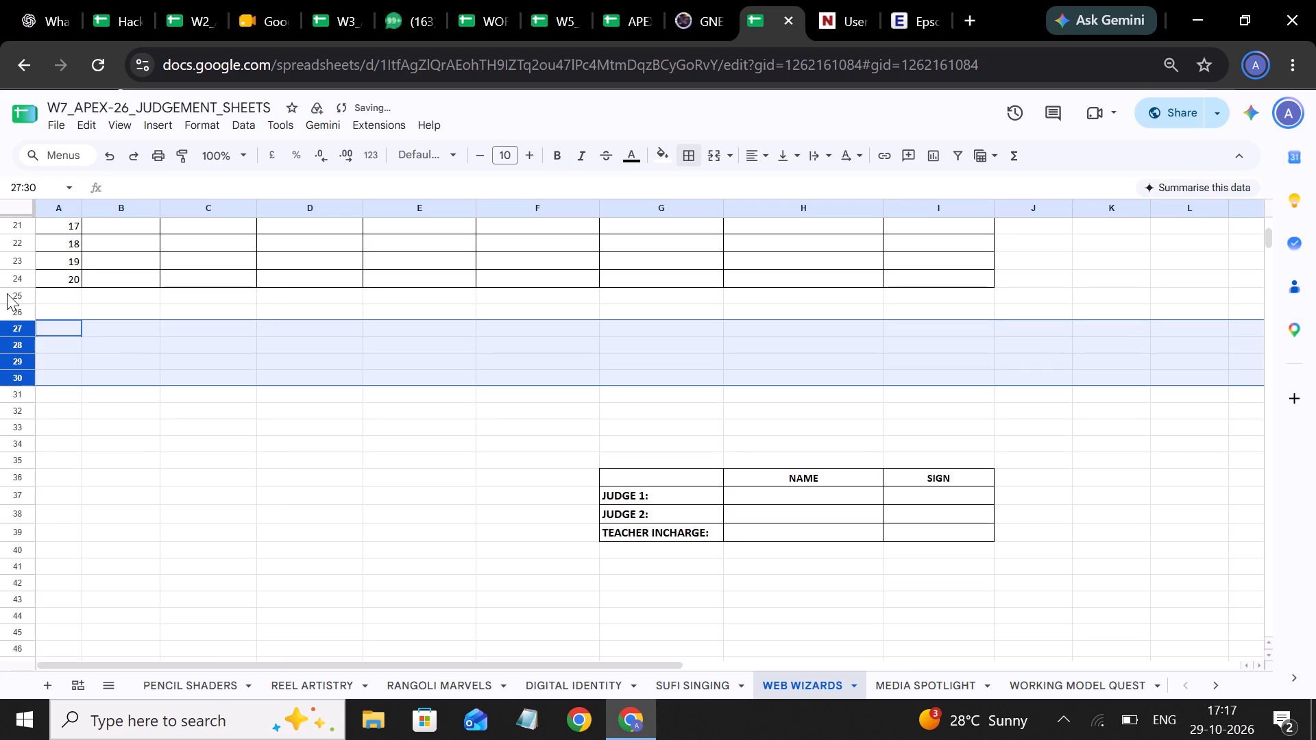
# Select the serial number cells A24:A31 on the Web Wizards sheet, starting from serial number 20.
pyautogui.moveTo(9, 294); pyautogui.dragTo(11, 327)
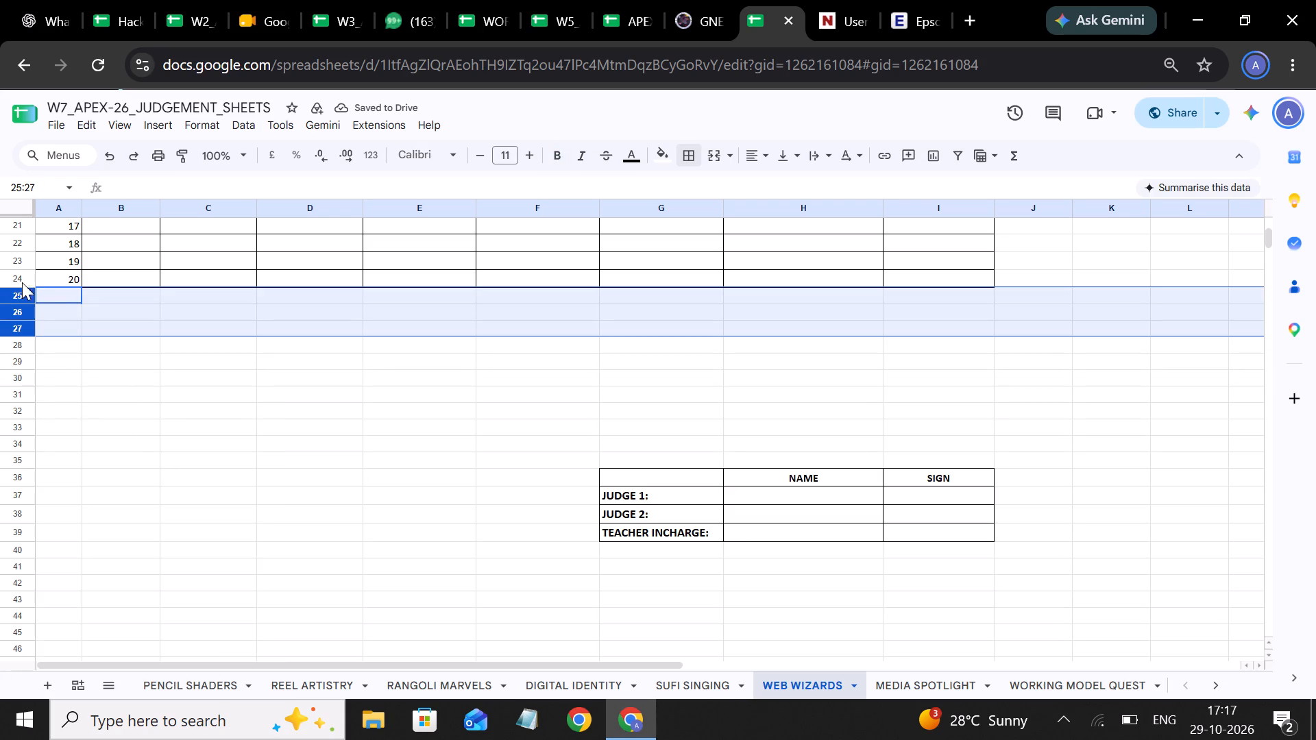
pyautogui.moveTo(58, 277); pyautogui.dragTo(59, 399)
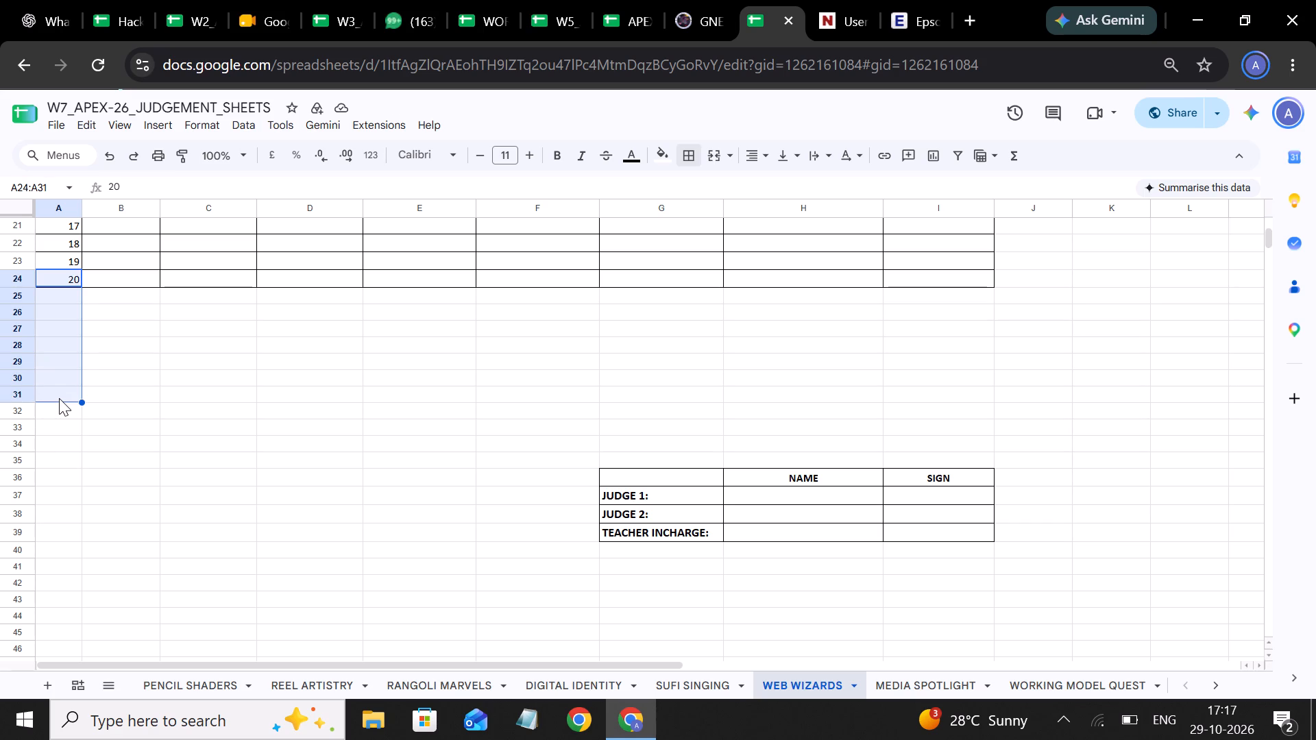
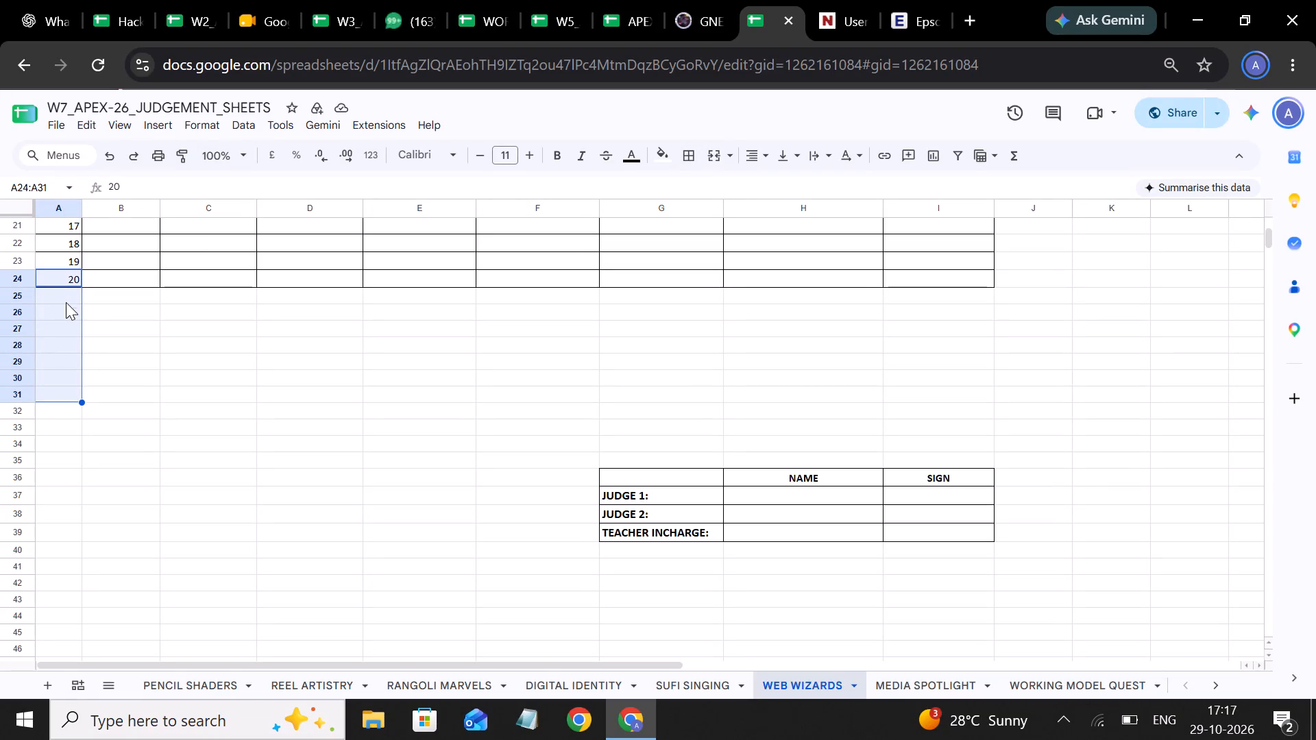
# Continue the serial number series from cells A21:A24 down to A35 on the Web Wizards sheet, filling 21 to 31.
pyautogui.moveTo(62, 285); pyautogui.dragTo(68, 438)
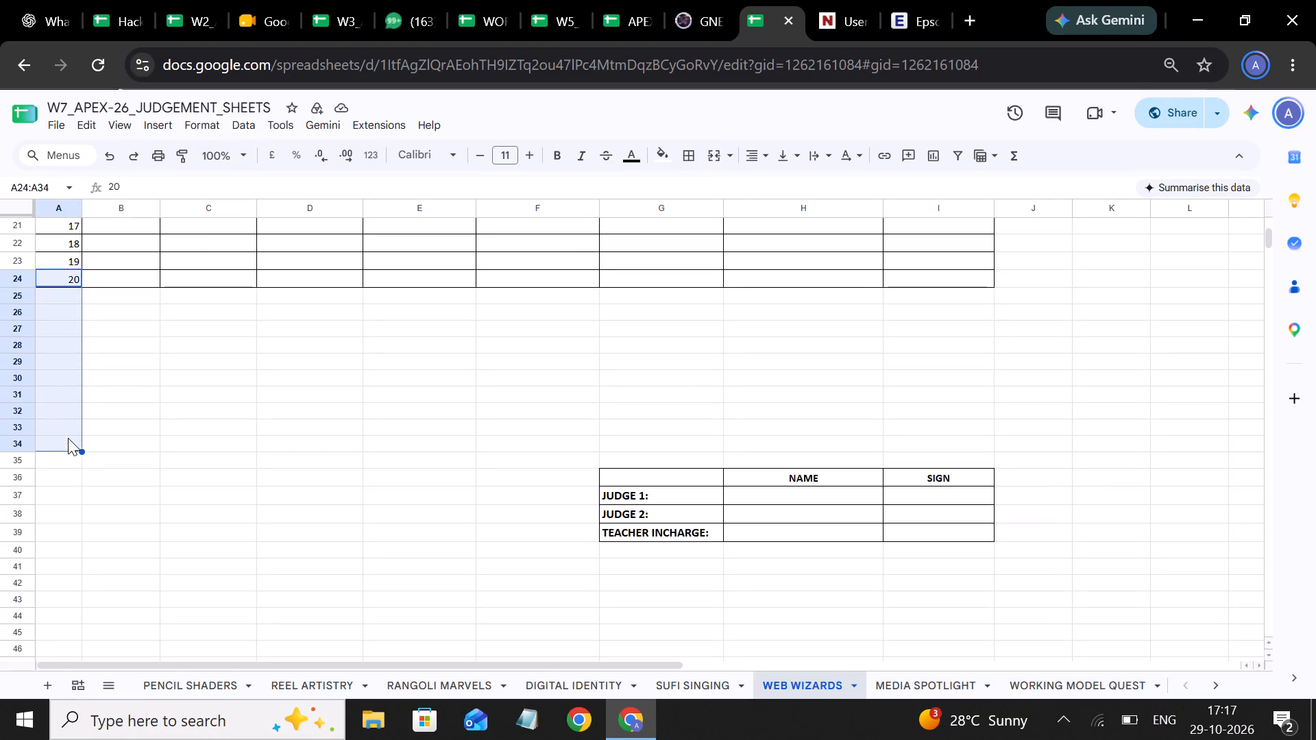
pyautogui.moveTo(59, 228); pyautogui.dragTo(62, 257)
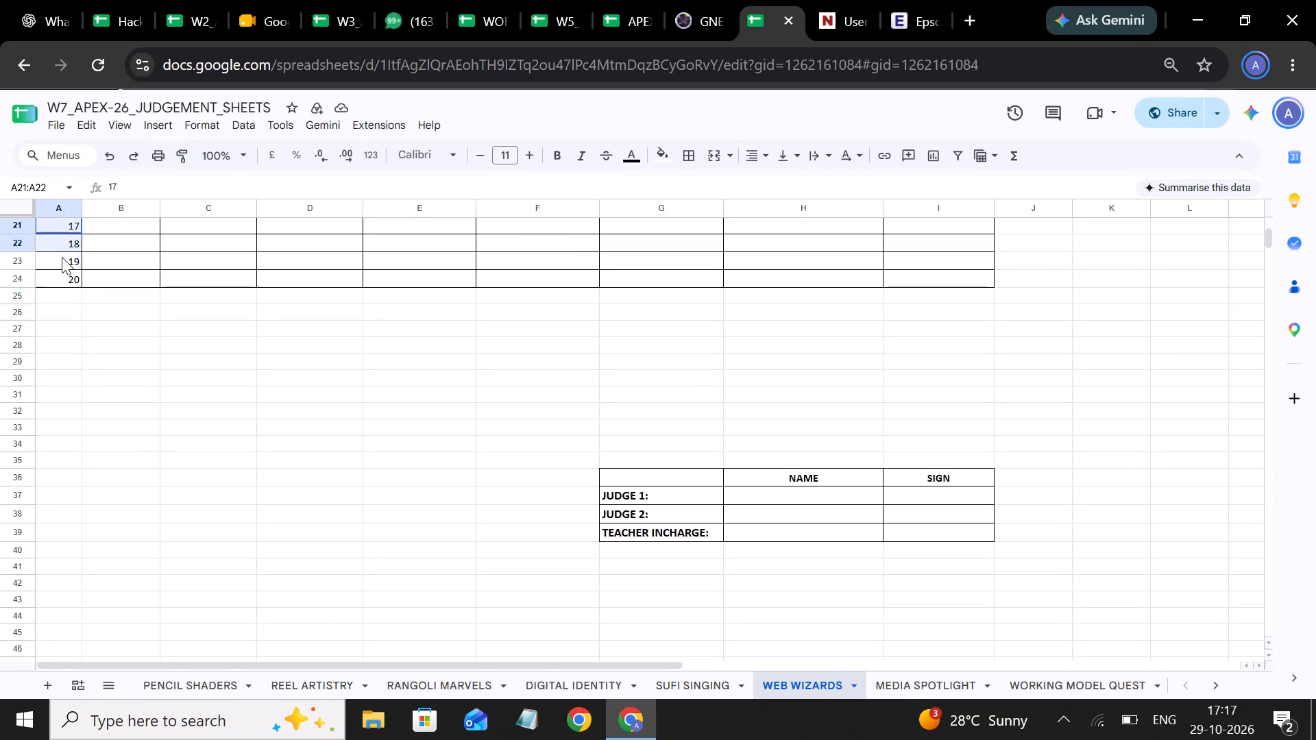
pyautogui.moveTo(62, 257); pyautogui.dragTo(67, 276)
pyautogui.moveTo(81, 283); pyautogui.dragTo(88, 406)
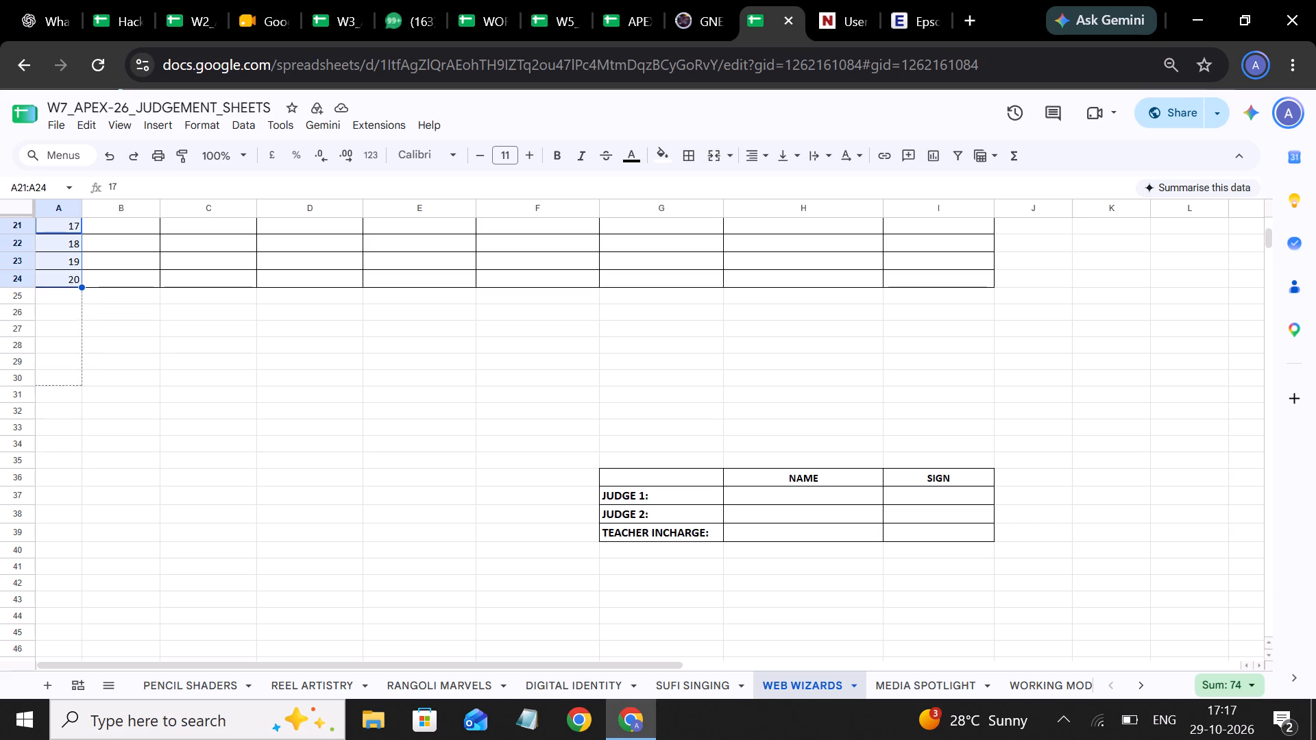
pyautogui.moveTo(88, 406); pyautogui.dragTo(86, 456)
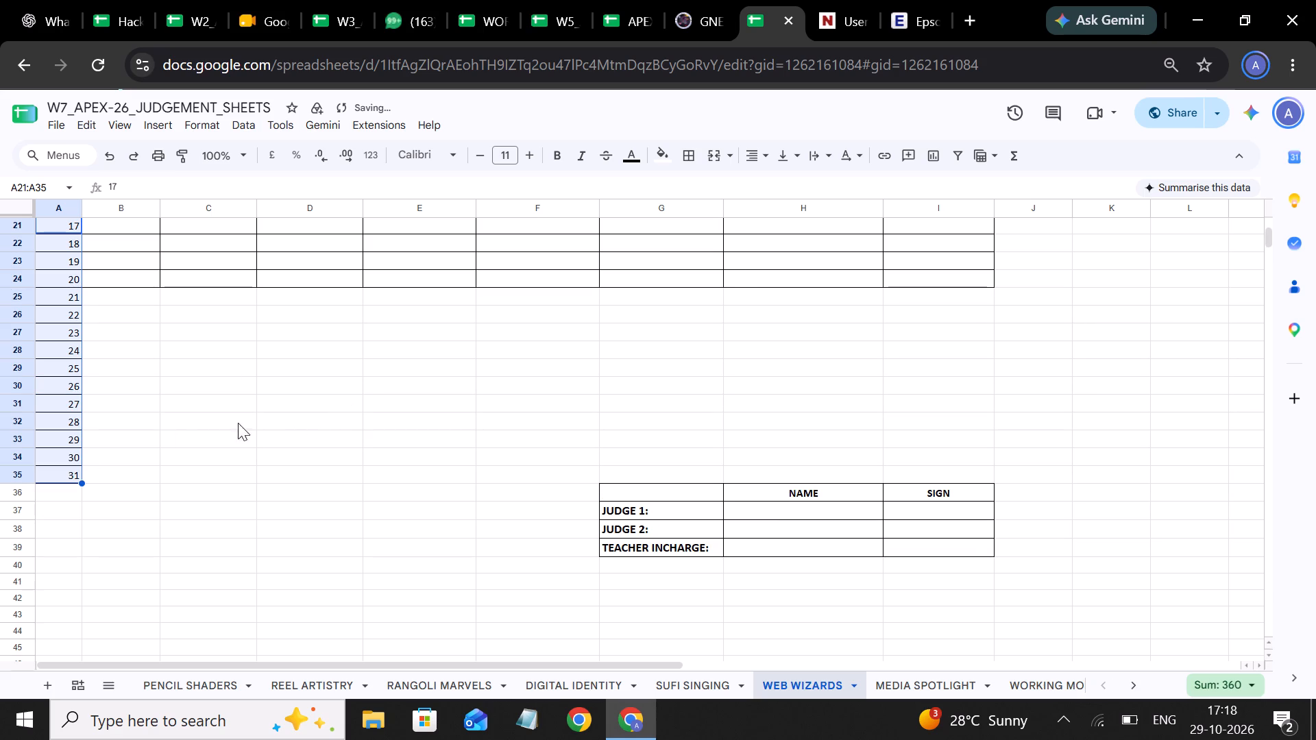
# Check the Web Wizards participant total in the registration portal, and clear the surplus serial number 31 from cell A35.
pyautogui.click(690, 15)
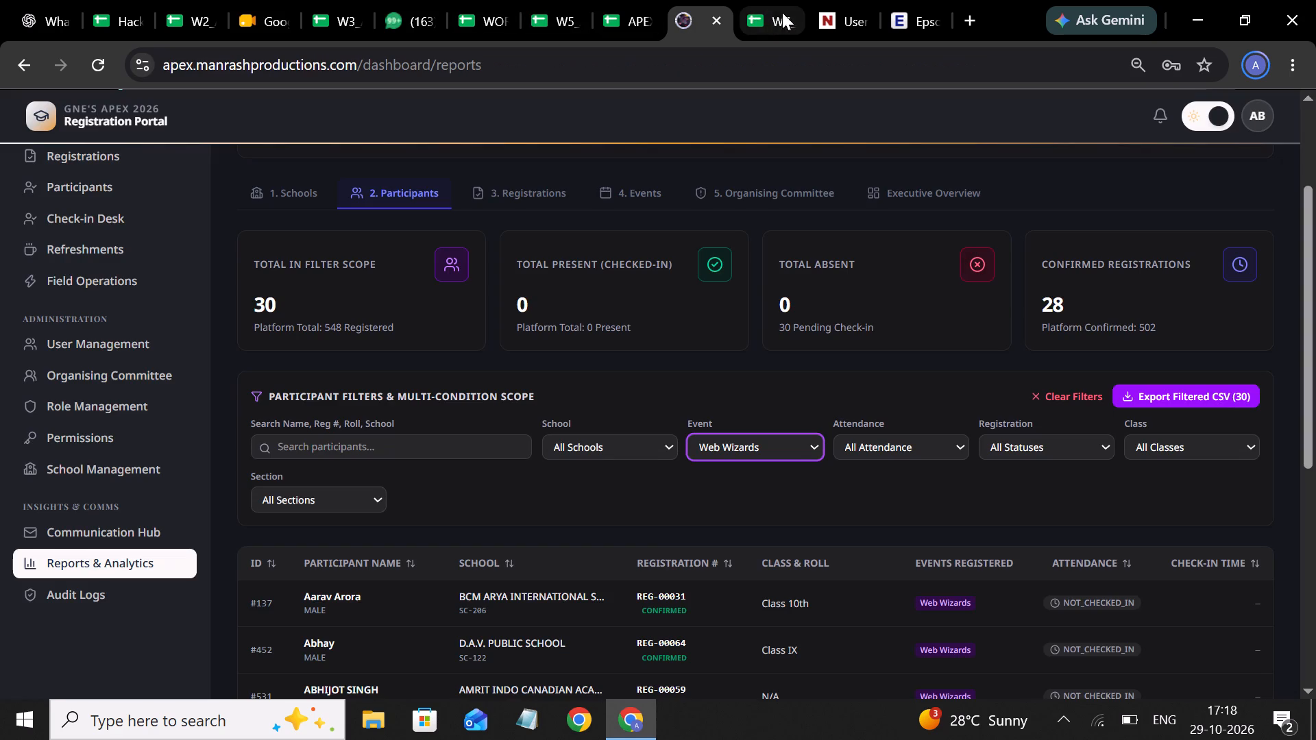
pyautogui.click(782, 12)
pyautogui.click(71, 481)
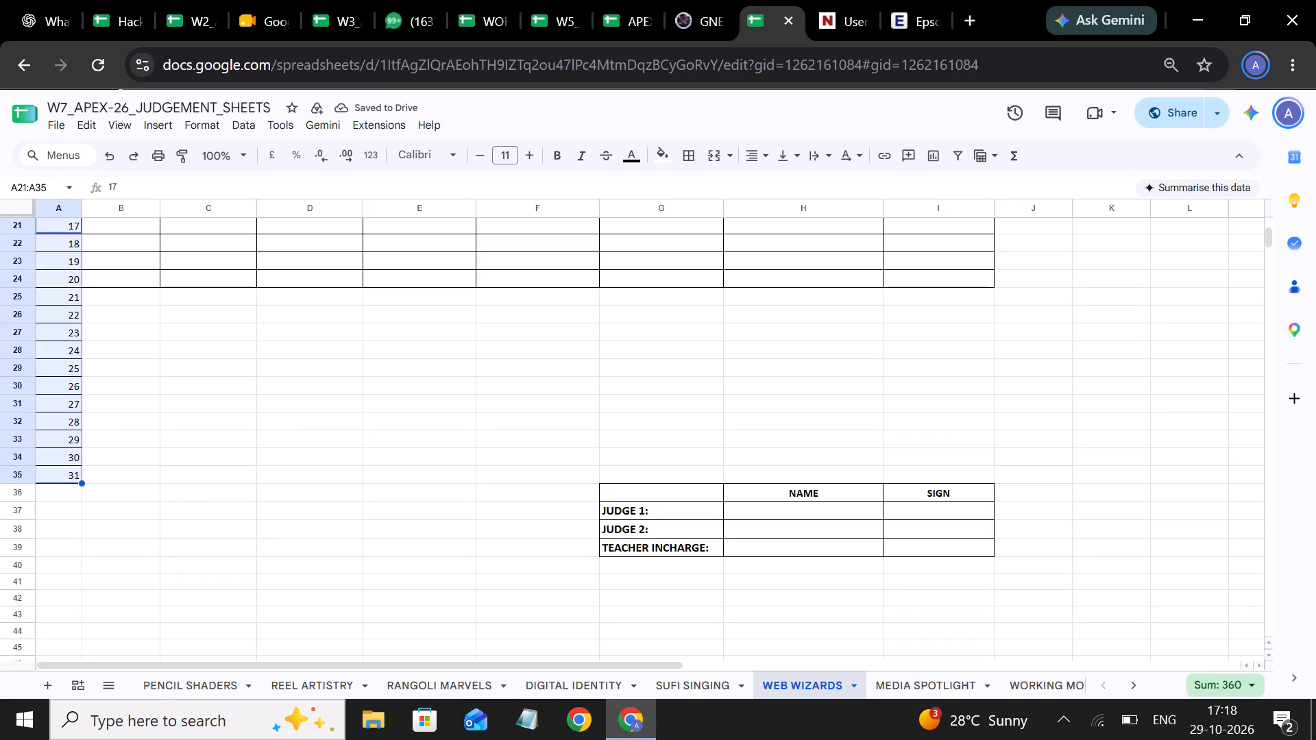
pyautogui.tripleClick(71, 474)
pyautogui.press('BackSpace')
pyautogui.click(124, 471)
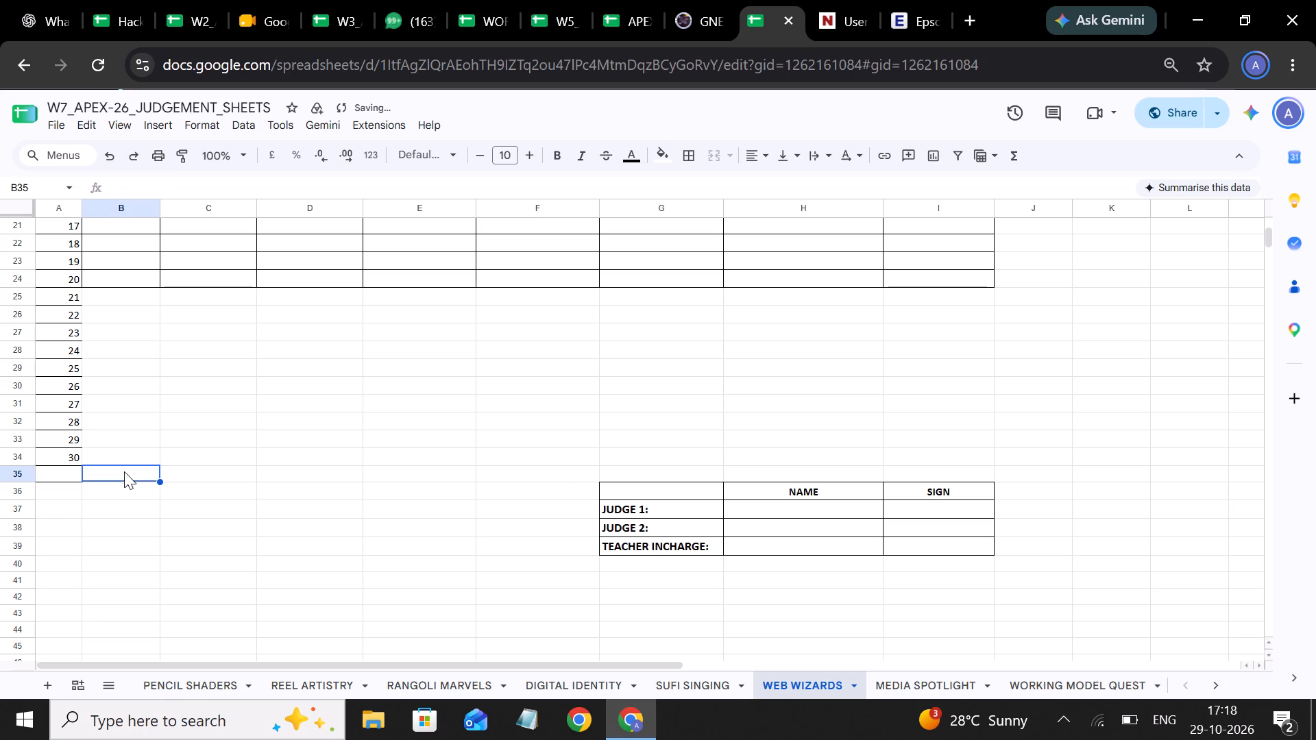
# Apply all borders to the new entry rows A25:I34 on the Web Wizards sheet.
pyautogui.moveTo(62, 296); pyautogui.dragTo(269, 533)
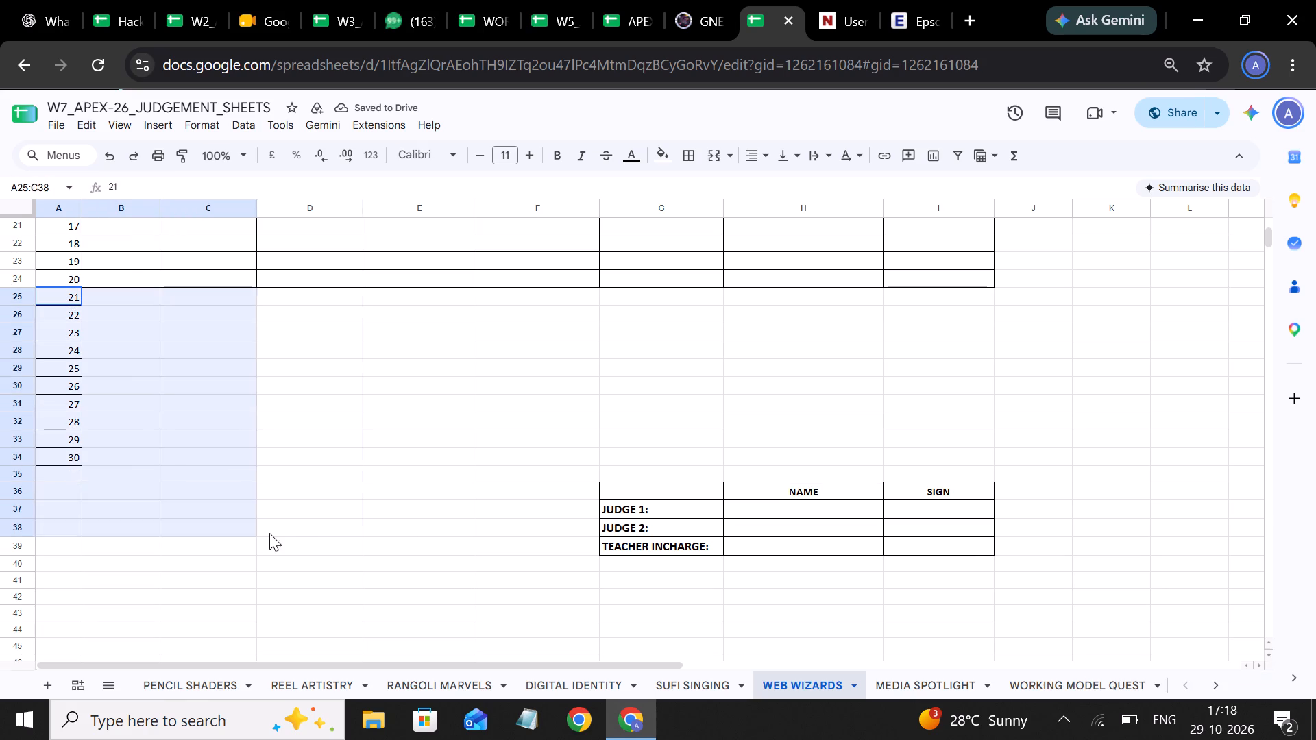
pyautogui.moveTo(269, 533); pyautogui.dragTo(961, 451)
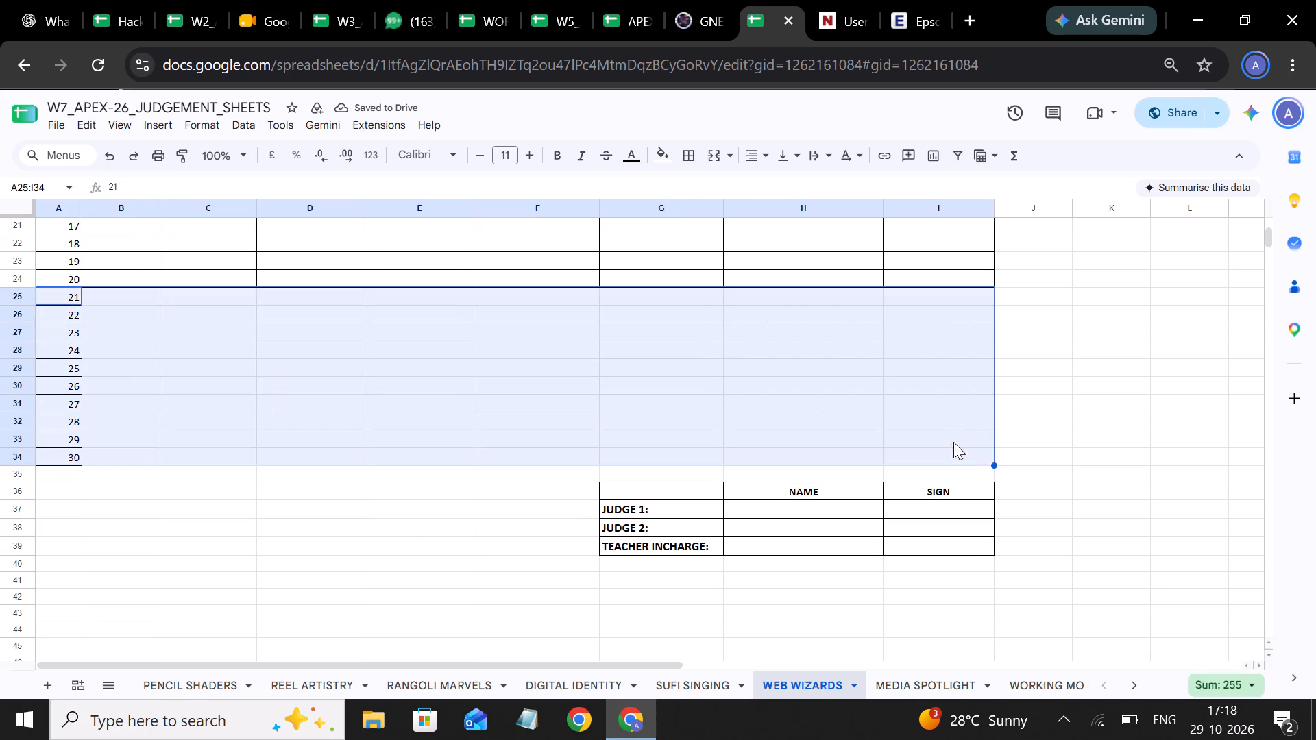
pyautogui.click(688, 156)
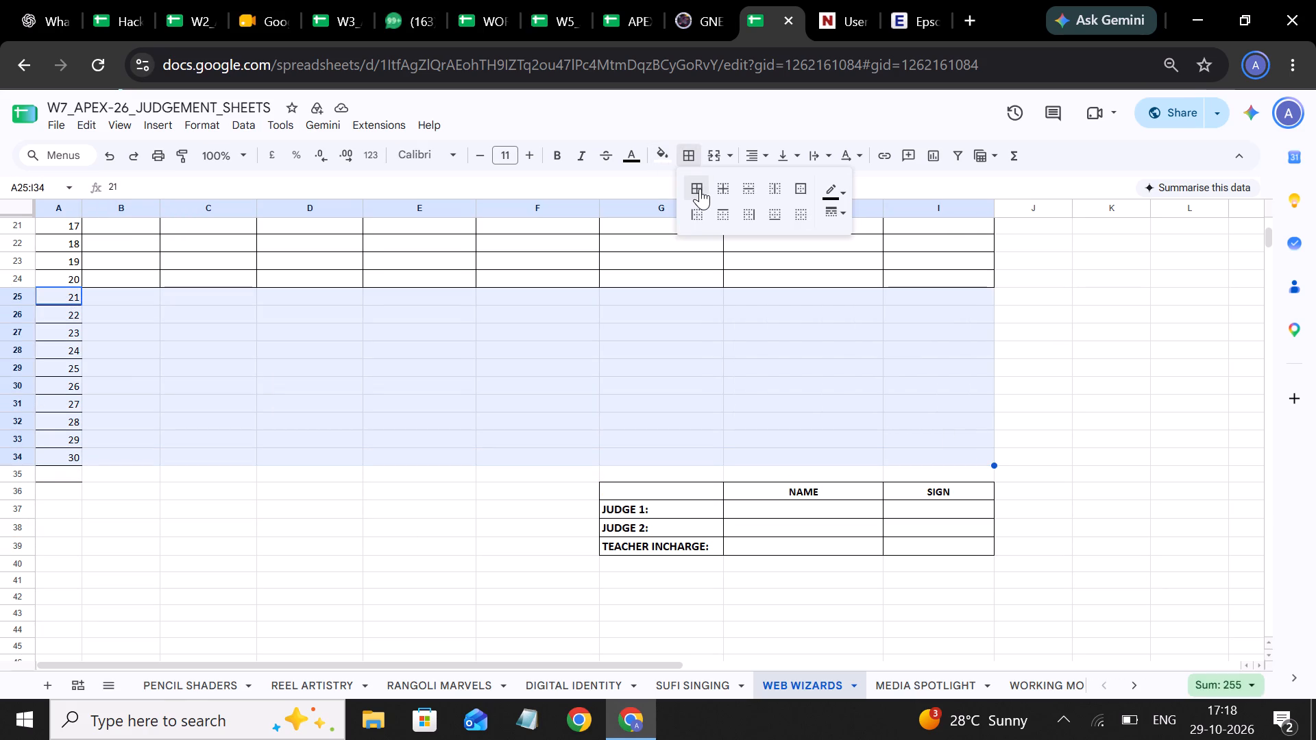
pyautogui.click(700, 188)
# Clear the borders from the empty cell A35 below serial number 30.
pyautogui.click(56, 476)
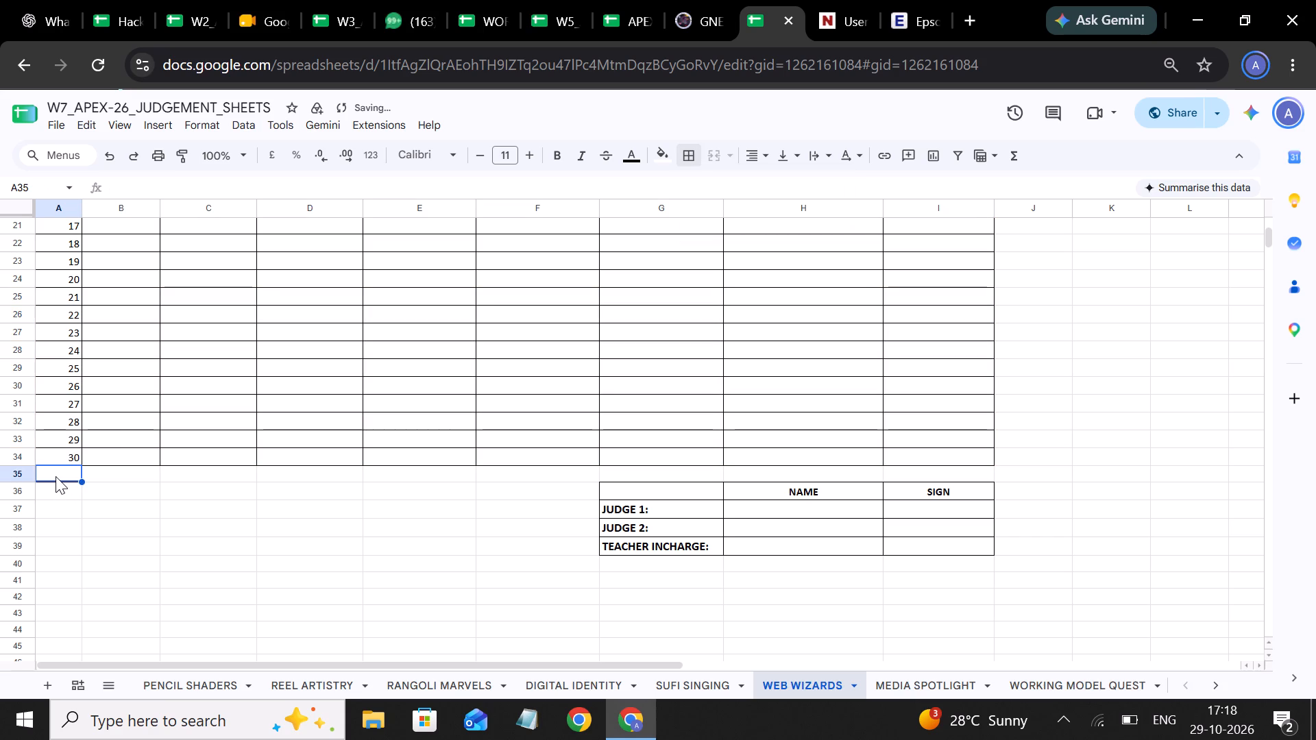
pyautogui.click(687, 154)
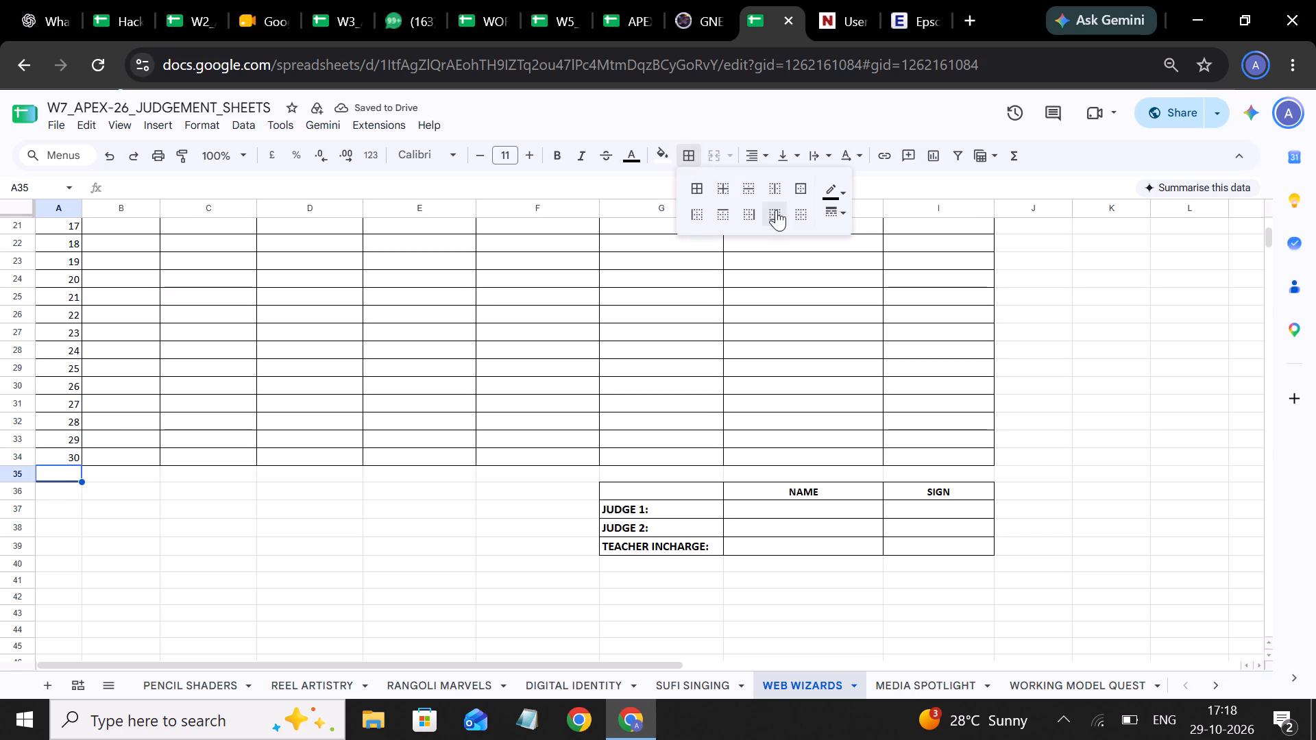
pyautogui.click(796, 215)
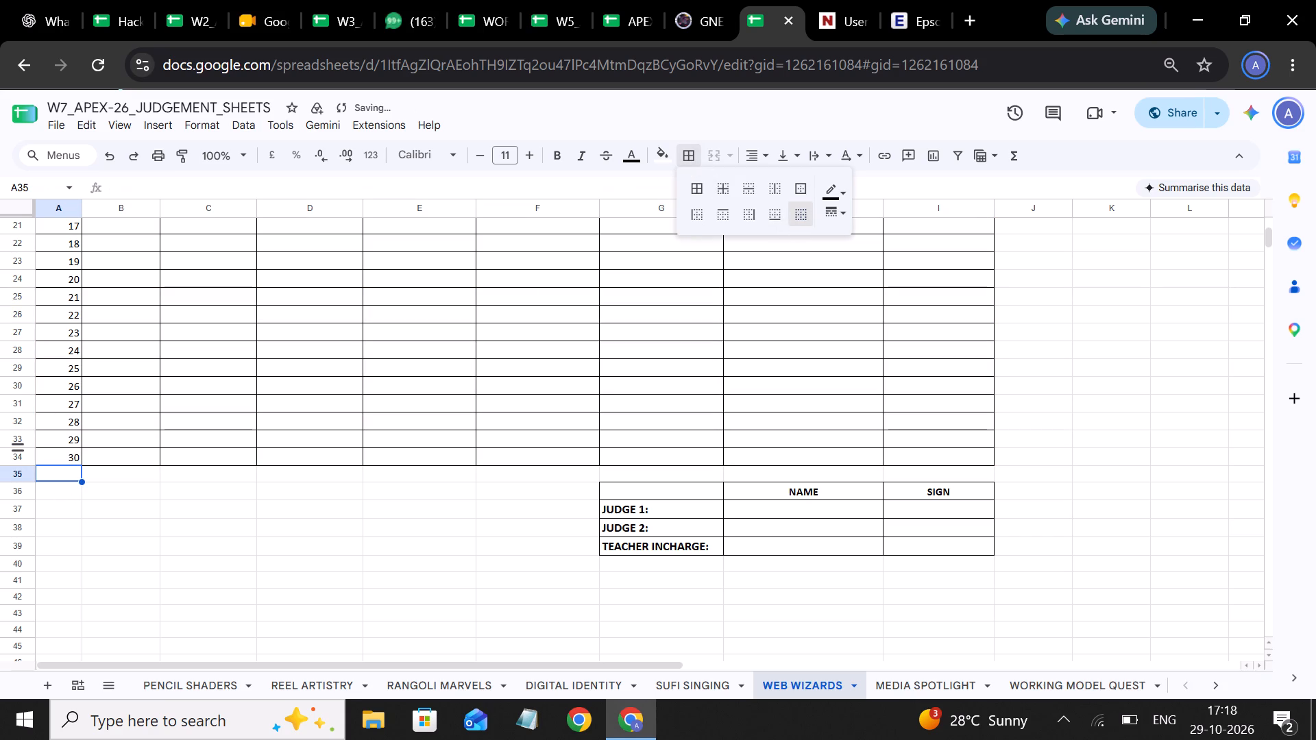
# Insert two blank rows between the entry table and the signature table, one below row 34 and one below row 35.
pyautogui.click(13, 453)
pyautogui.rightClick(13, 453)
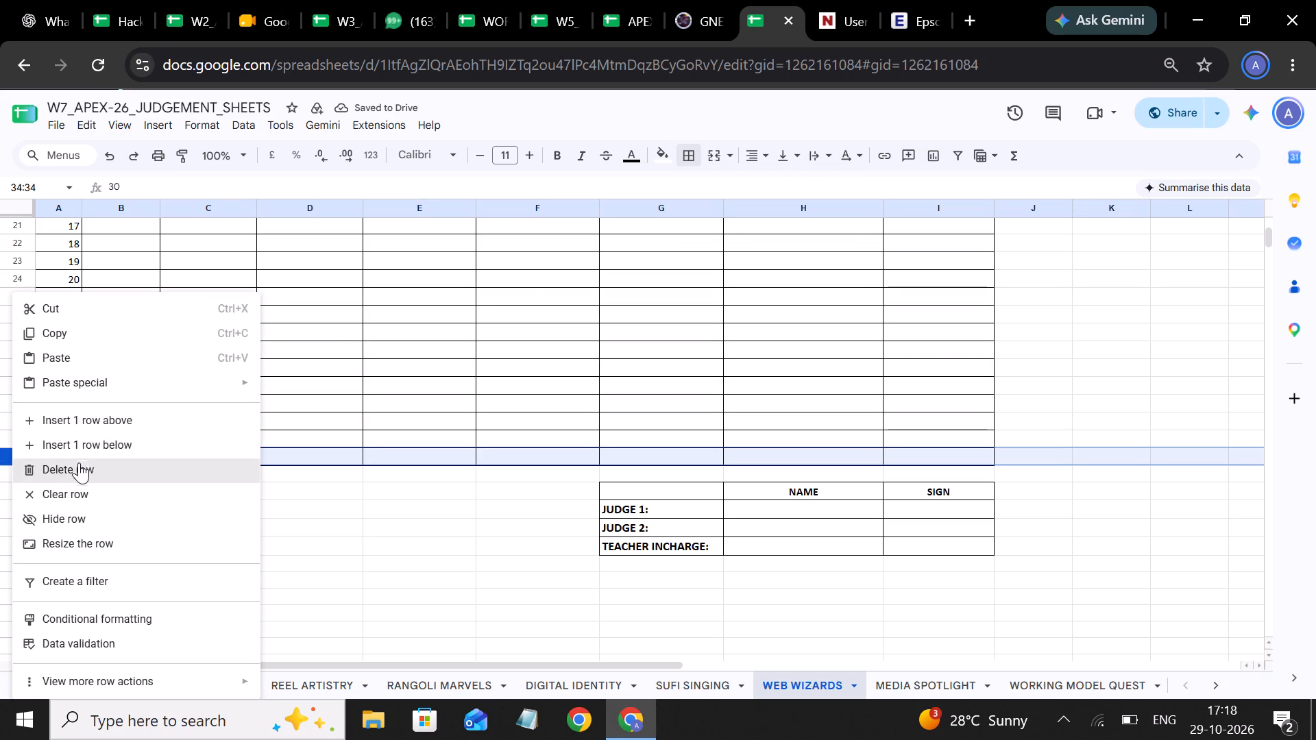
pyautogui.click(112, 435)
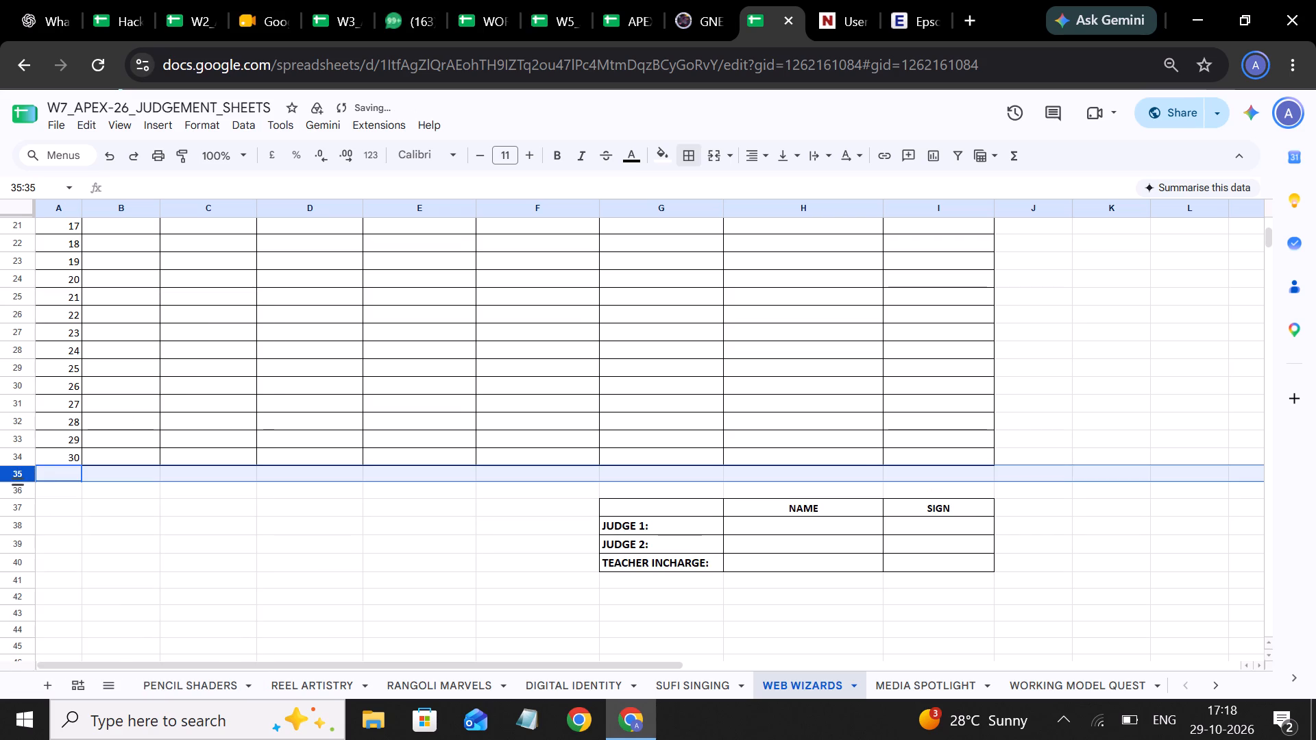
pyautogui.click(21, 480)
pyautogui.rightClick(21, 480)
pyautogui.click(135, 439)
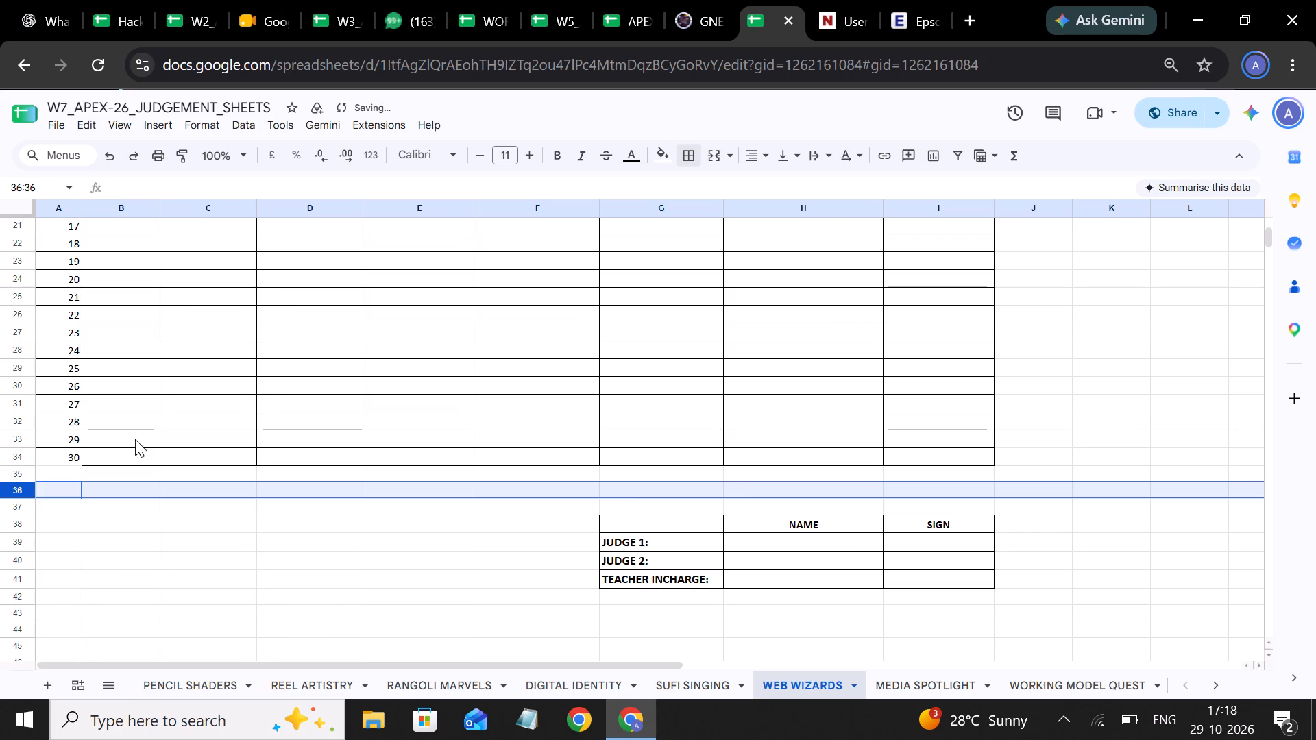
# Set the height of signature table rows 39 to 41 (Judge 1, Judge 2, Teacher Incharge) to 40 pixels.
pyautogui.click(56, 540)
pyautogui.moveTo(21, 541); pyautogui.dragTo(21, 588)
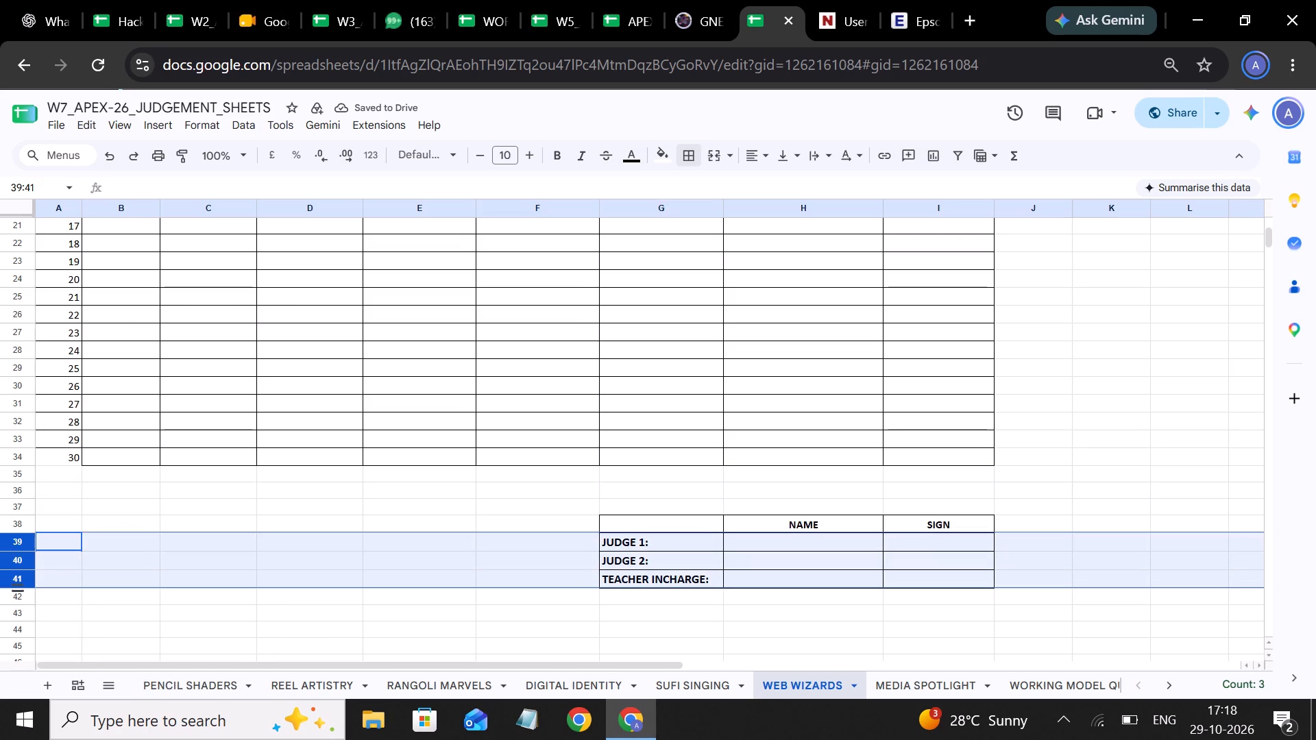
pyautogui.rightClick(19, 579)
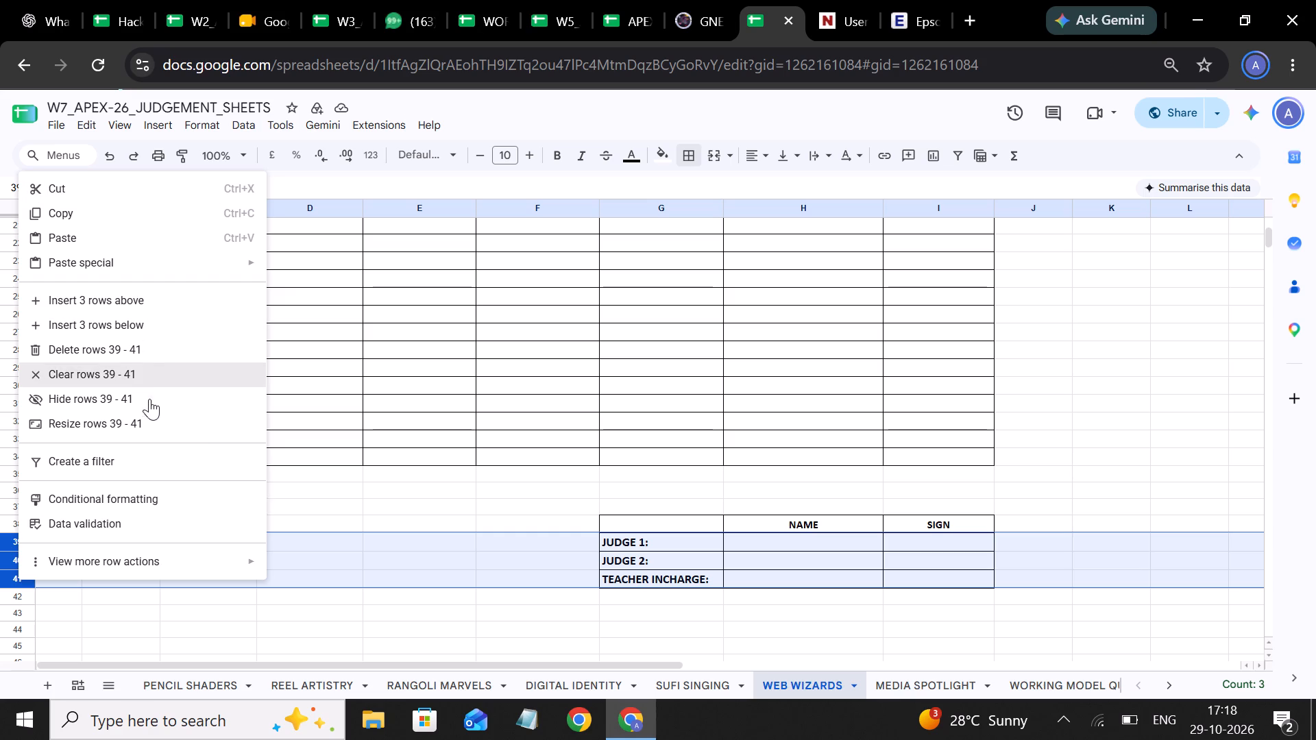
pyautogui.click(141, 424)
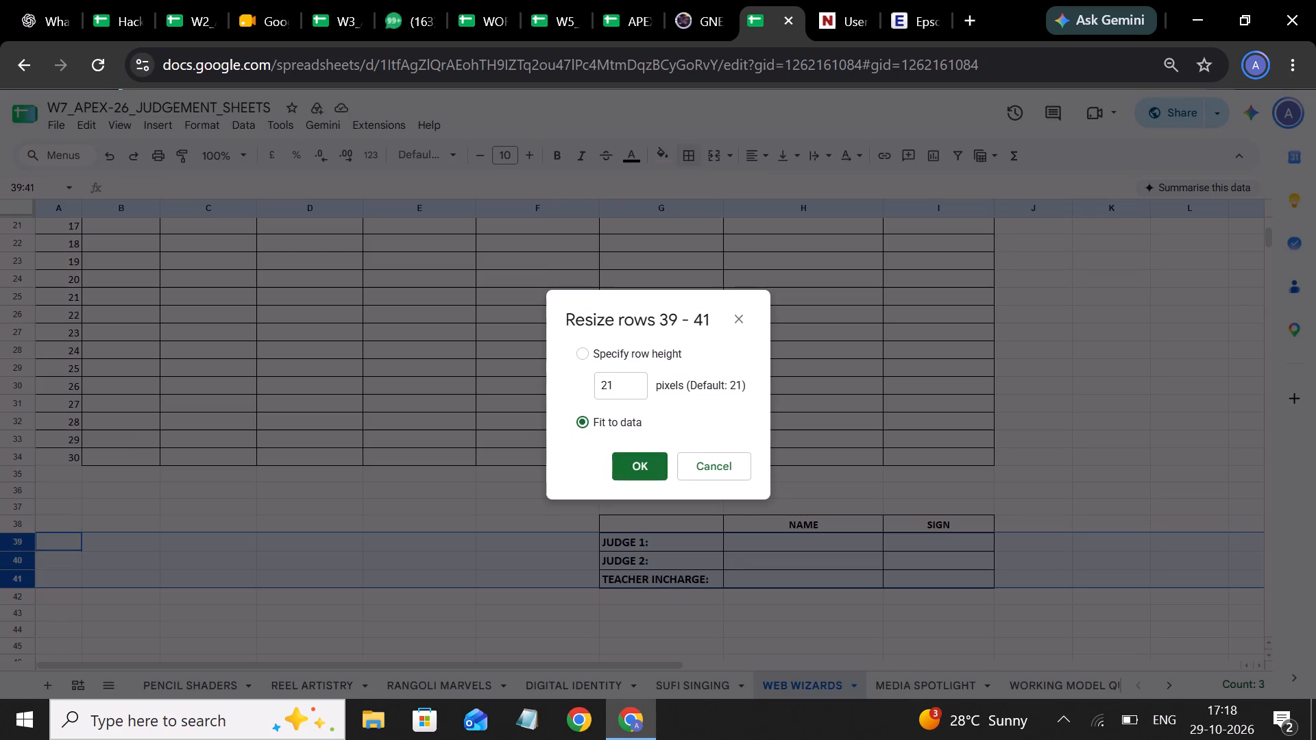
pyautogui.click(627, 388)
pyautogui.press('BackSpace')
pyautogui.press('BackSpace')
pyautogui.write('40')
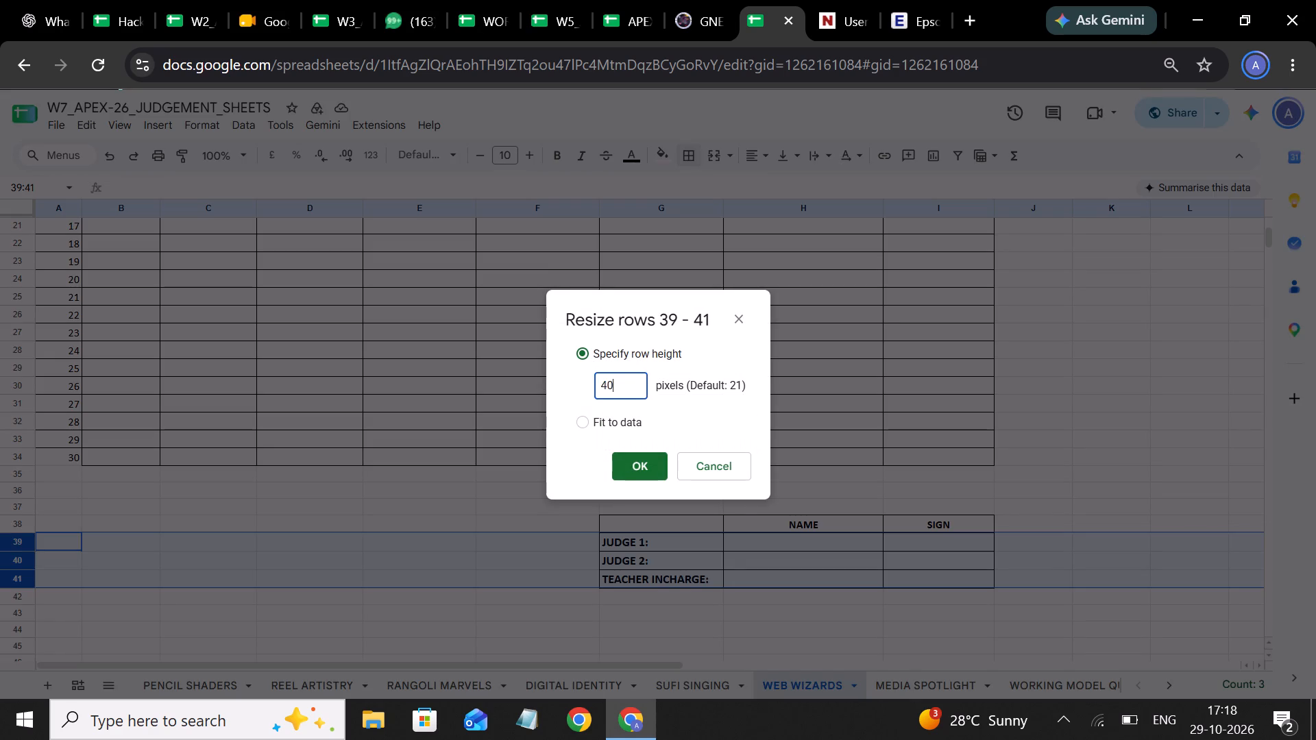
pyautogui.click(641, 459)
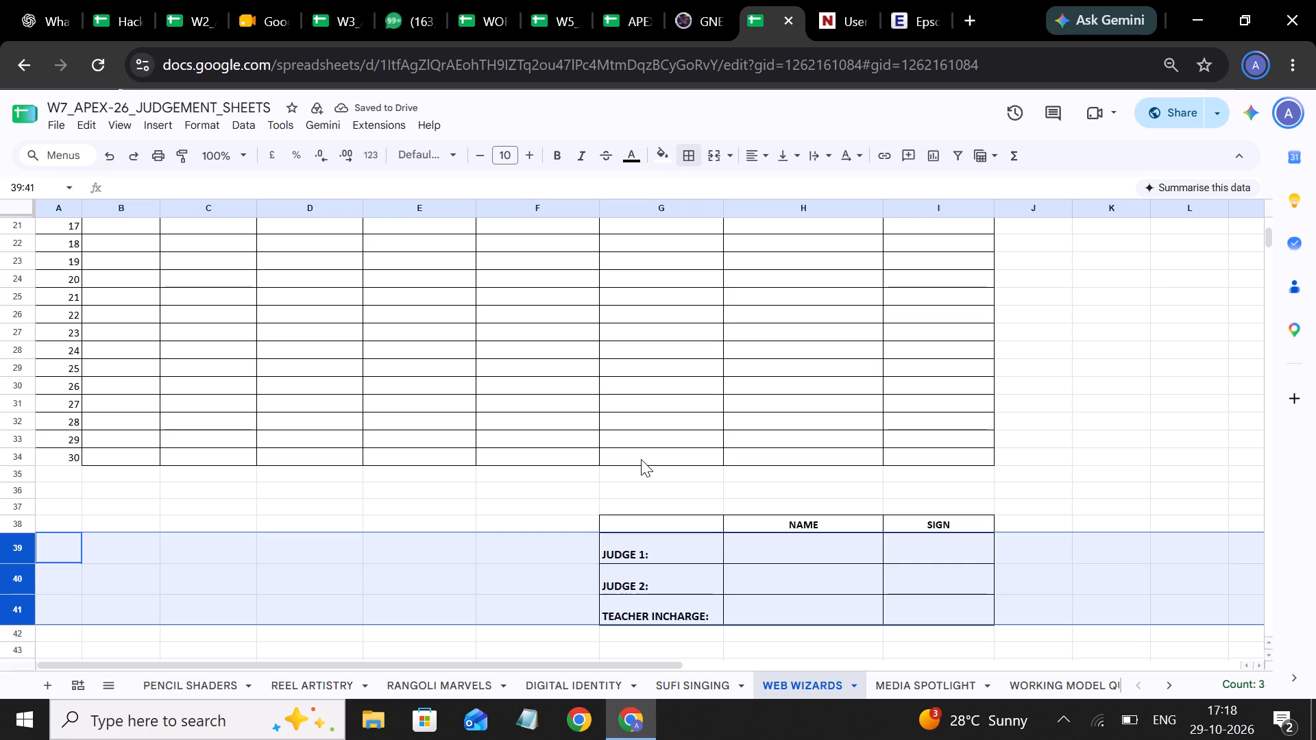
pyautogui.click(482, 488)
# Apply all borders to cell A34, holding serial number 30.
pyautogui.hscroll(1, 768, 494)
pyautogui.scroll(3, 768, 494)
pyautogui.scroll(-2, 768, 494)
pyautogui.click(64, 626)
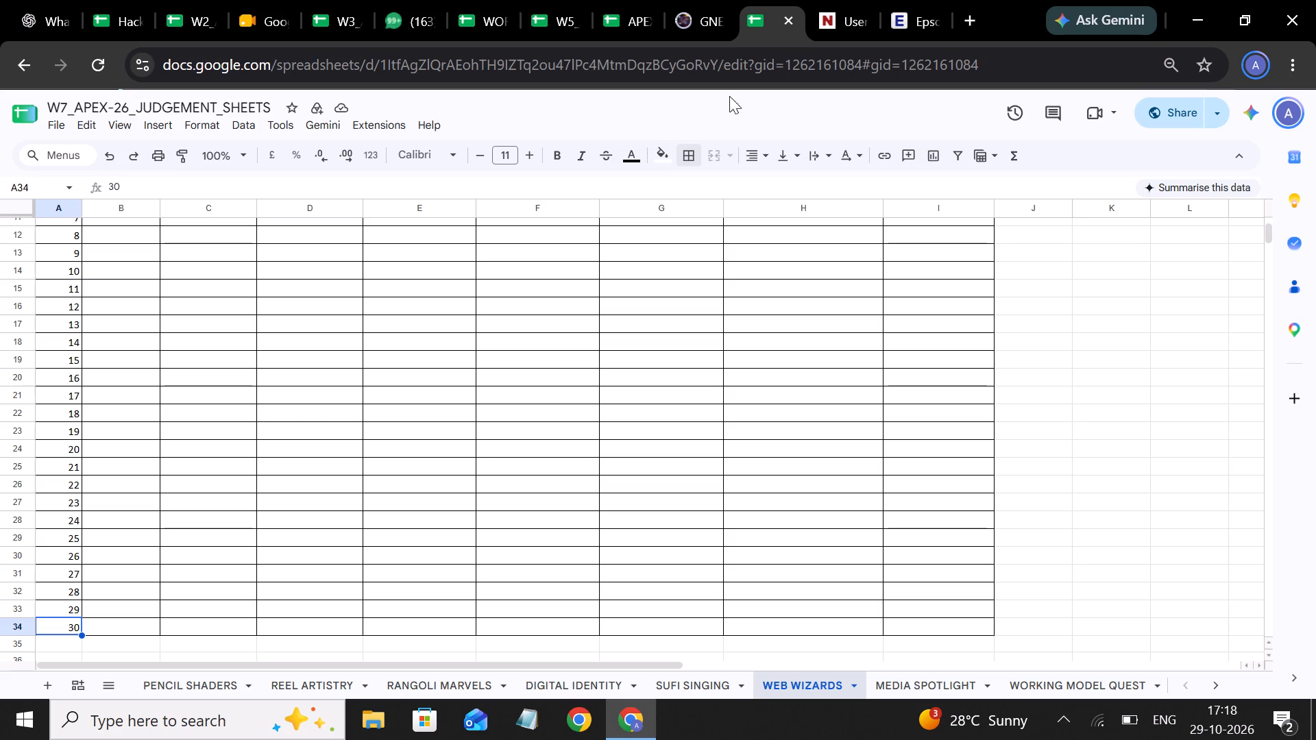
pyautogui.click(686, 158)
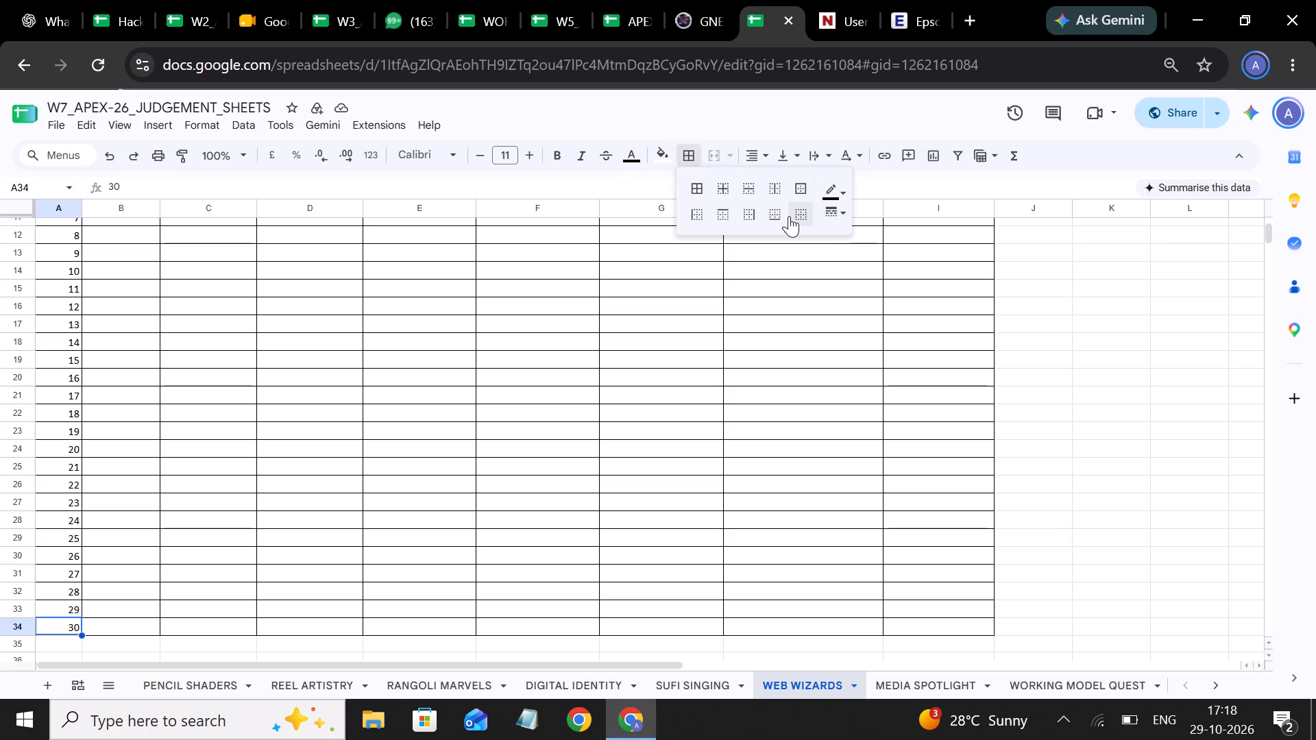
pyautogui.click(700, 188)
pyautogui.click(445, 414)
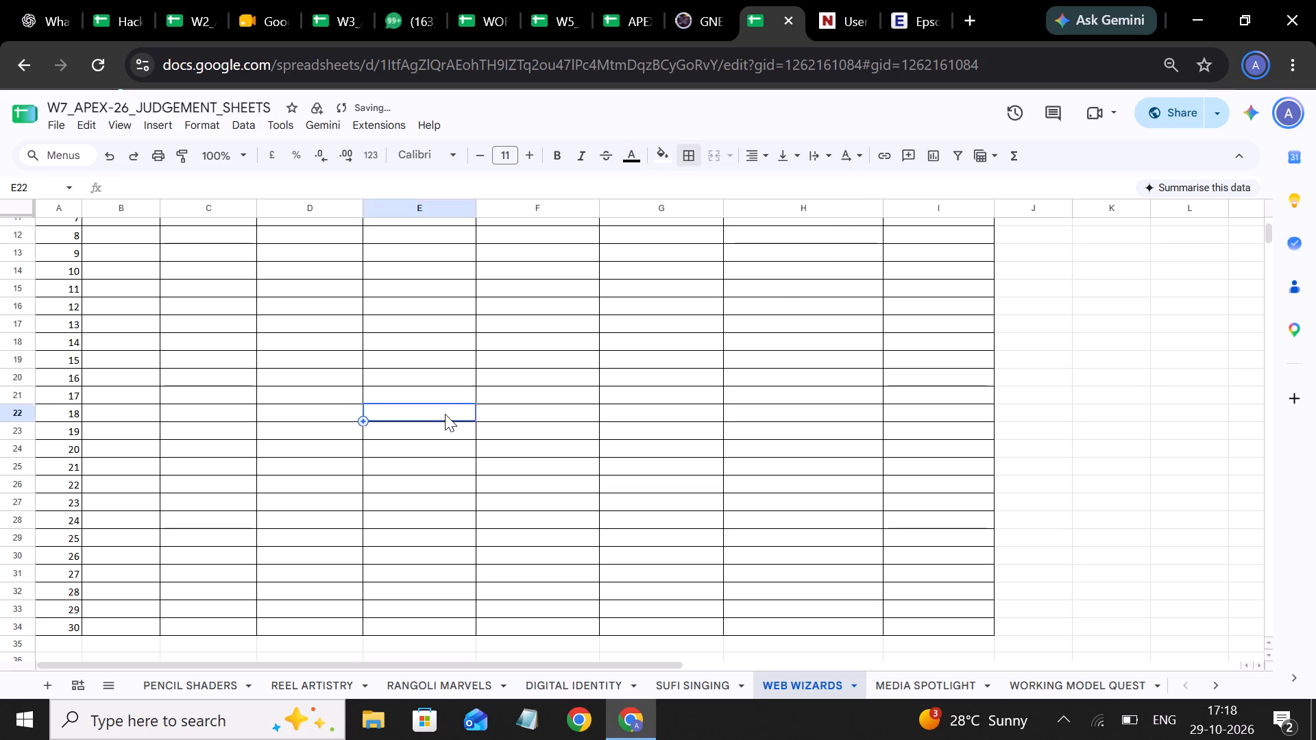
# Review the Web Wizards sheet's entry rows and signature table against the registration portal's Web Wizards participants report.
pyautogui.scroll(-2, 445, 414)
pyautogui.scroll(1, 304, 438)
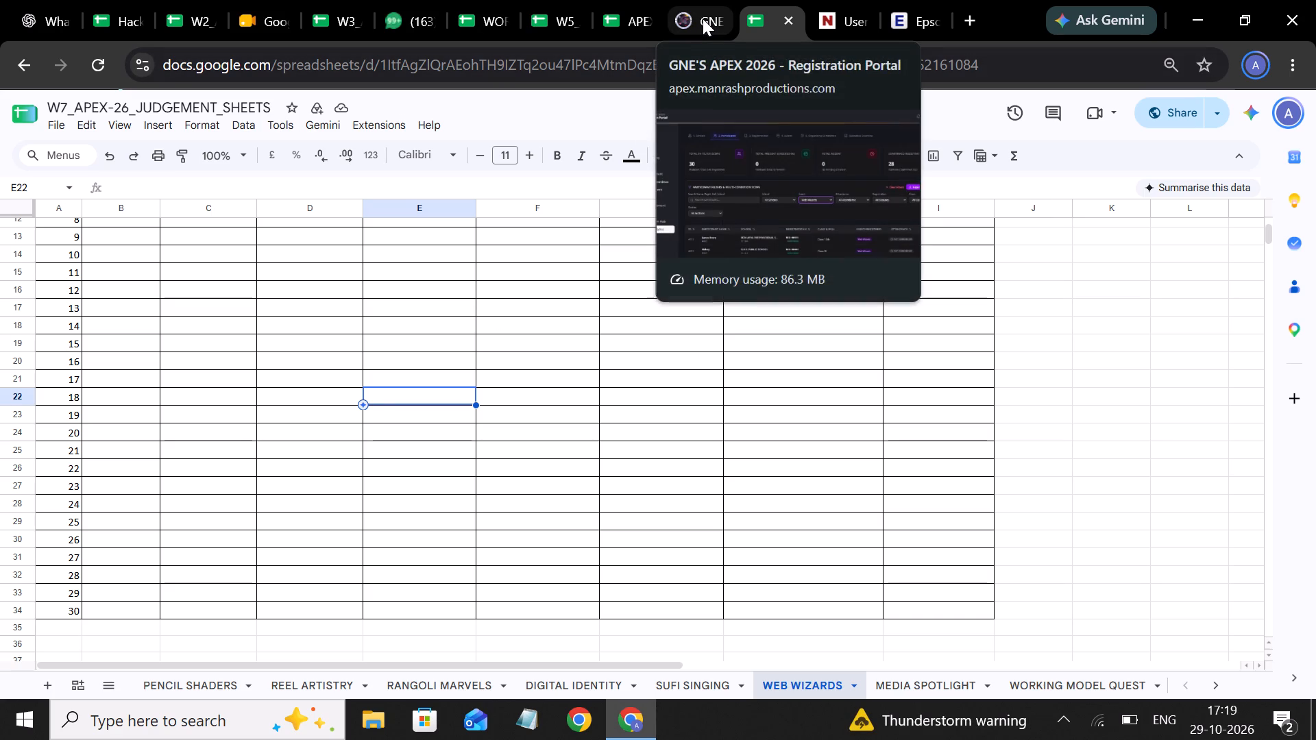
pyautogui.scroll(-2, 653, 413)
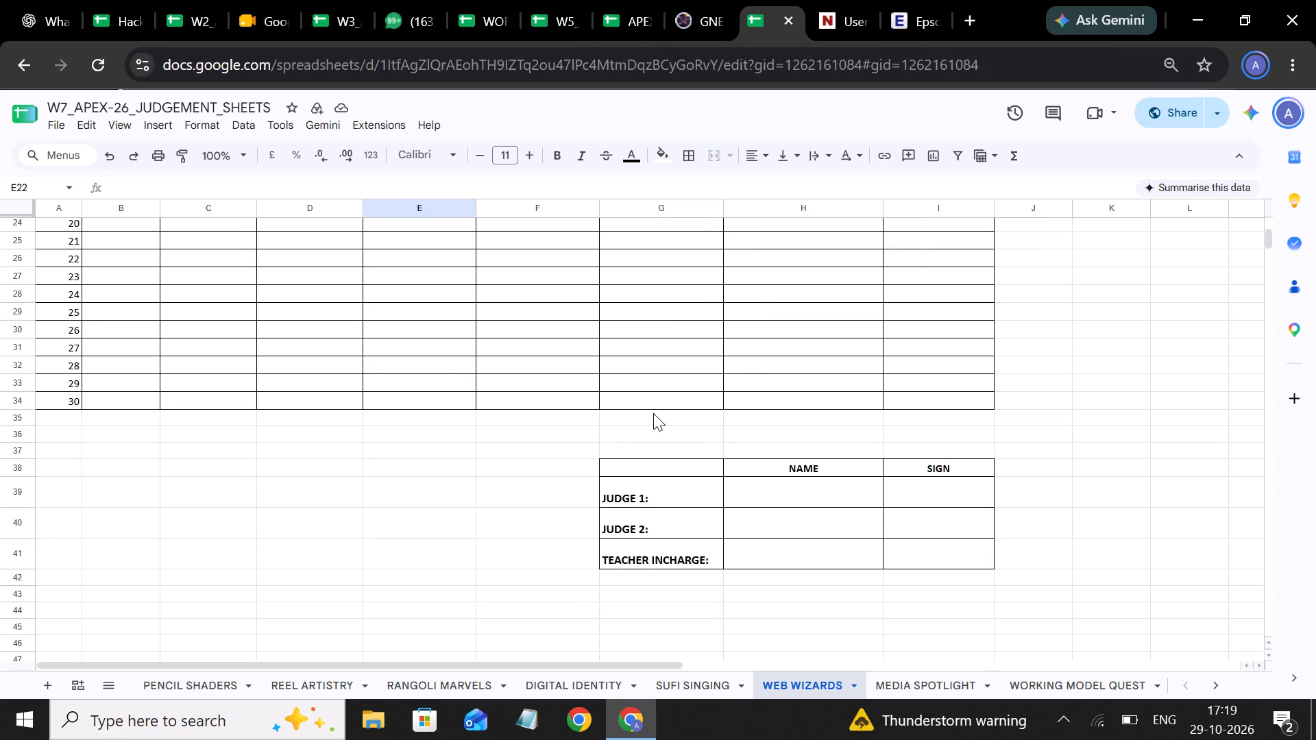
pyautogui.scroll(1, 618, 306)
pyautogui.click(707, 18)
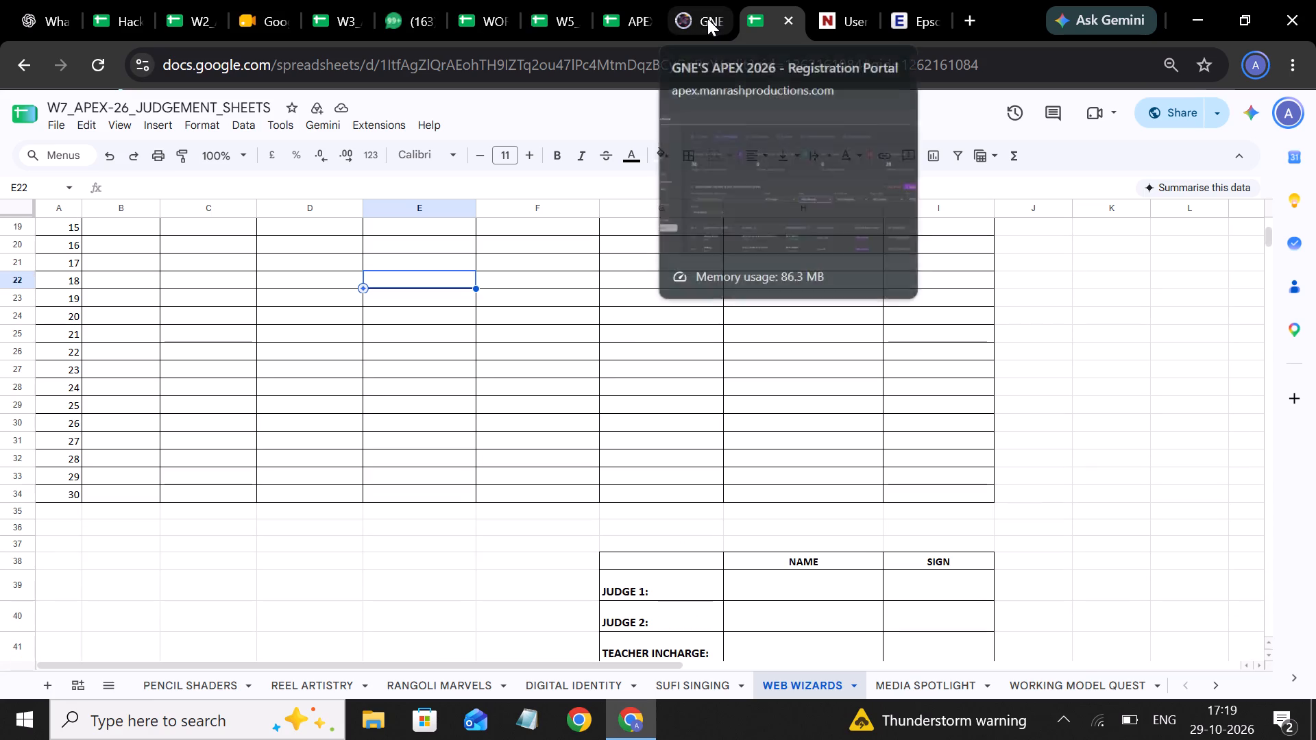
pyautogui.click(757, 18)
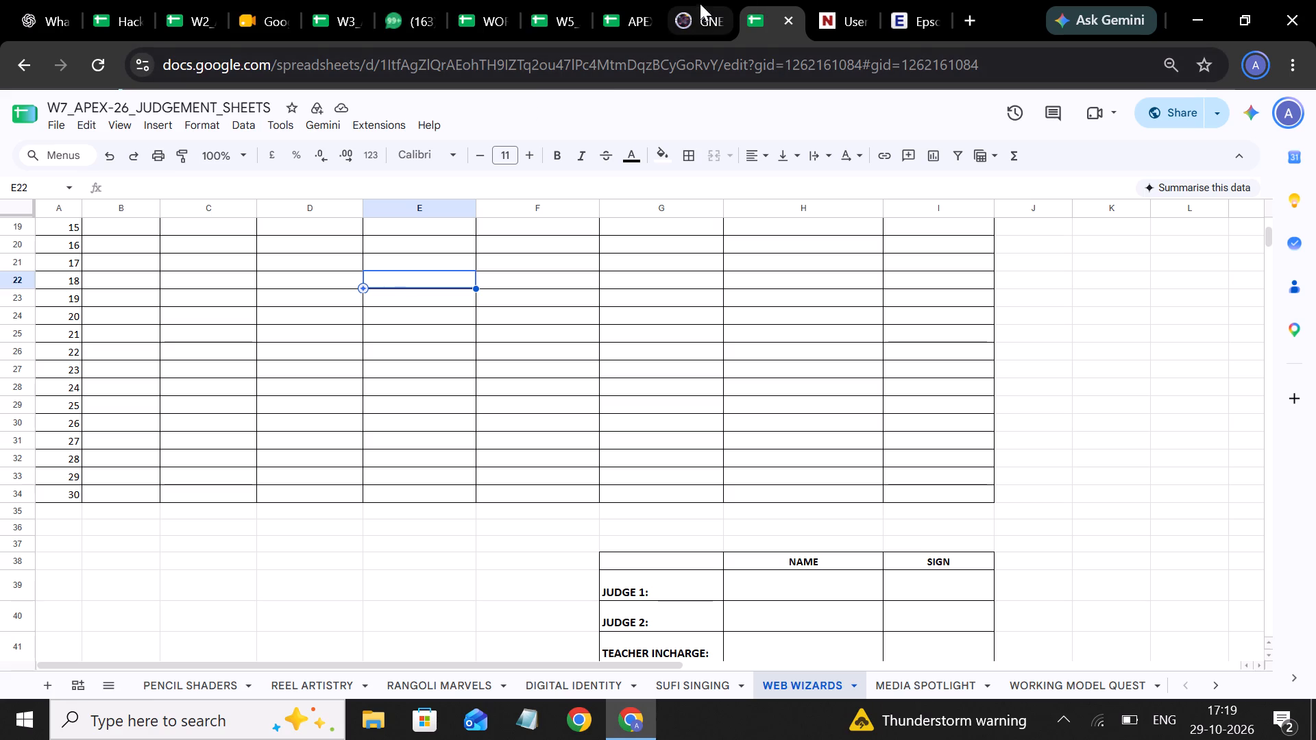
pyautogui.moveTo(701, 12); pyautogui.dragTo(754, 14)
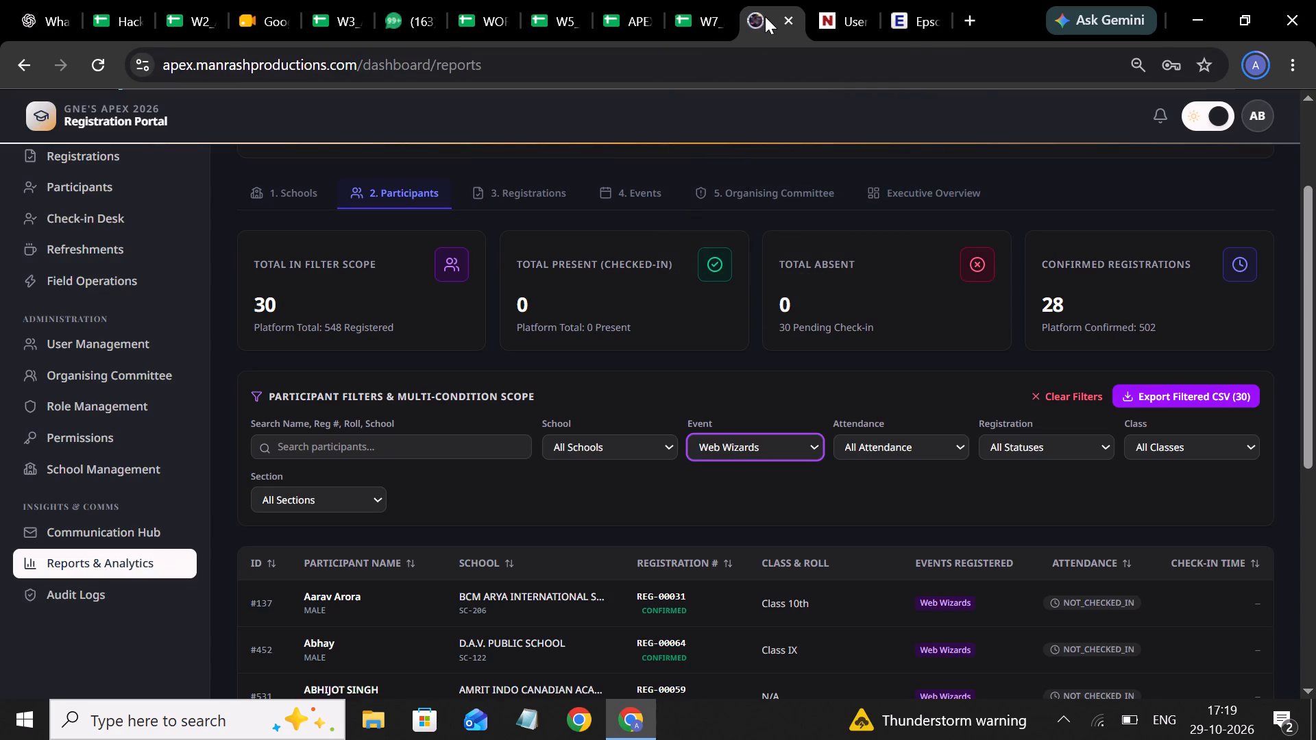
pyautogui.moveTo(765, 16); pyautogui.dragTo(690, 17)
pyautogui.click(778, 20)
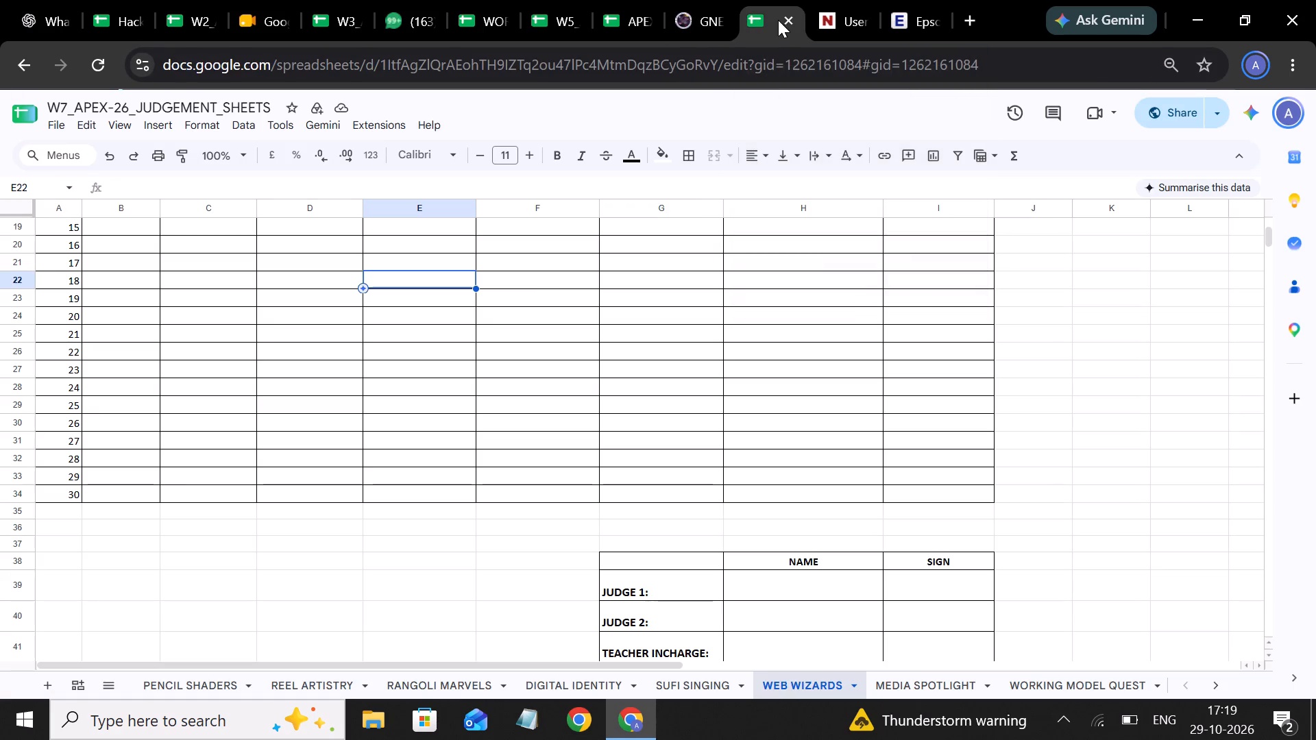
pyautogui.click(681, 17)
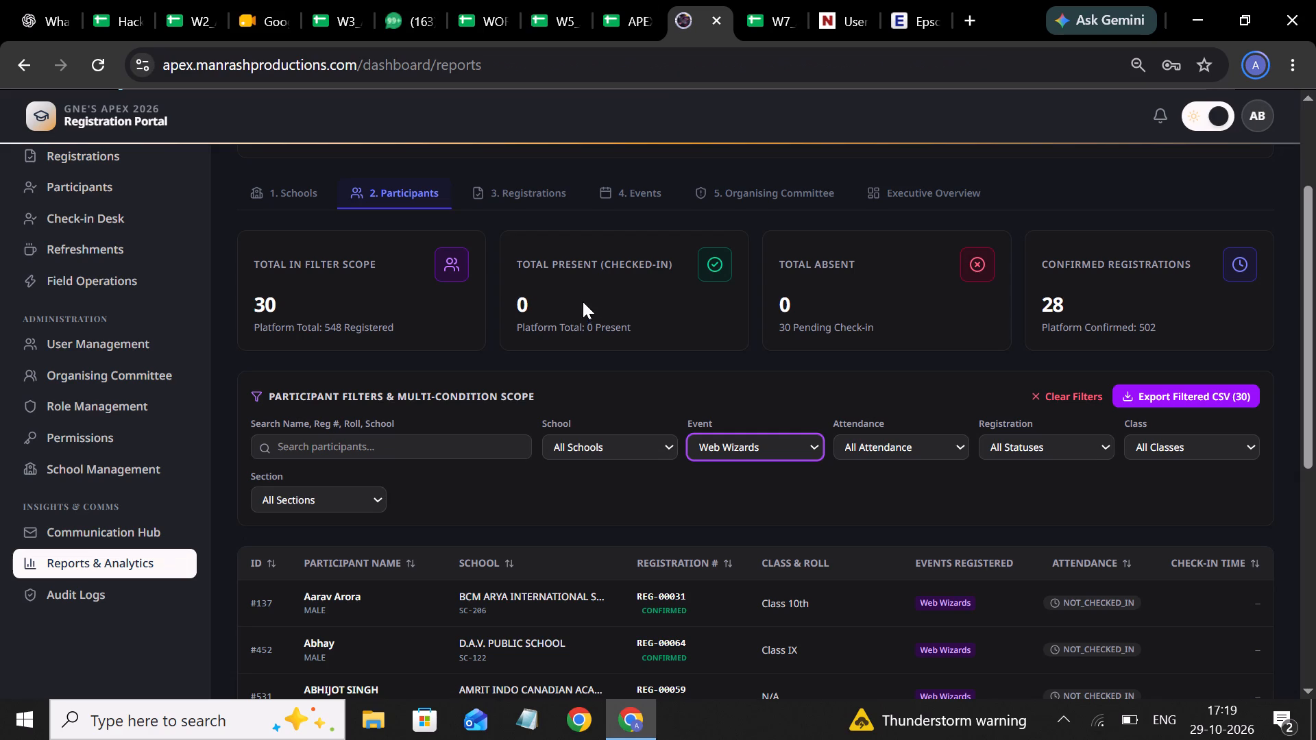
pyautogui.click(769, 12)
pyautogui.scroll(-1, 910, 354)
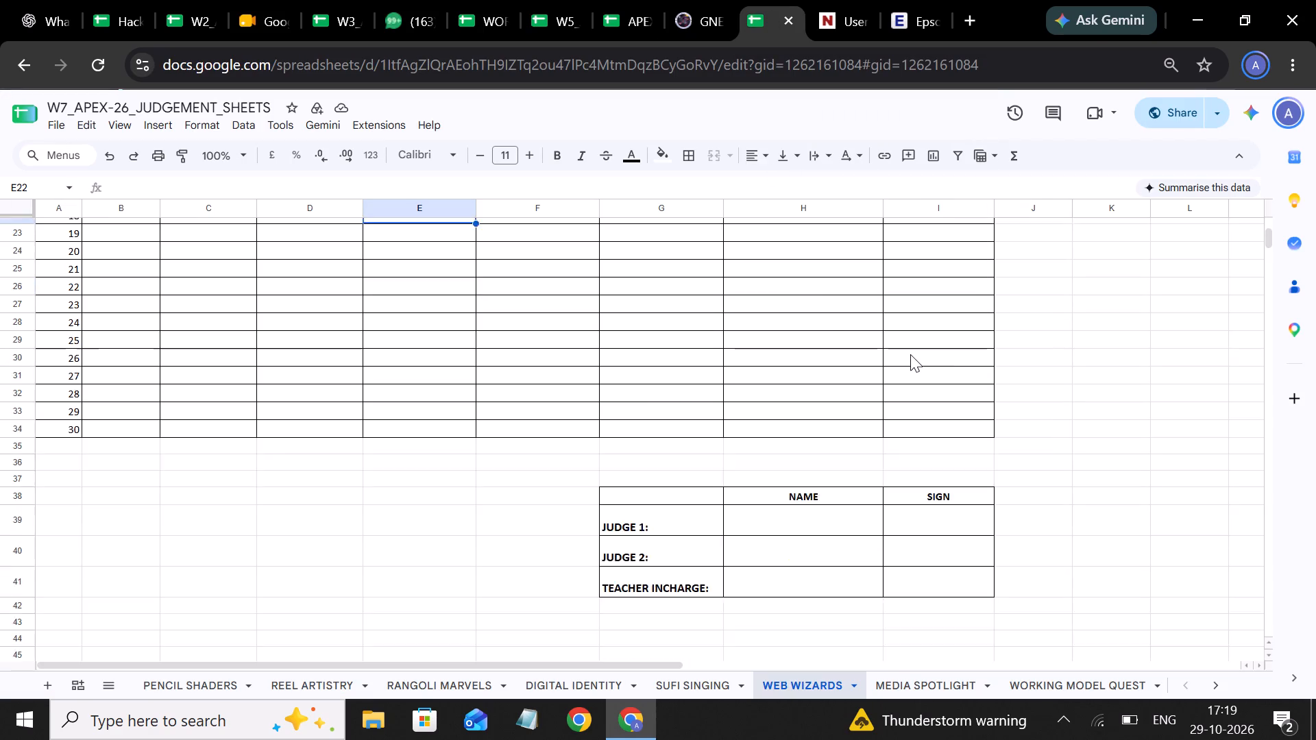
pyautogui.scroll(-1, 910, 354)
# Open the Media Spotlight judgement sheet.
pyautogui.click(908, 692)
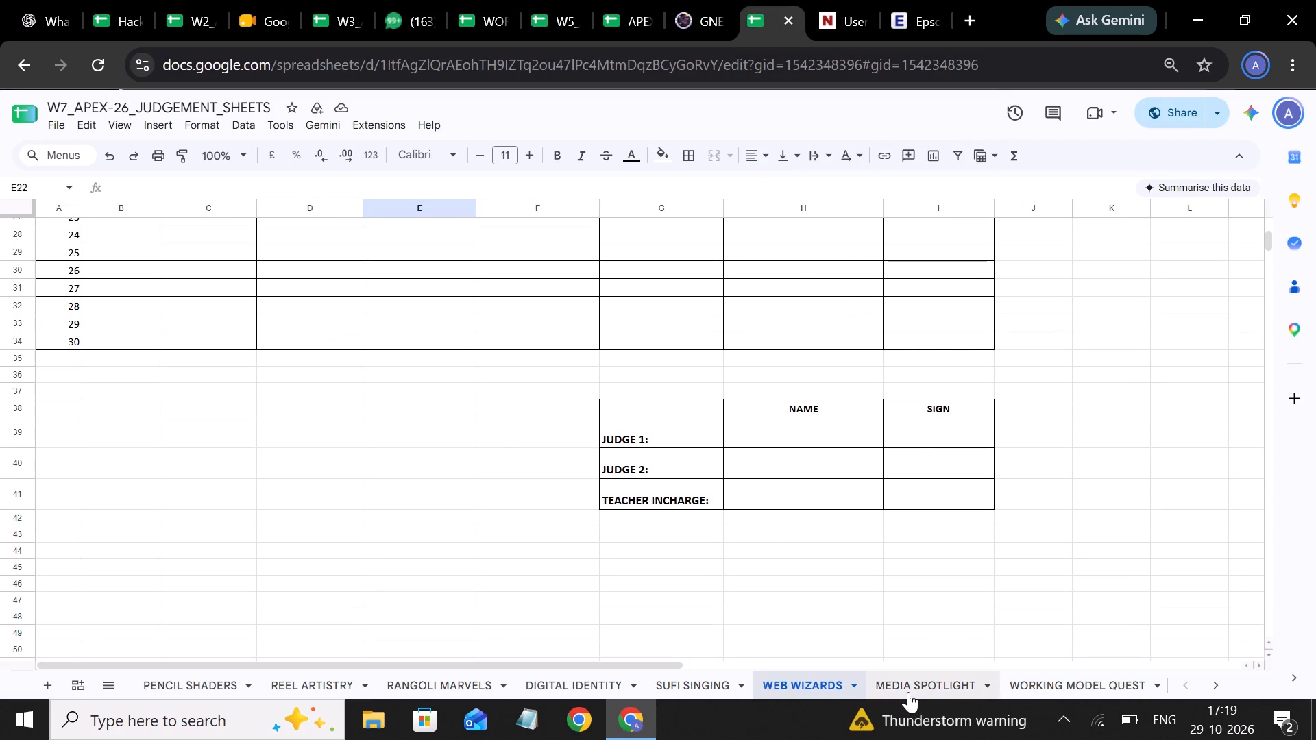
# Filter the registration portal's participants report by the Media Spolight event and compare it with the Media Spotlight sheet's entry rows.
pyautogui.scroll(-1, 555, 501)
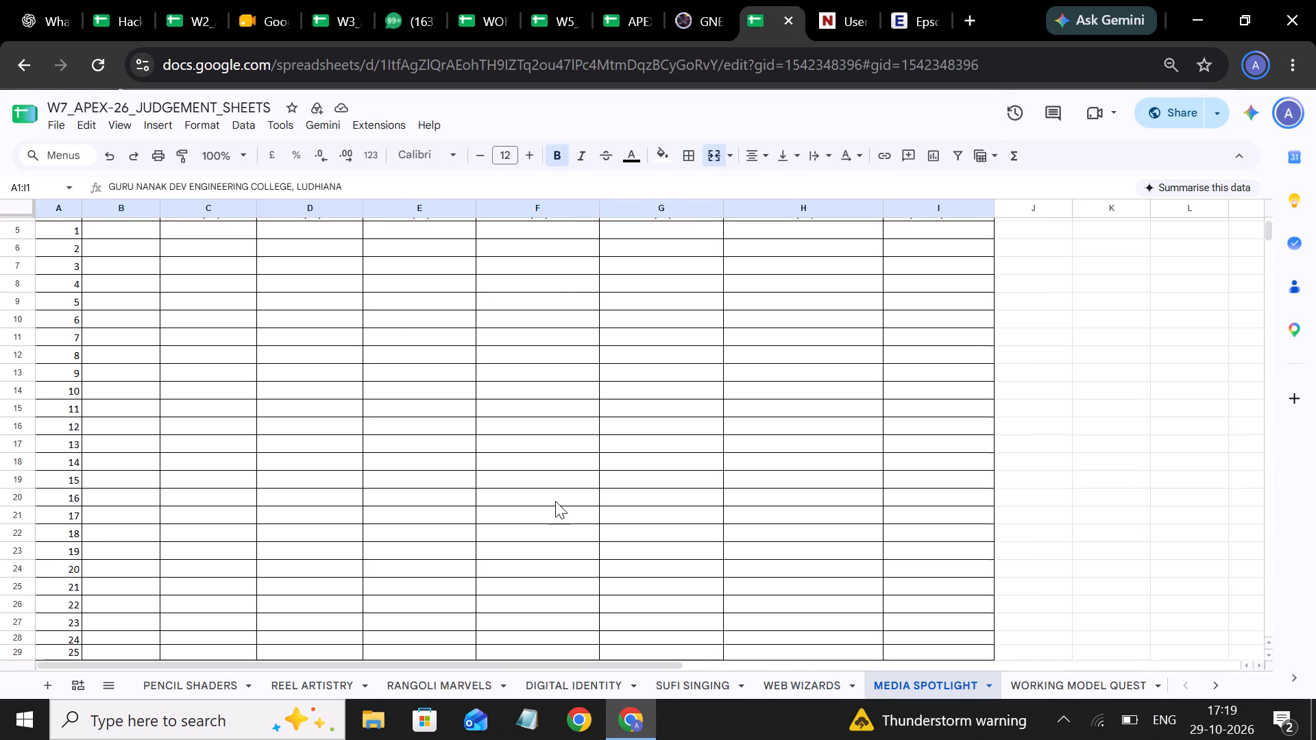
pyautogui.scroll(-1, 555, 501)
pyautogui.click(678, 12)
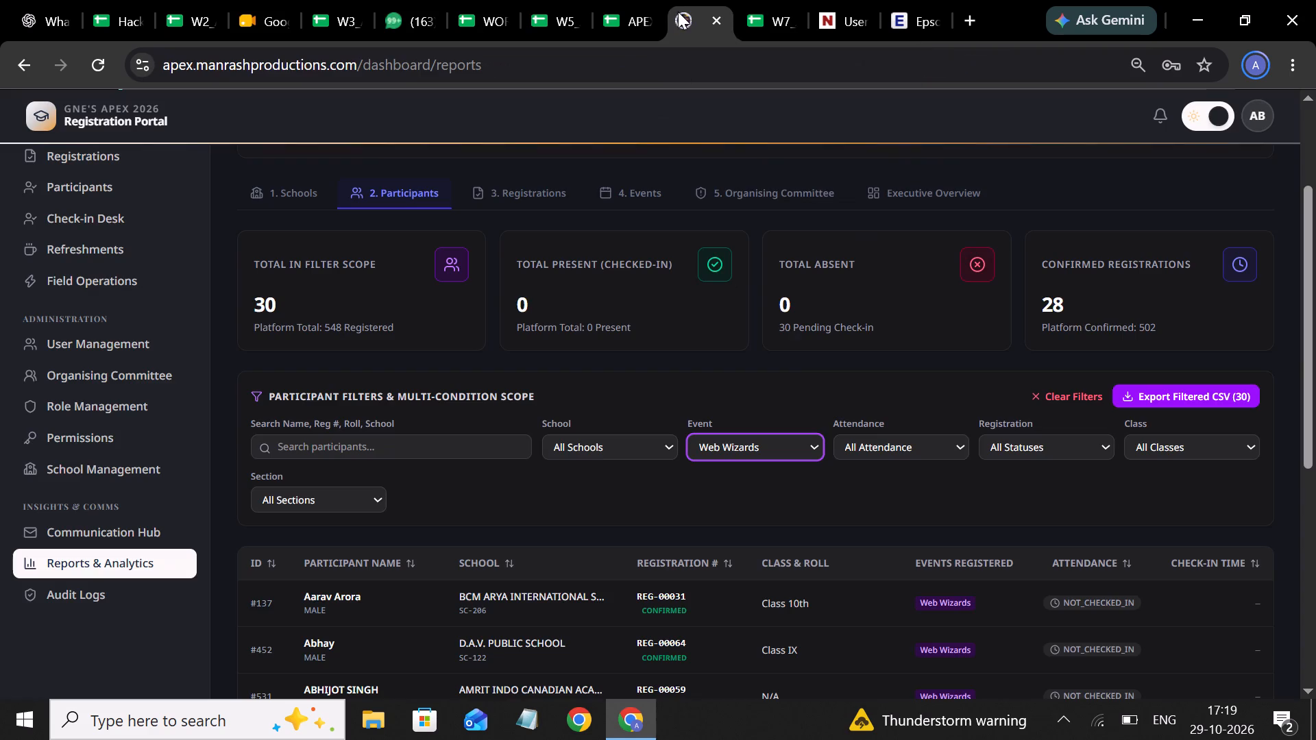
pyautogui.click(753, 8)
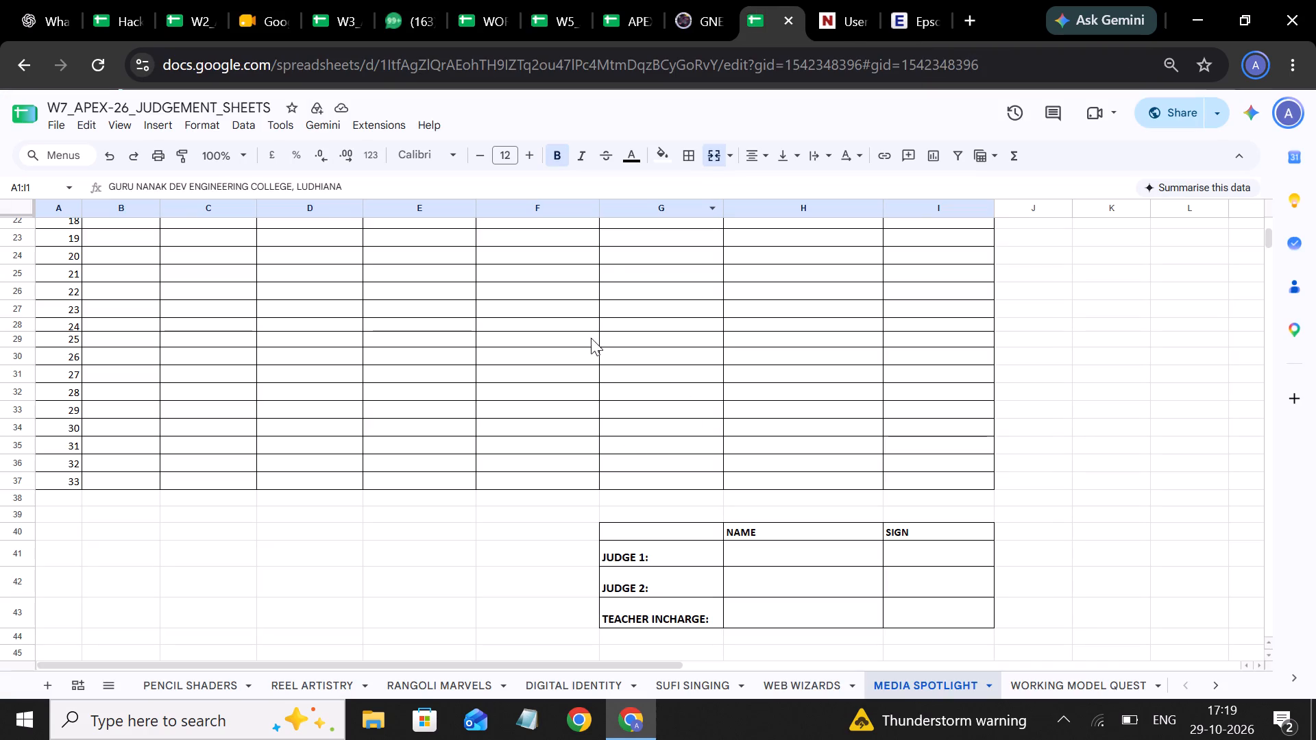
pyautogui.click(698, 7)
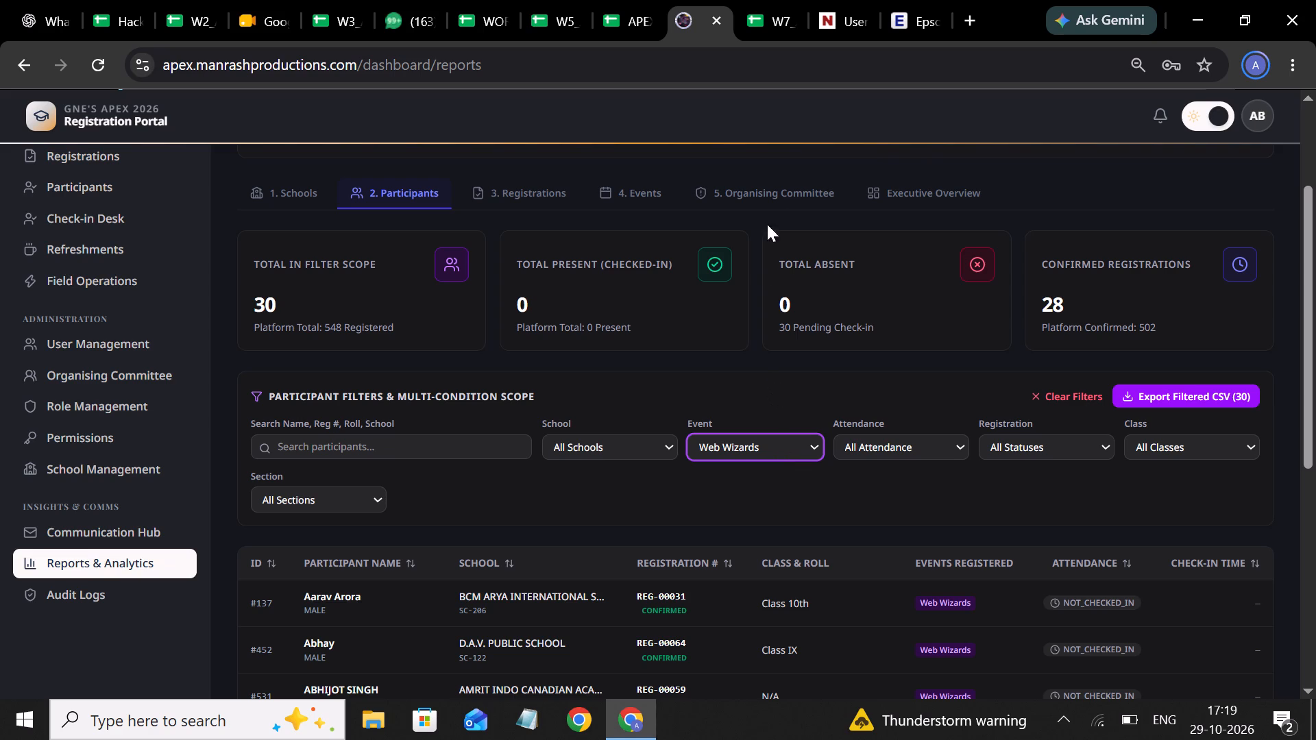
pyautogui.click(765, 21)
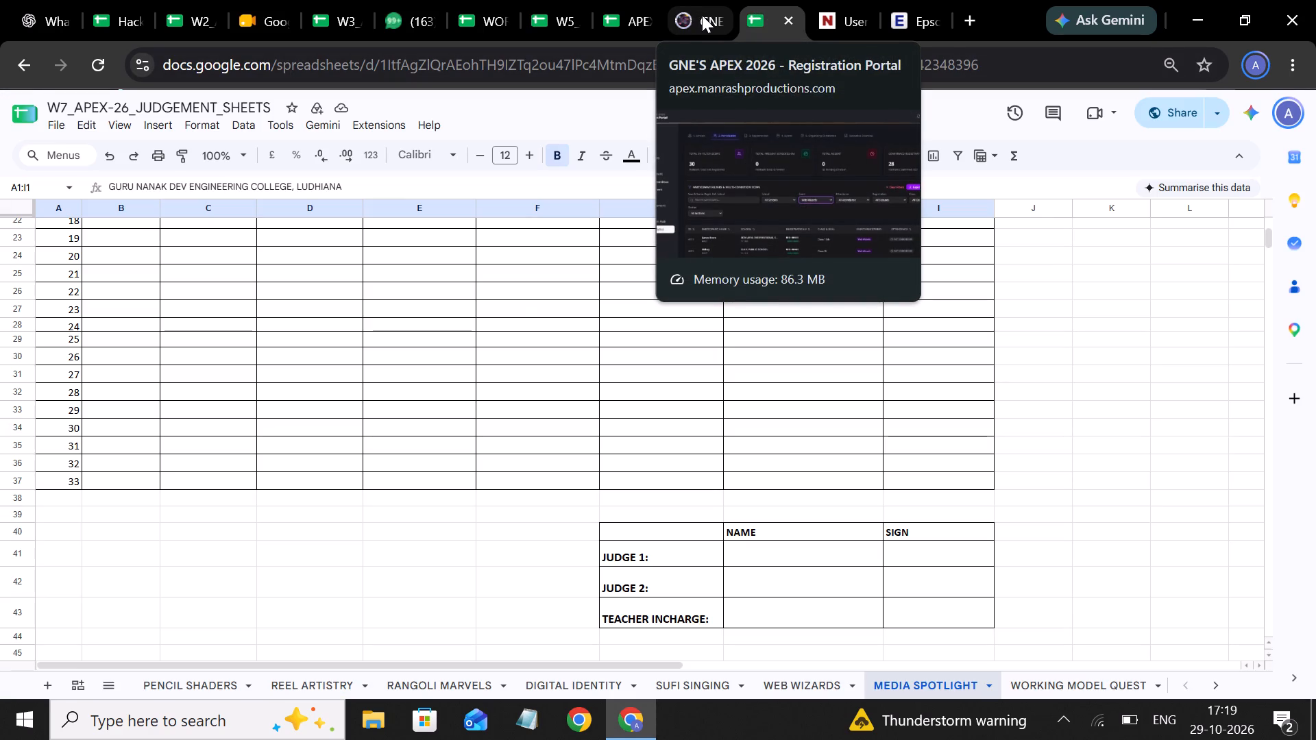
pyautogui.click(702, 15)
pyautogui.click(773, 448)
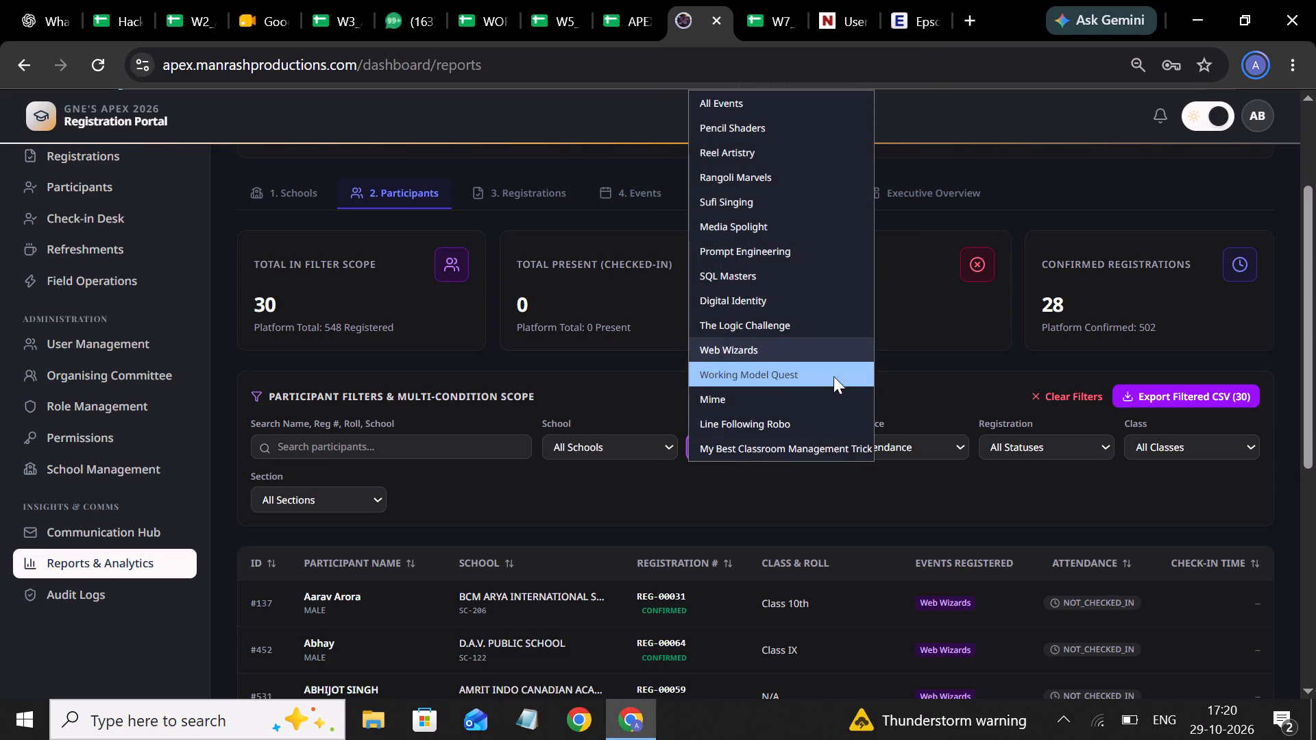
pyautogui.click(777, 233)
pyautogui.click(772, 29)
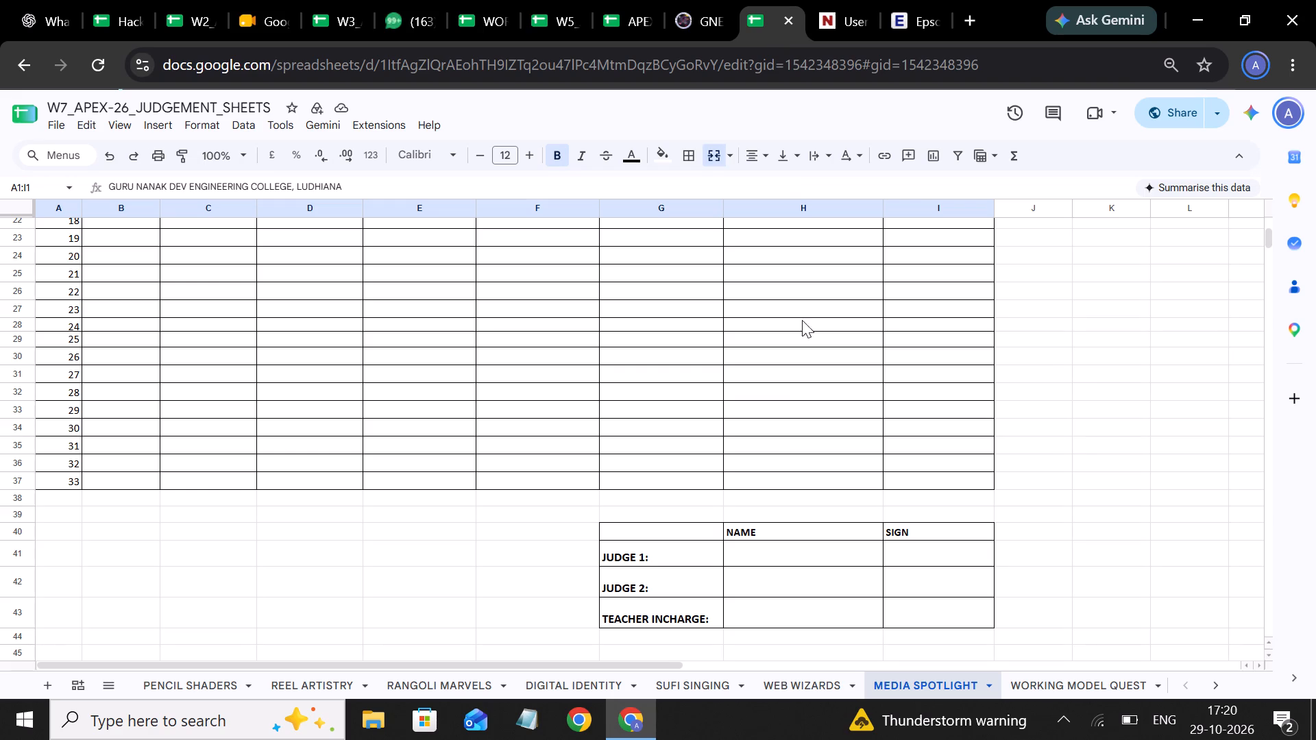
pyautogui.scroll(-2, 781, 441)
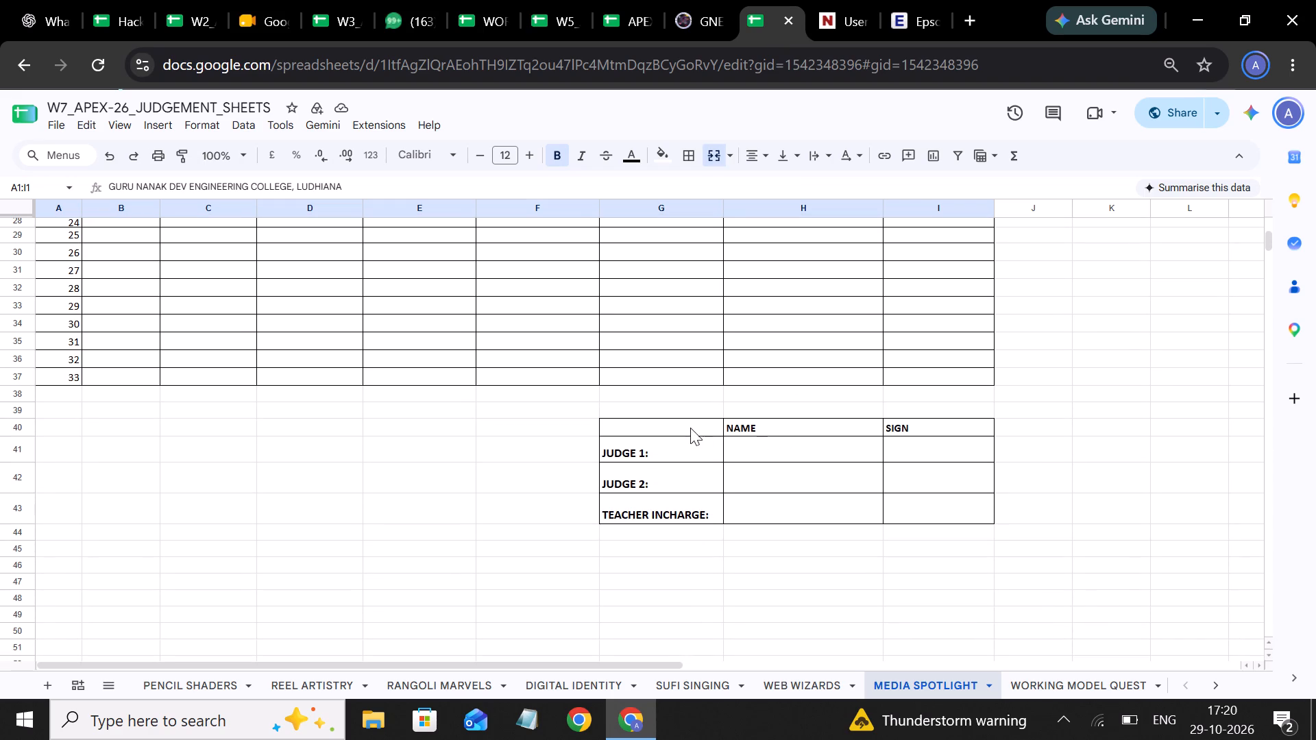
pyautogui.click(685, 23)
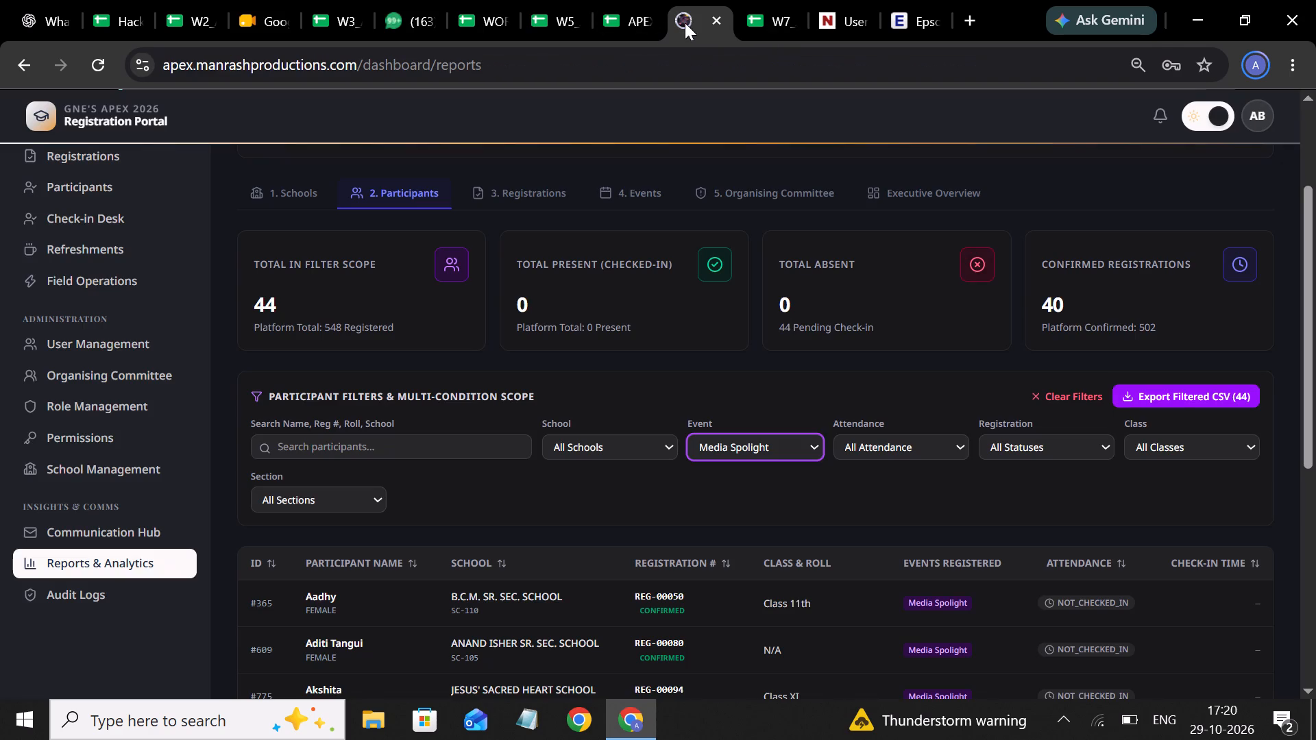
pyautogui.click(755, 25)
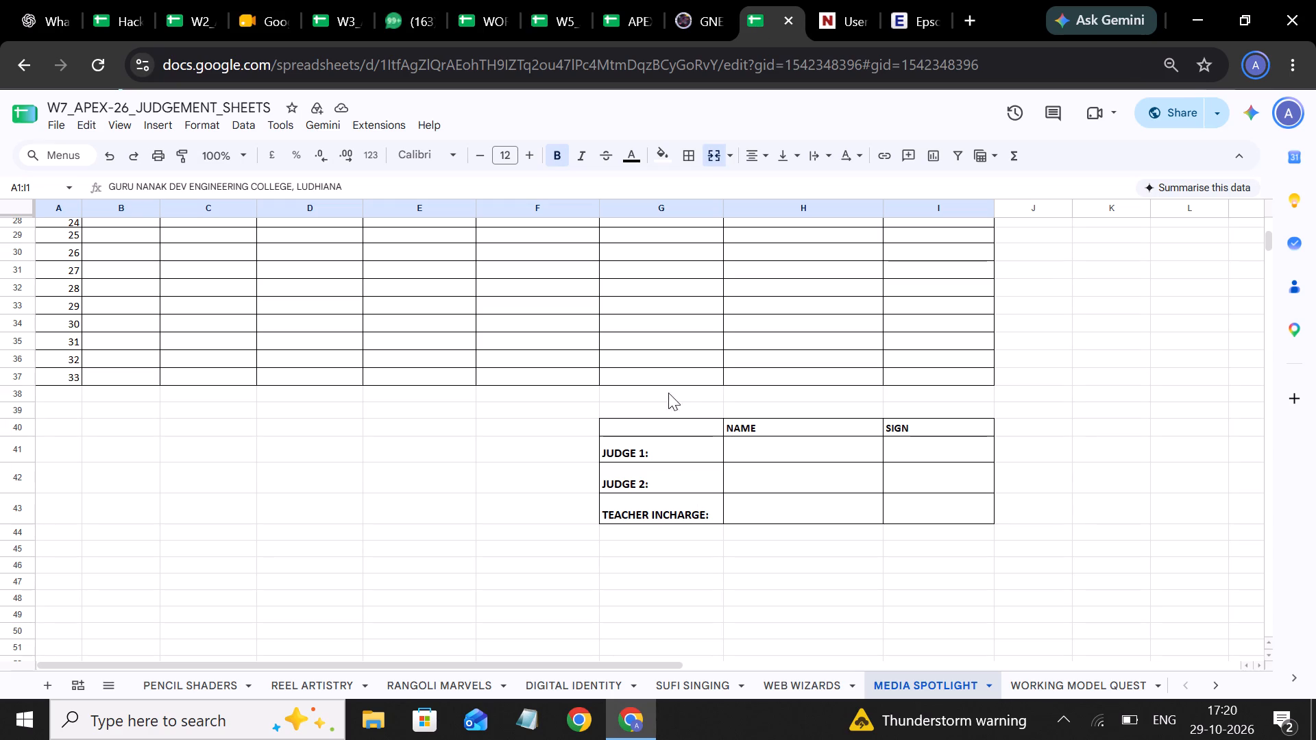
# Copy the Media Spotlight signature table G40:I43 to a lower position starting at cell G57.
pyautogui.moveTo(662, 423); pyautogui.dragTo(940, 515)
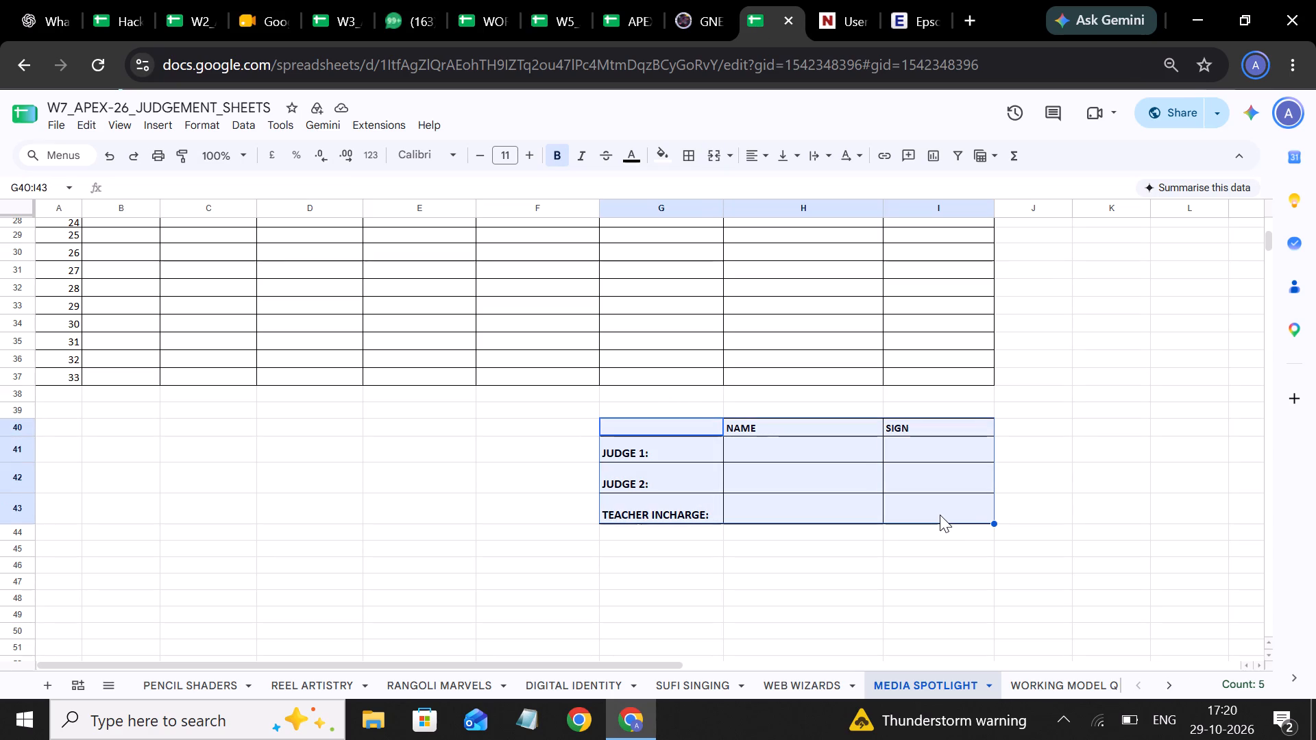
pyautogui.hotkey('ctrl', 'c')
pyautogui.scroll(-1, 803, 519)
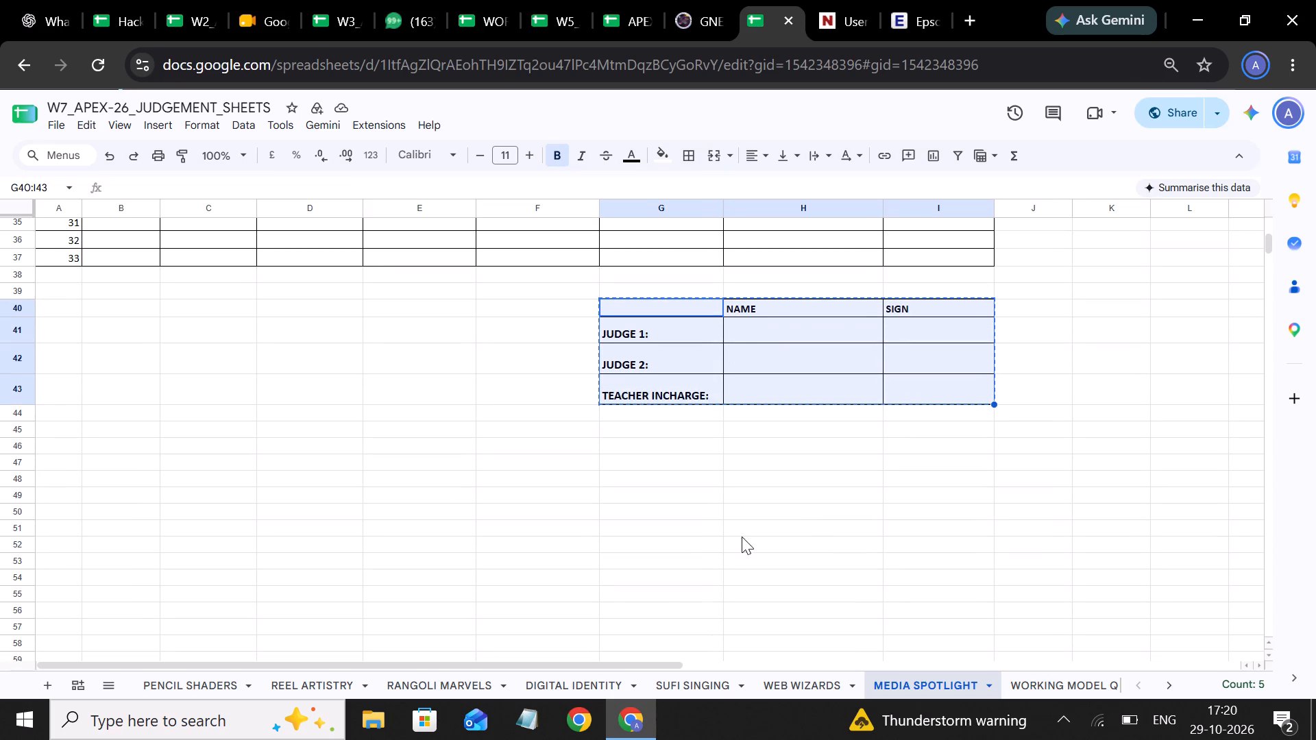
pyautogui.click(630, 624)
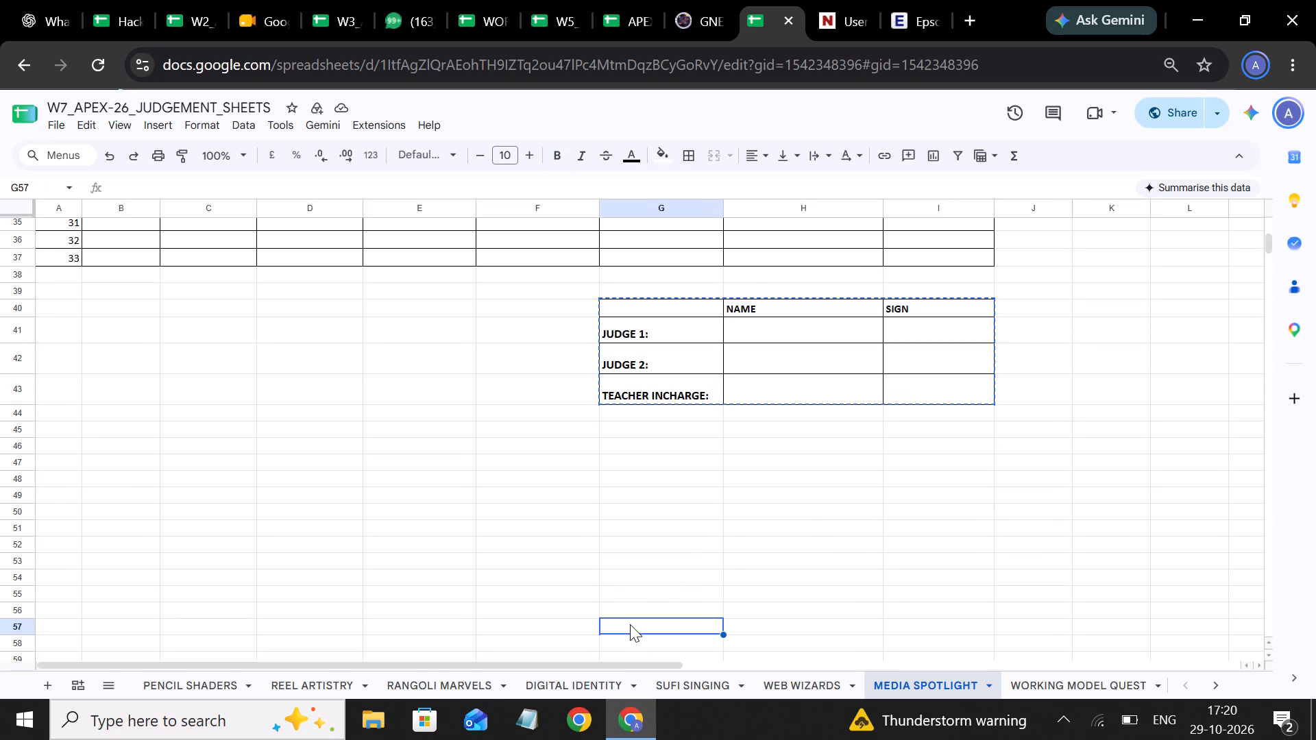
pyautogui.hotkey('ctrl', 'v')
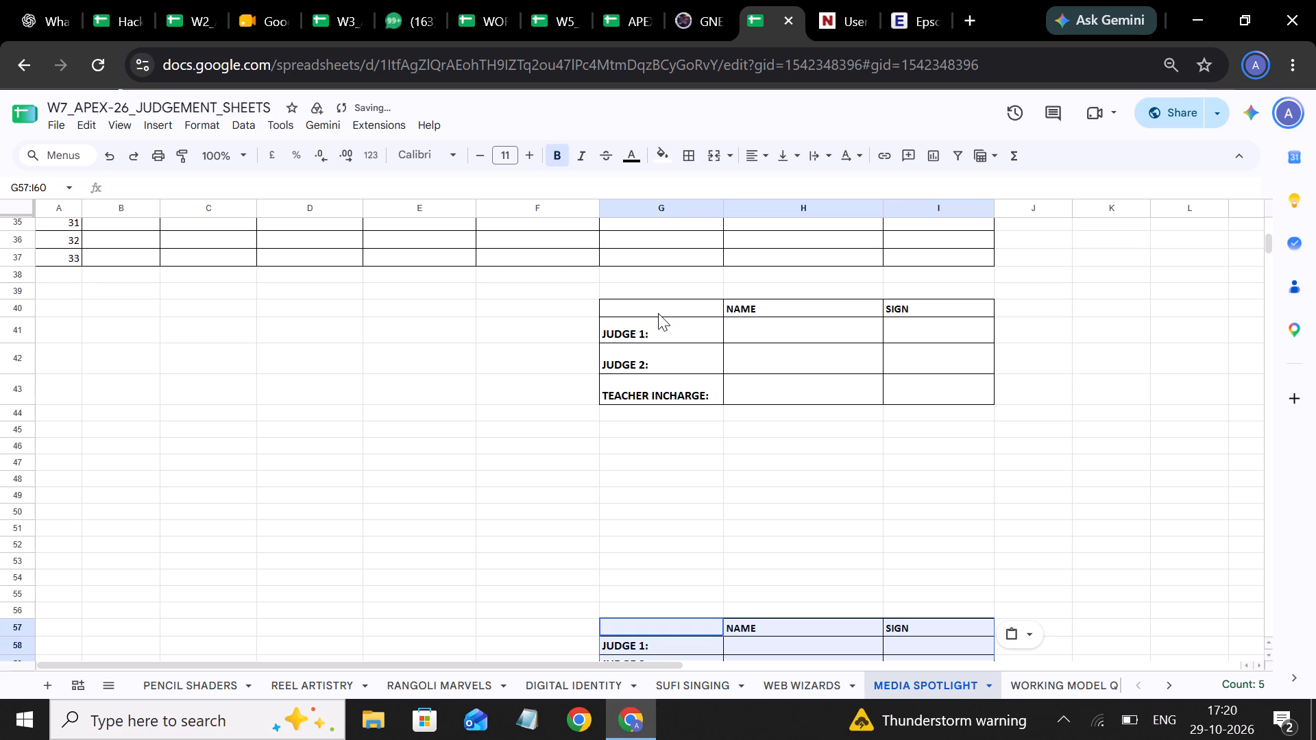
# Clear the original signature table in G40:I43 and delete rows 40 to 43.
pyautogui.moveTo(658, 310); pyautogui.dragTo(897, 384)
pyautogui.press('BackSpace')
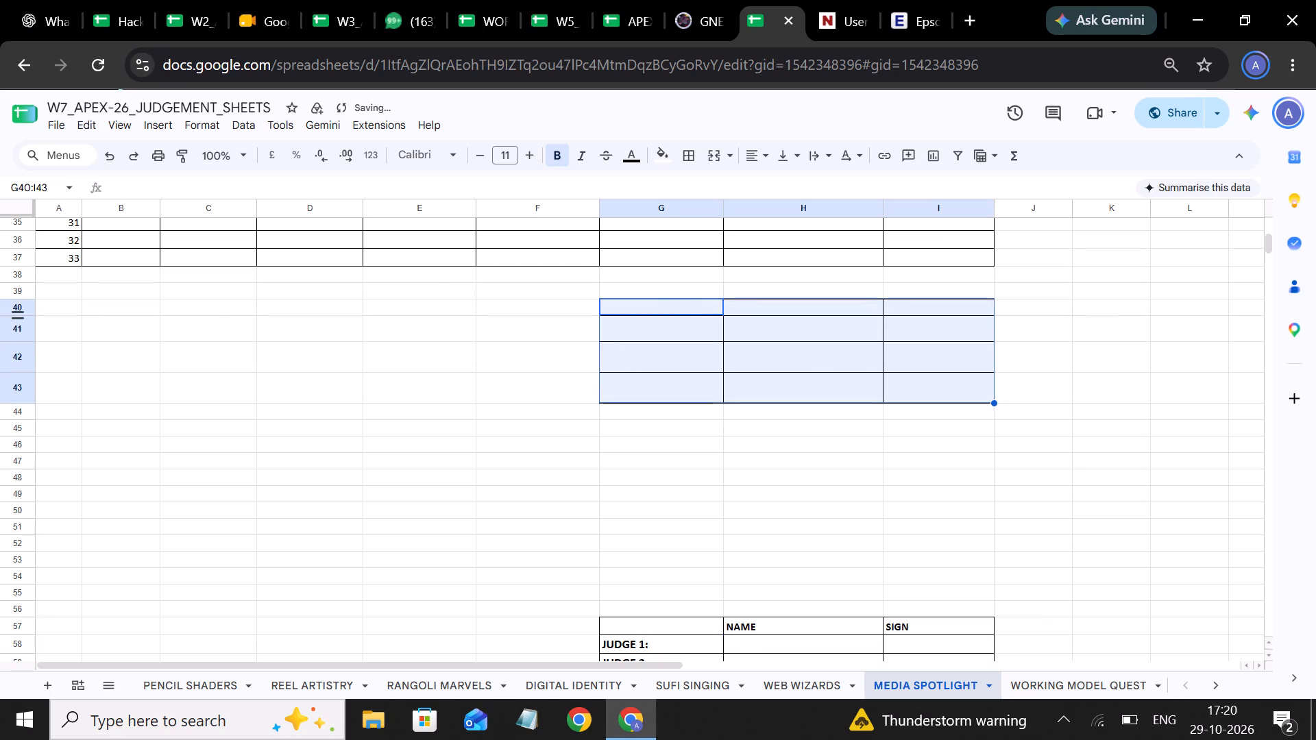
pyautogui.moveTo(14, 322); pyautogui.dragTo(16, 383)
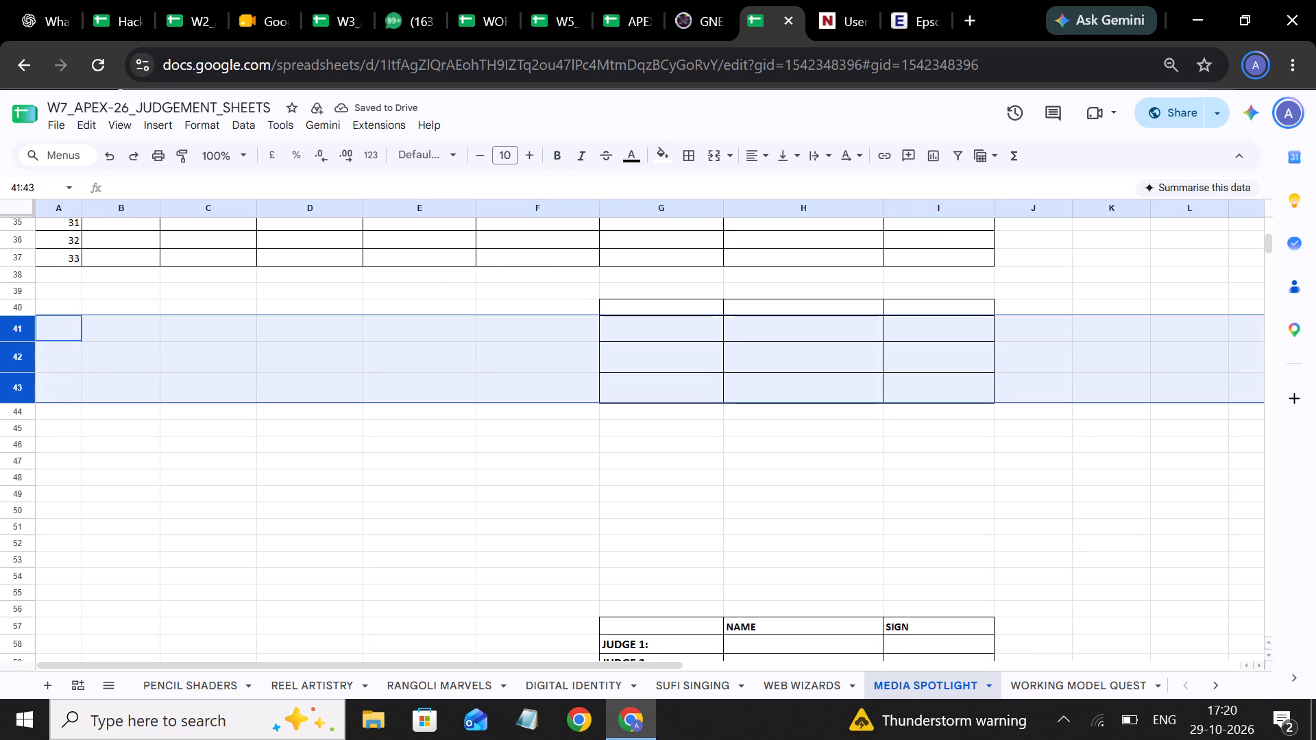
pyautogui.click(18, 311)
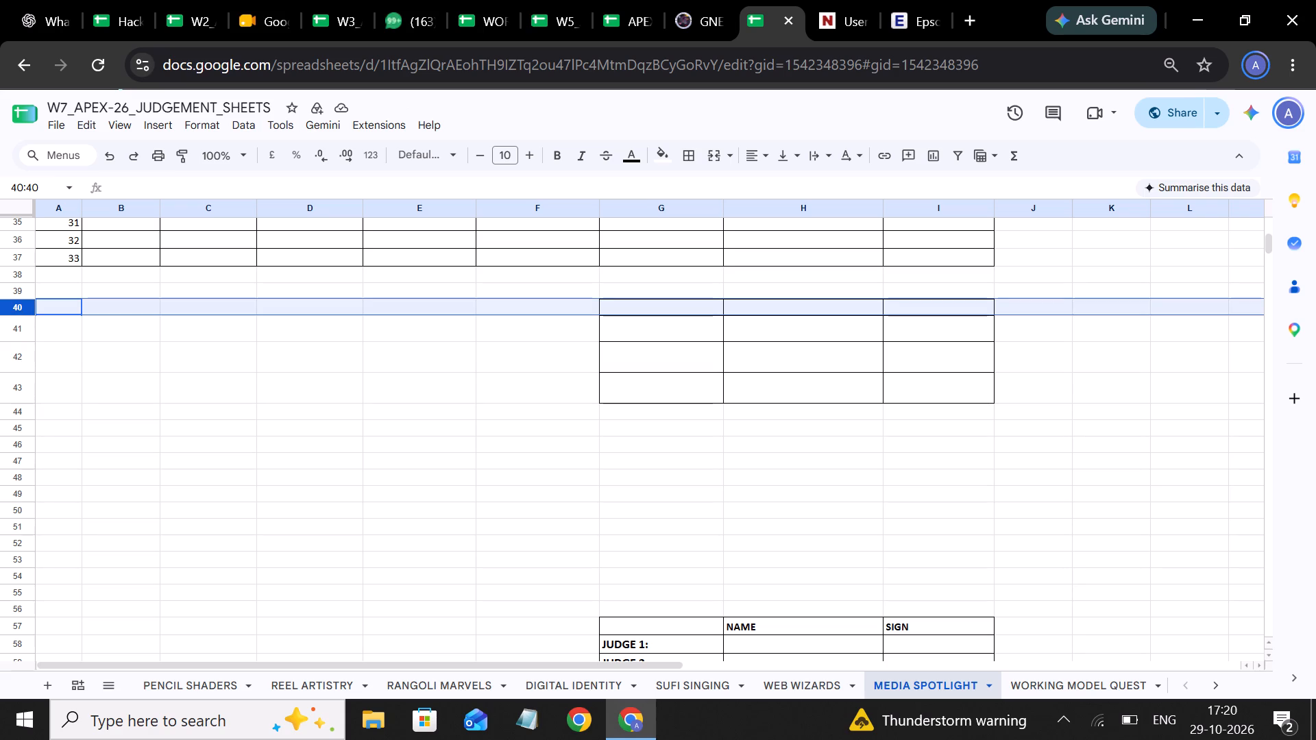
pyautogui.moveTo(23, 309); pyautogui.dragTo(19, 340)
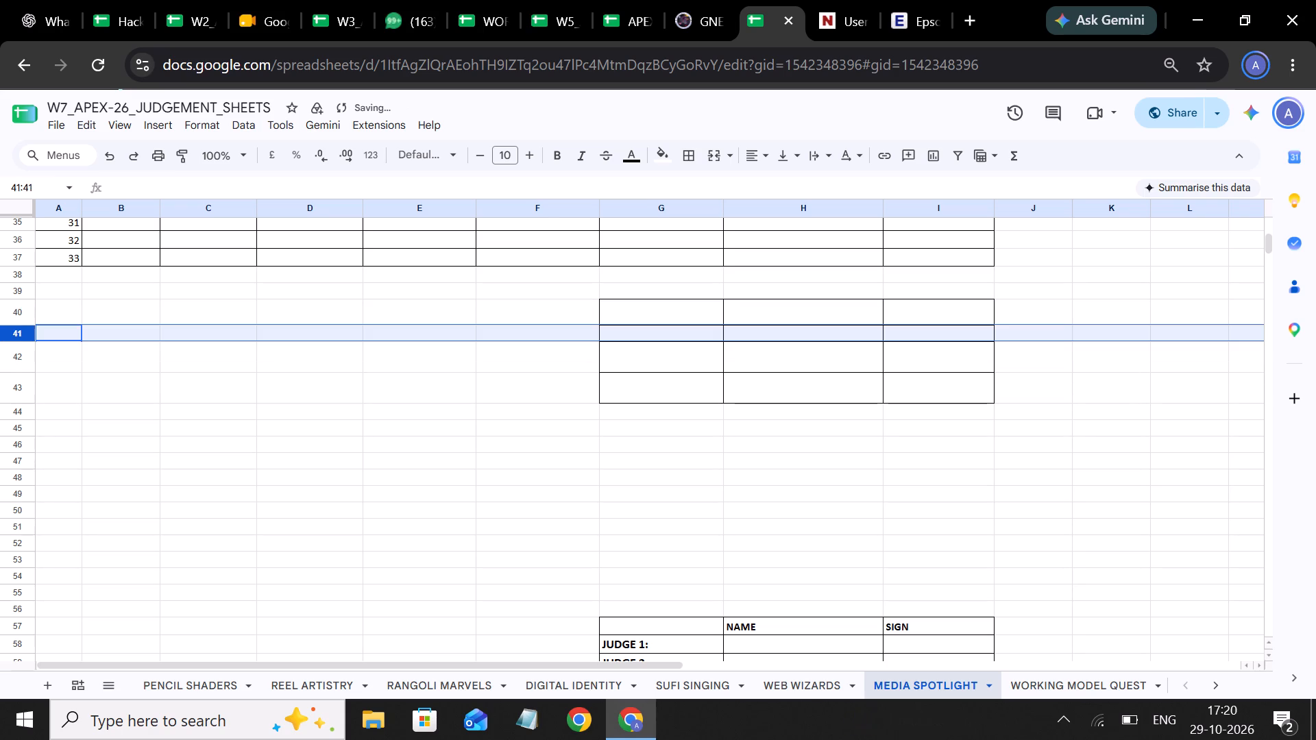
pyautogui.moveTo(19, 304); pyautogui.dragTo(16, 371)
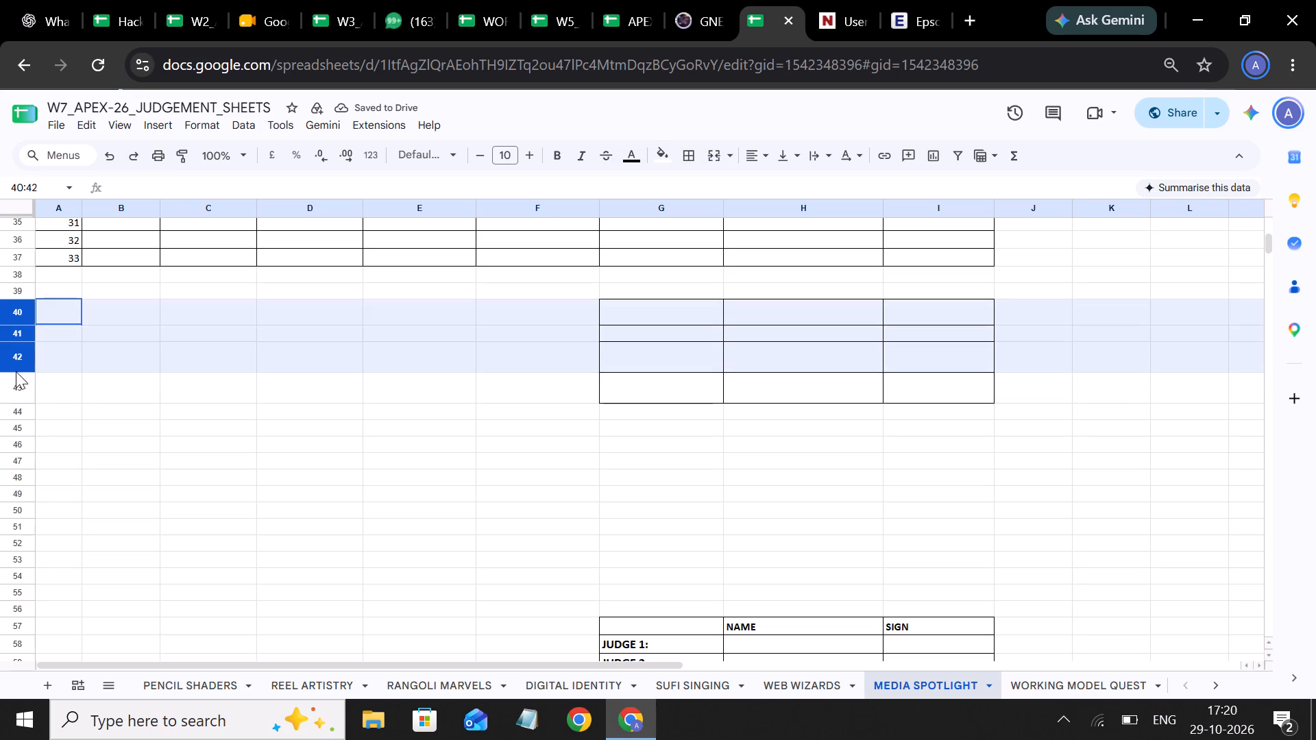
pyautogui.moveTo(16, 371); pyautogui.dragTo(16, 398)
pyautogui.rightClick(16, 398)
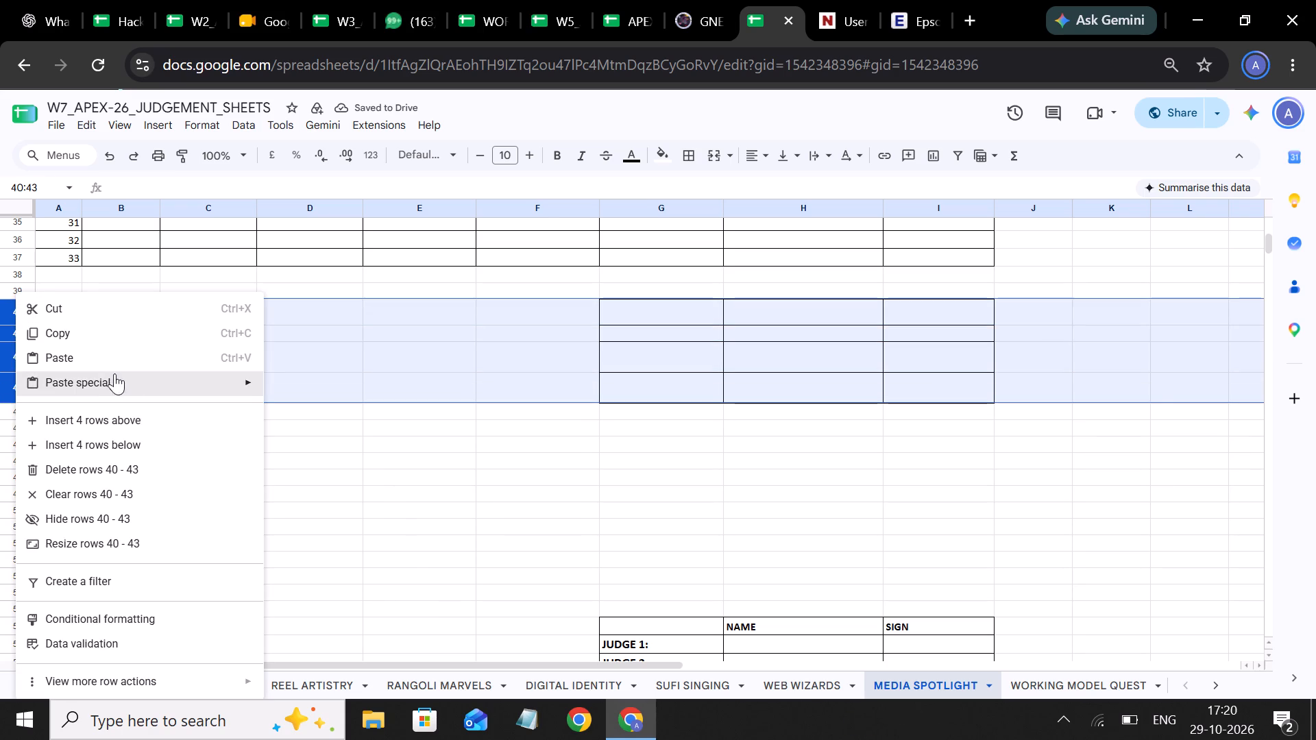
pyautogui.click(143, 475)
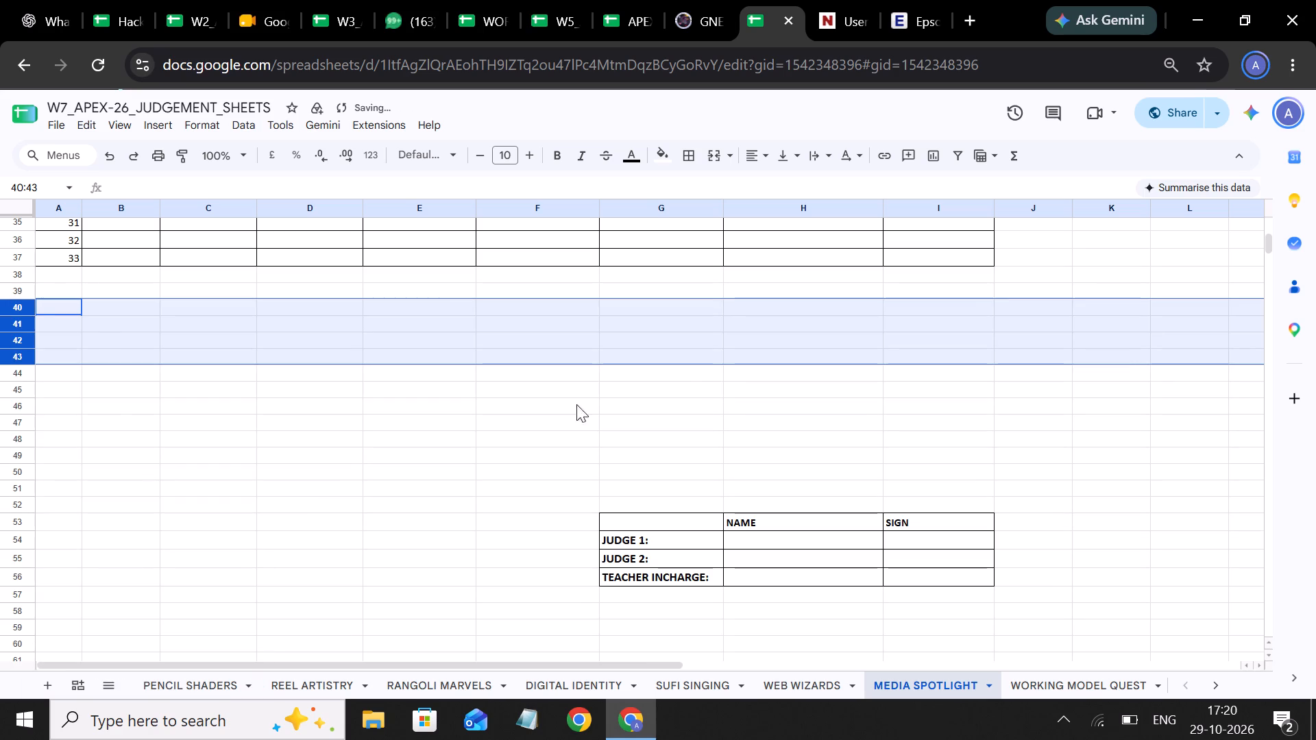
pyautogui.click(587, 425)
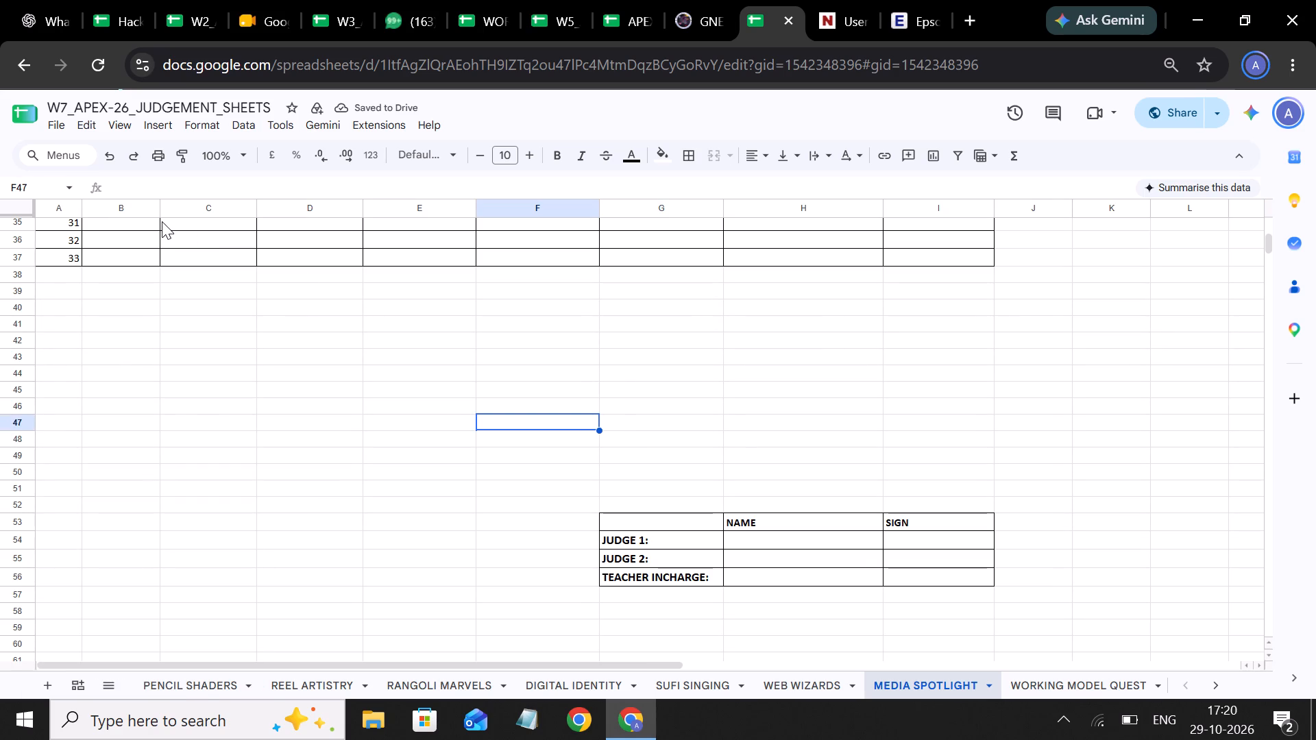
# Enter serial numbers 34 and 35 in cells A38 and A39, below the last numbered entry row.
pyautogui.click(60, 277)
pyautogui.write('34')
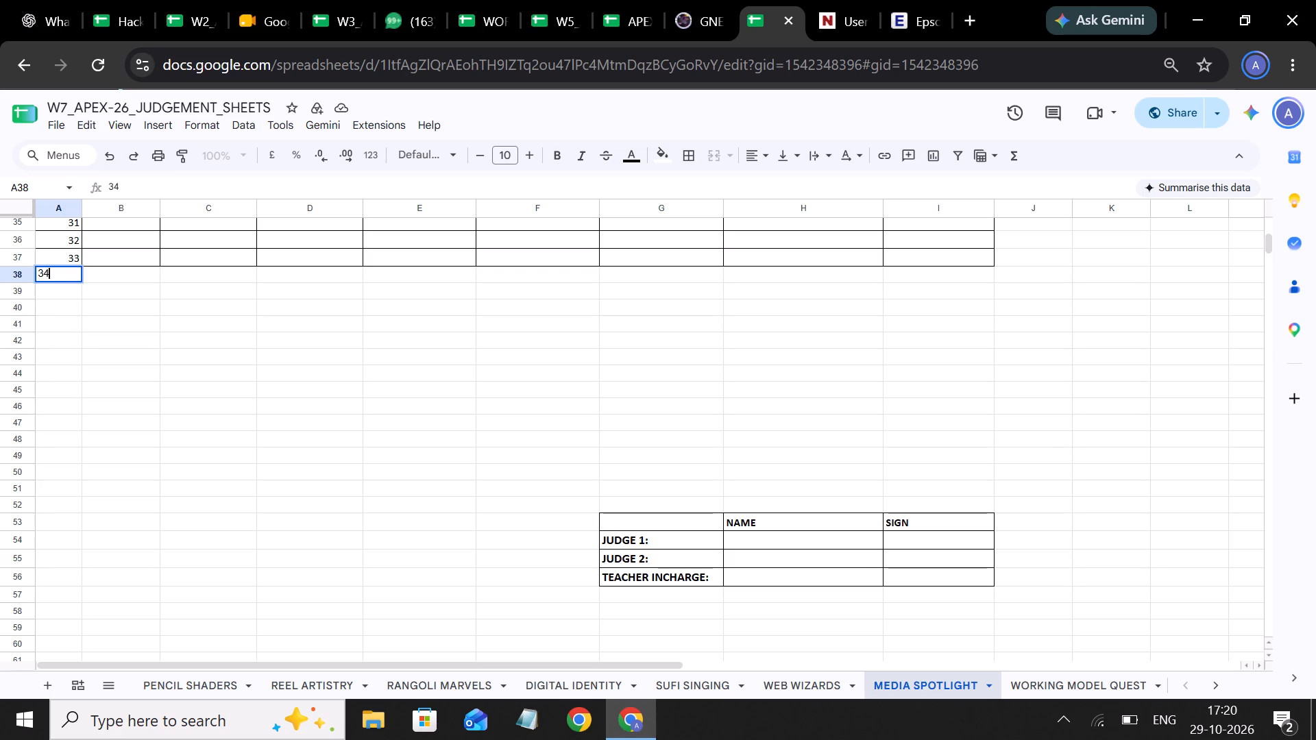
pyautogui.click(69, 280)
pyautogui.click(69, 282)
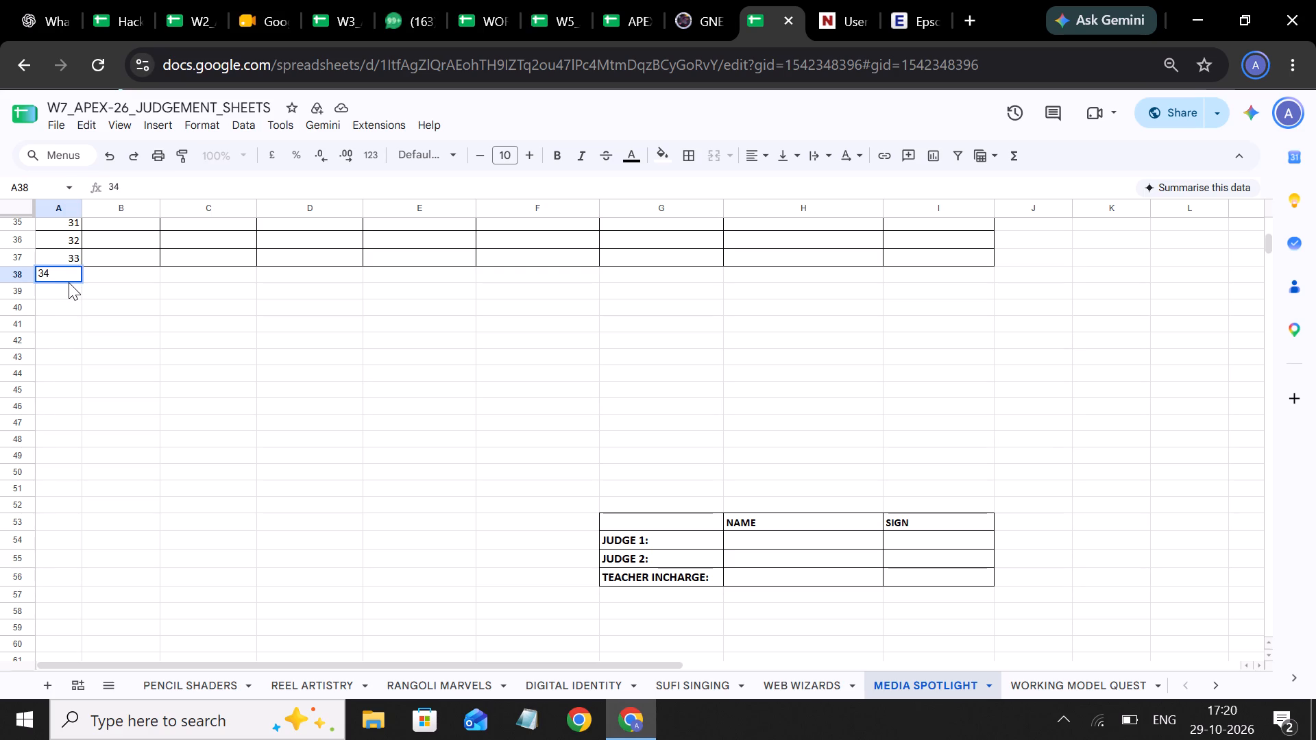
pyautogui.click(77, 297)
pyautogui.press('2')
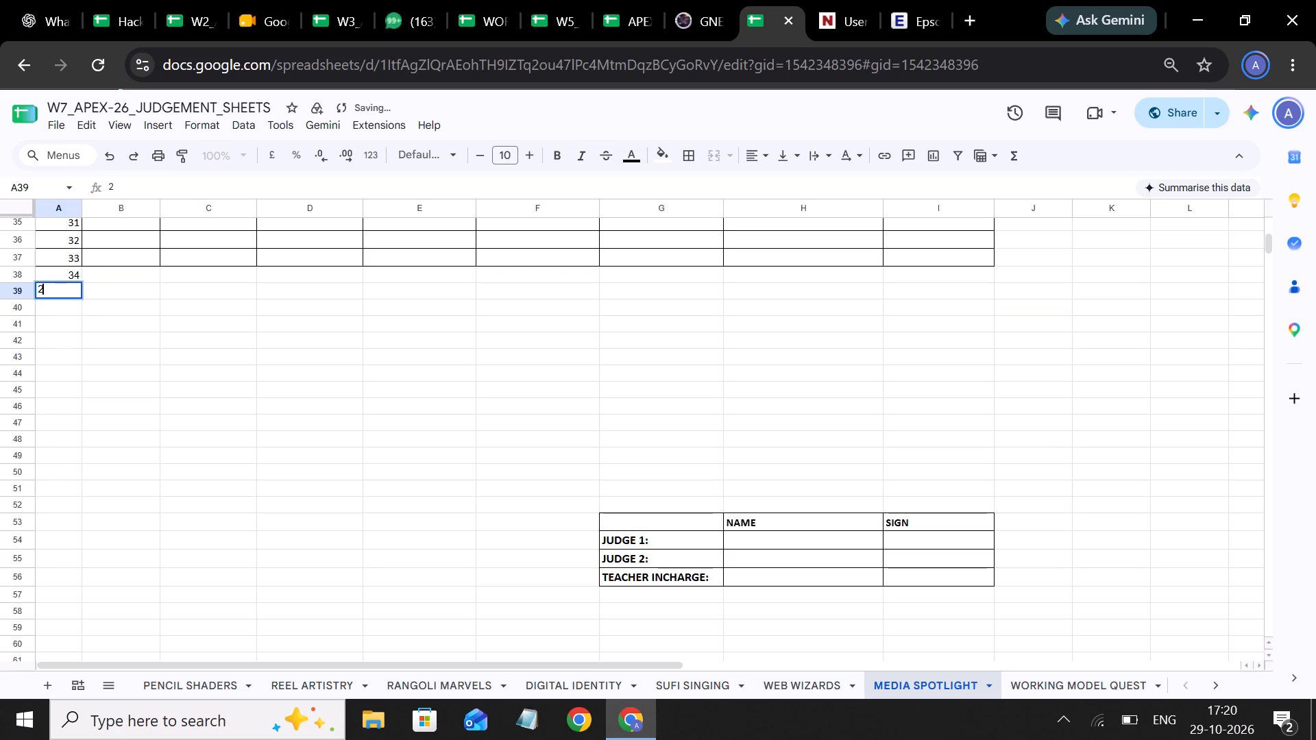
pyautogui.press('BackSpace')
pyautogui.write('35')
pyautogui.moveTo(103, 292); pyautogui.dragTo(101, 290)
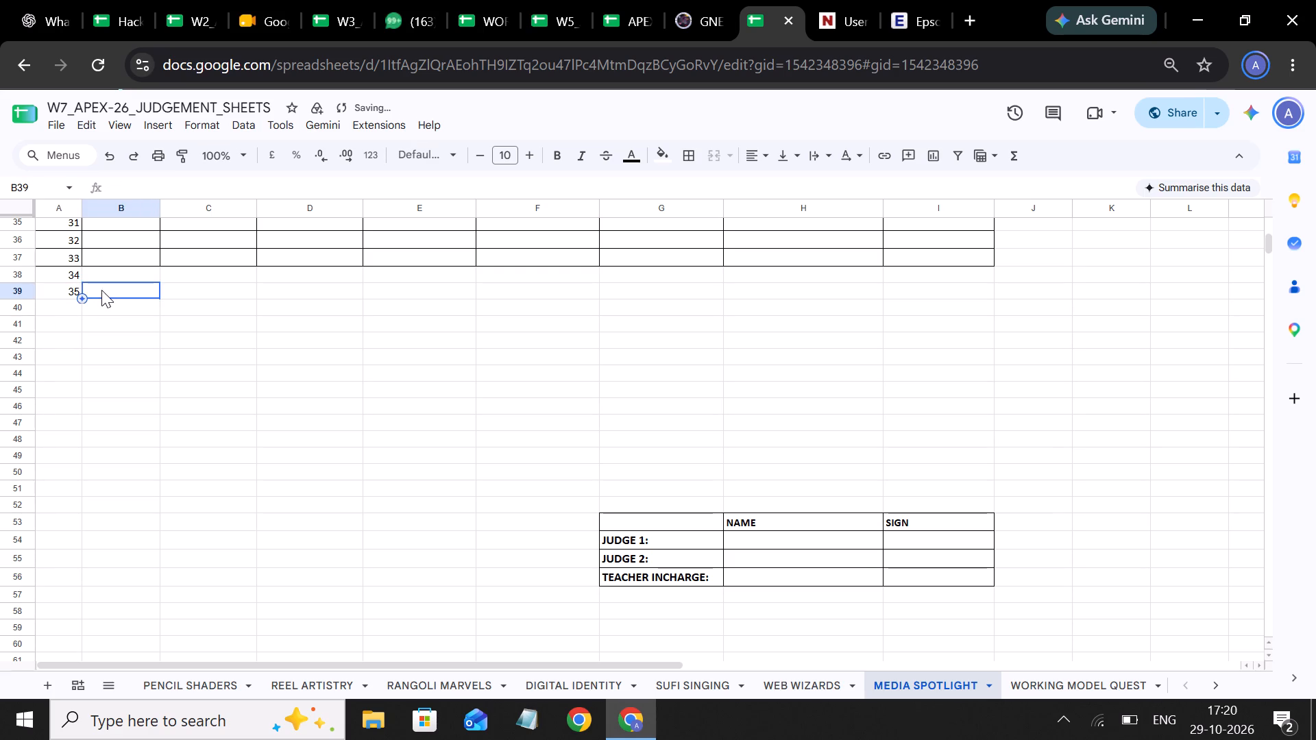
# Extend the serial numbers by filling the A37:A39 pattern down to cell A50.
pyautogui.moveTo(101, 290); pyautogui.dragTo(68, 256)
pyautogui.click(68, 256)
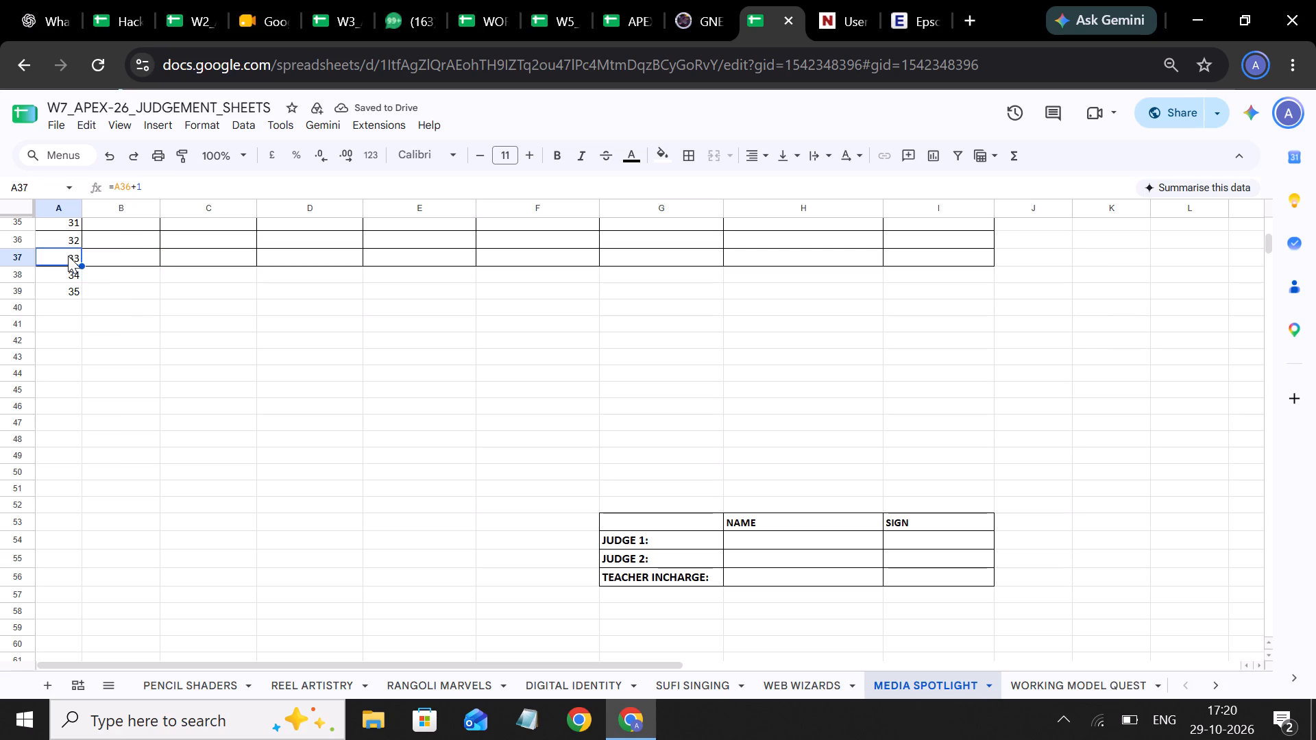
pyautogui.moveTo(68, 256); pyautogui.dragTo(68, 275)
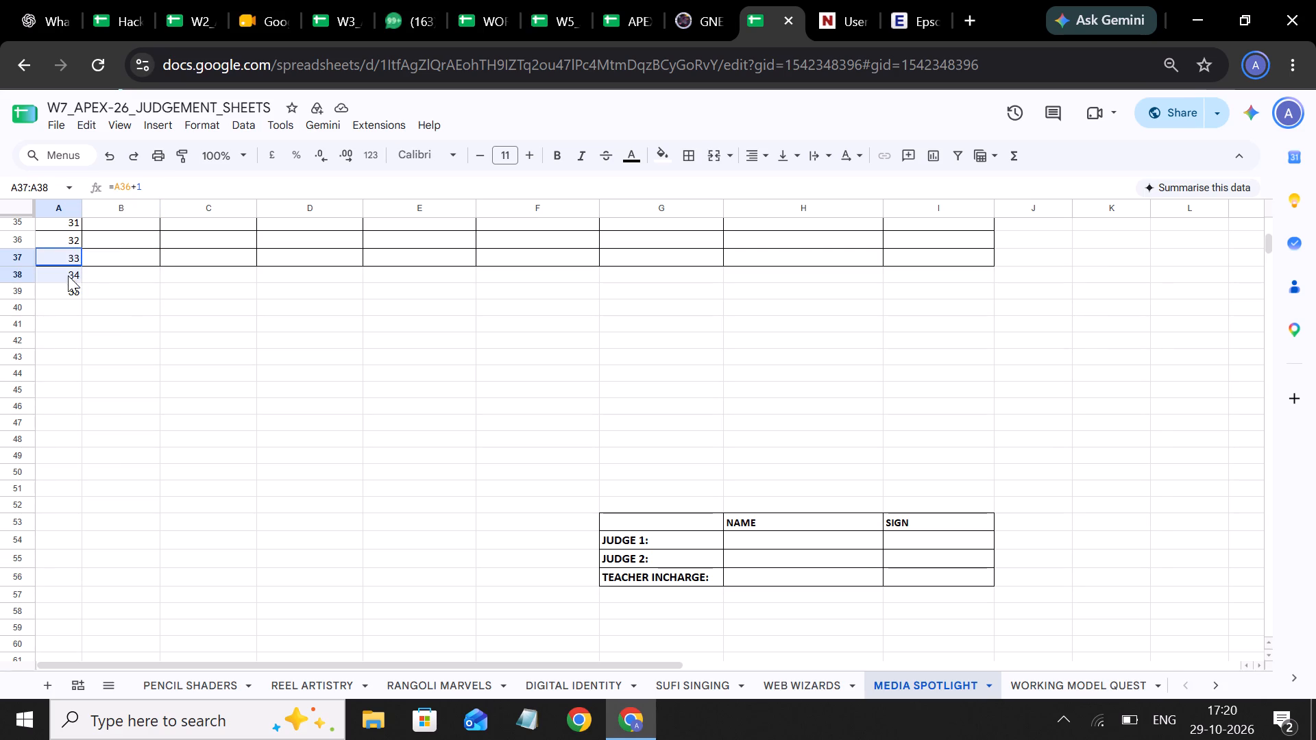
pyautogui.moveTo(68, 275); pyautogui.dragTo(68, 284)
pyautogui.moveTo(80, 296); pyautogui.dragTo(79, 293)
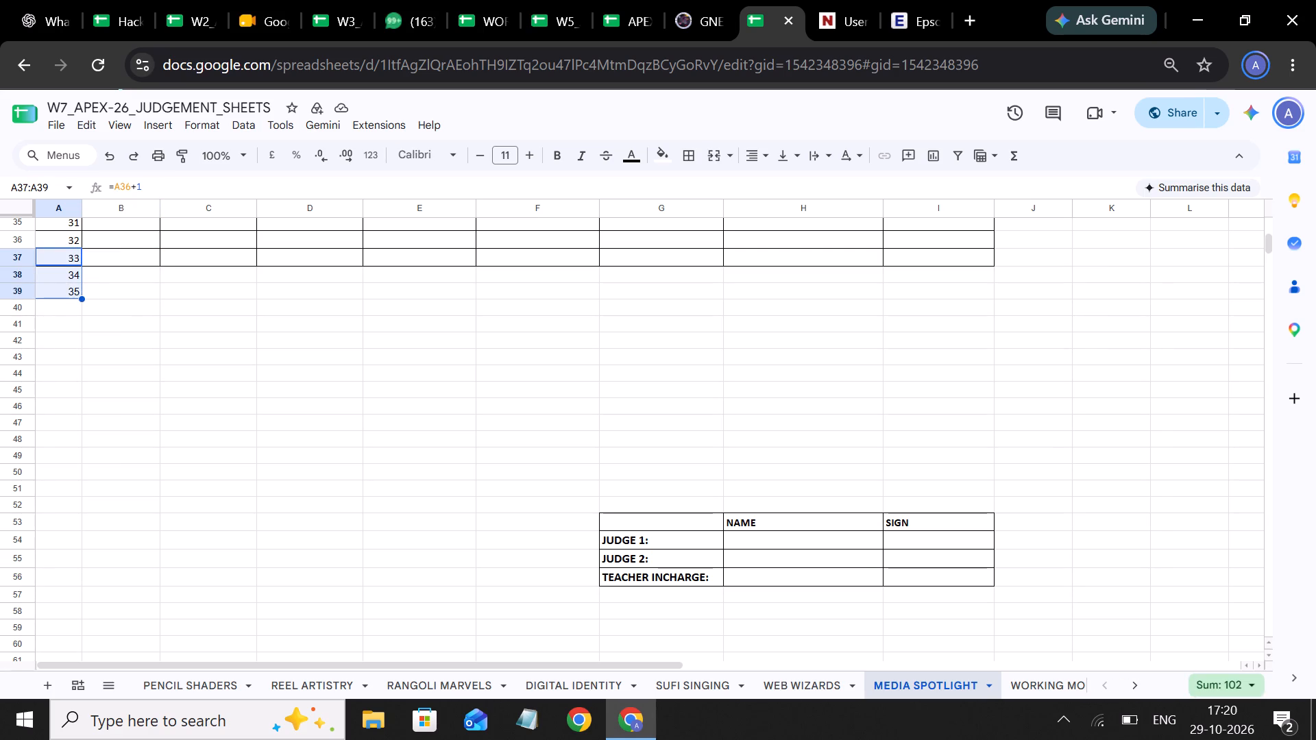
pyautogui.moveTo(79, 293); pyautogui.dragTo(81, 469)
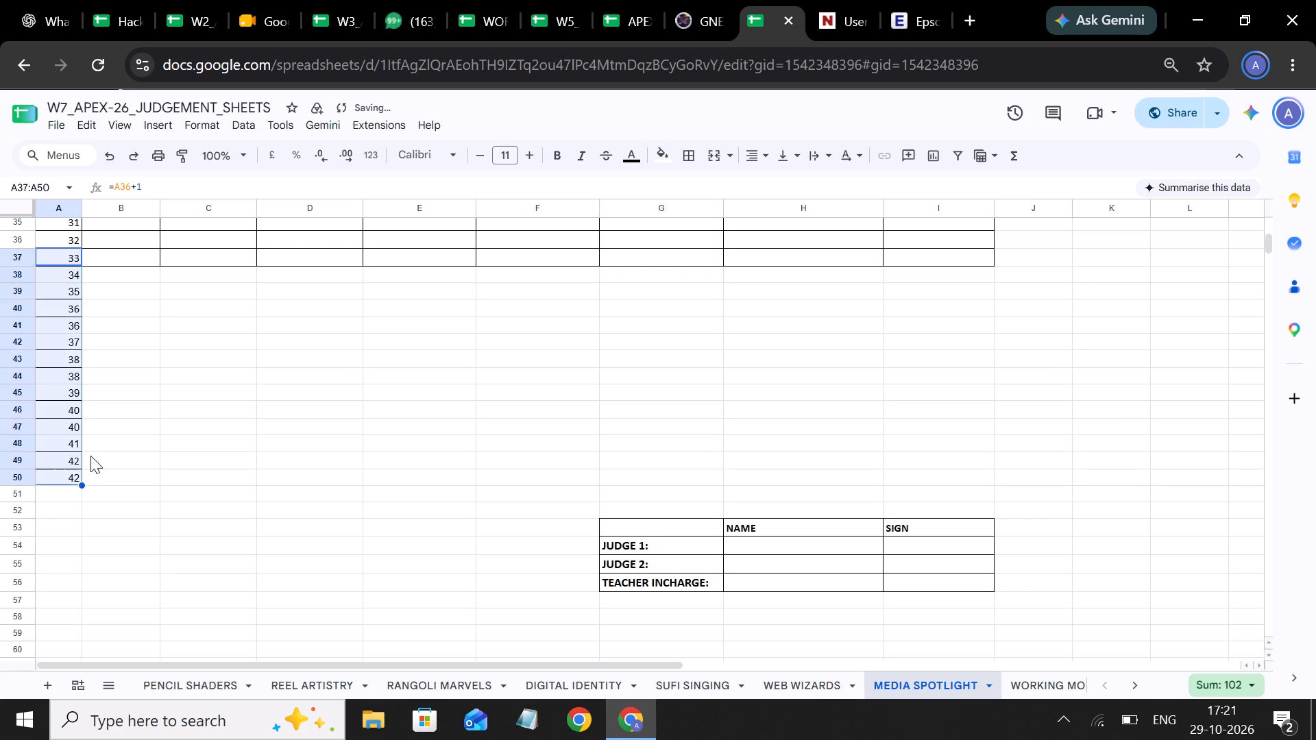
# Enter serial numbers 43 and 44 in cells A51 and A52.
pyautogui.click(73, 498)
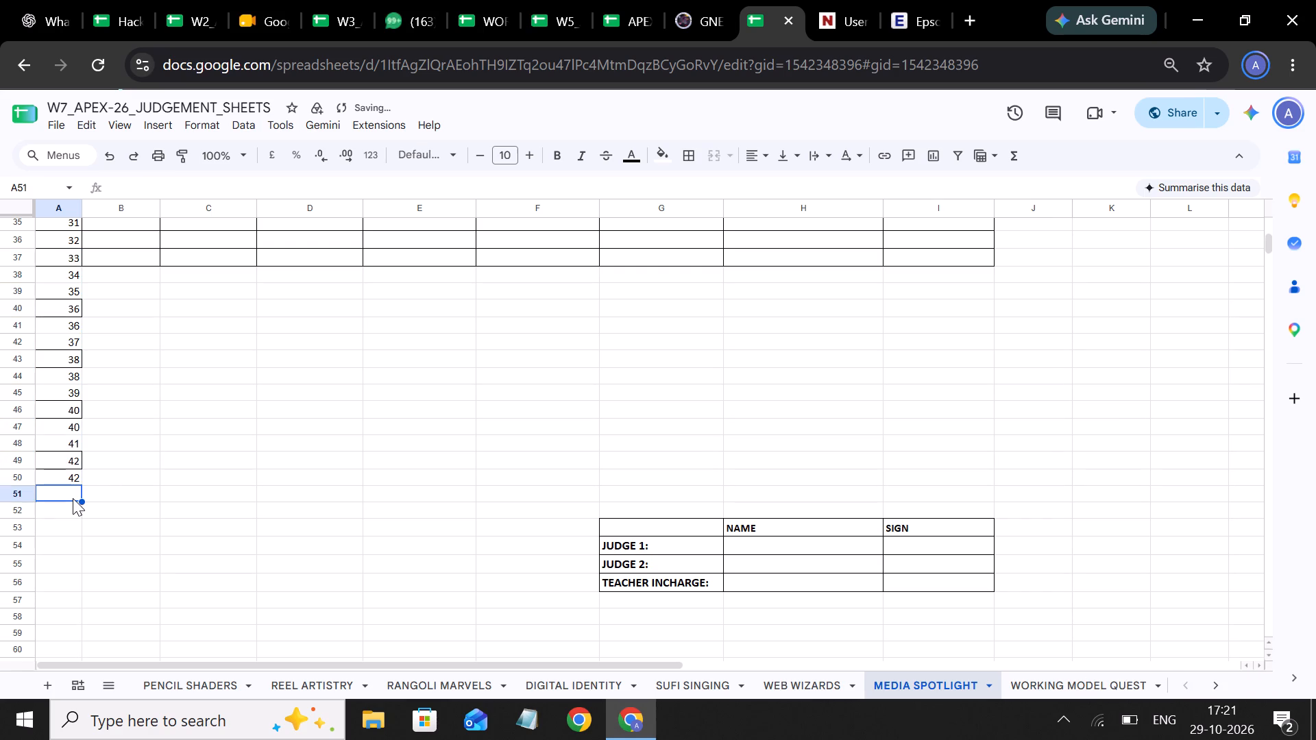
pyautogui.write('43')
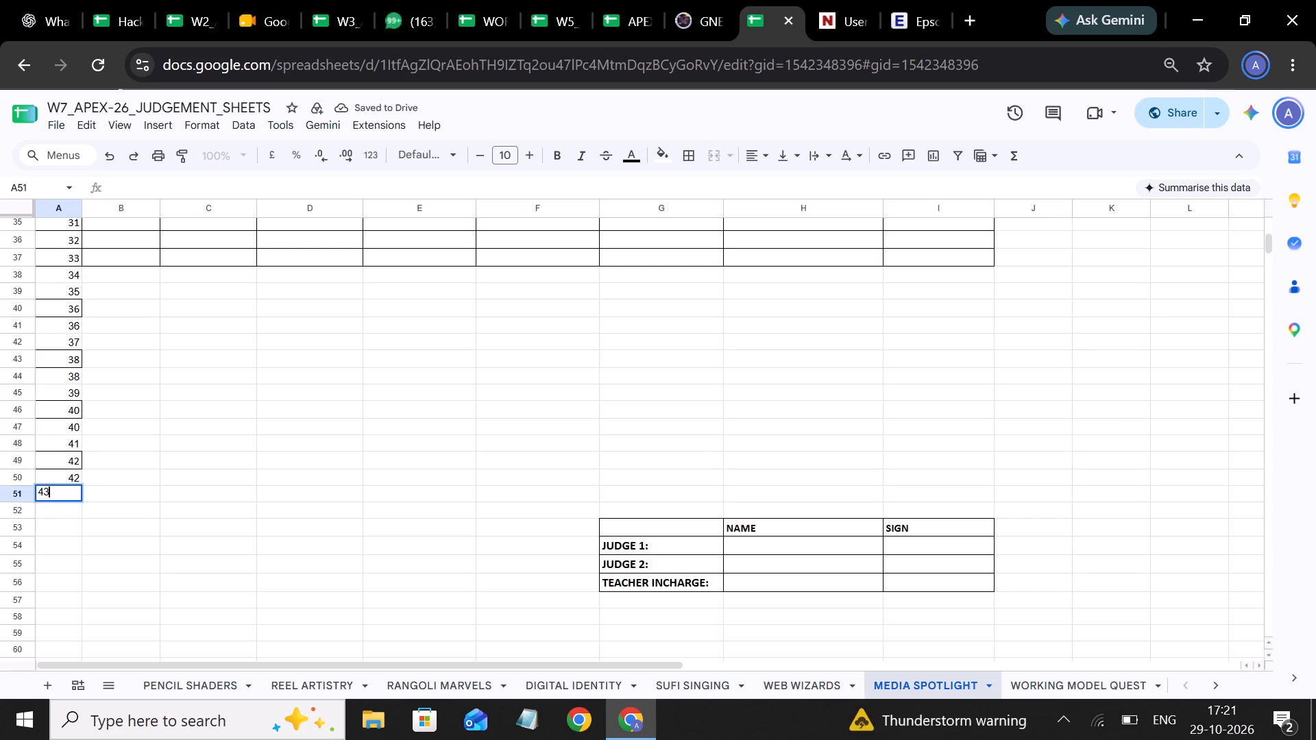
pyautogui.click(75, 508)
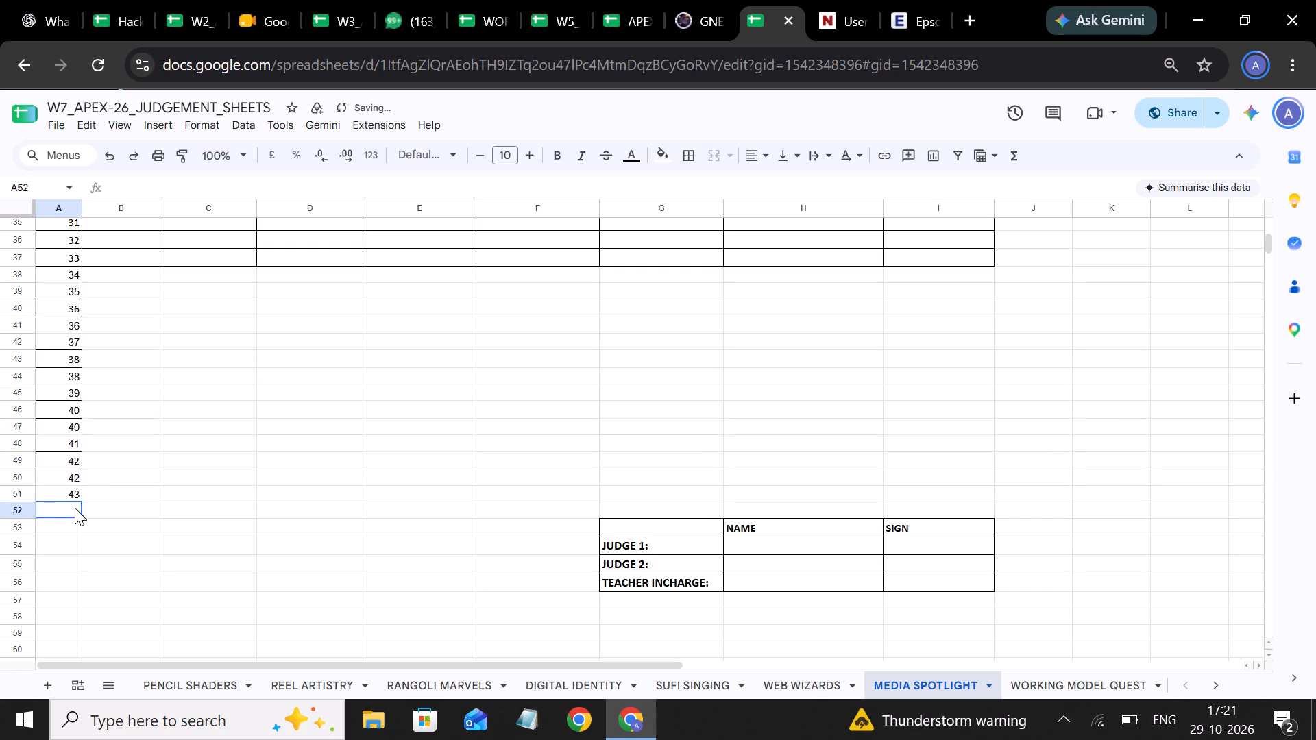
pyautogui.write('44')
pyautogui.click(233, 509)
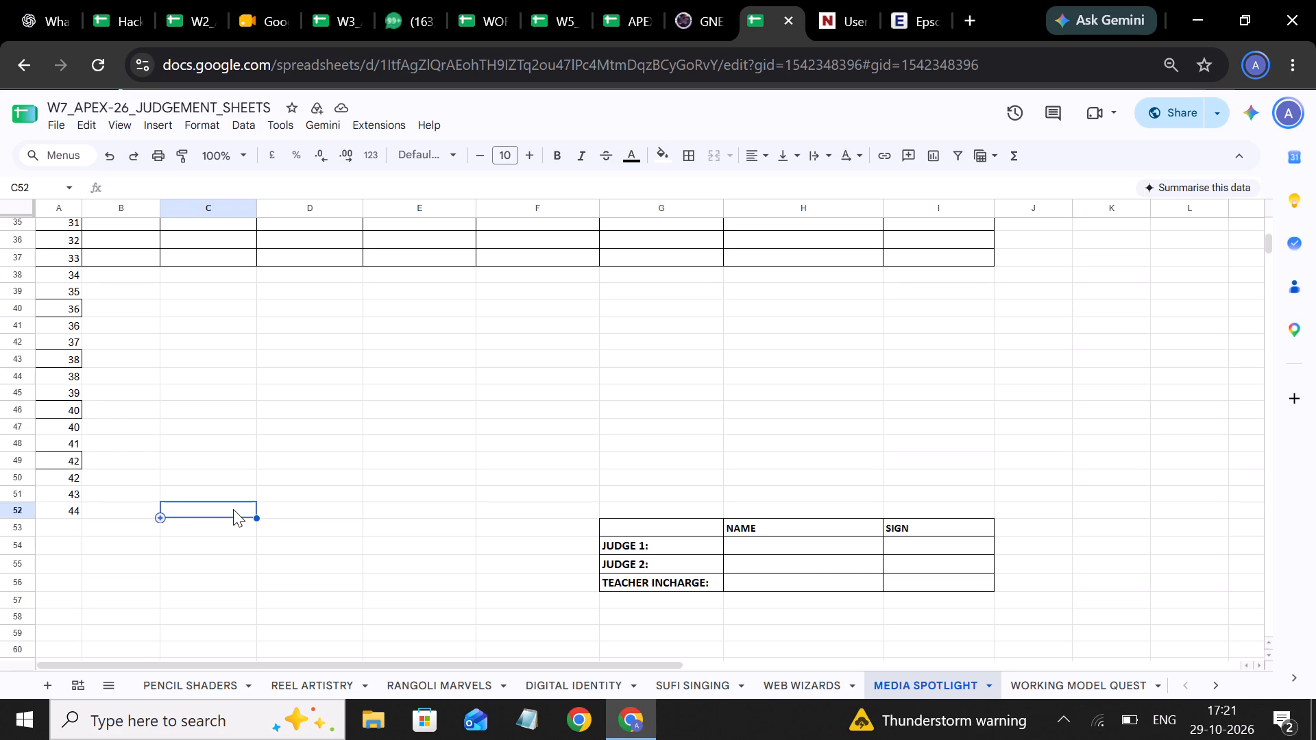
pyautogui.scroll(1, 184, 425)
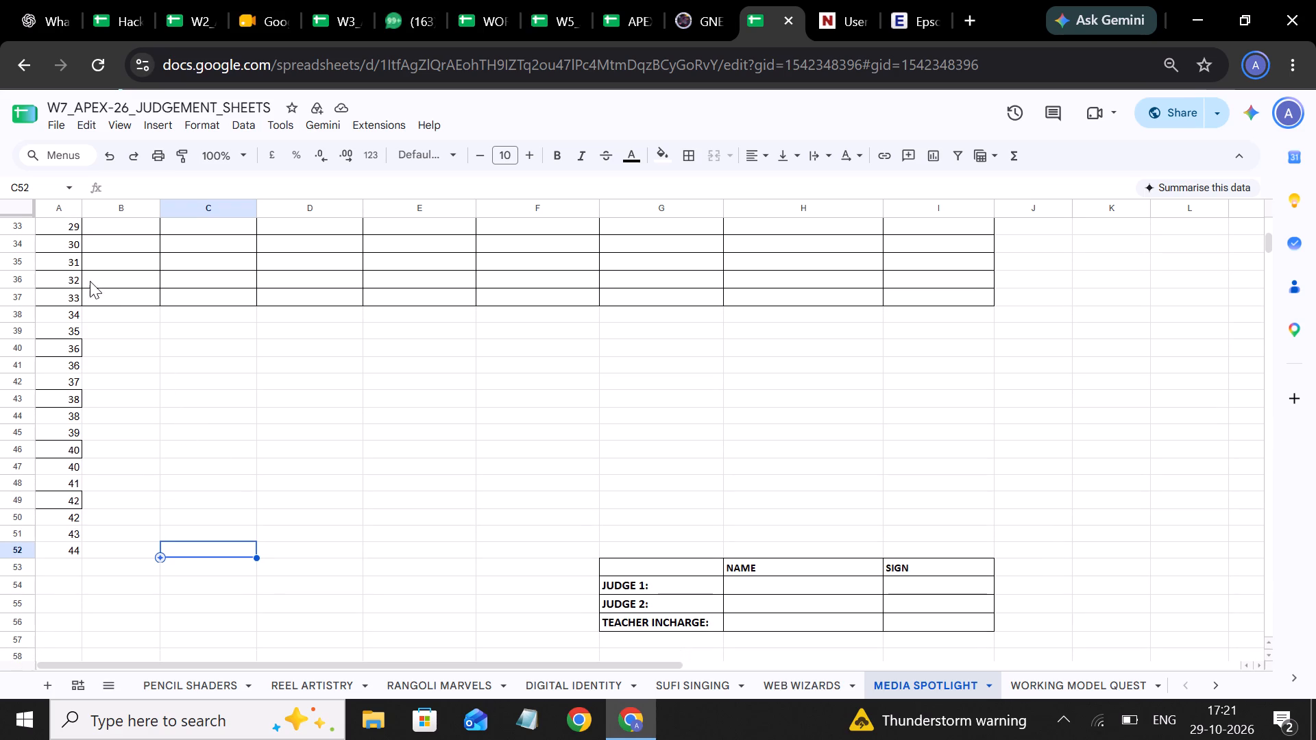
# Apply all borders to the entry rows in A37:I52.
pyautogui.moveTo(65, 294); pyautogui.dragTo(683, 531)
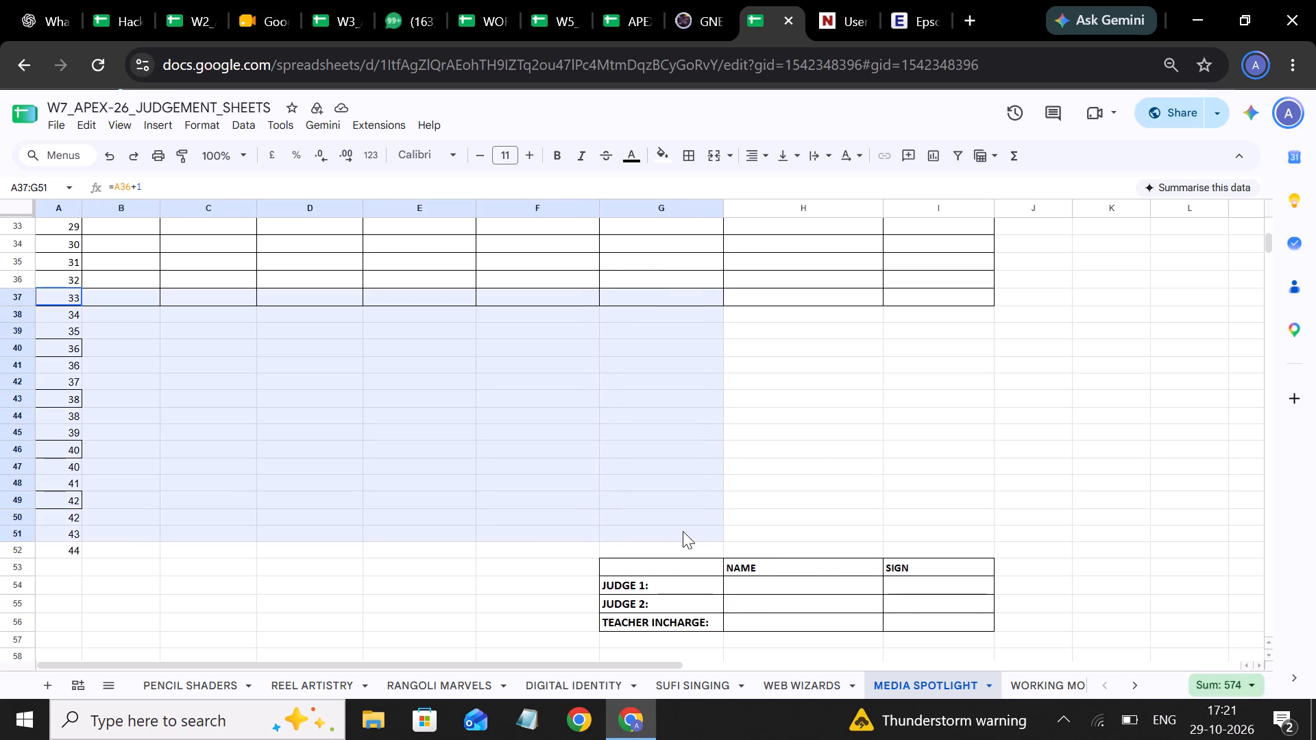
pyautogui.moveTo(683, 531); pyautogui.dragTo(949, 549)
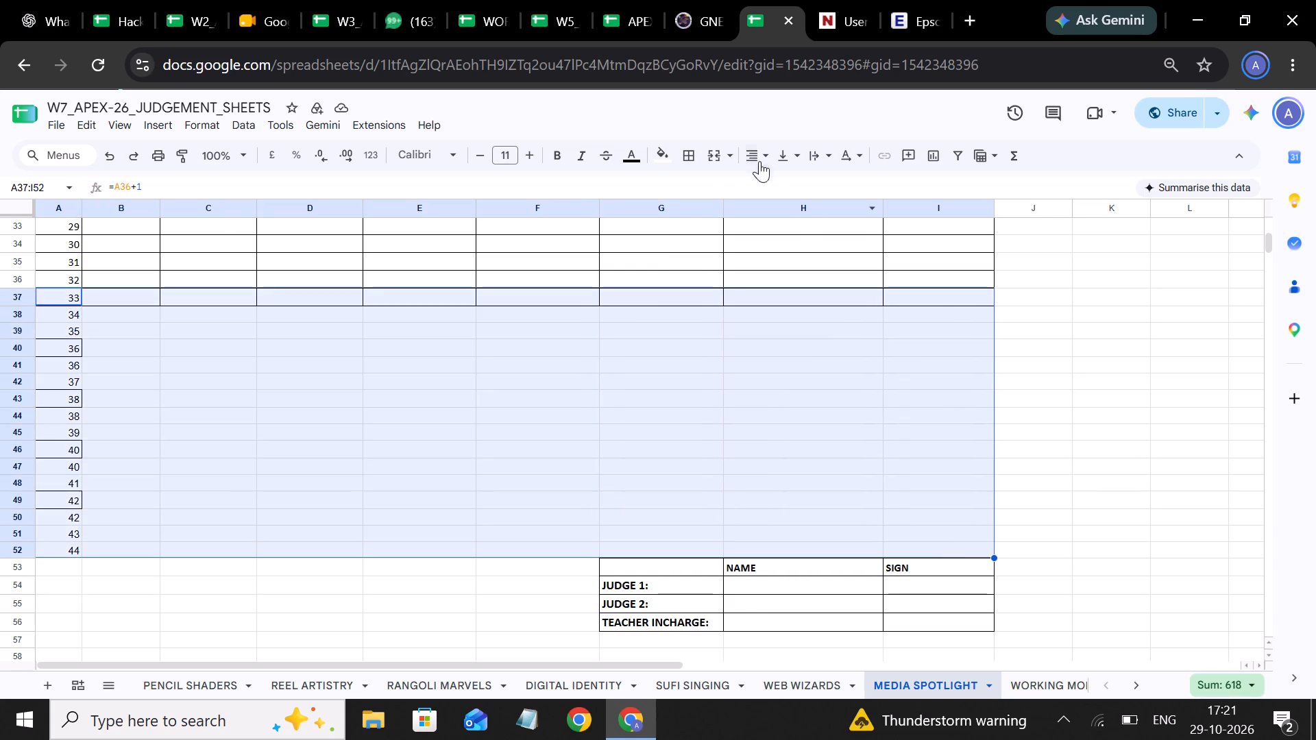
pyautogui.click(687, 156)
pyautogui.click(699, 186)
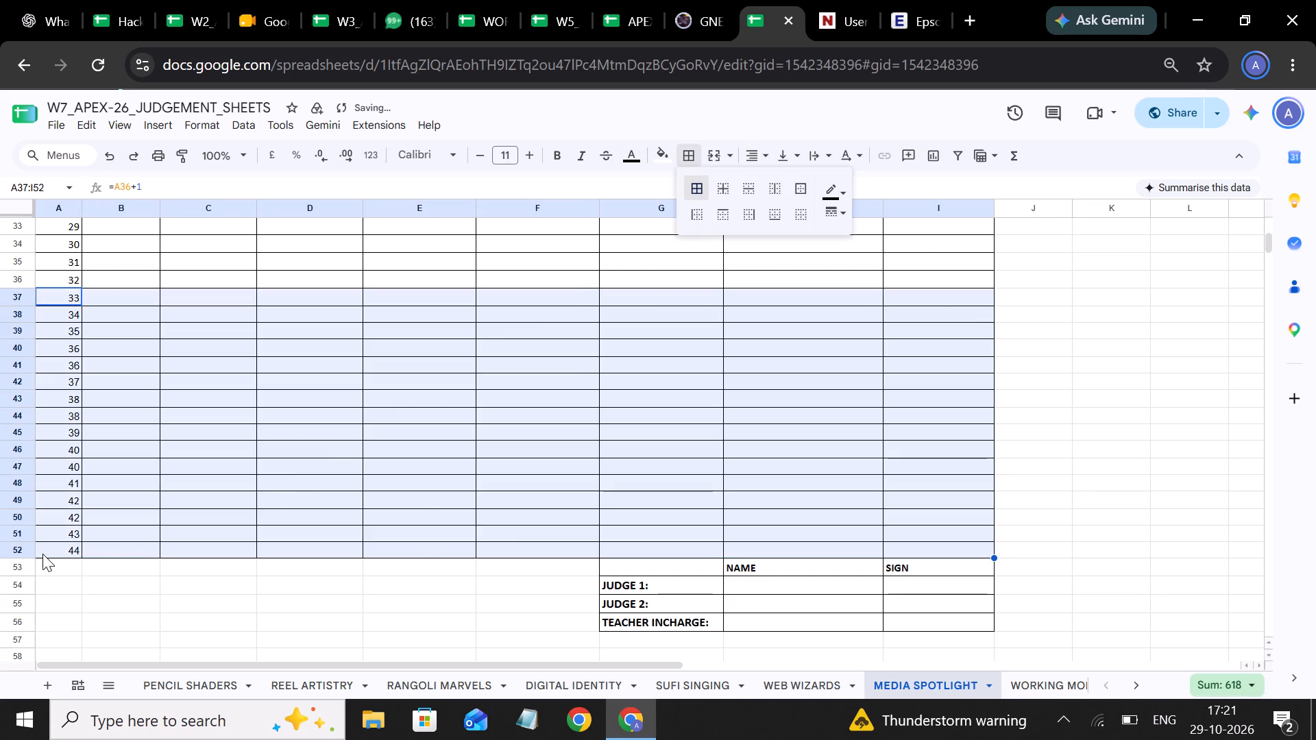
# Insert three blank rows below row 52, between the last entry row and the signature table.
pyautogui.click(11, 545)
pyautogui.rightClick(11, 545)
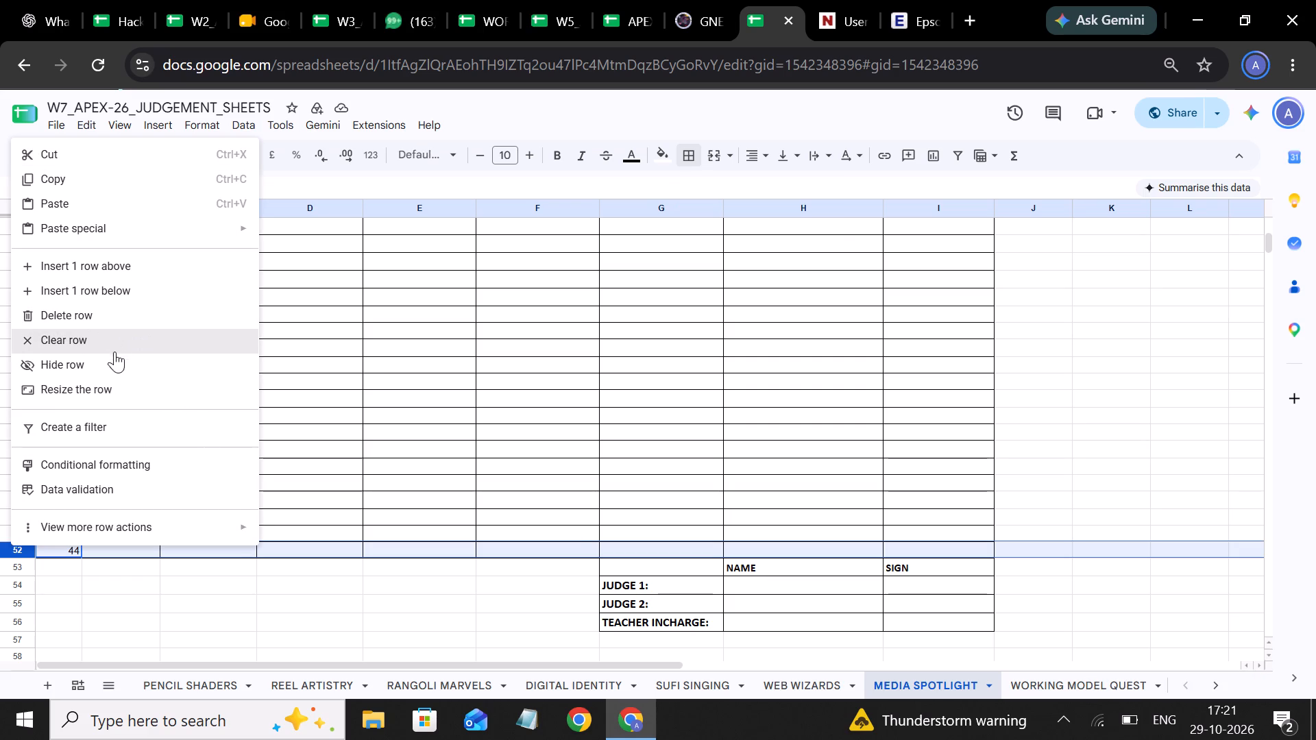
pyautogui.click(127, 284)
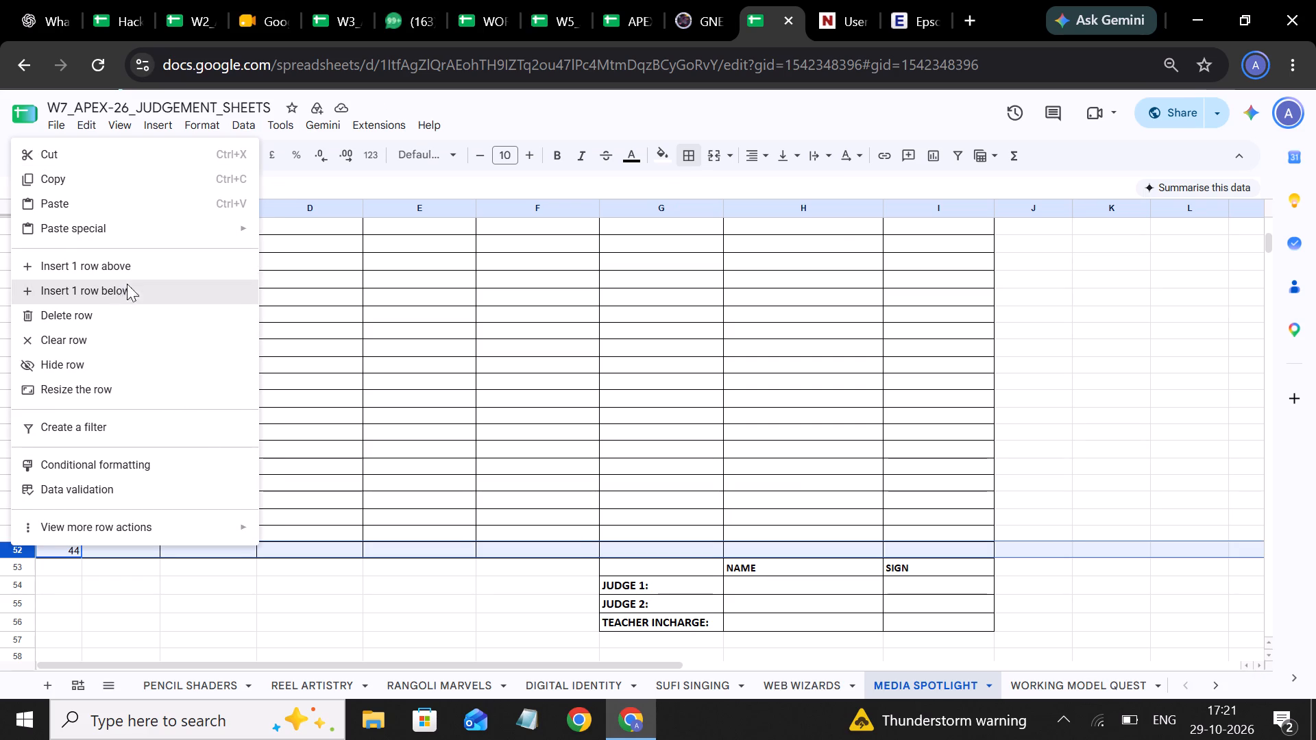
pyautogui.rightClick(23, 567)
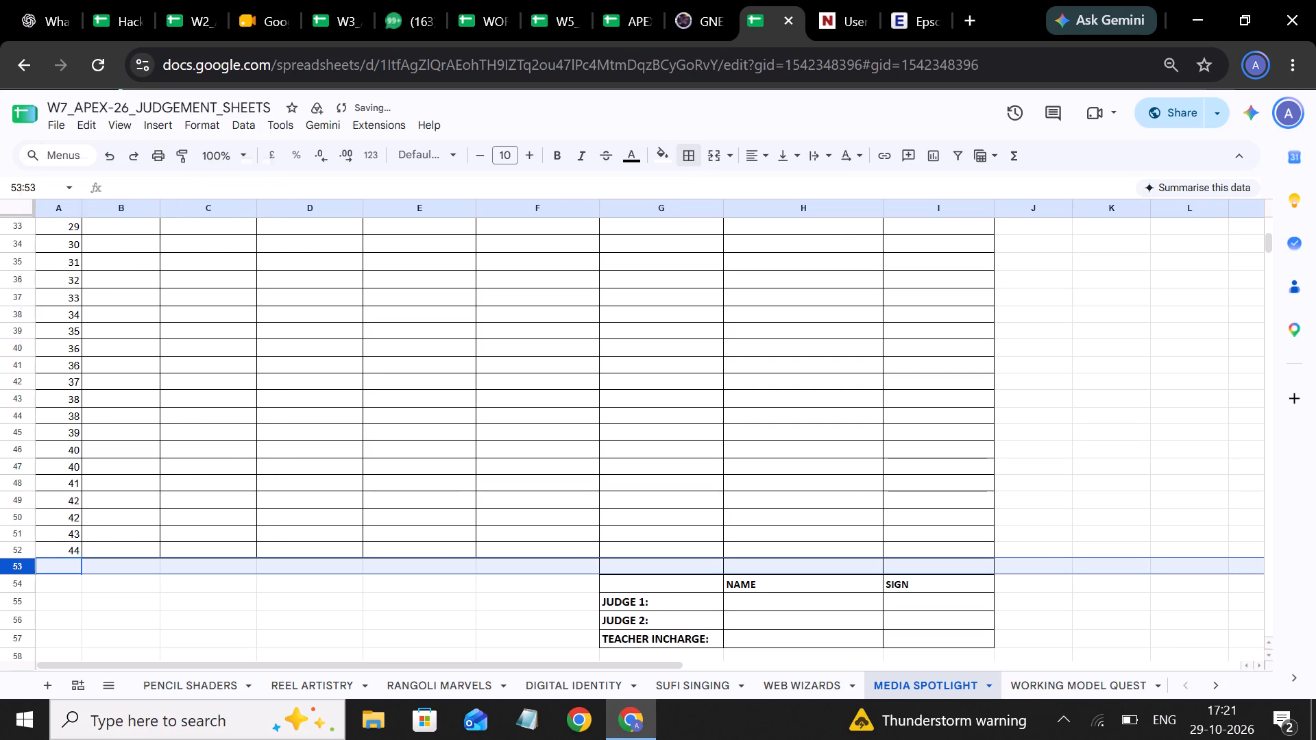
pyautogui.click(140, 317)
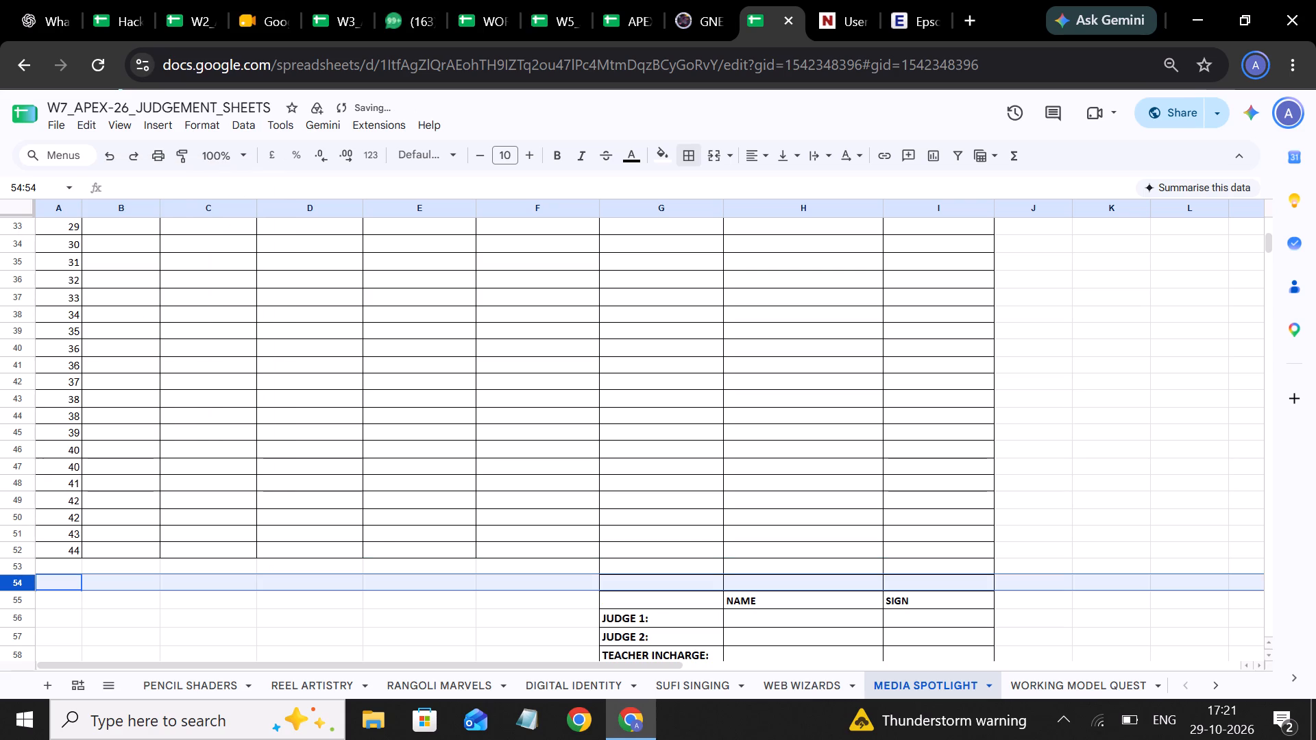
pyautogui.rightClick(31, 586)
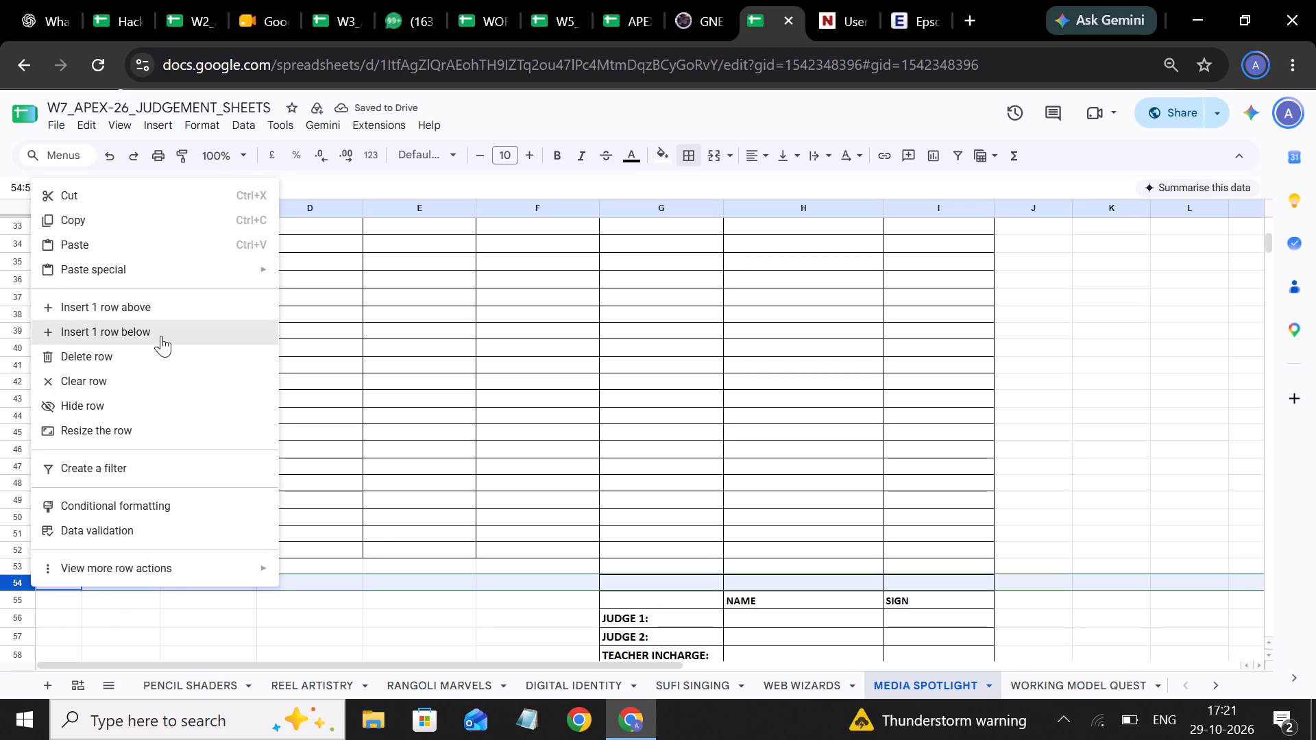
pyautogui.click(161, 336)
# Remove all borders from G53:I55 in the blank rows above the signature table.
pyautogui.moveTo(1057, 490); pyautogui.dragTo(622, 578)
pyautogui.click(620, 571)
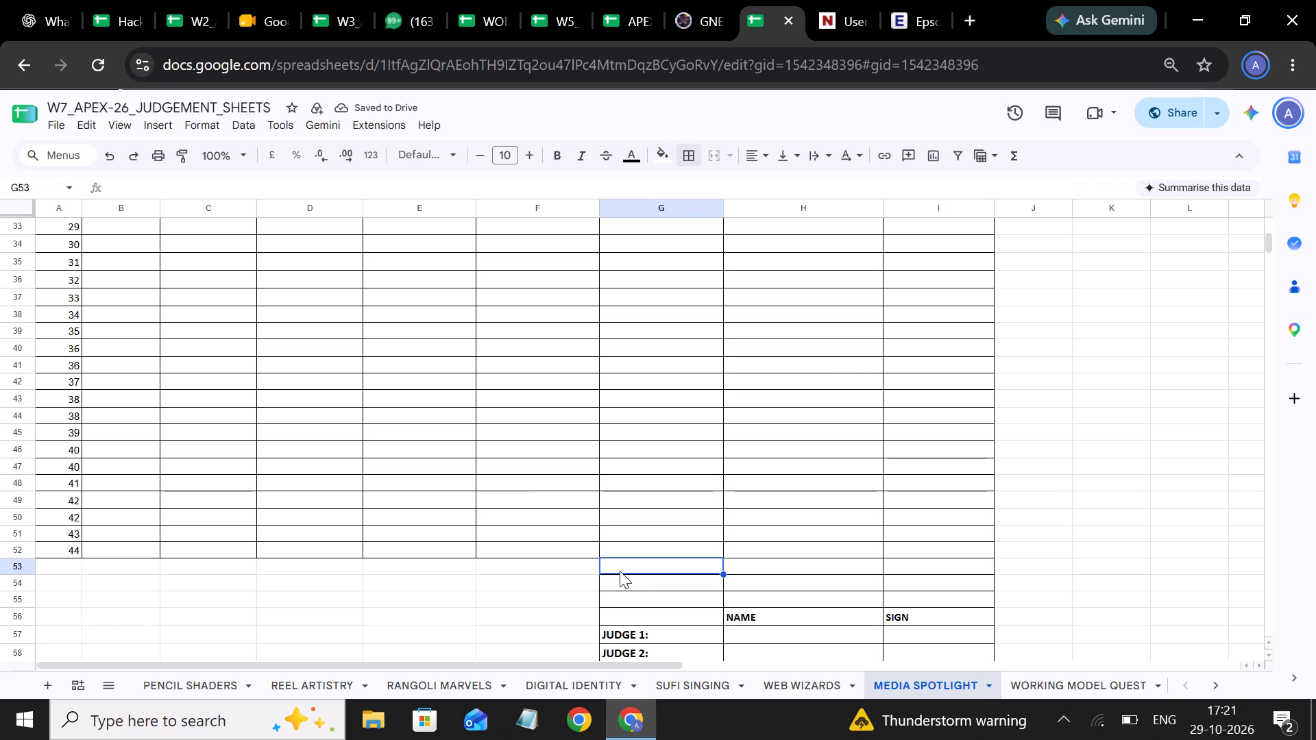
pyautogui.moveTo(620, 571); pyautogui.dragTo(914, 593)
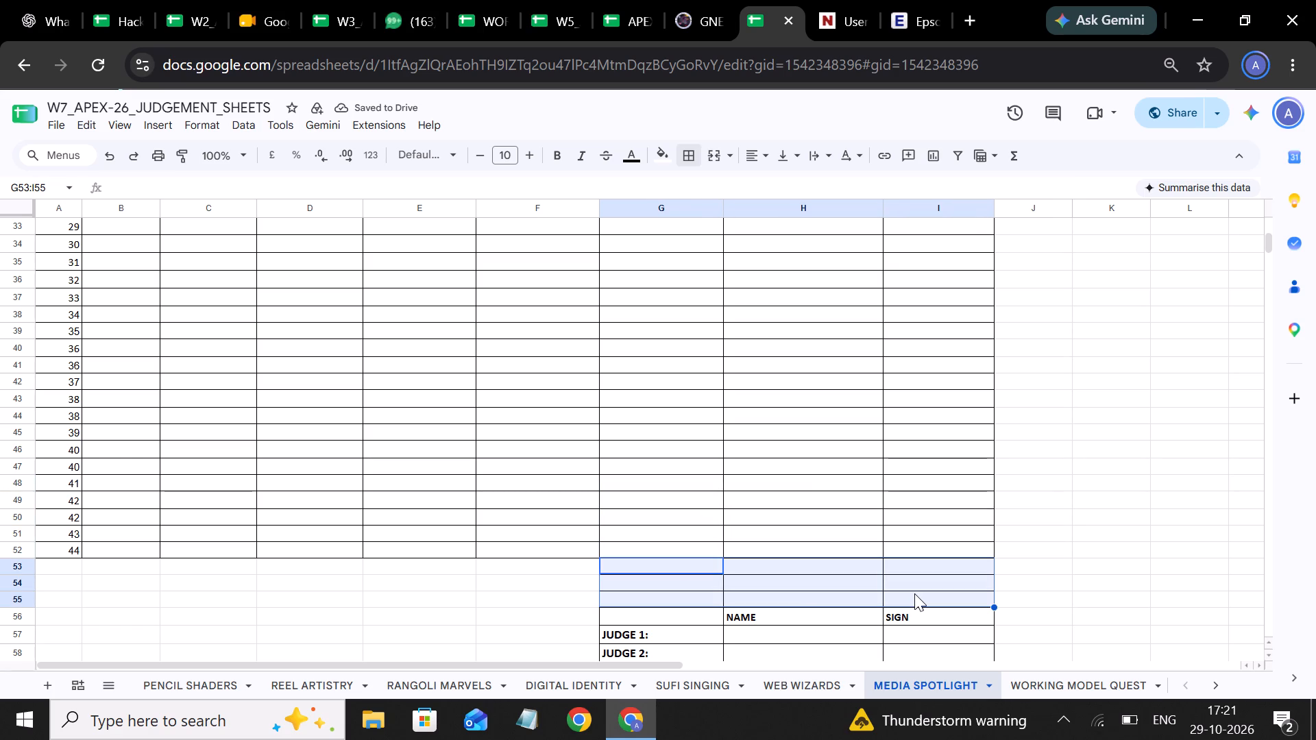
pyautogui.click(687, 161)
pyautogui.click(792, 212)
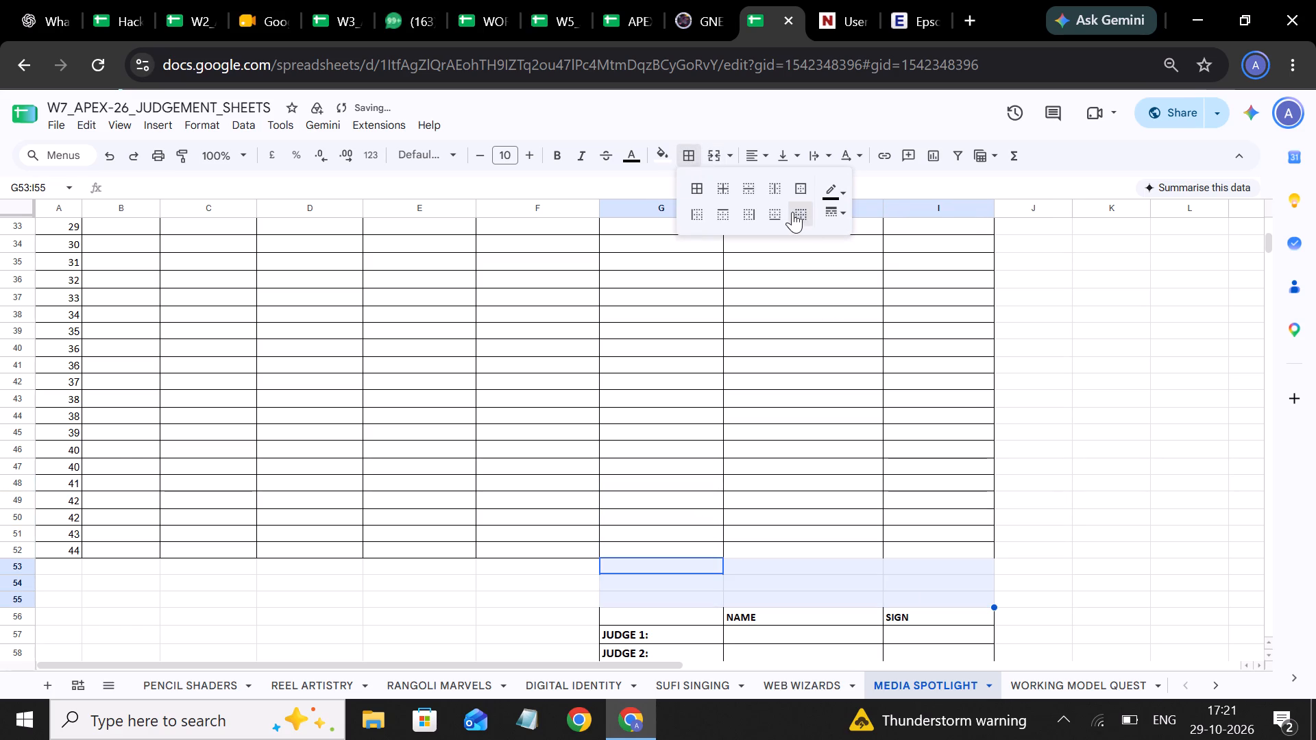
pyautogui.click(963, 408)
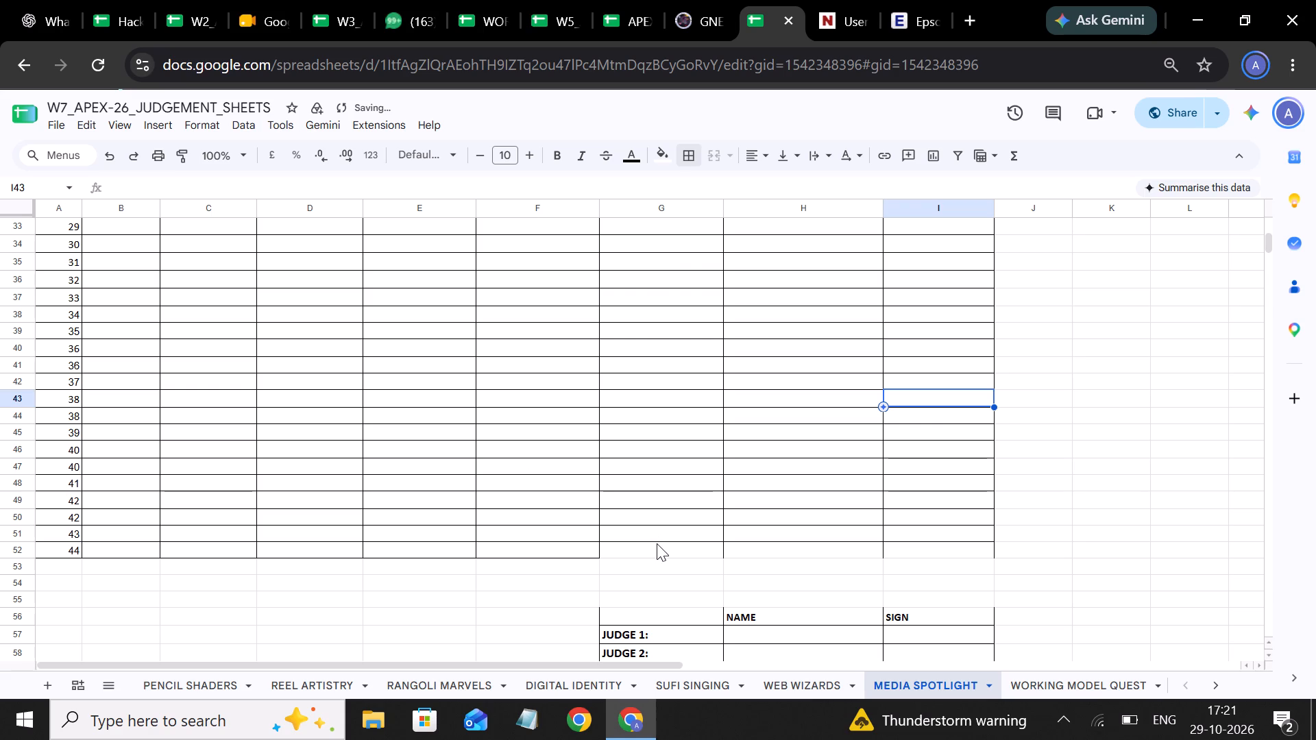
# Apply all borders to G51:I52 at the end of the entry rows.
pyautogui.moveTo(659, 546); pyautogui.dragTo(884, 543)
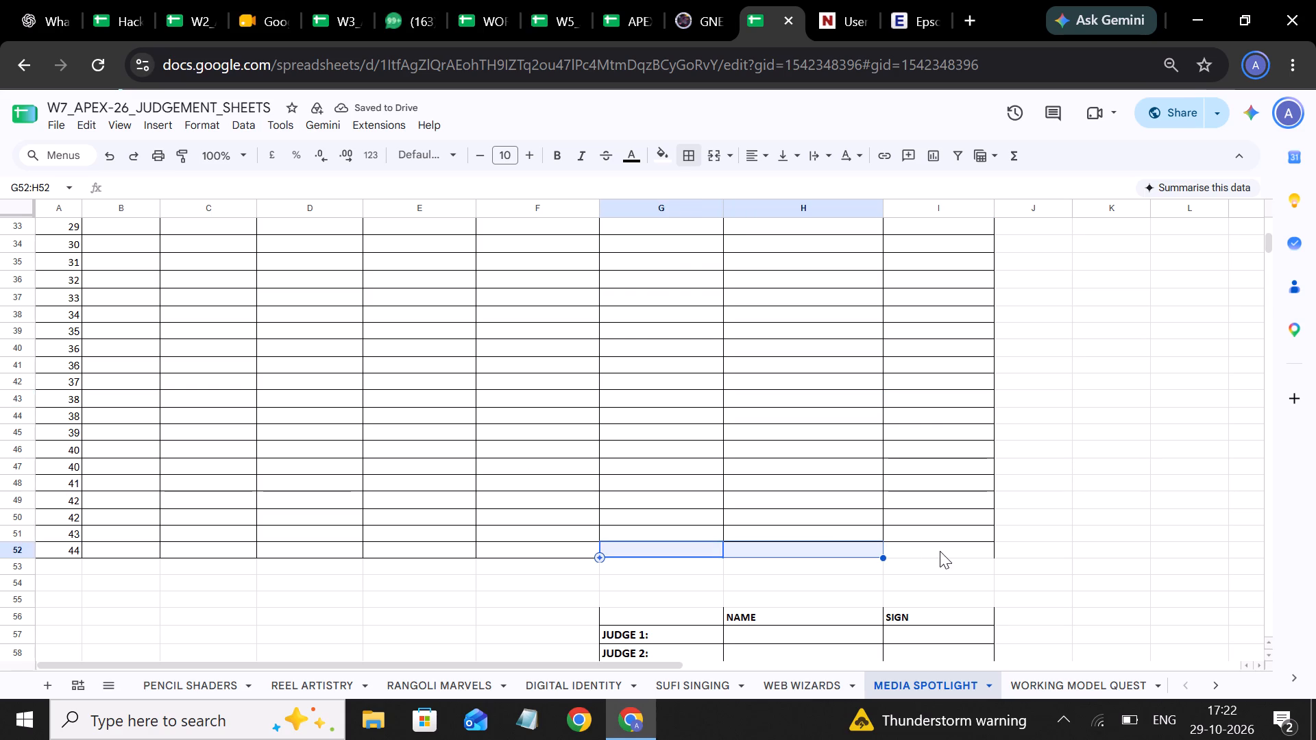
pyautogui.moveTo(615, 534); pyautogui.dragTo(934, 550)
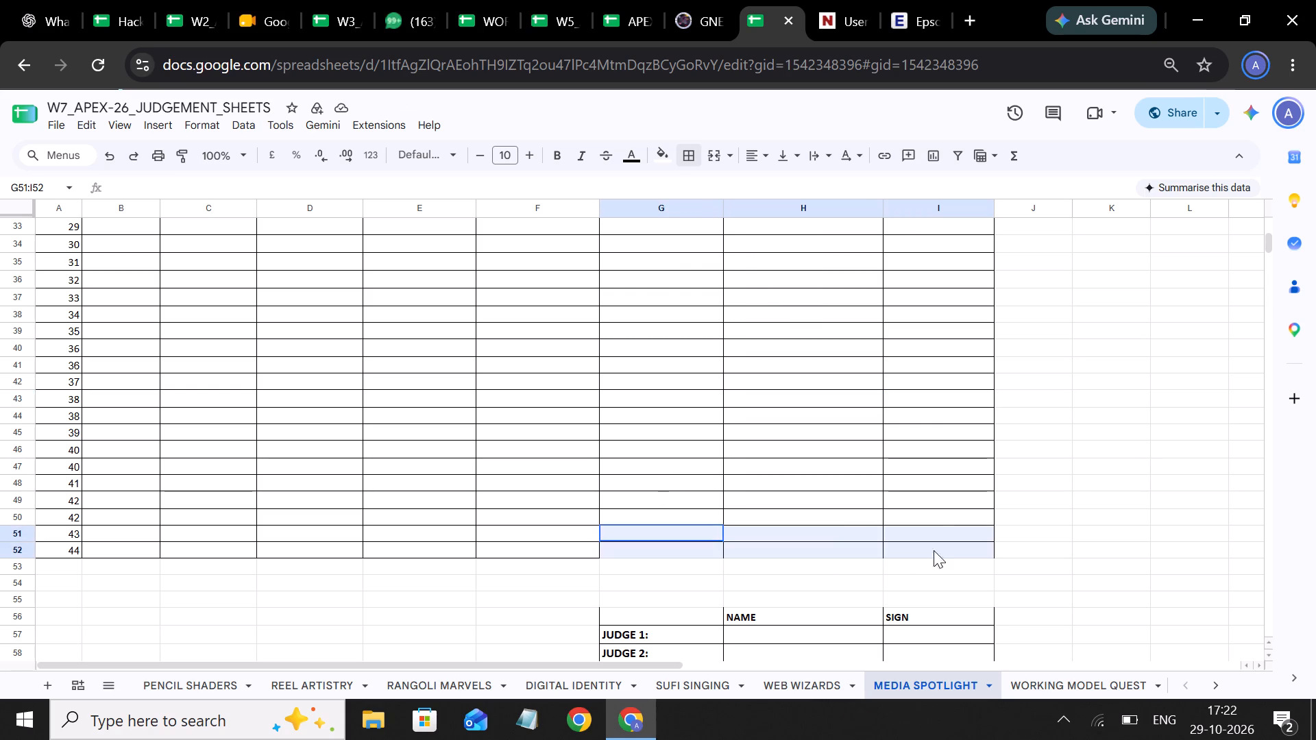
pyautogui.moveTo(934, 550); pyautogui.dragTo(944, 546)
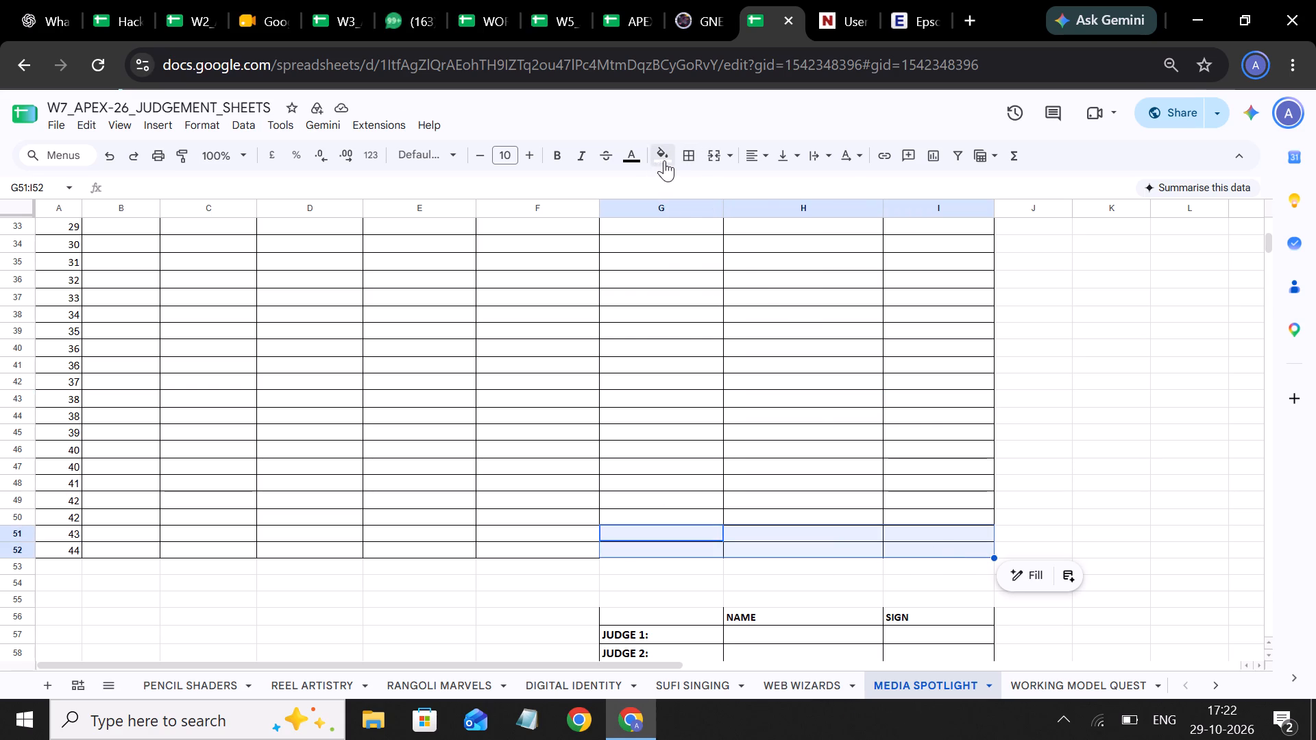
pyautogui.click(692, 161)
pyautogui.click(699, 181)
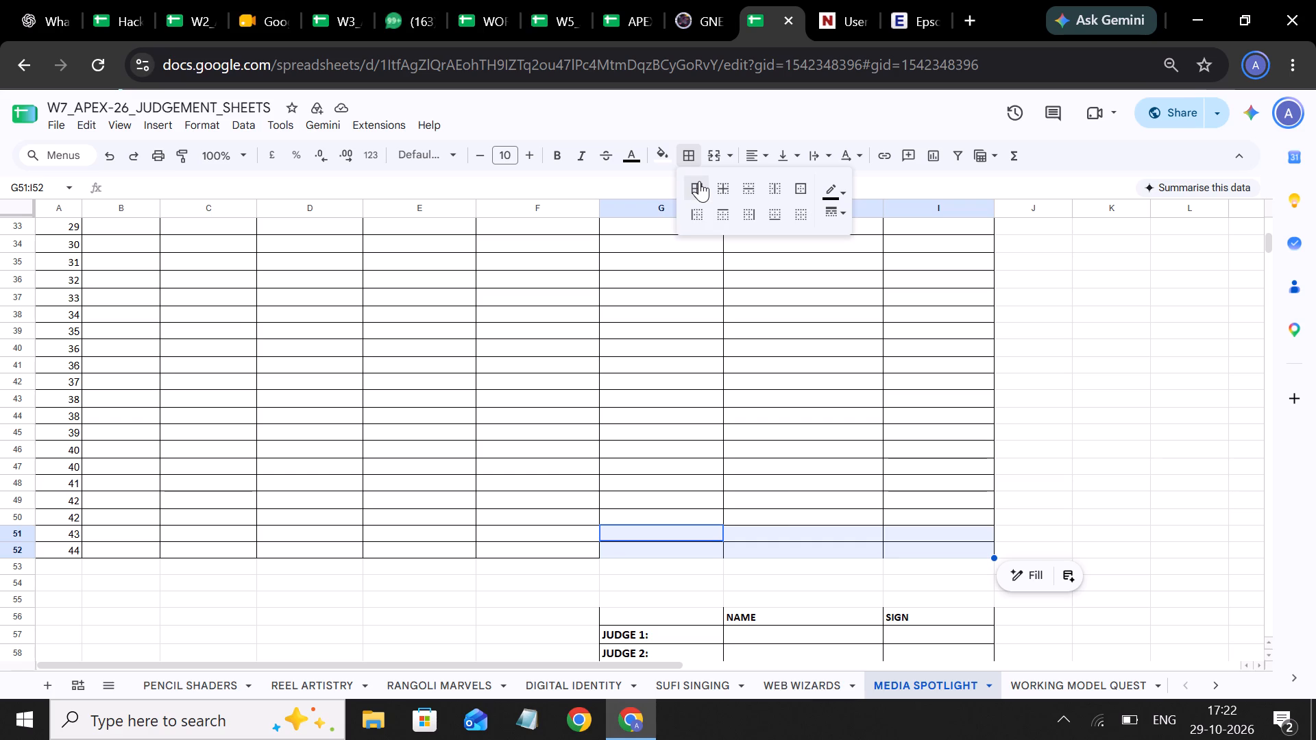
# Apply all borders to the signature table's header row, G56:I56.
pyautogui.scroll(-1, 780, 506)
pyautogui.moveTo(642, 527); pyautogui.dragTo(815, 539)
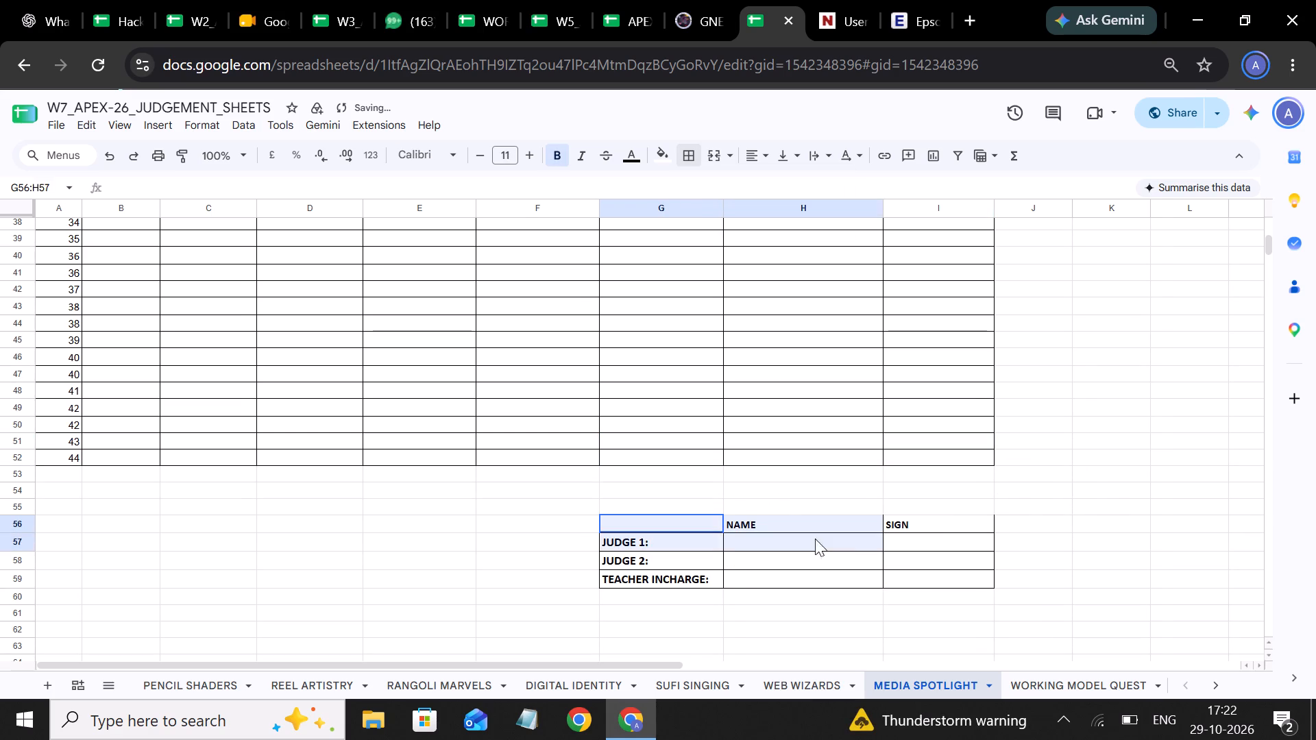
pyautogui.moveTo(815, 539); pyautogui.dragTo(925, 531)
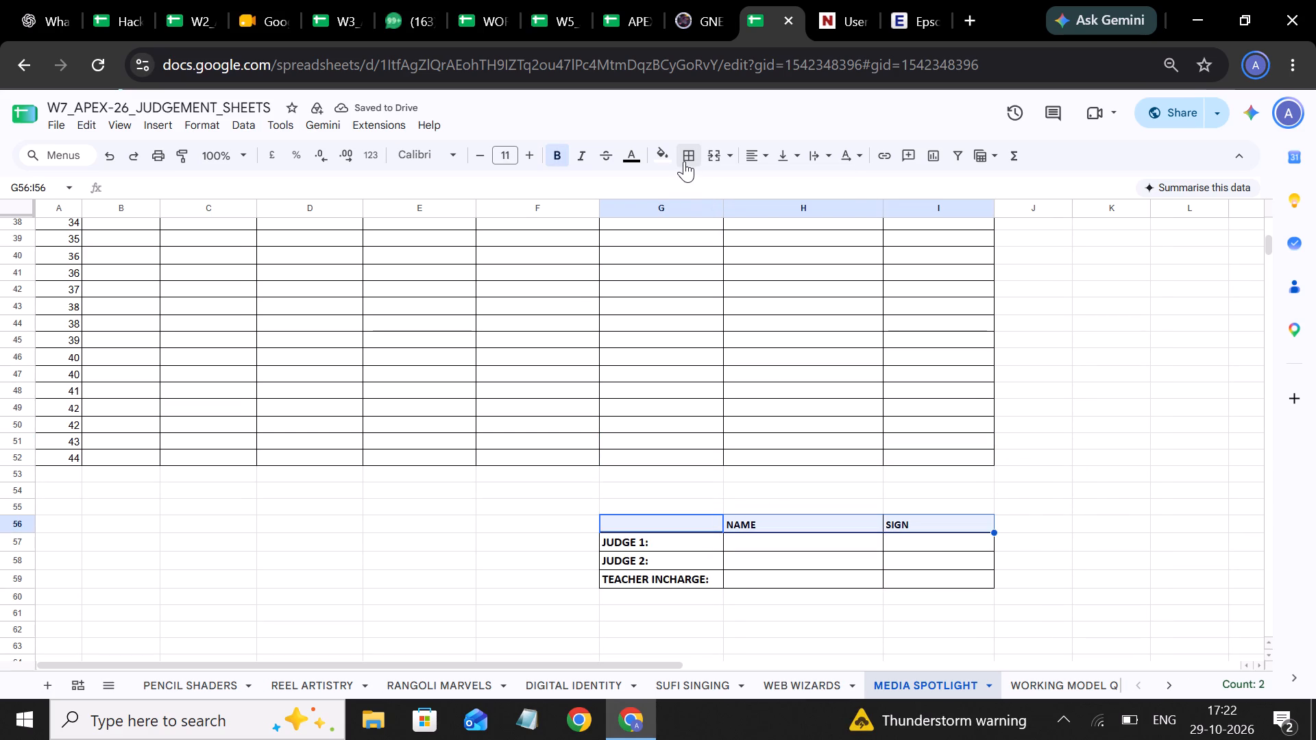
pyautogui.click(684, 161)
pyautogui.click(692, 175)
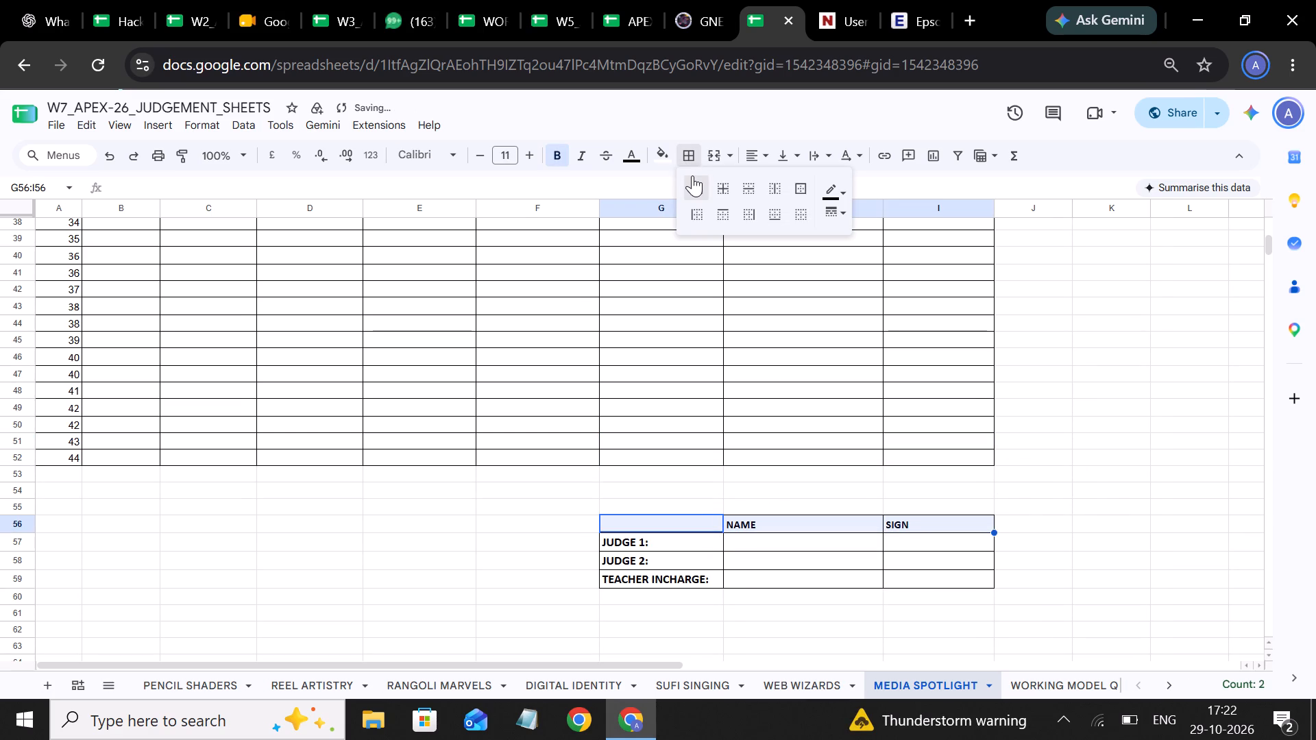
pyautogui.click(692, 175)
pyautogui.click(1154, 418)
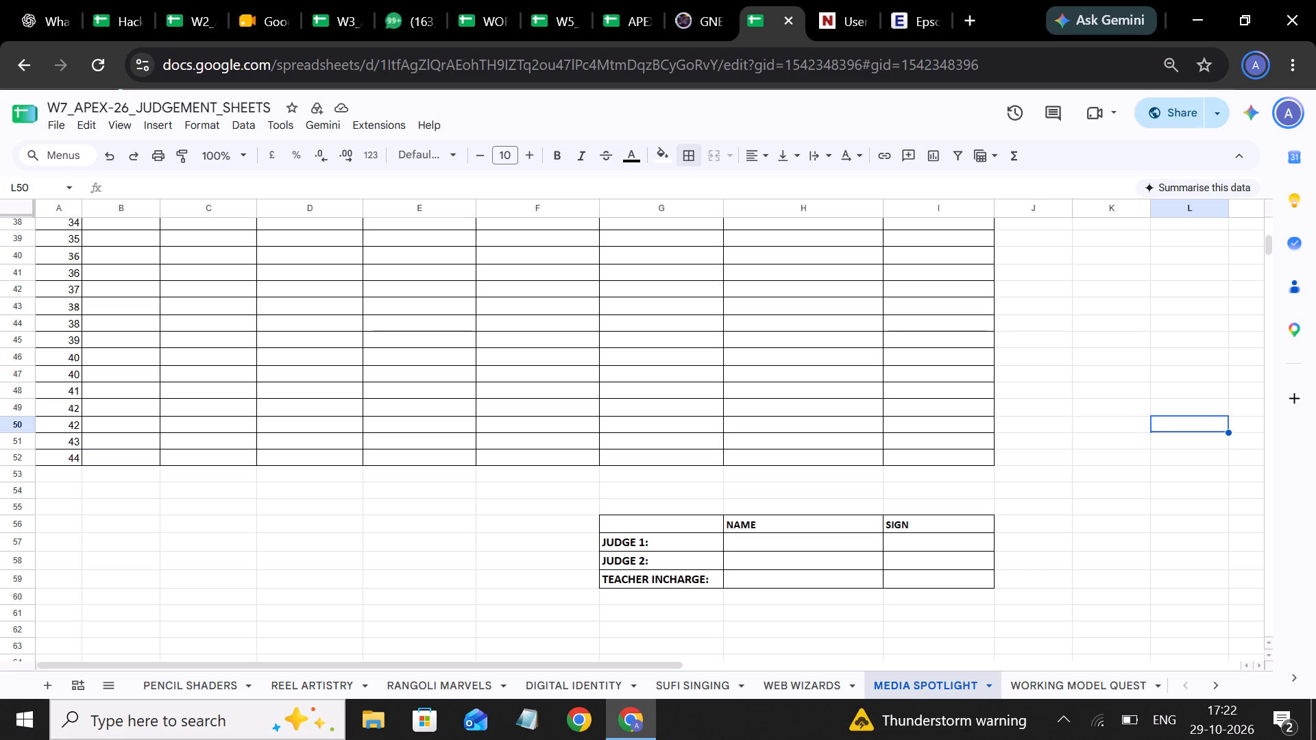
# Set the height of rows 57 to 59, holding the judge and teacher incharge signatures, to 40 pixels.
pyautogui.click(19, 516)
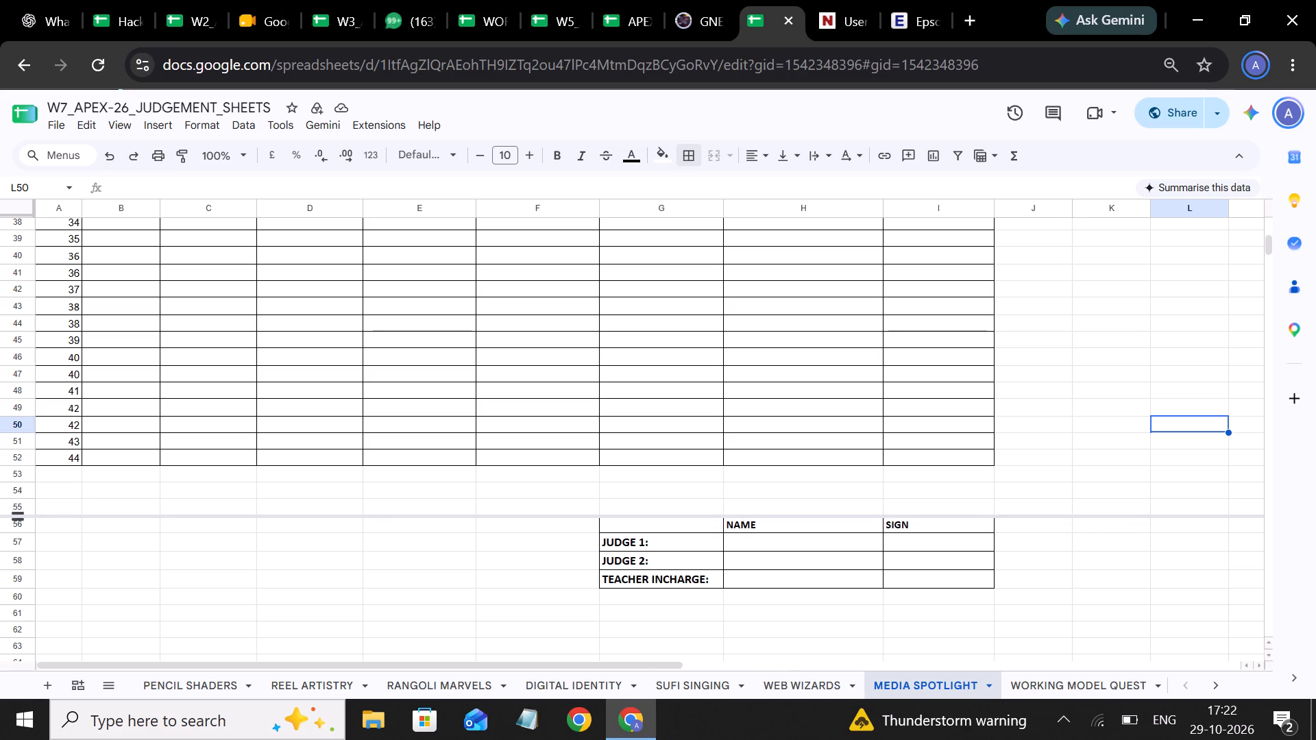
pyautogui.moveTo(19, 523); pyautogui.dragTo(22, 558)
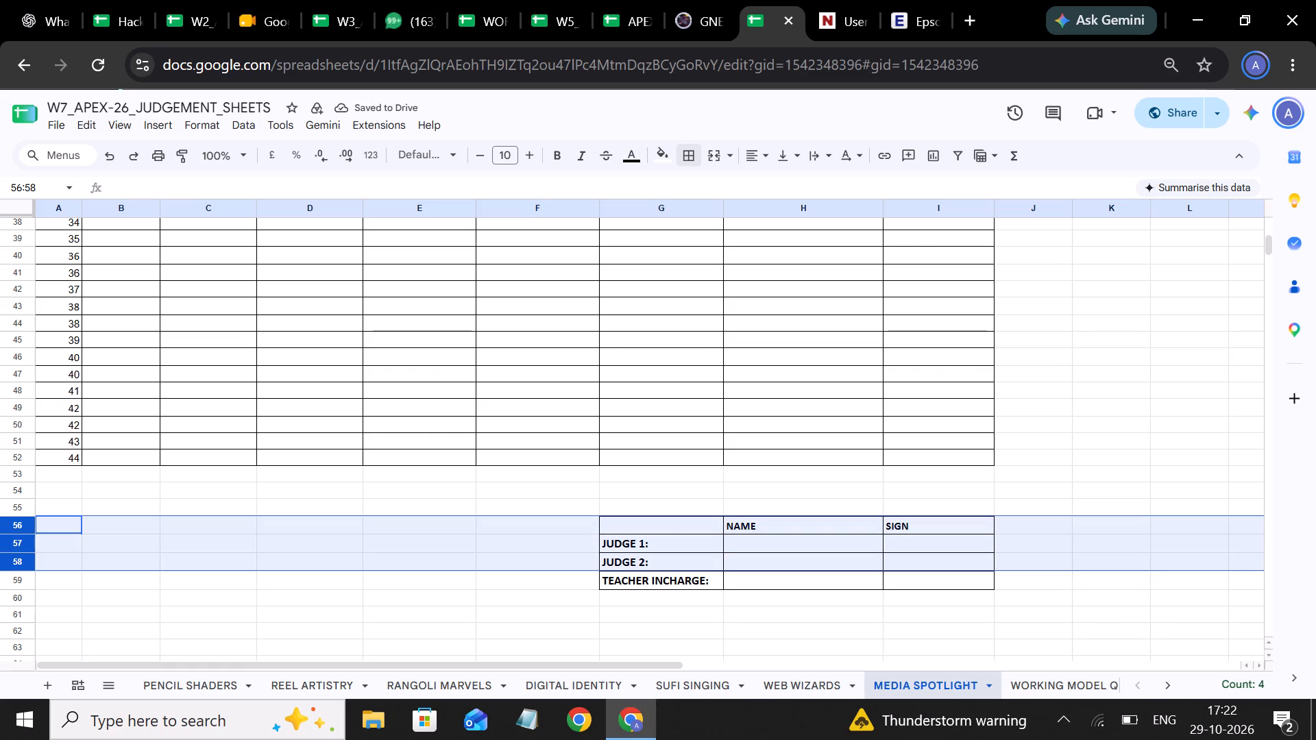
pyautogui.click(21, 543)
pyautogui.click(21, 543)
pyautogui.click(52, 596)
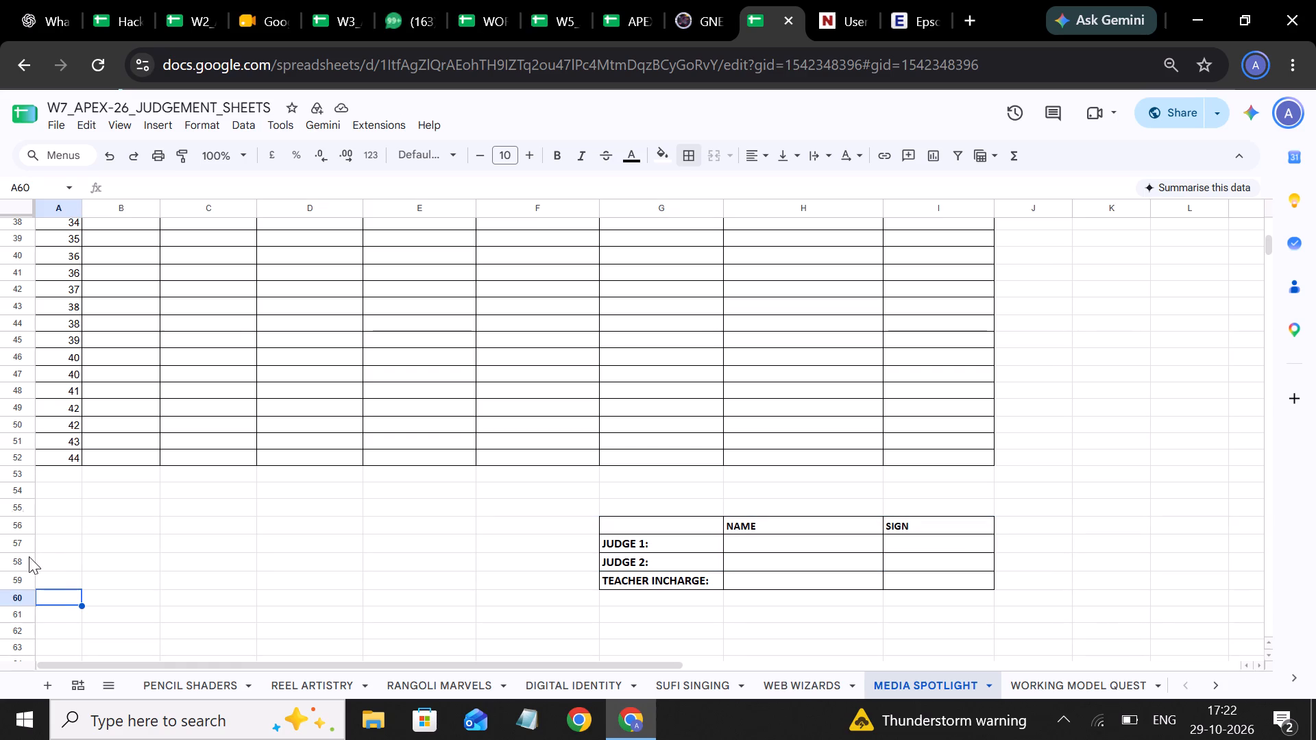
pyautogui.moveTo(21, 541); pyautogui.dragTo(28, 583)
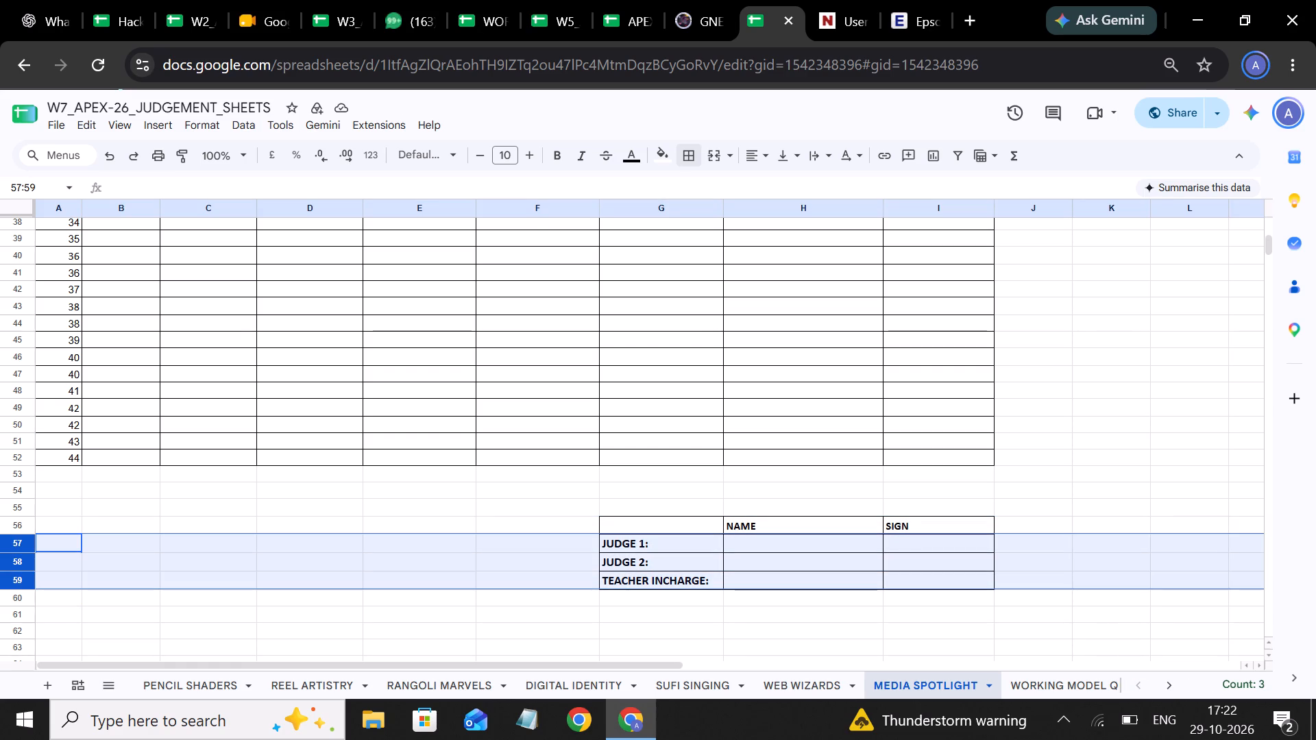
pyautogui.rightClick(23, 563)
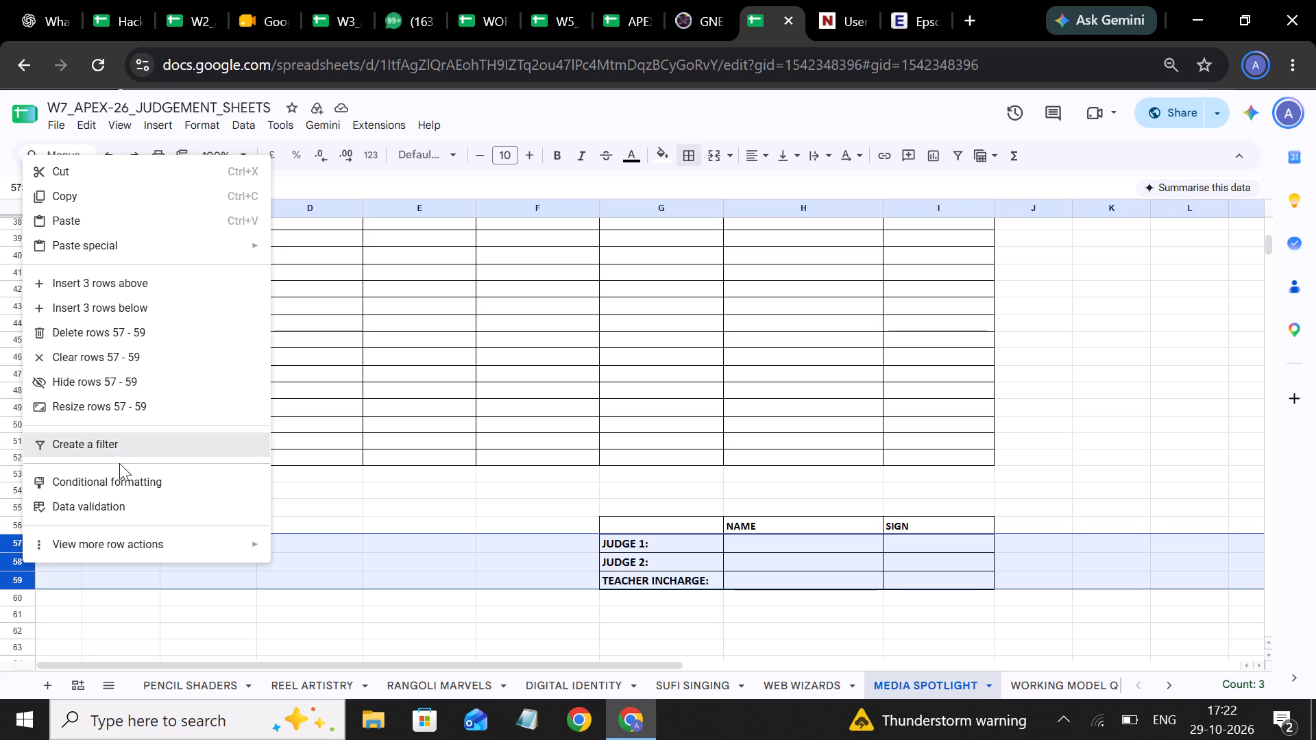
pyautogui.click(150, 399)
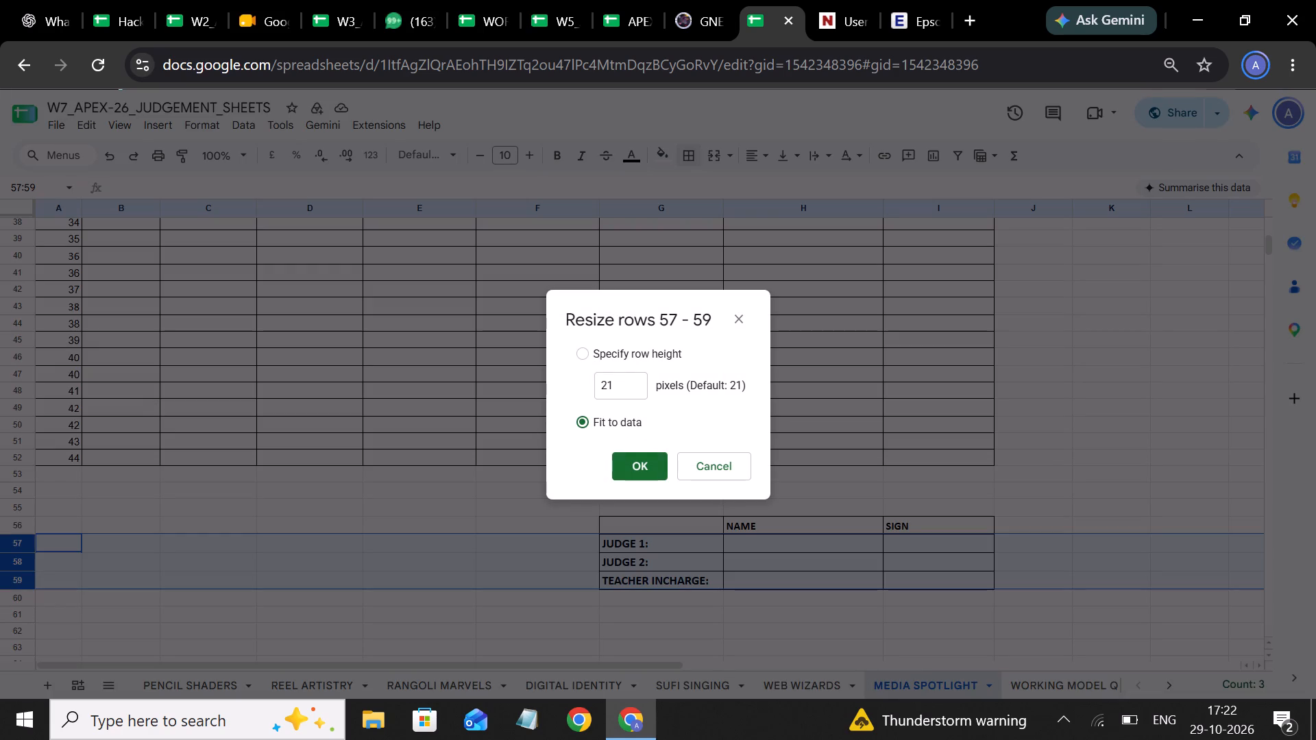
pyautogui.click(630, 385)
pyautogui.press('BackSpace')
pyautogui.press('BackSpace')
pyautogui.write('40')
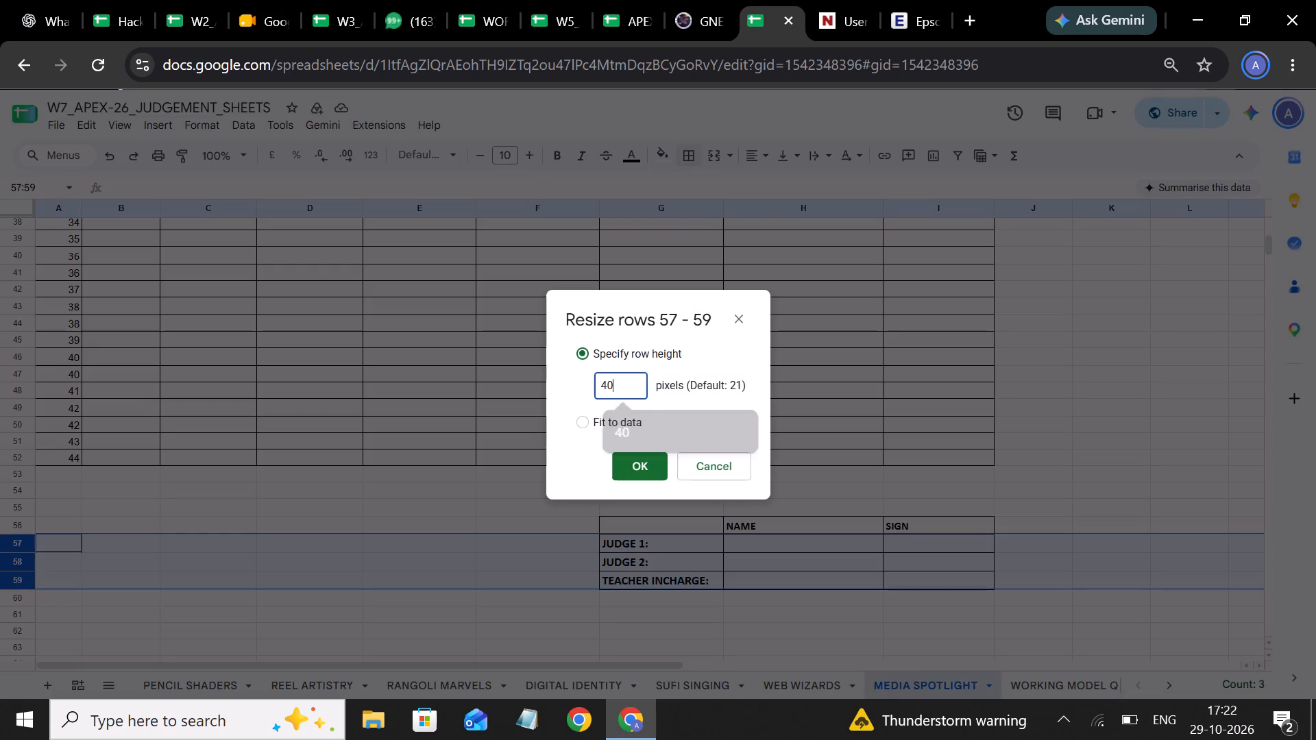
pyautogui.click(643, 461)
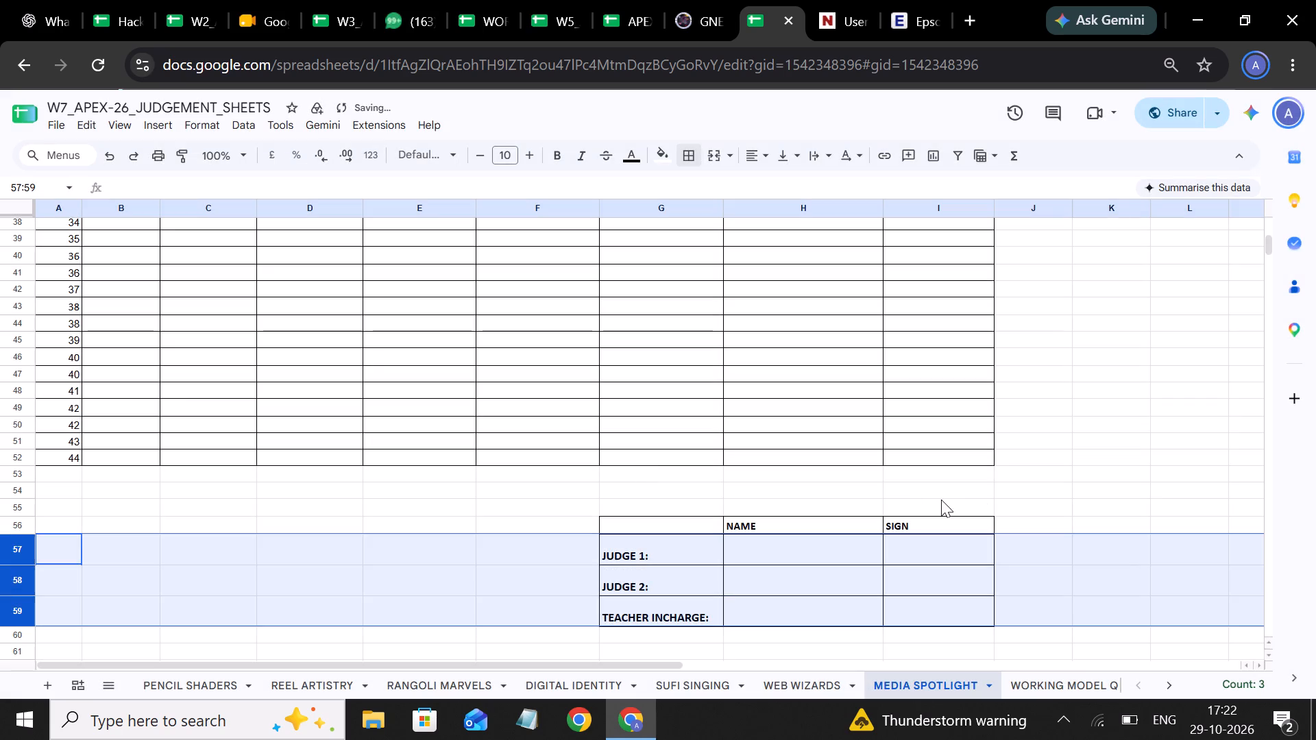
pyautogui.click(977, 493)
# Open the Working Model Quest judgement sheet and review its numbered entry rows and signature table.
pyautogui.scroll(1, 537, 394)
pyautogui.click(688, 7)
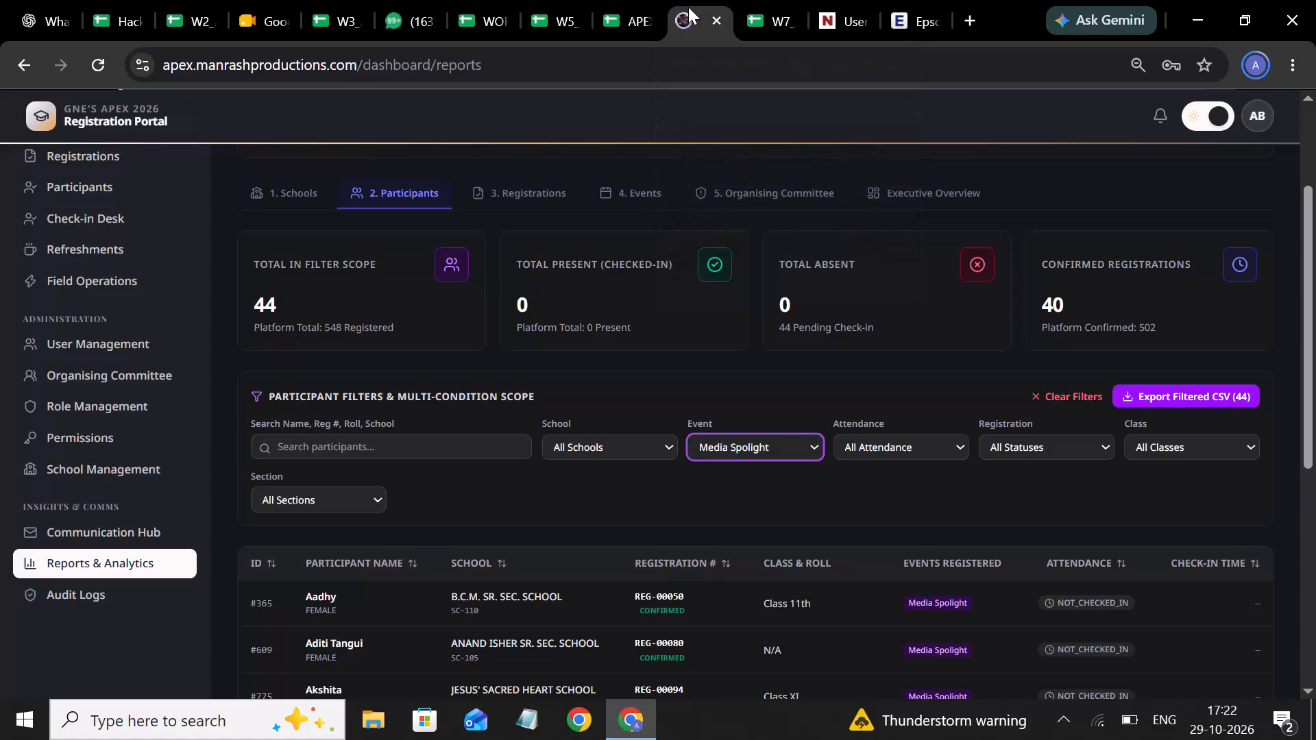
pyautogui.click(772, 8)
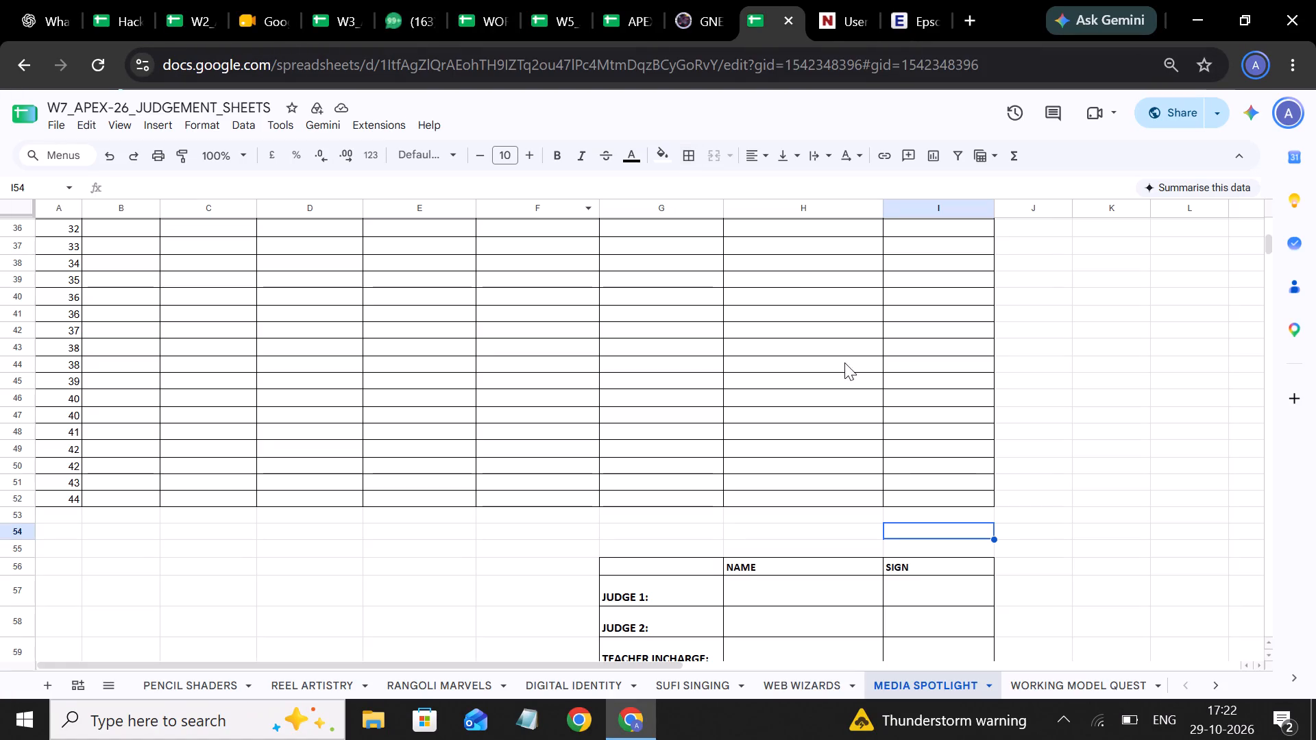
pyautogui.click(1073, 679)
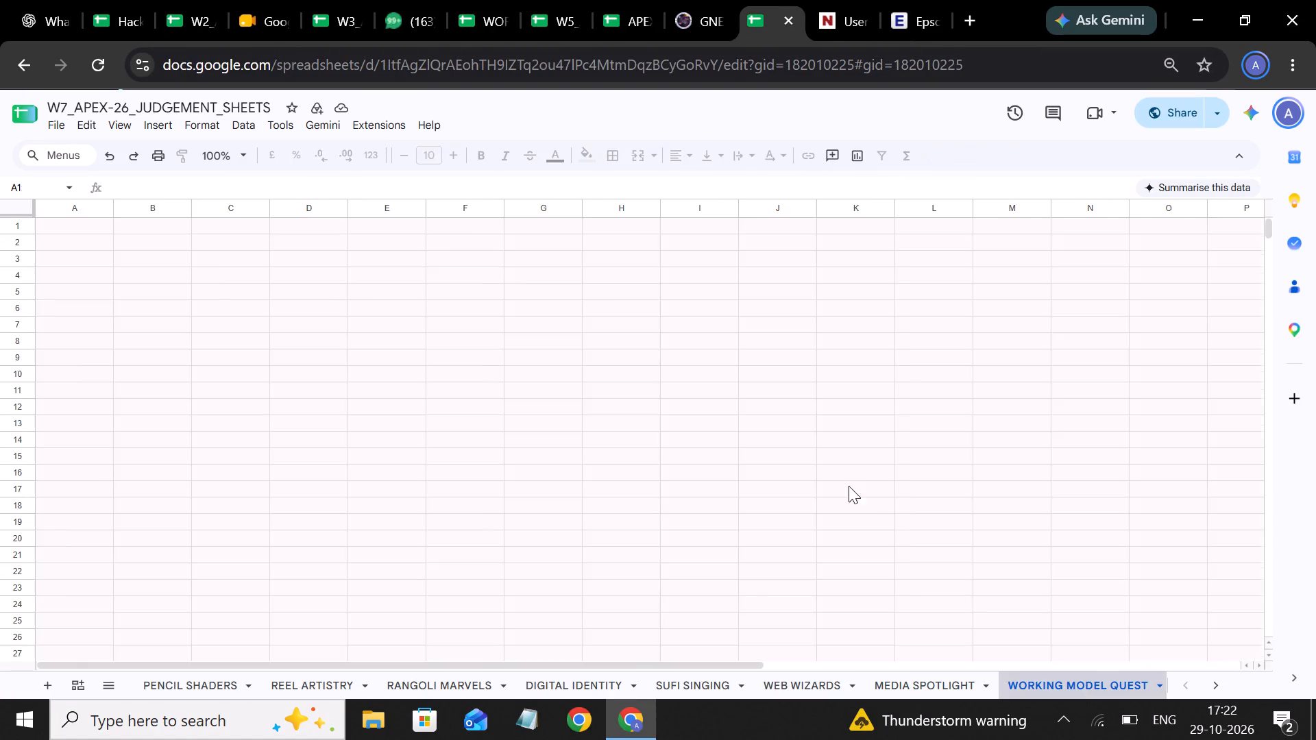
pyautogui.scroll(-1, 786, 423)
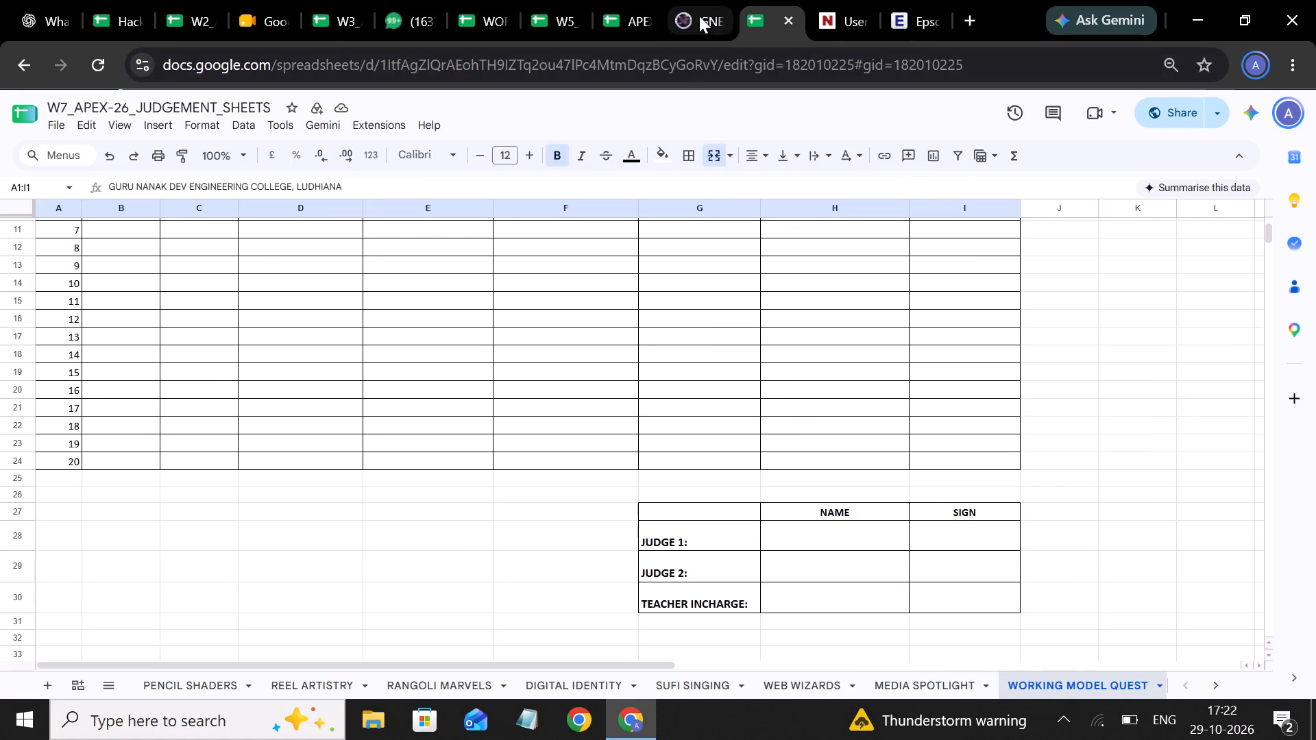
# In the registration portal's participants report, filter the event to Working Model Quest and check the number of participants.
pyautogui.click(699, 16)
pyautogui.scroll(-1, 650, 430)
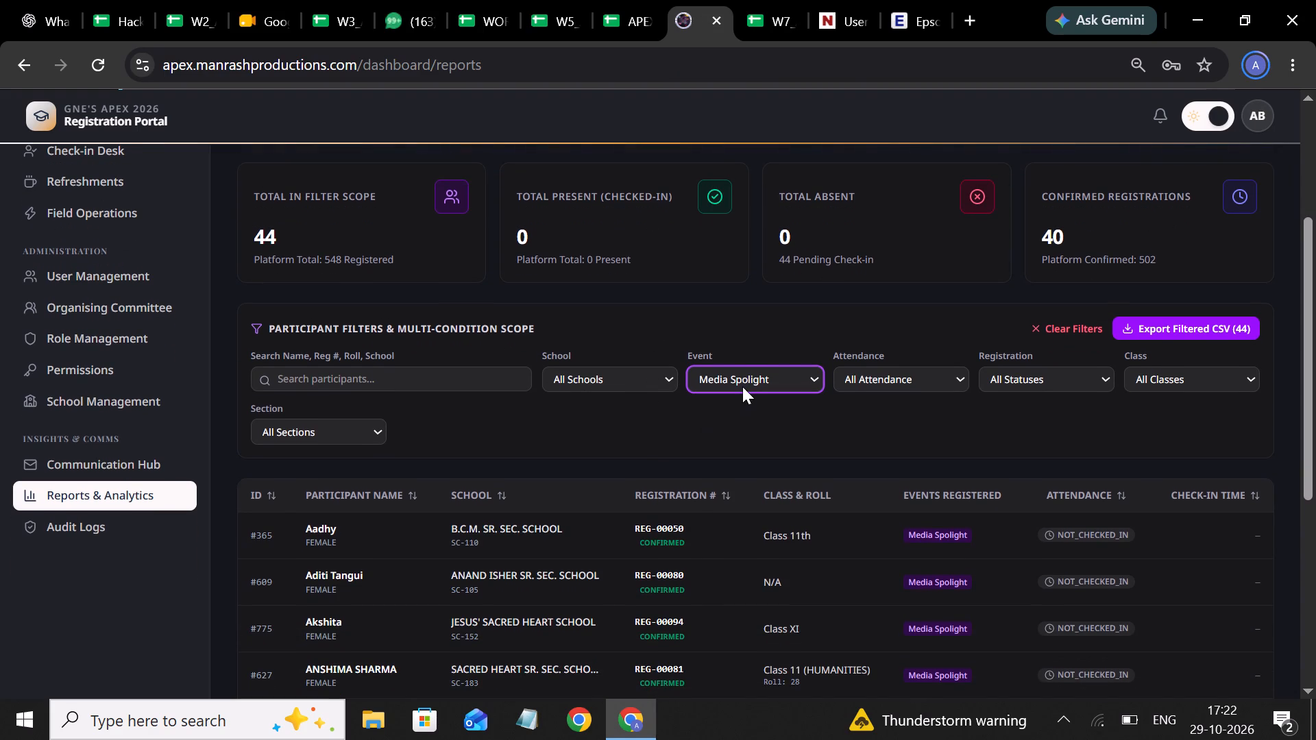
pyautogui.click(742, 386)
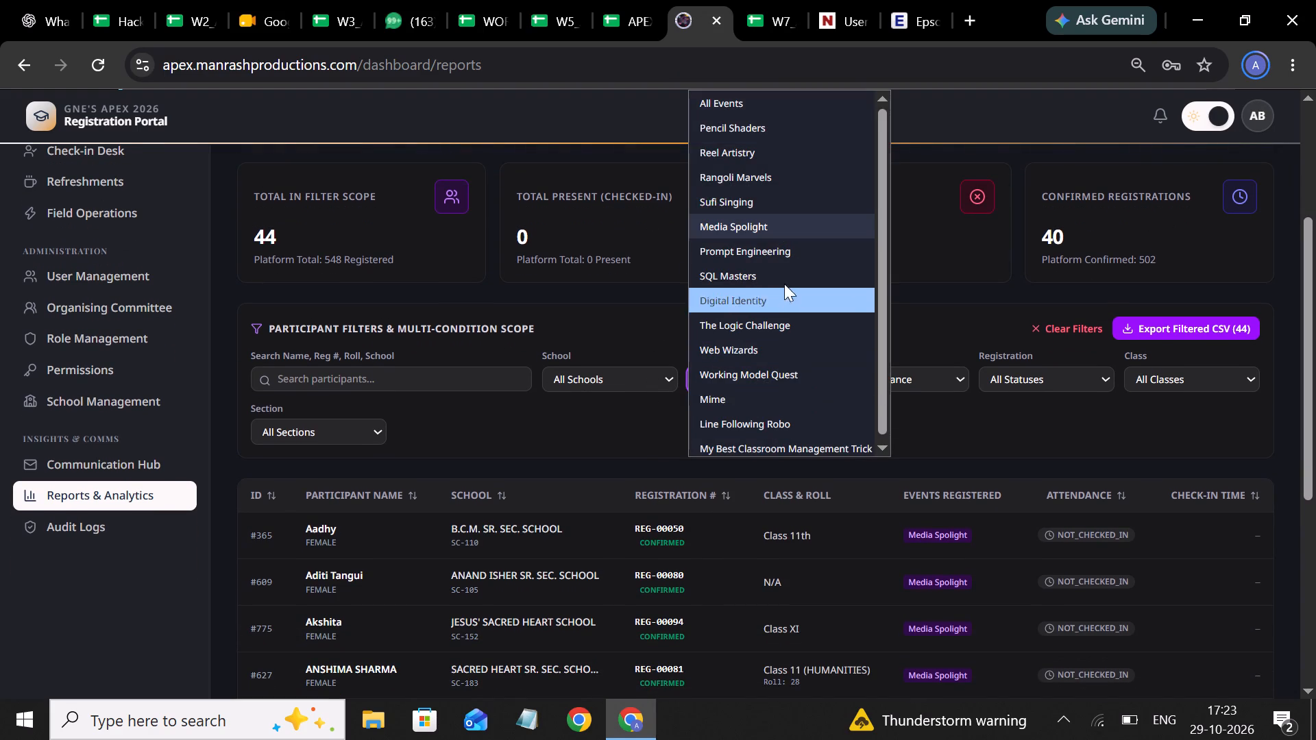
pyautogui.click(788, 375)
pyautogui.scroll(-1, 646, 608)
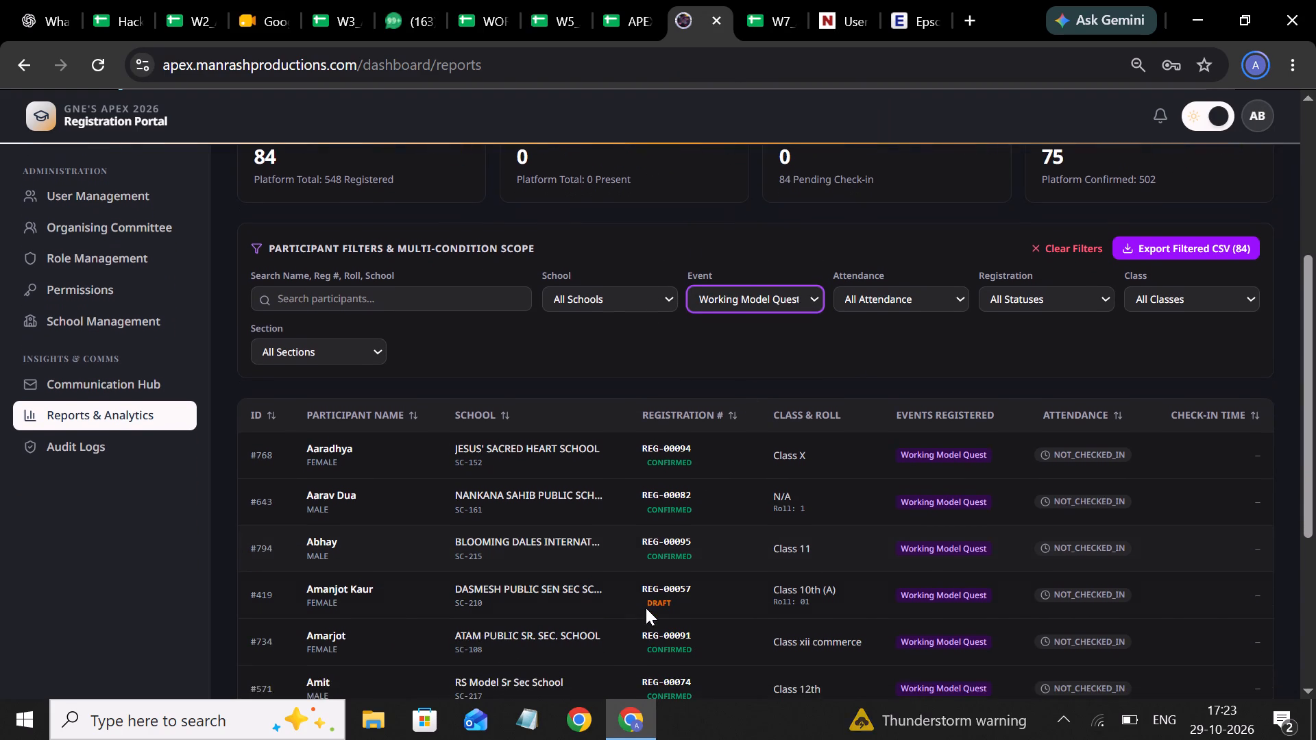
pyautogui.scroll(1, 646, 608)
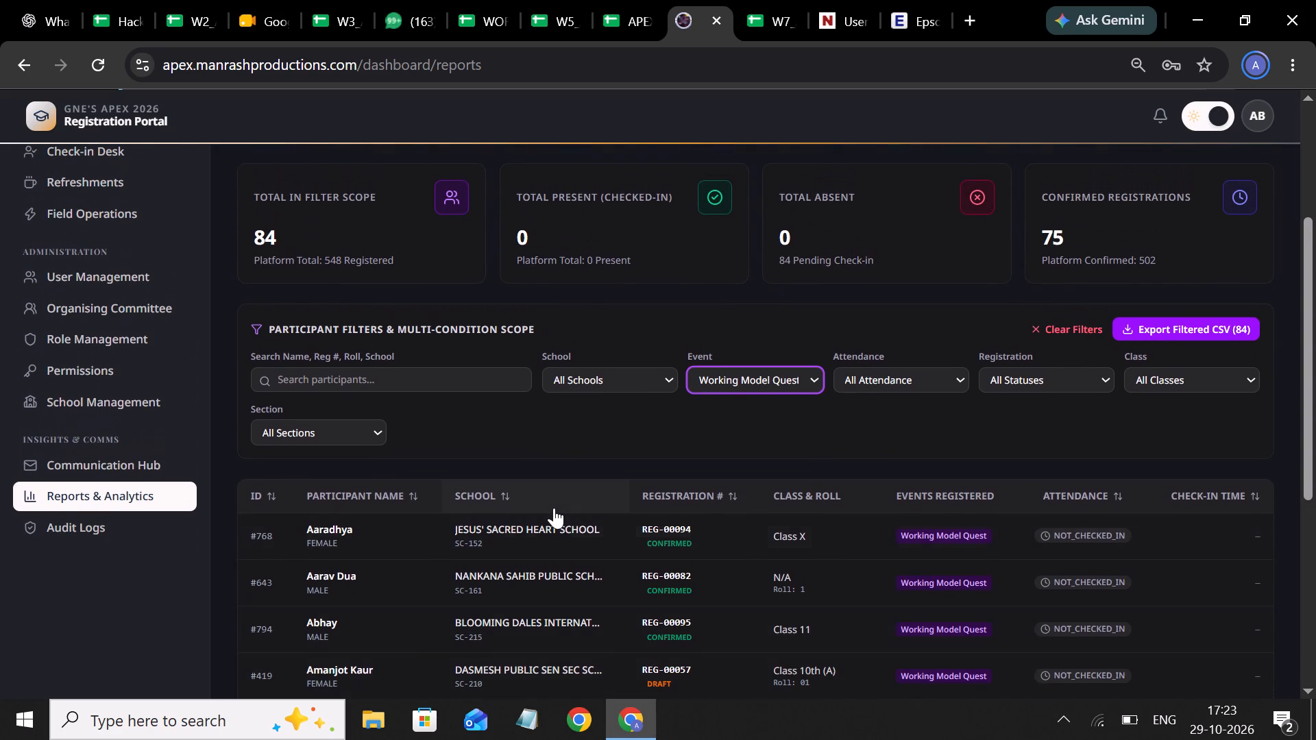
pyautogui.scroll(1, 554, 508)
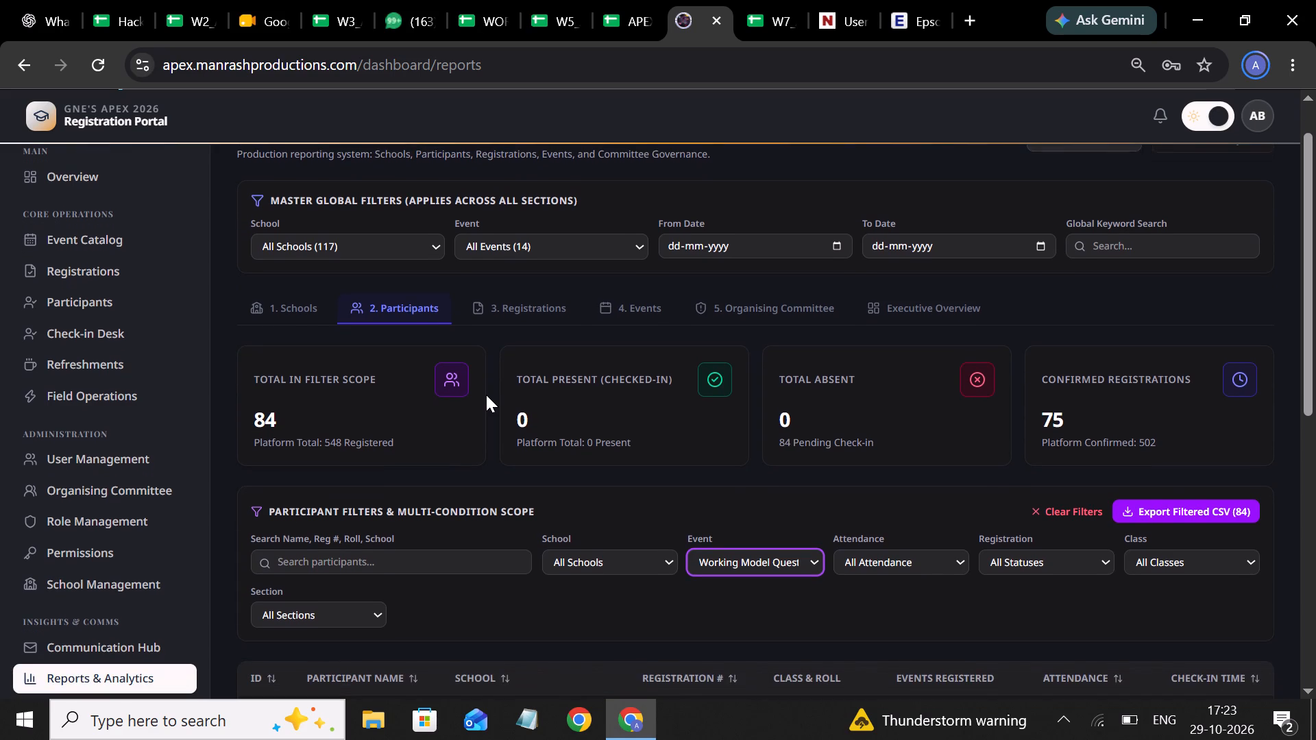
# Return to the W7 judgement sheets workbook and compare the numbered entry rows of the Pencil Shaders and Reel Artistry sheets.
pyautogui.click(622, 11)
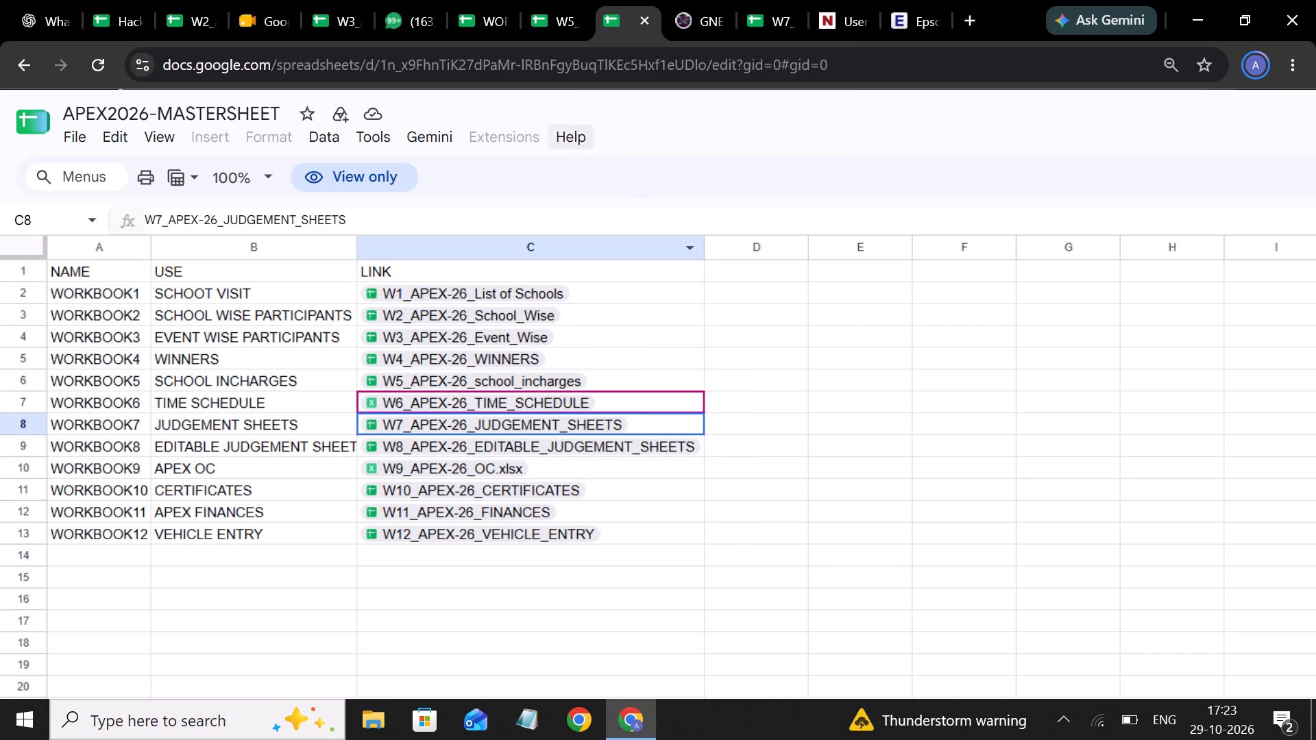
pyautogui.click(770, 5)
pyautogui.scroll(3, 605, 392)
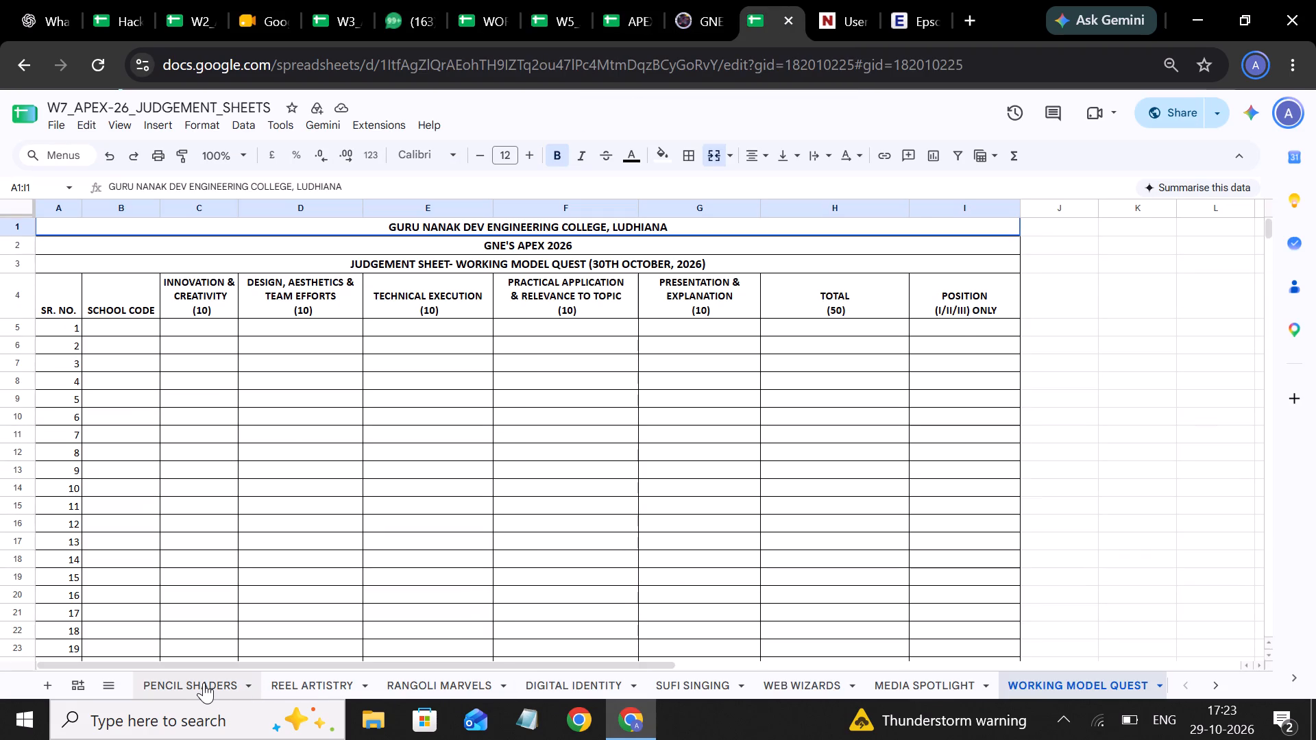
pyautogui.scroll(1, 381, 548)
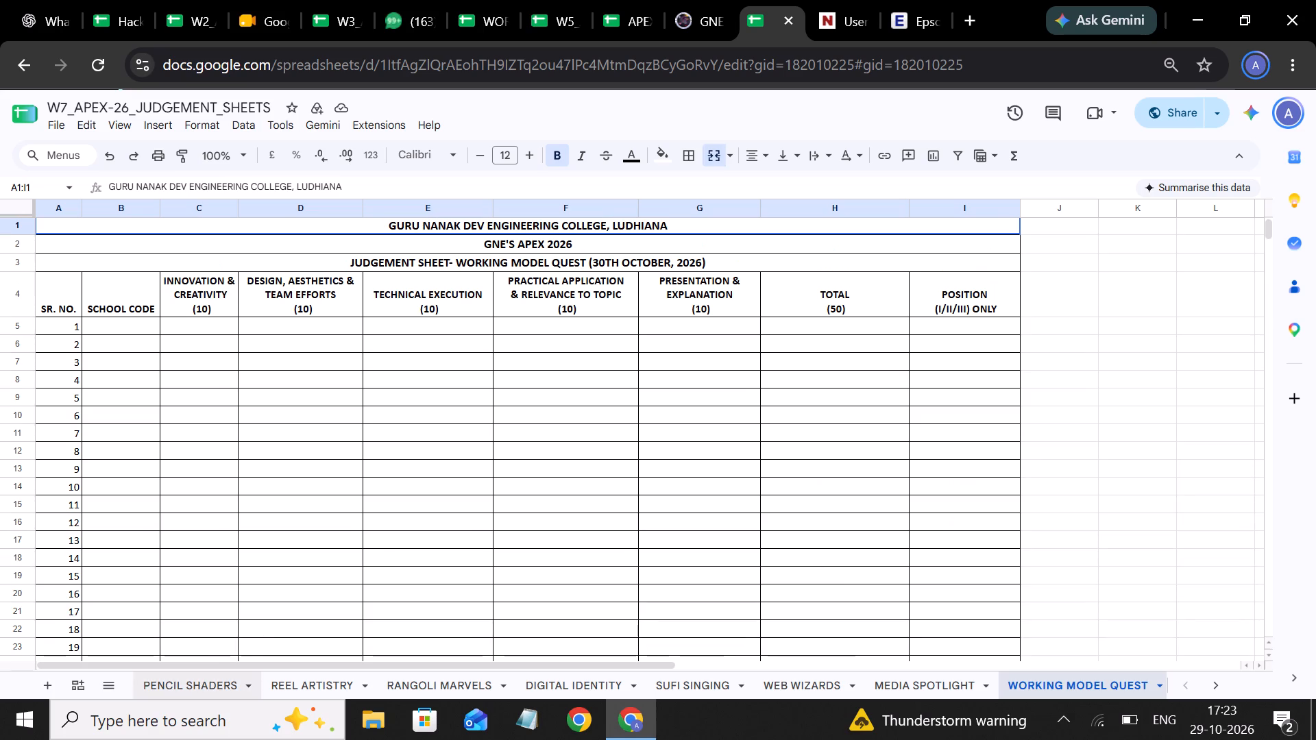
pyautogui.click(172, 691)
pyautogui.scroll(4, 439, 534)
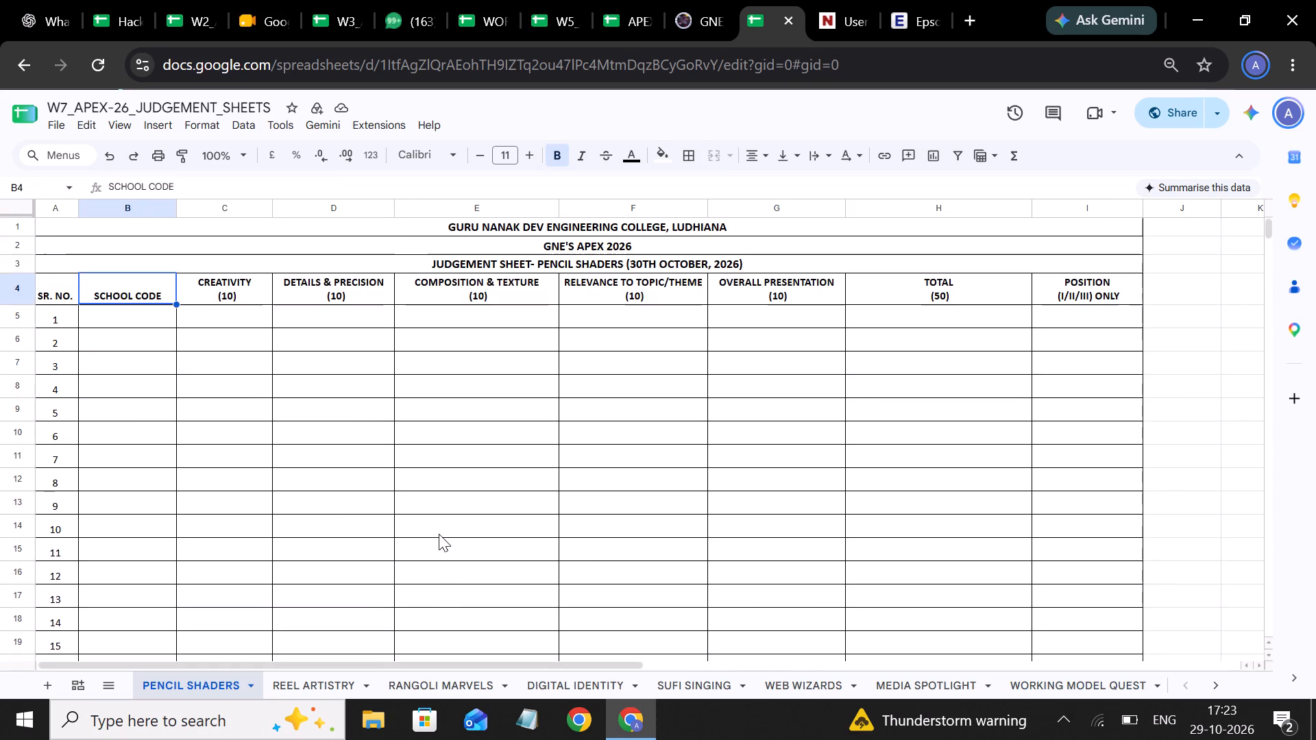
pyautogui.scroll(-3, 439, 534)
pyautogui.scroll(2, 439, 534)
pyautogui.scroll(-2, 439, 534)
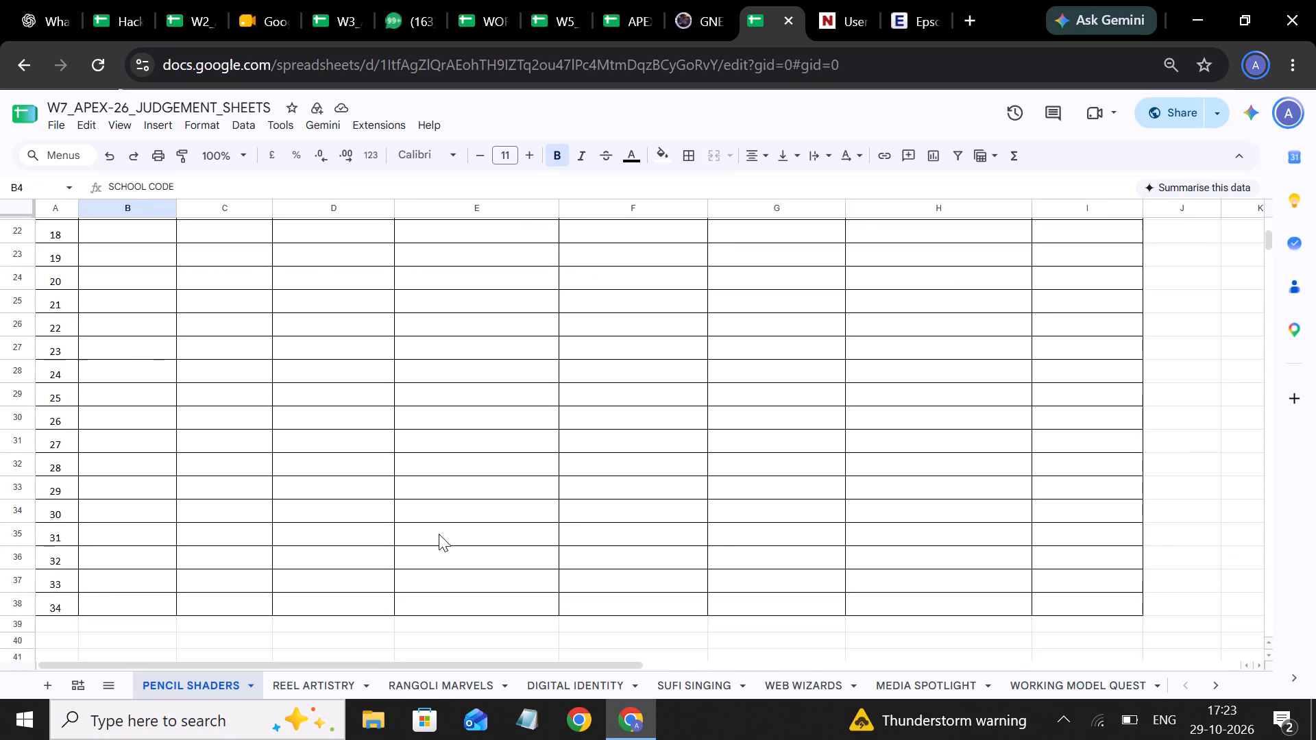
pyautogui.scroll(-2, 439, 534)
pyautogui.click(315, 678)
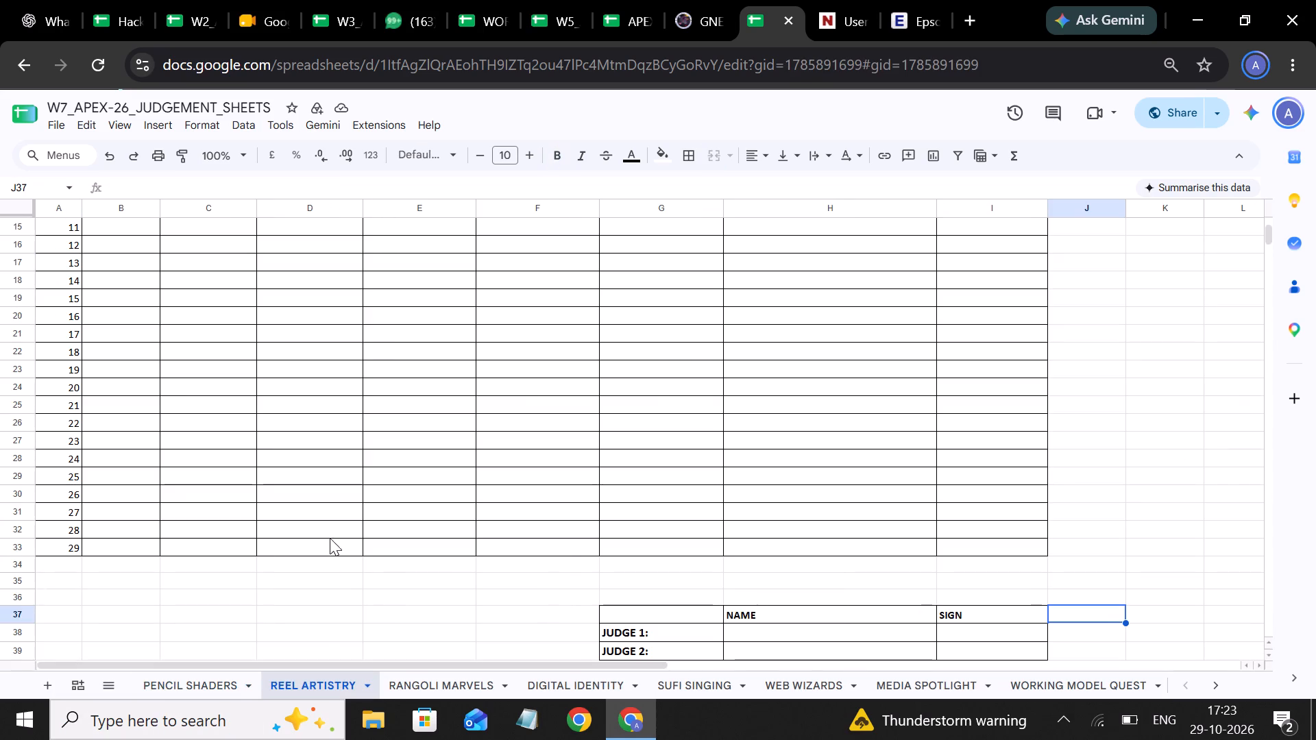
pyautogui.scroll(2, 337, 545)
pyautogui.scroll(-1, 337, 545)
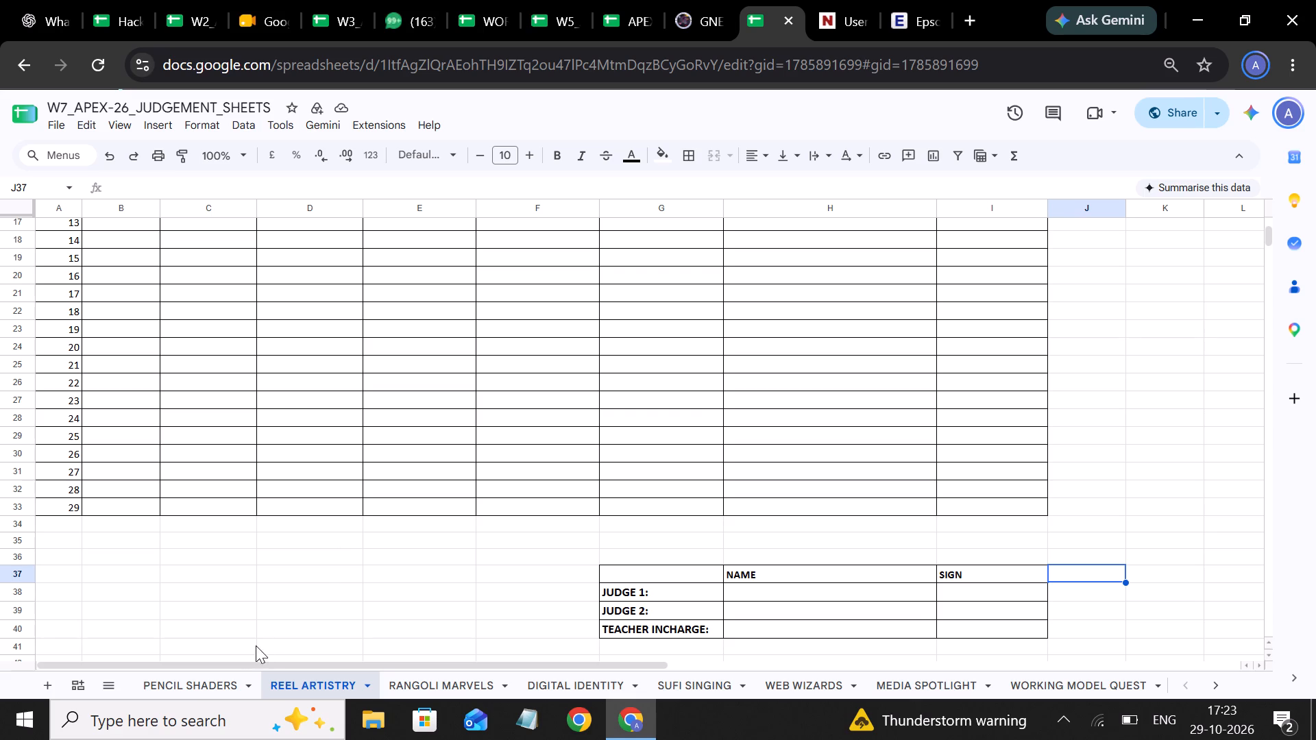
pyautogui.click(197, 683)
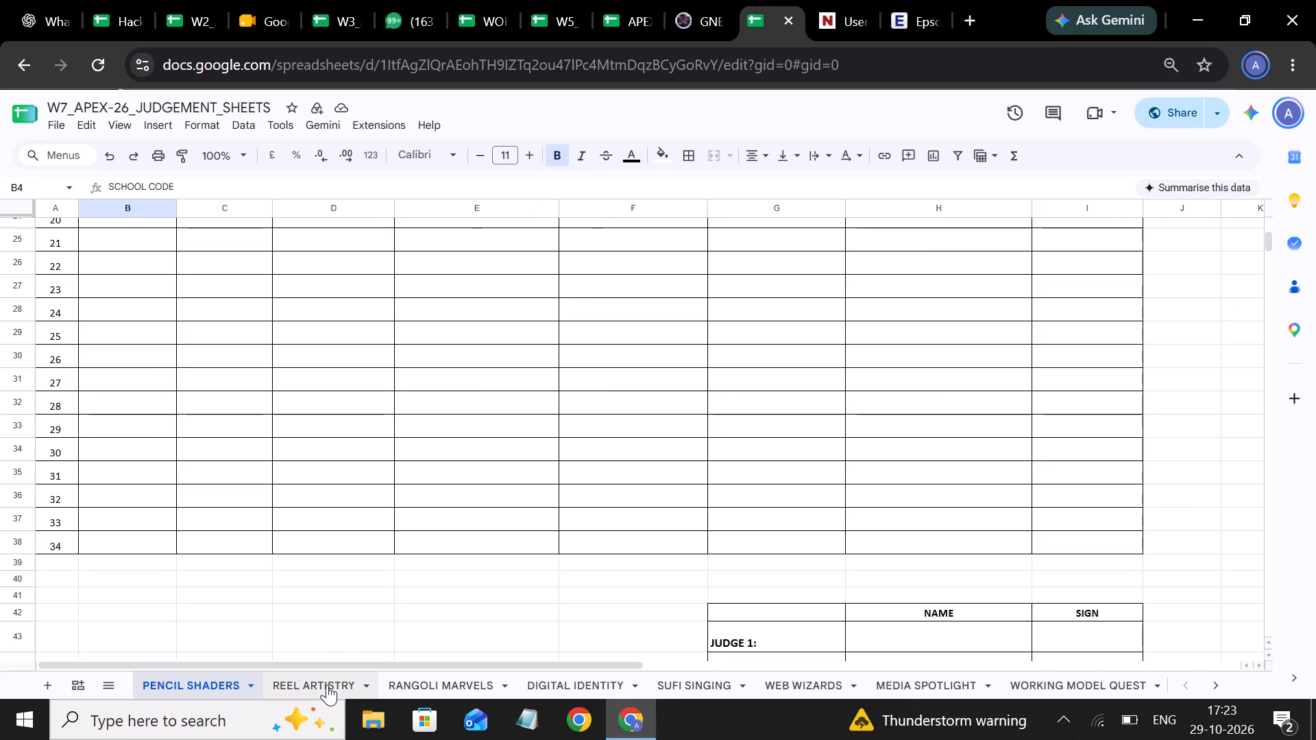
pyautogui.scroll(5, 230, 406)
pyautogui.scroll(-2, 230, 406)
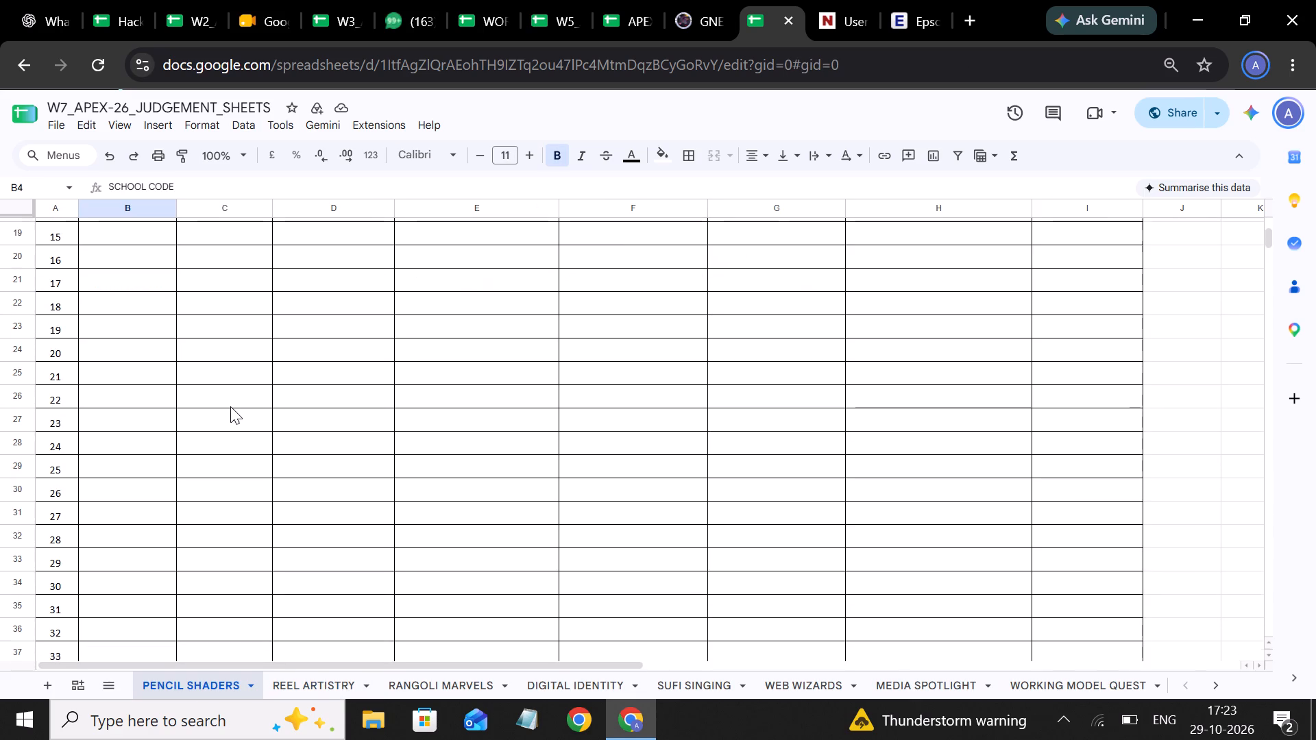
pyautogui.scroll(-1, 230, 406)
pyautogui.click(293, 680)
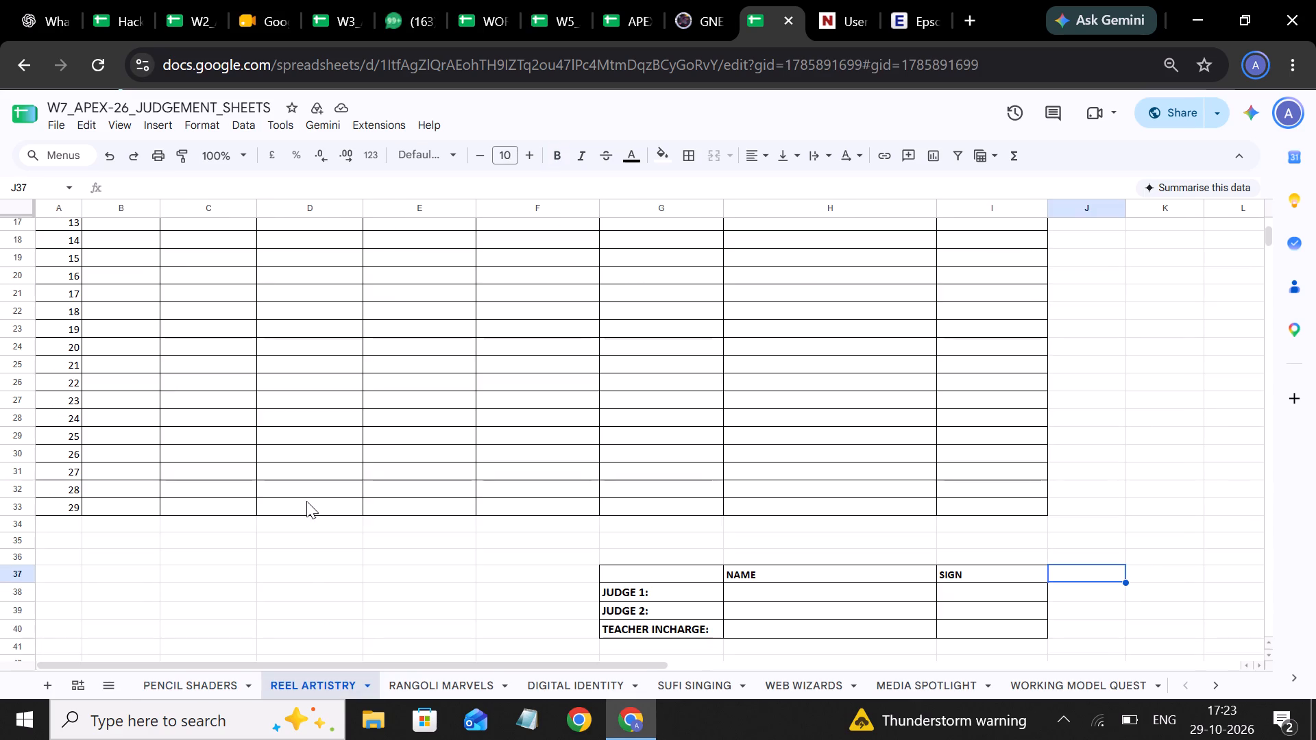
pyautogui.scroll(1, 306, 501)
# Review the entry rows of the Rangoli Marvels, Digital Identity, Sufi Singing and Web Wizards judgement sheets.
pyautogui.click(414, 684)
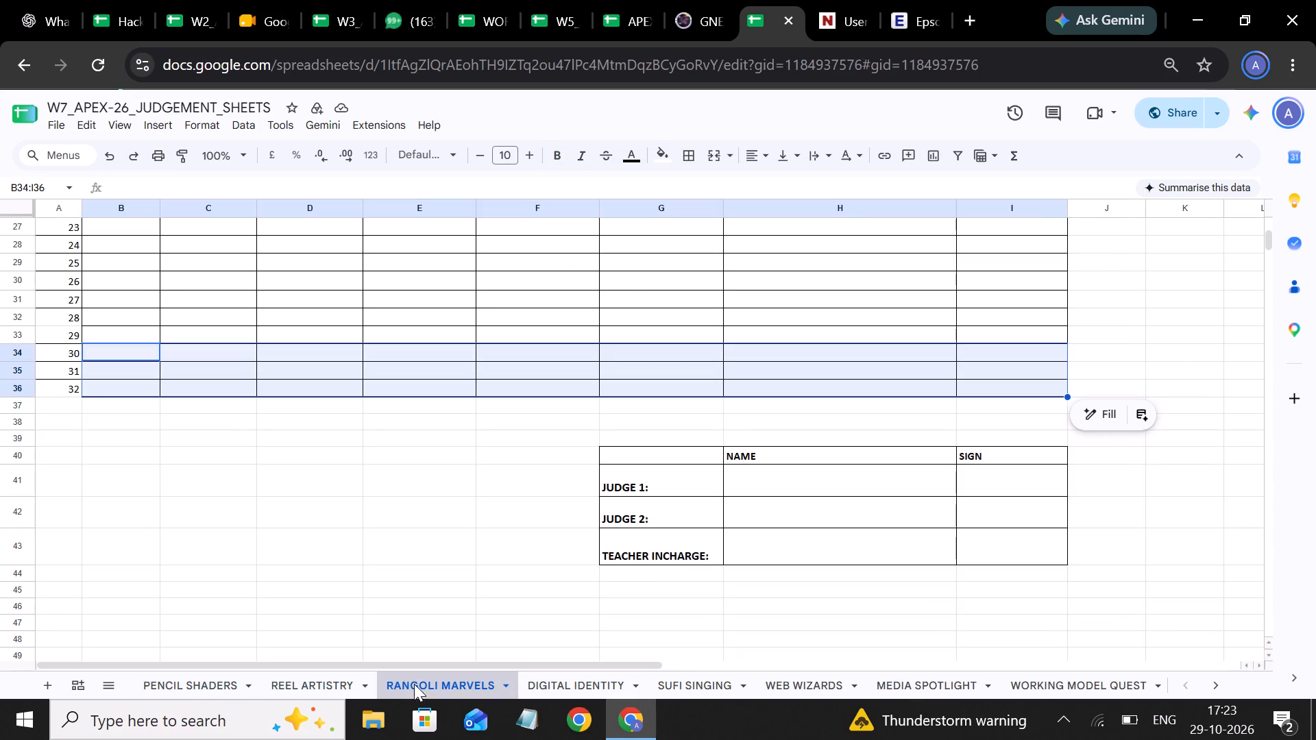
pyautogui.scroll(1, 378, 536)
pyautogui.click(571, 690)
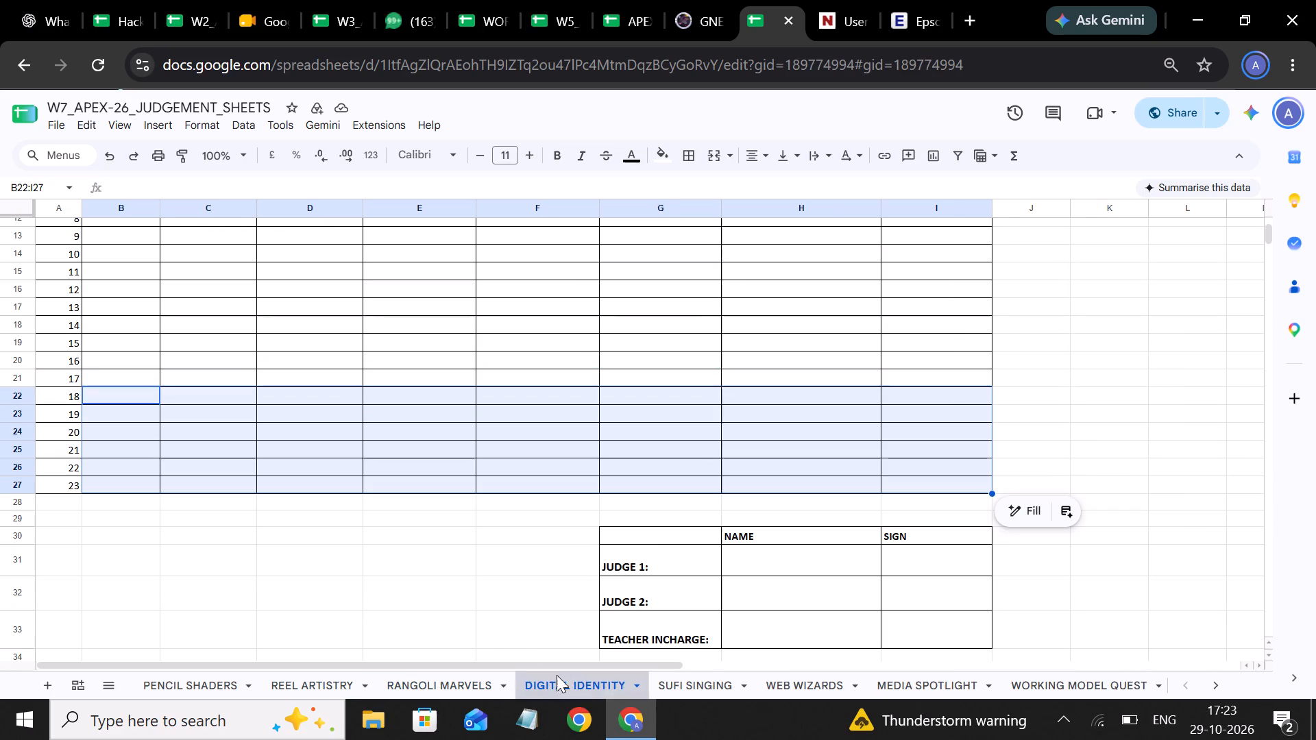
pyautogui.click(714, 695)
pyautogui.scroll(3, 542, 575)
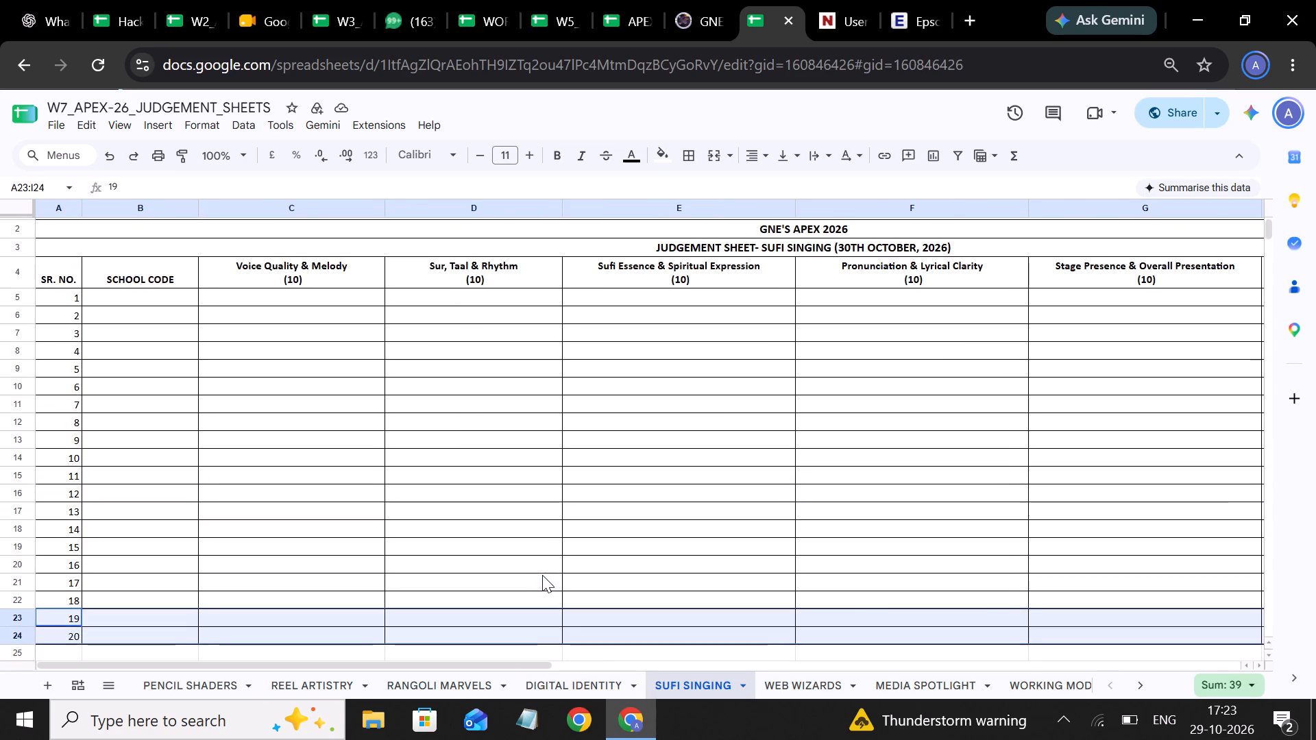
pyautogui.scroll(-1, 542, 575)
pyautogui.click(780, 680)
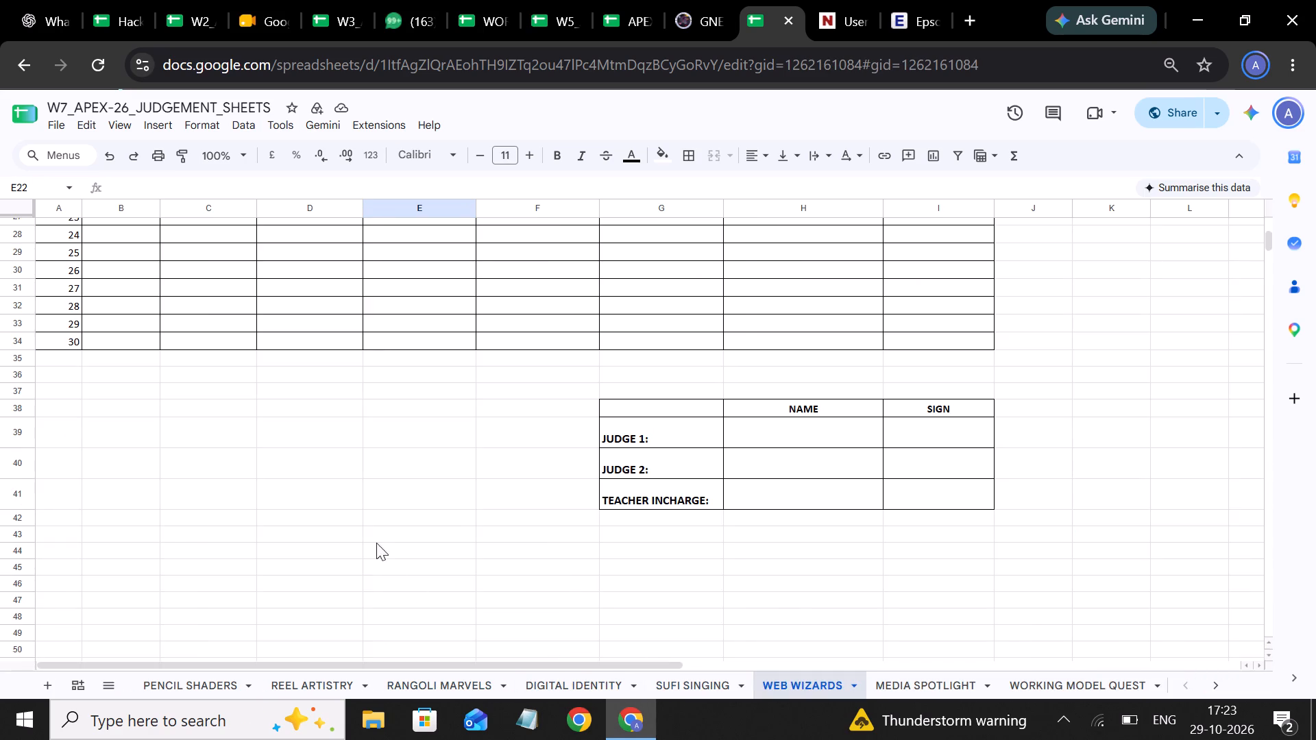
pyautogui.scroll(2, 369, 540)
# Filter the registration portal's participants report to Web Wizards and examine the listed participants, their schools and registration numbers.
pyautogui.click(707, 10)
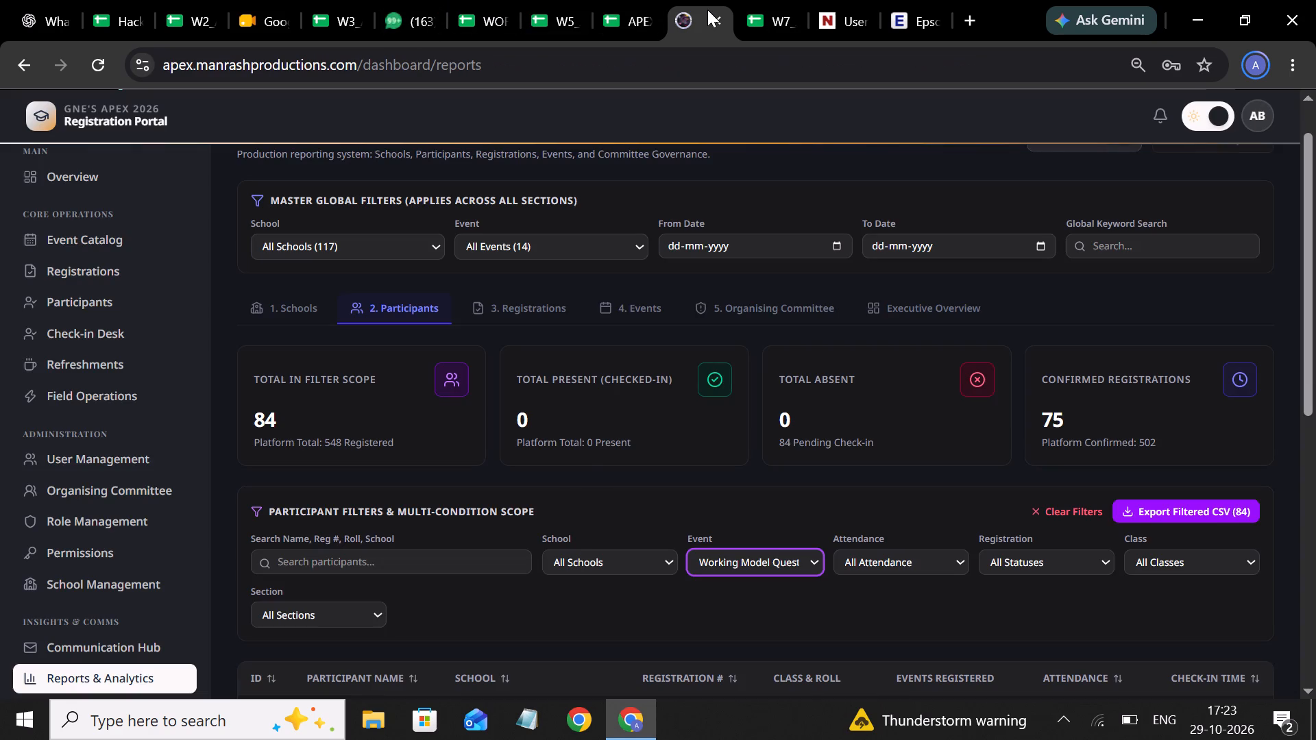
pyautogui.scroll(2, 835, 301)
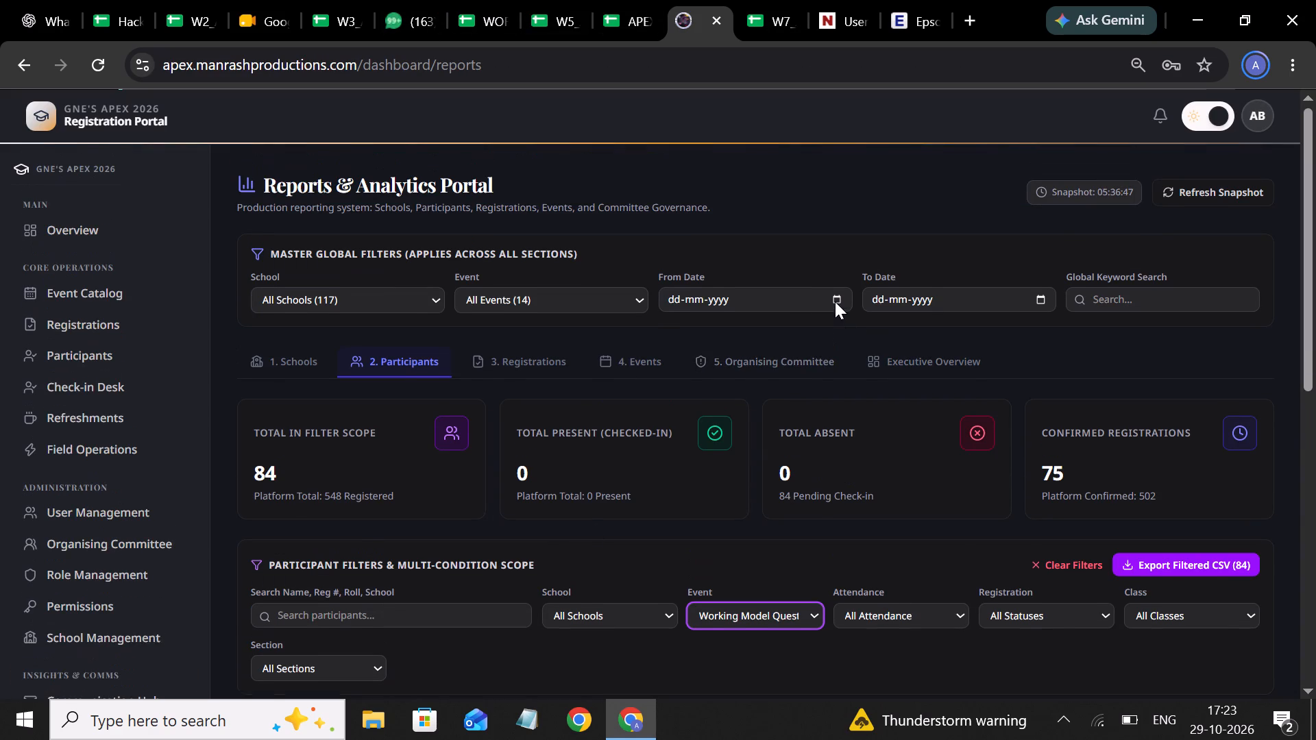
pyautogui.scroll(-1, 825, 452)
pyautogui.click(808, 491)
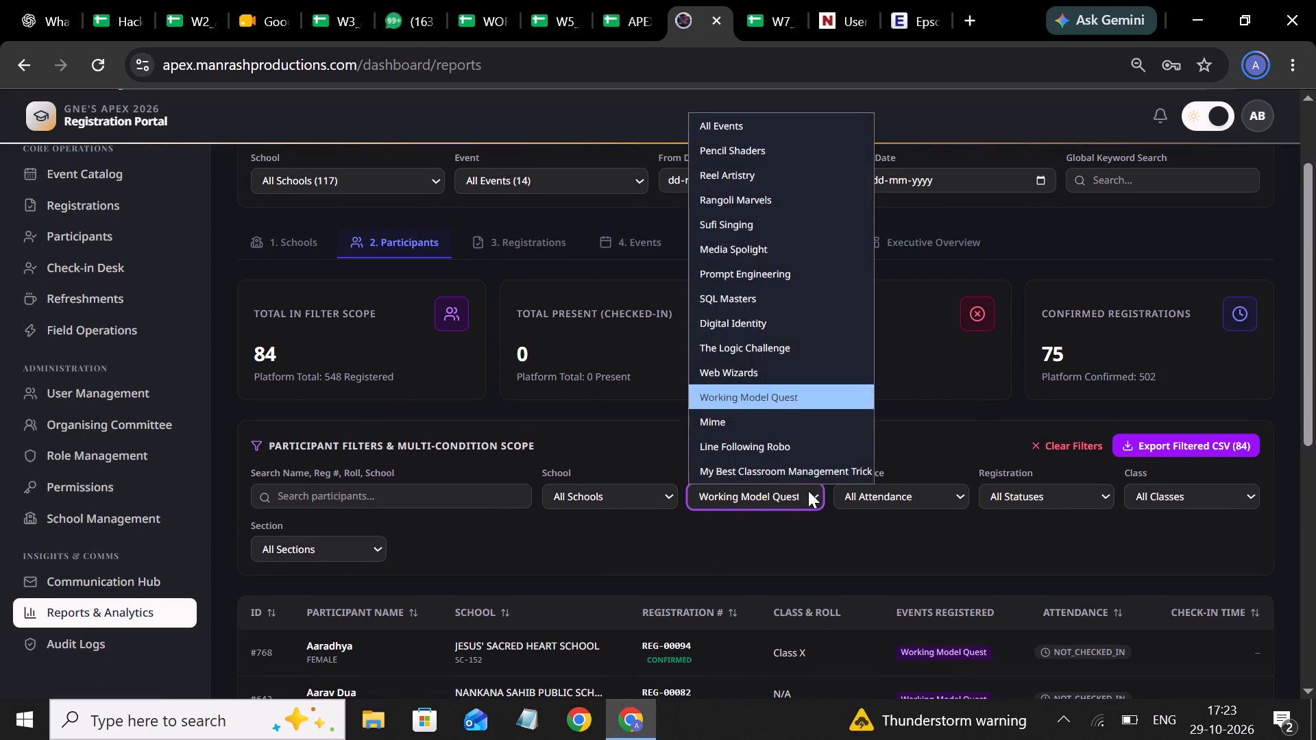
pyautogui.click(783, 361)
pyautogui.scroll(-1, 668, 430)
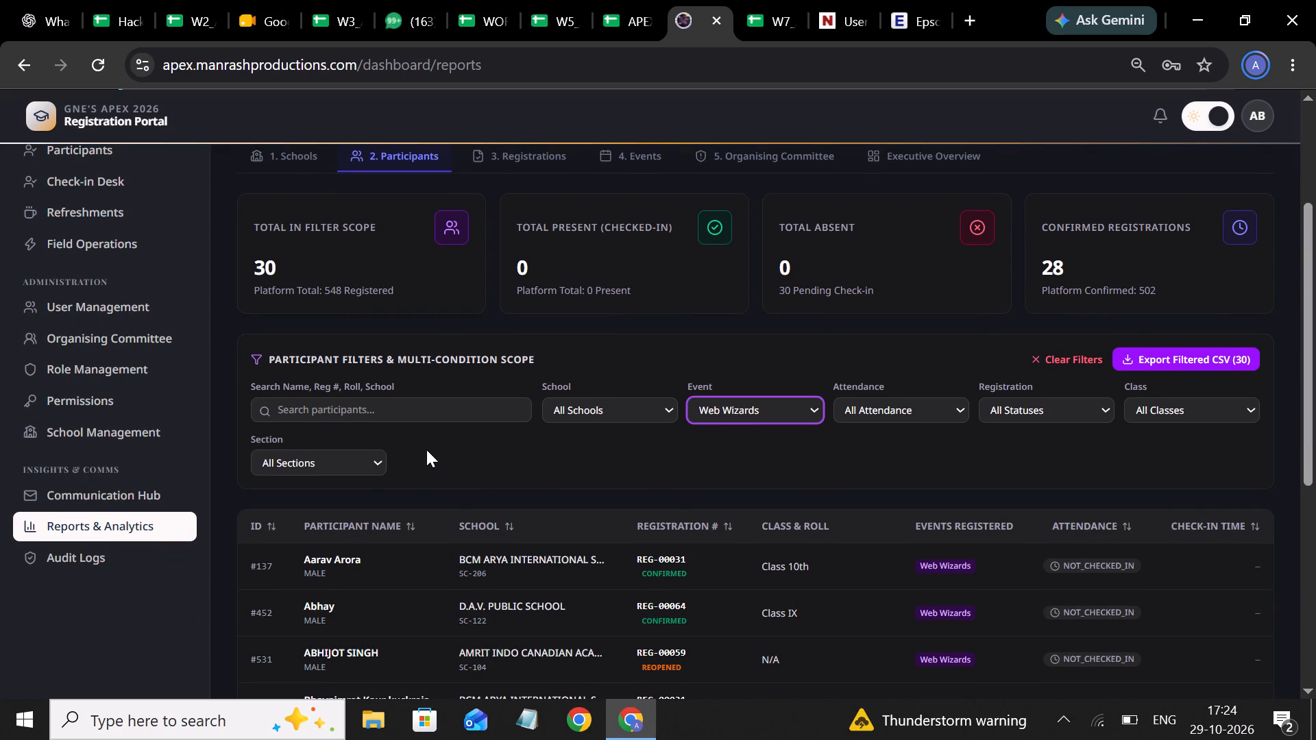
pyautogui.scroll(-3, 426, 449)
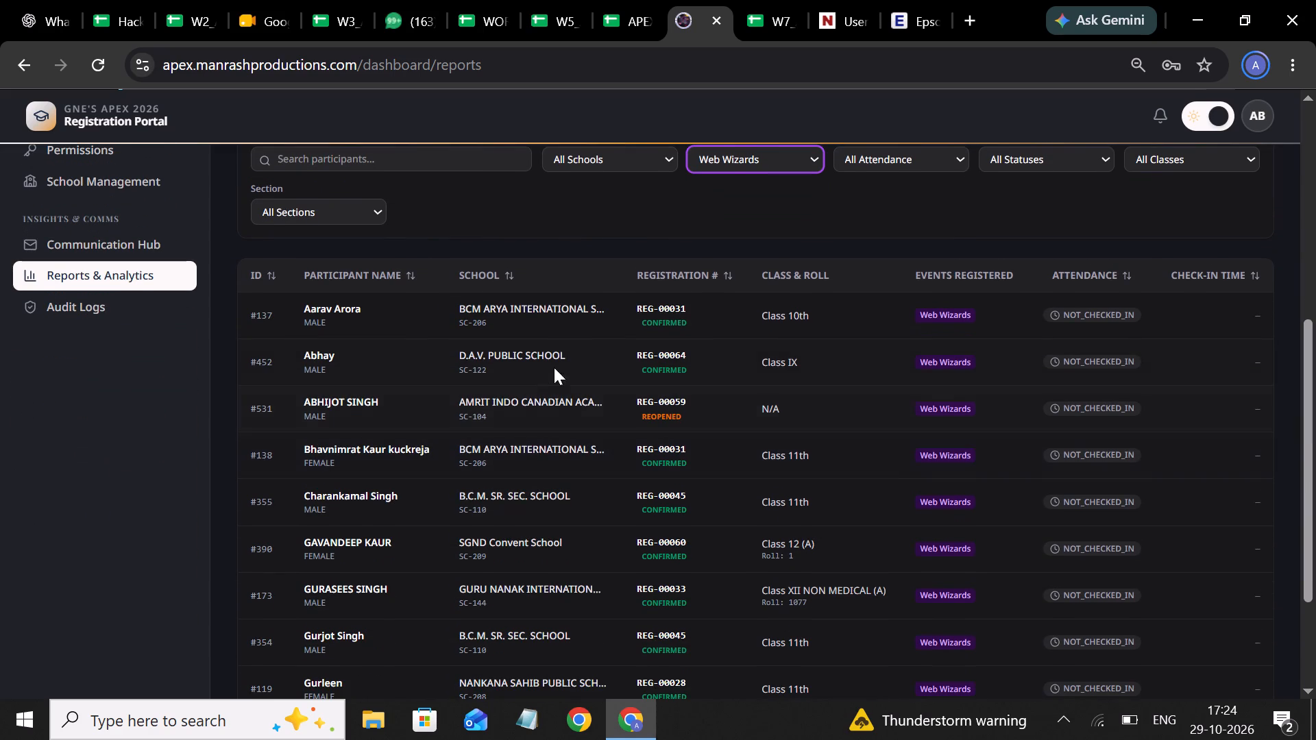
pyautogui.scroll(-1, 848, 451)
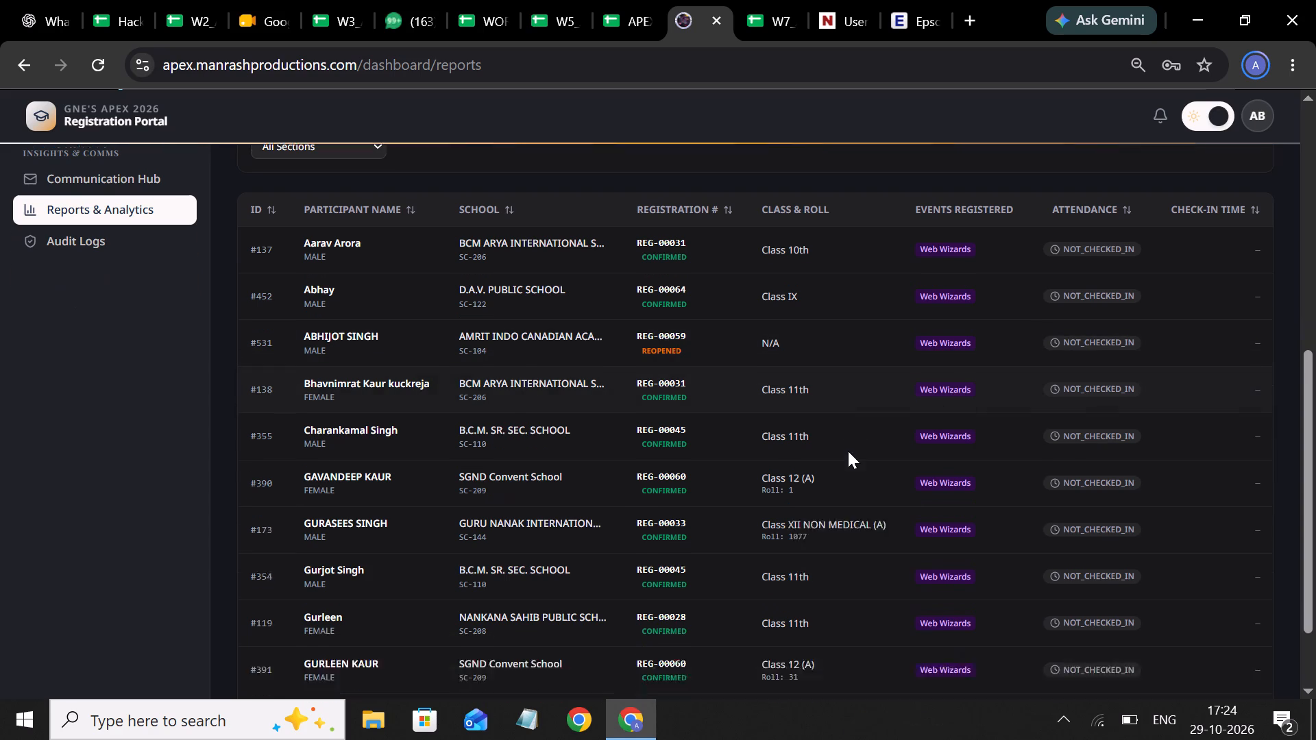
pyautogui.scroll(-1, 848, 451)
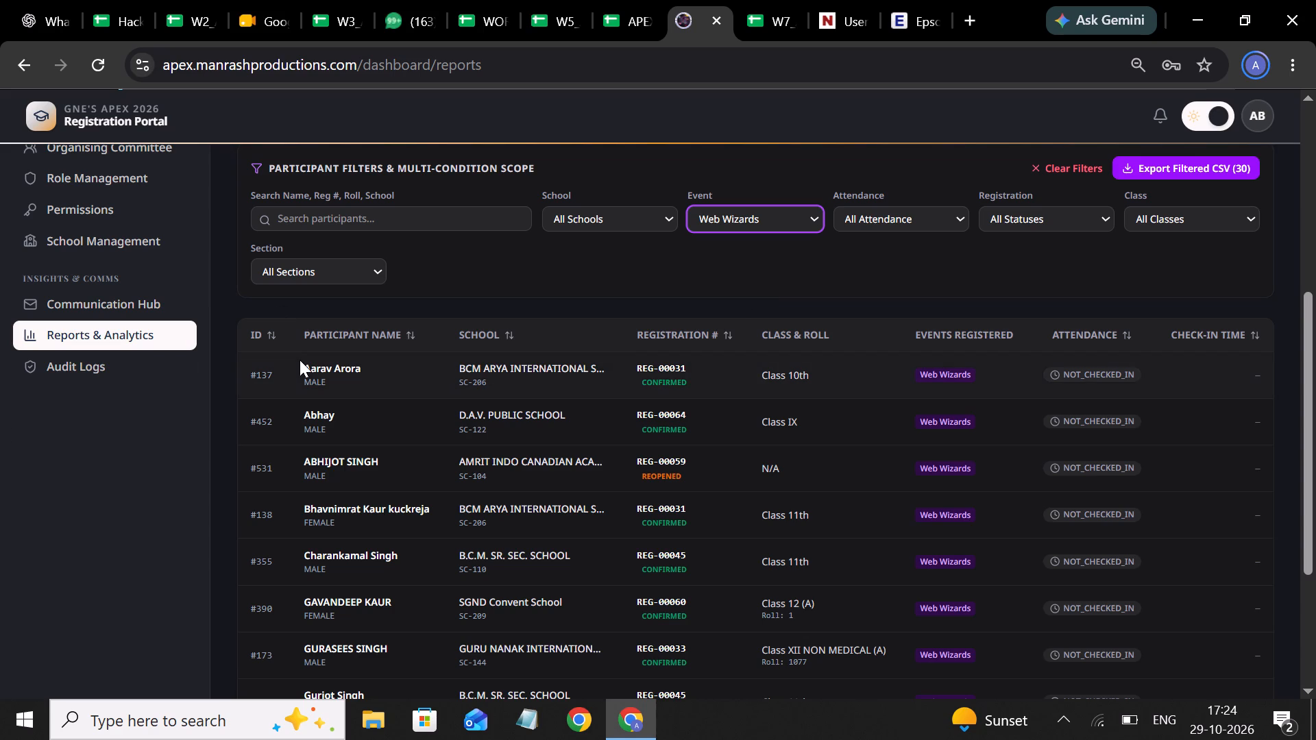
pyautogui.scroll(8, 300, 360)
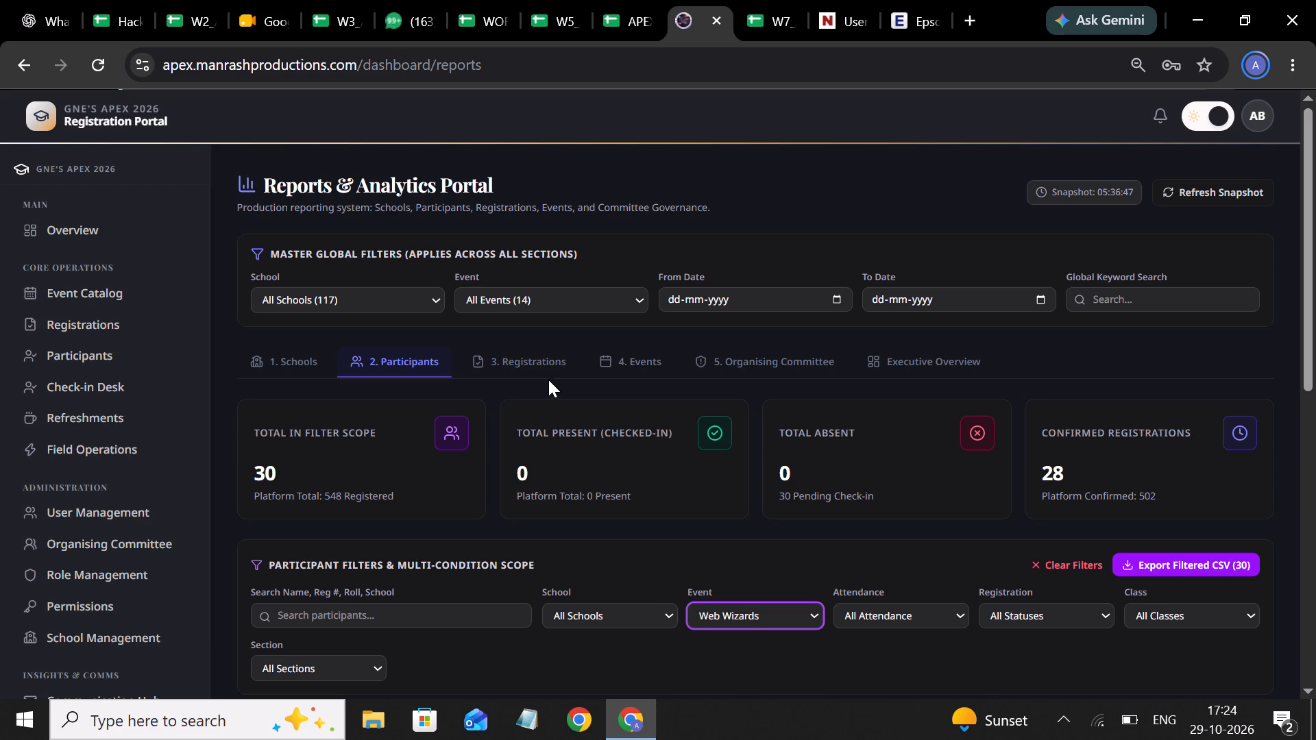
# Open the portal's Events report and examine the category and registrations listed for each event.
pyautogui.click(605, 362)
pyautogui.scroll(-1, 626, 242)
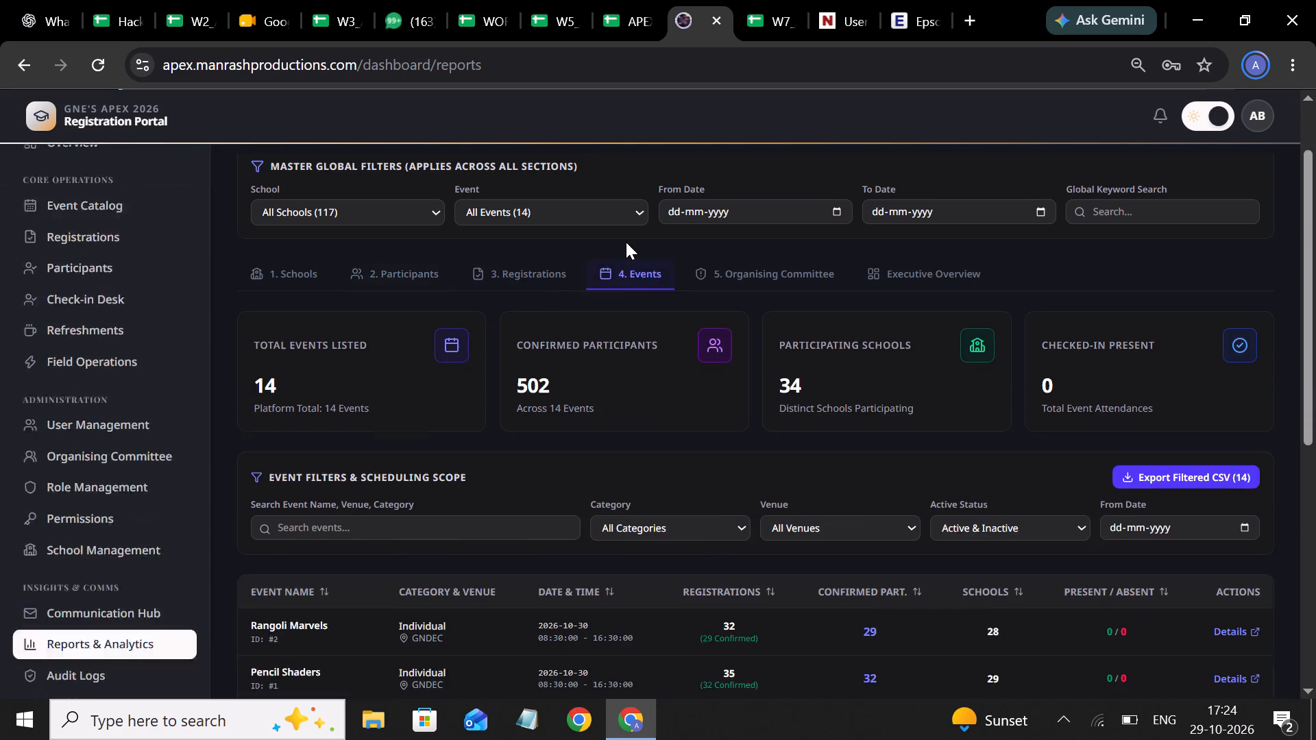
pyautogui.scroll(-2, 626, 242)
pyautogui.scroll(1, 631, 261)
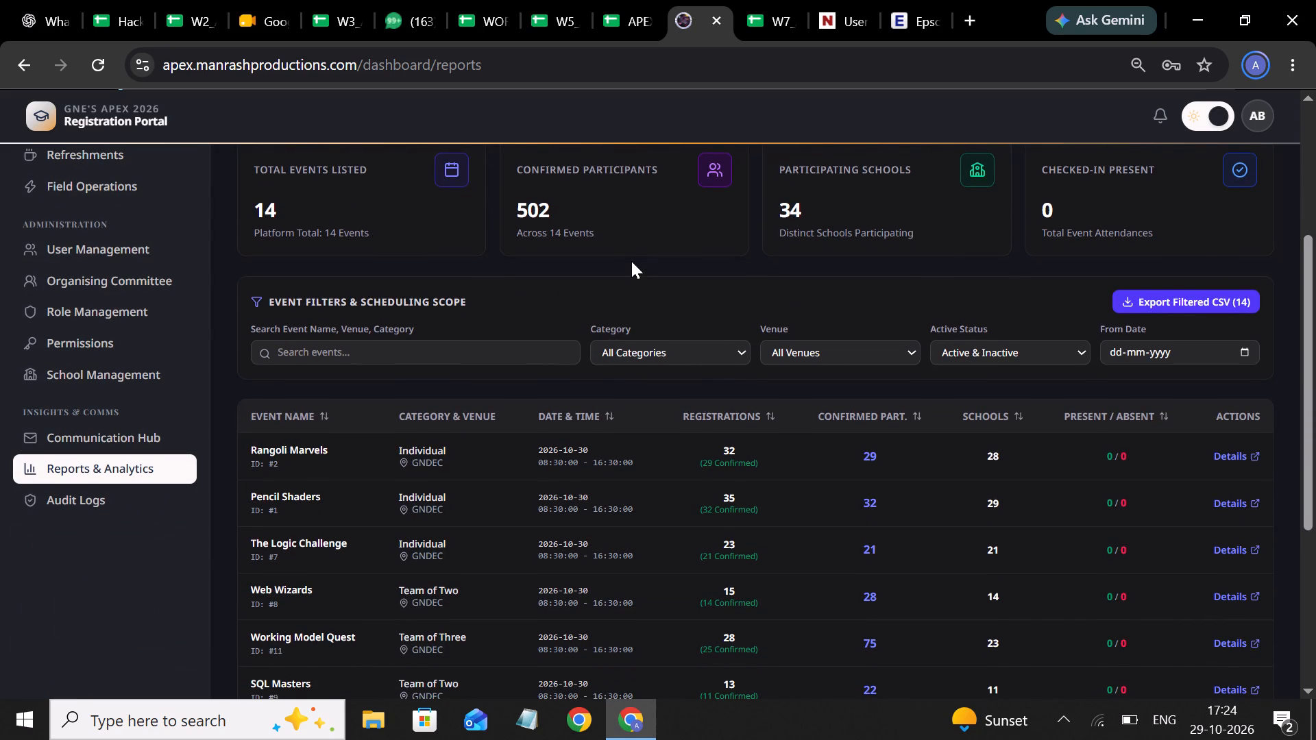
pyautogui.scroll(4, 631, 261)
# Set the master global event filter to Working Model Quest (GNDEC) and check the registrations and team categories in the events table.
pyautogui.click(578, 305)
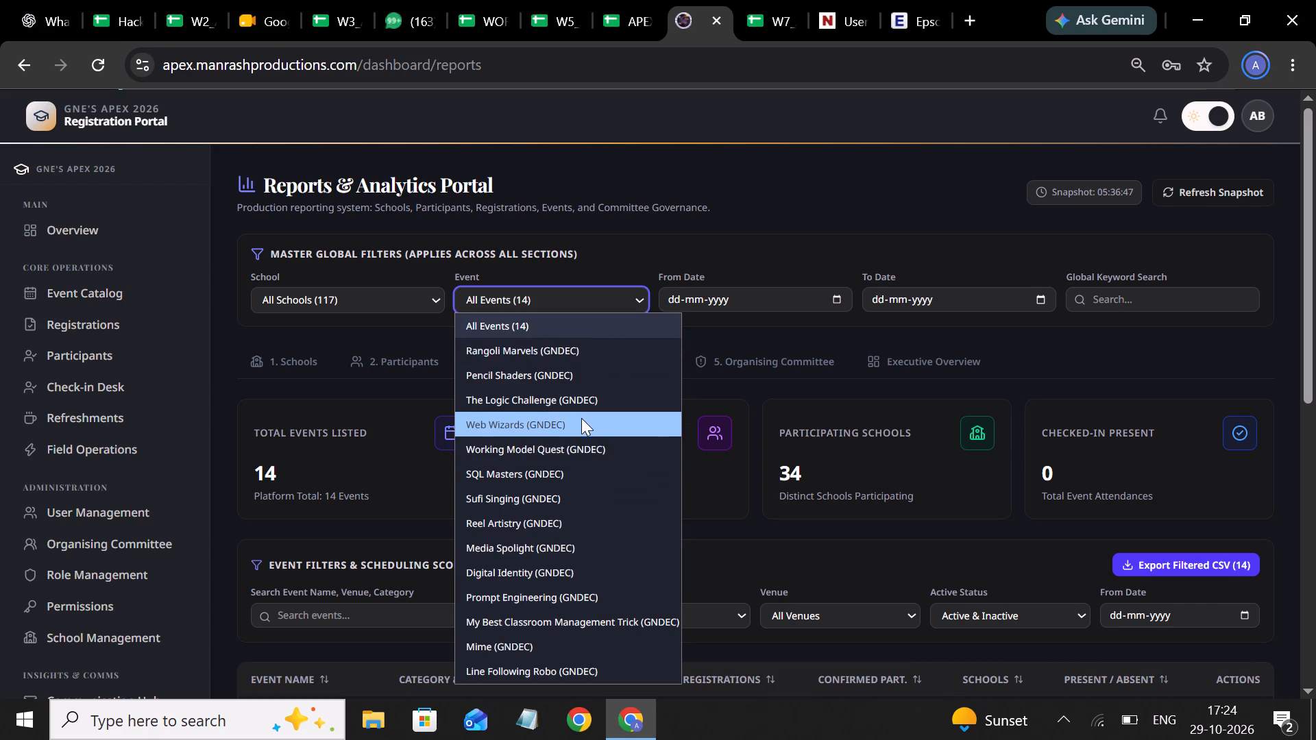
pyautogui.click(578, 440)
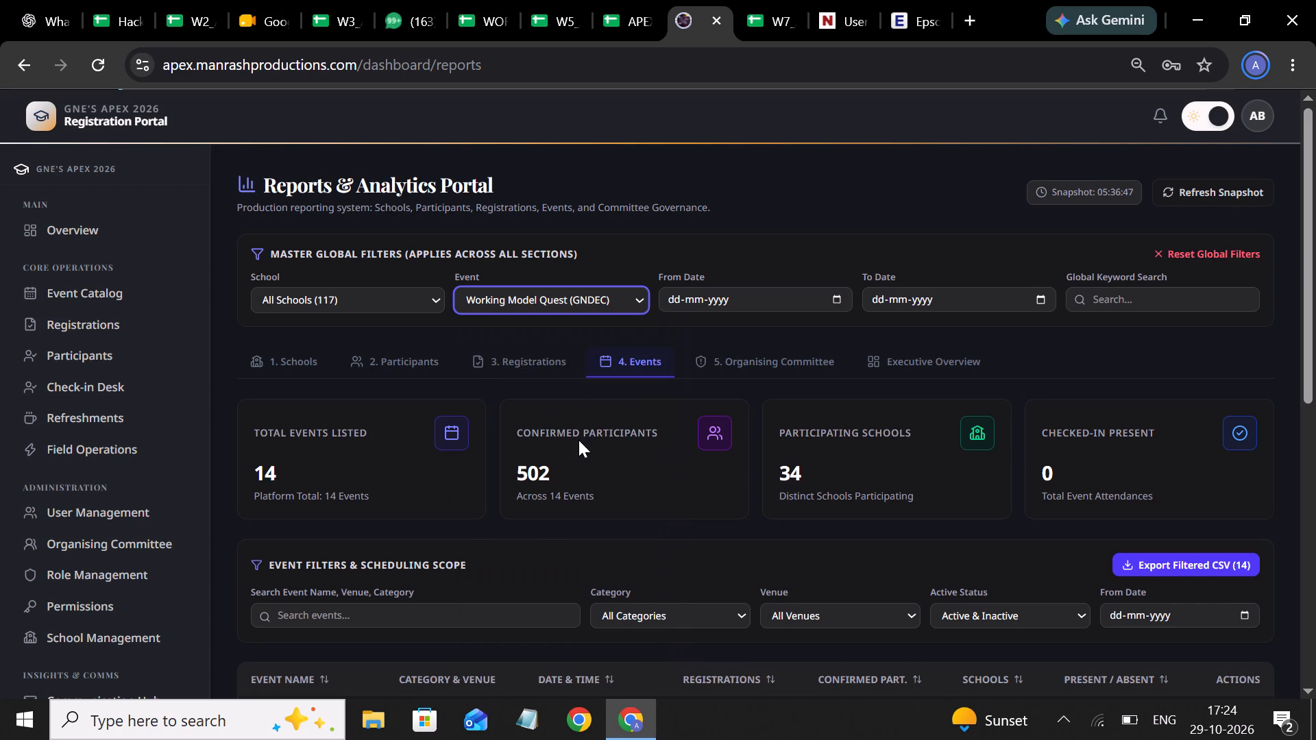
pyautogui.scroll(-3, 578, 440)
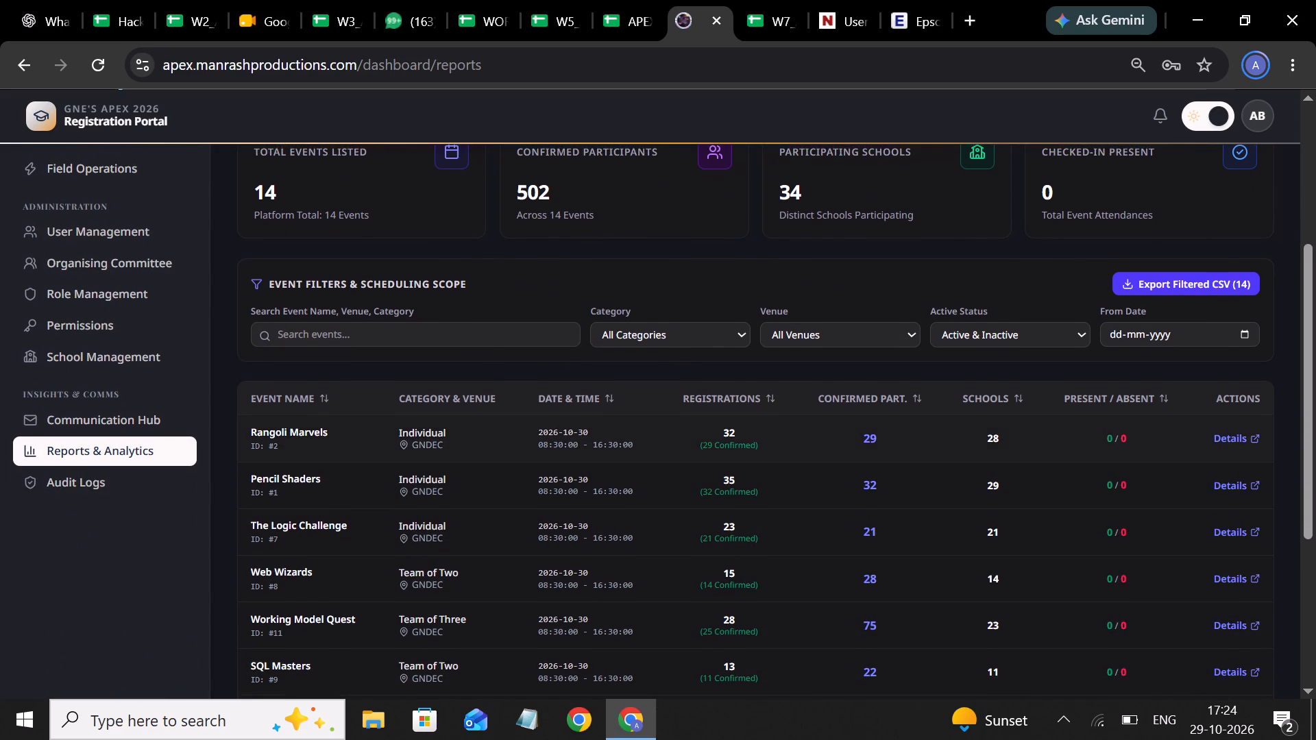
pyautogui.scroll(-2, 578, 440)
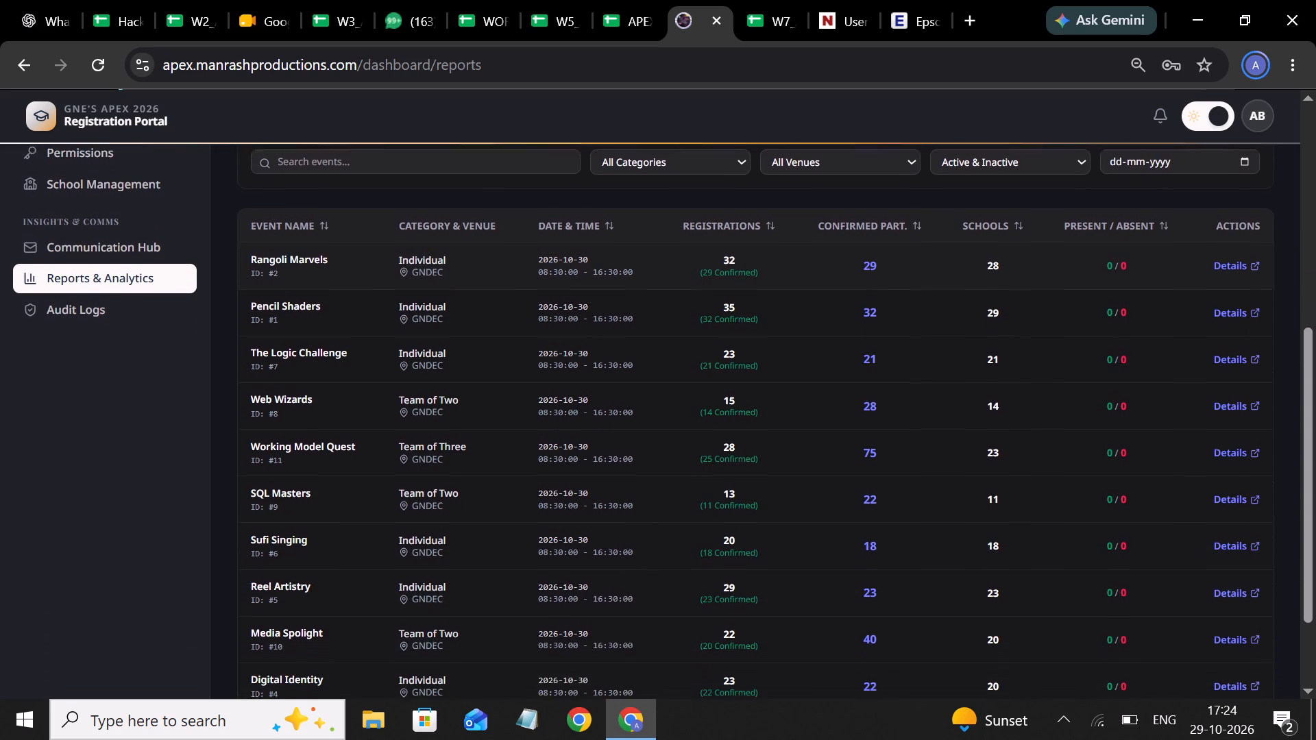
pyautogui.scroll(-2, 578, 440)
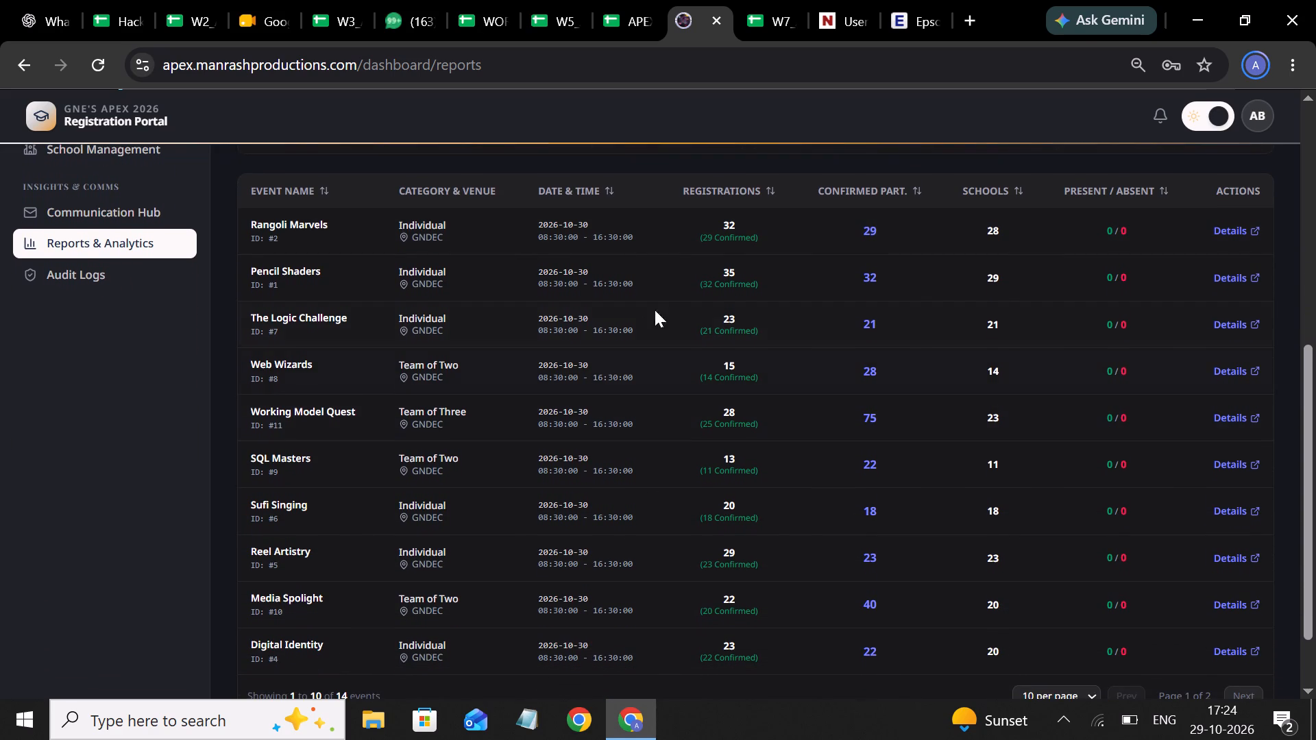
pyautogui.scroll(-1, 767, 310)
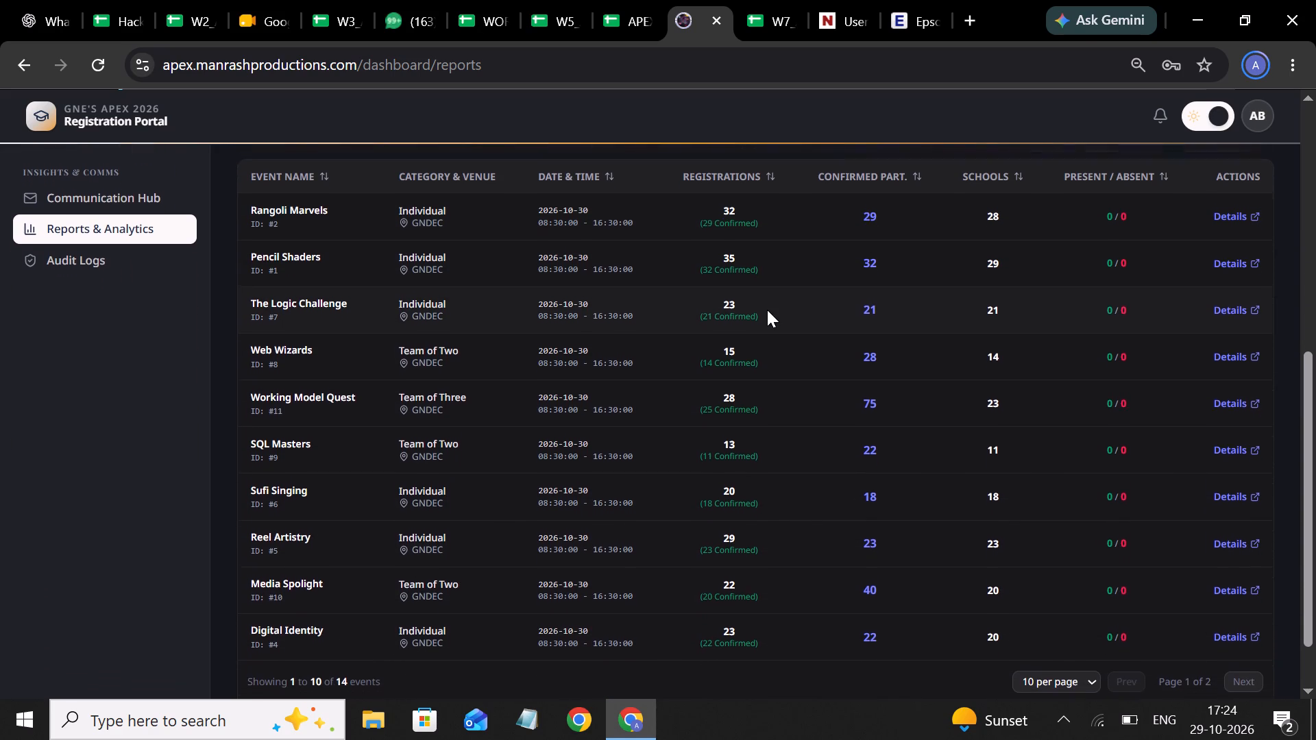
# Examine the registrations and confirmed participants of each event in the portal's Events report, reopening that report.
pyautogui.scroll(-2, 767, 310)
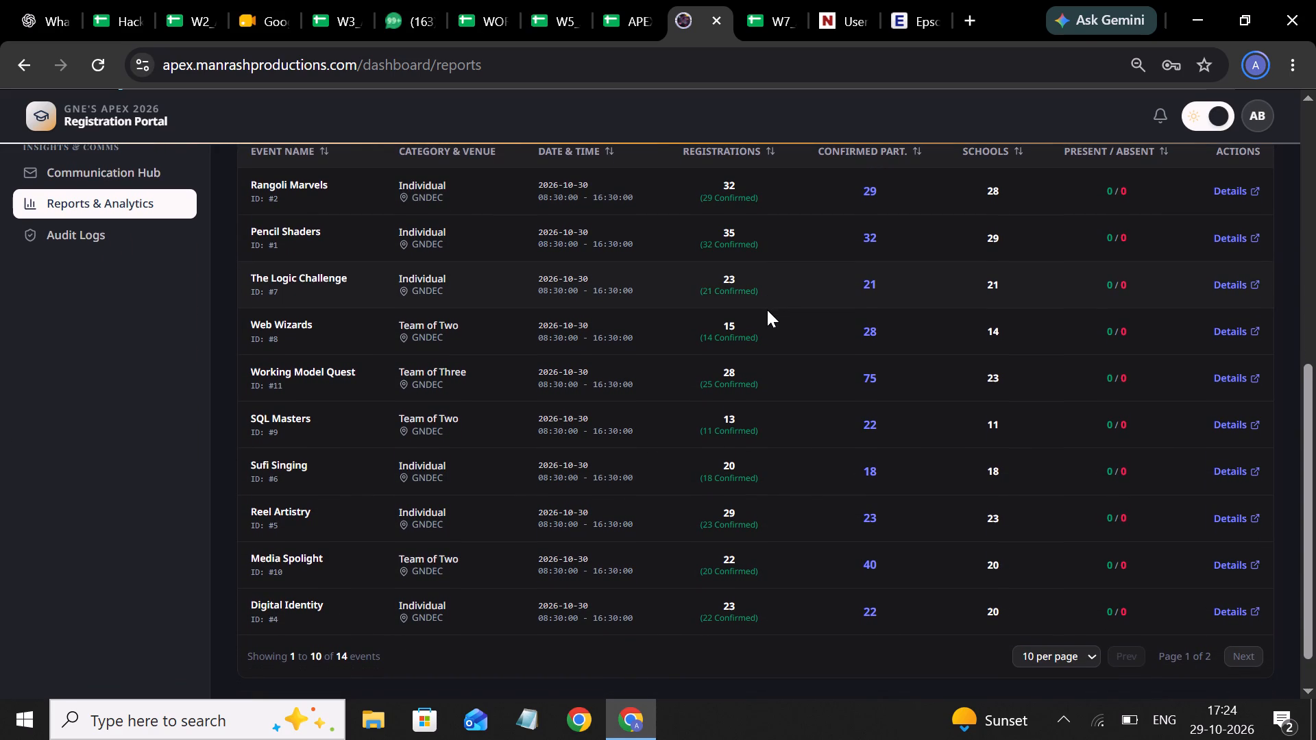
pyautogui.scroll(-1, 767, 310)
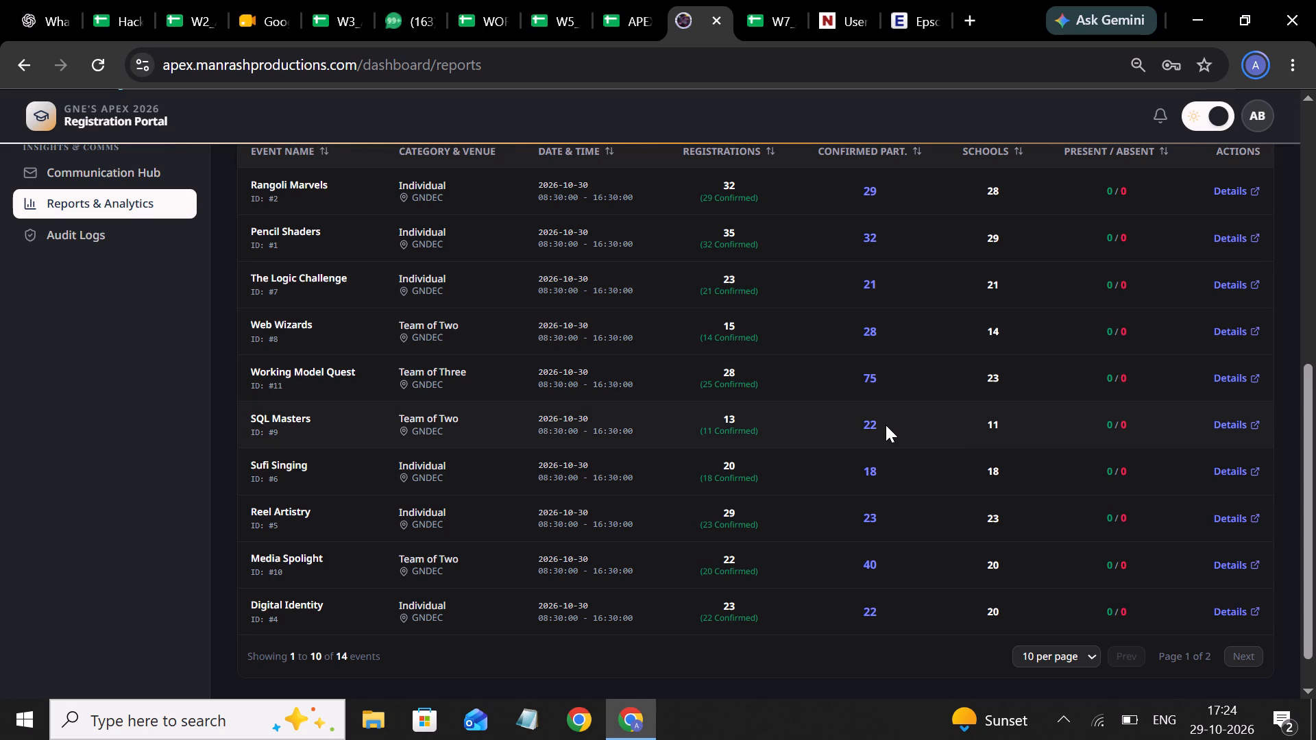
pyautogui.scroll(2, 886, 425)
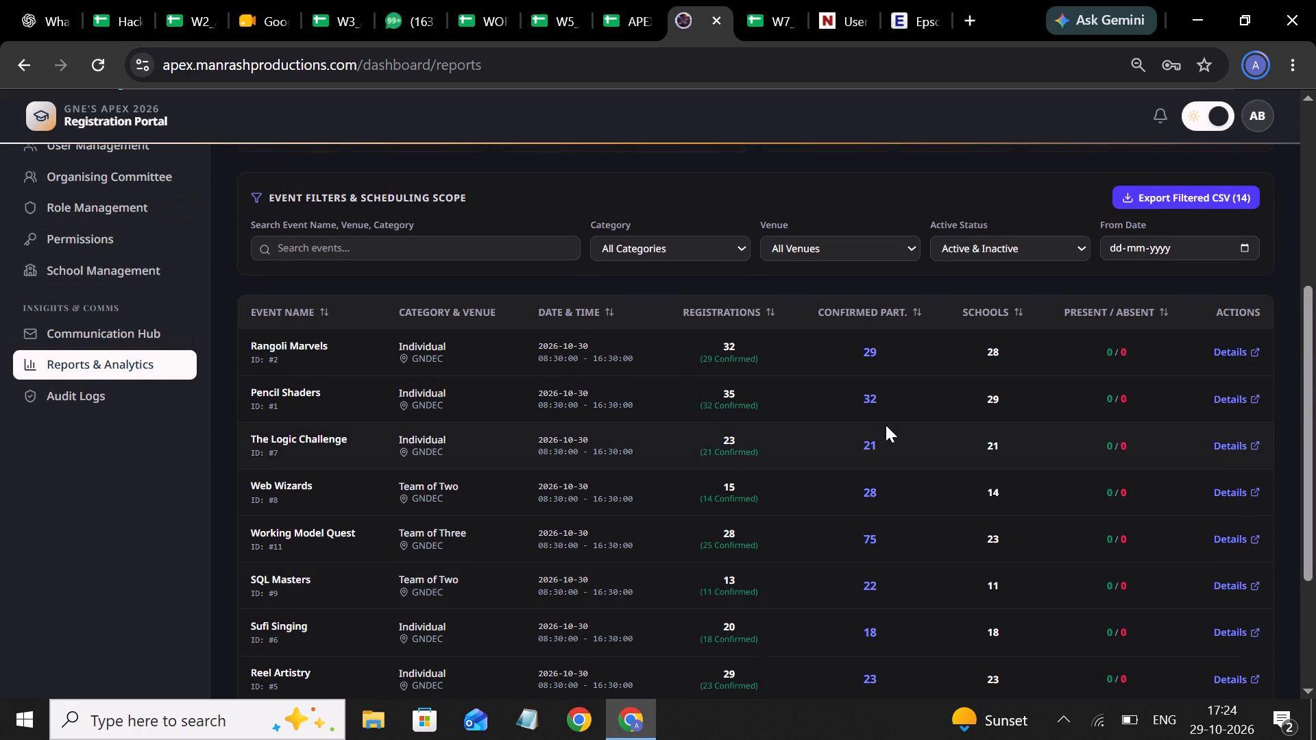
pyautogui.scroll(6, 894, 495)
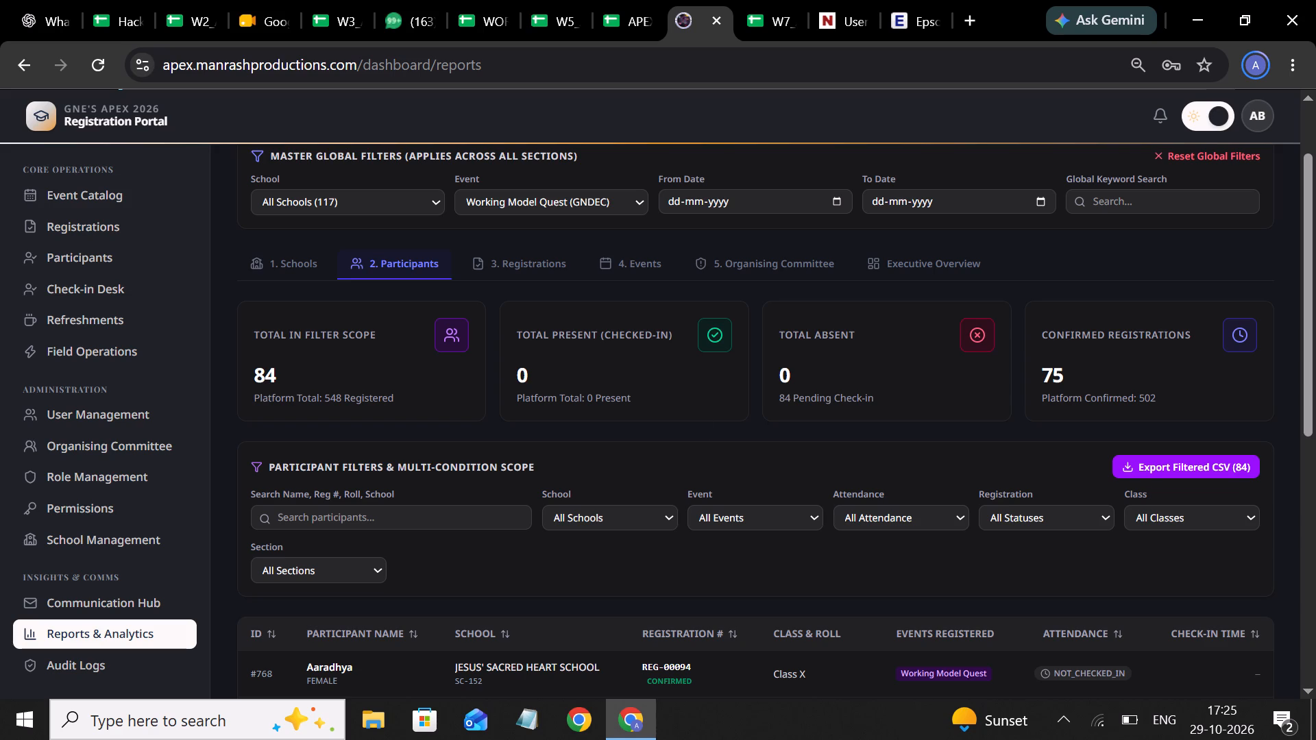
pyautogui.click(630, 262)
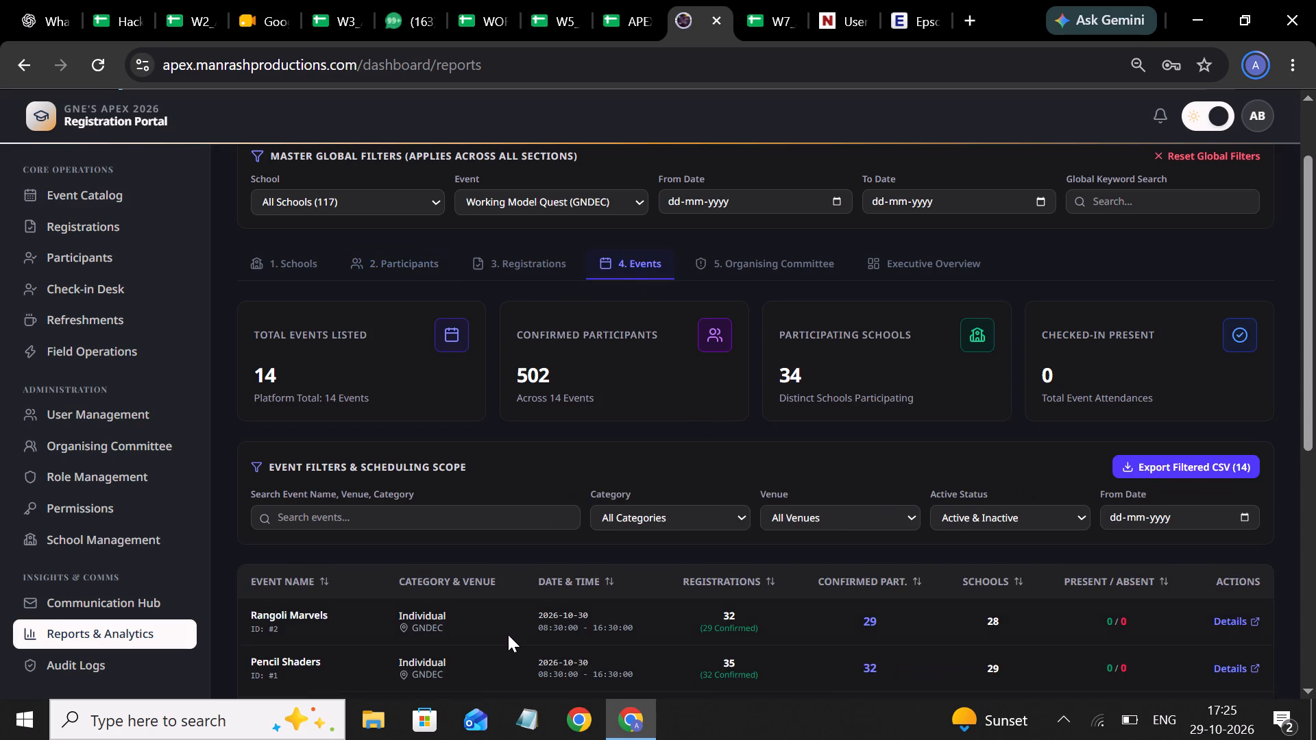
pyautogui.scroll(-1, 507, 637)
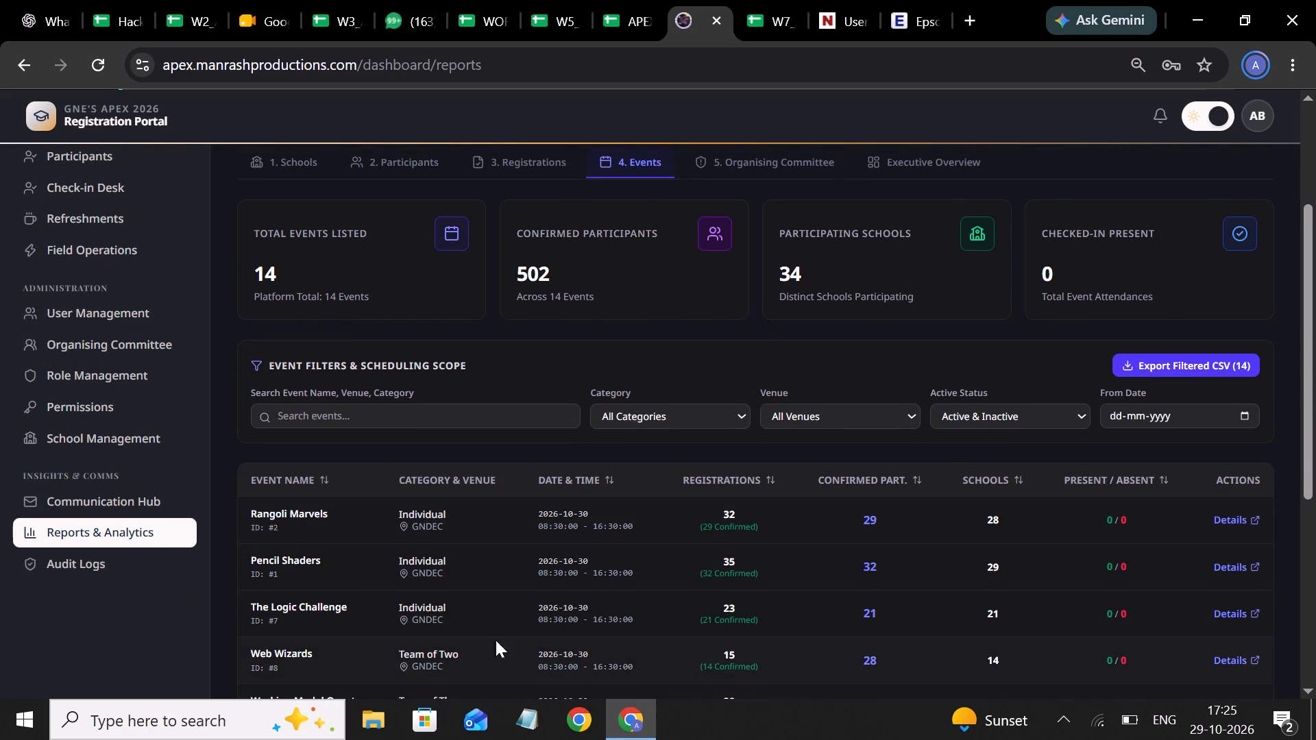
# Switch to the W7_APEX-26_JUDGEMENT_SHEETS spreadsheet and check the entry rows at the end of the Rangoli Marvels sheet.
pyautogui.click(751, 23)
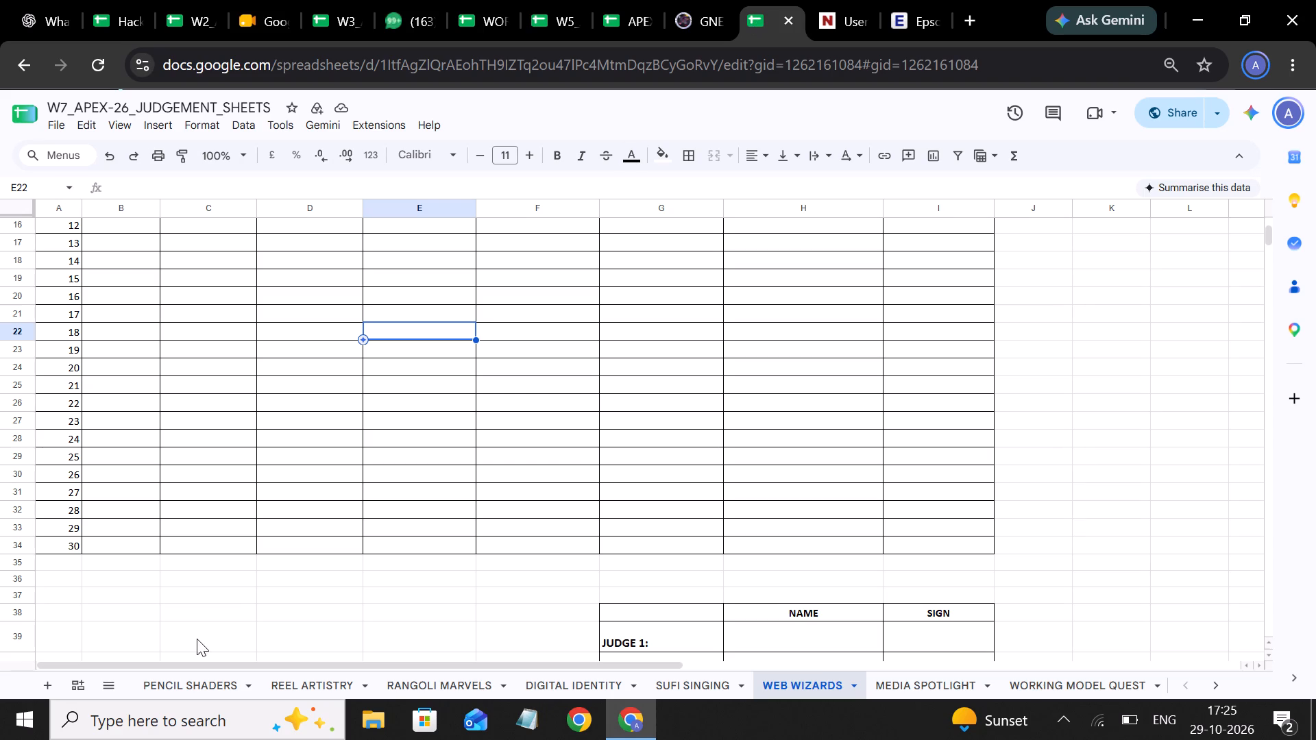
pyautogui.click(476, 676)
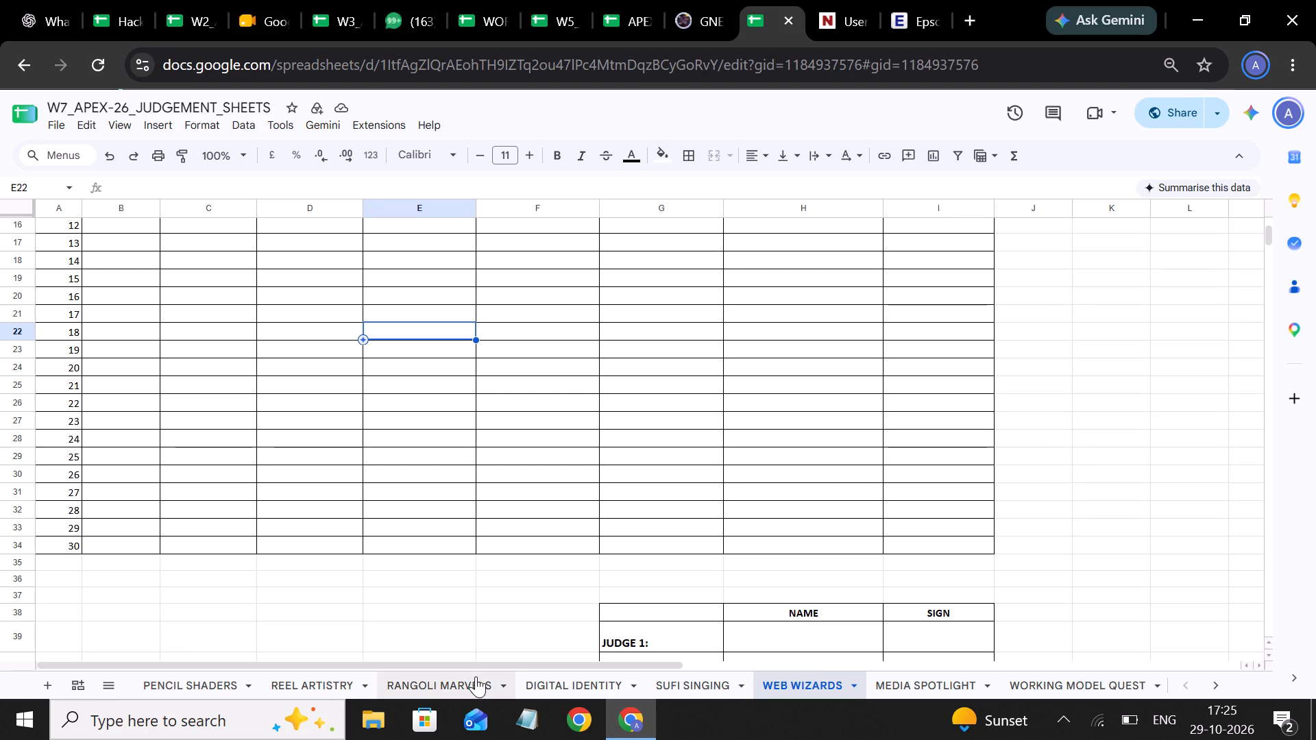
pyautogui.click(592, 464)
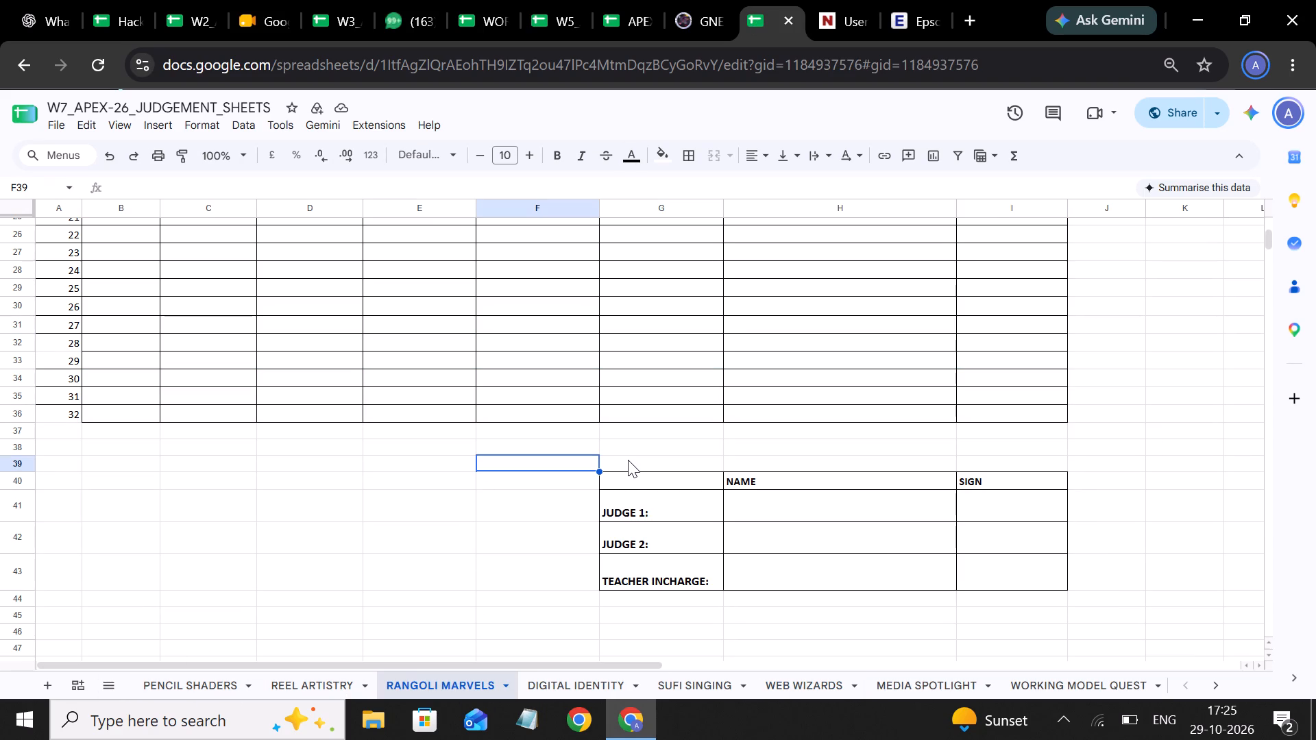
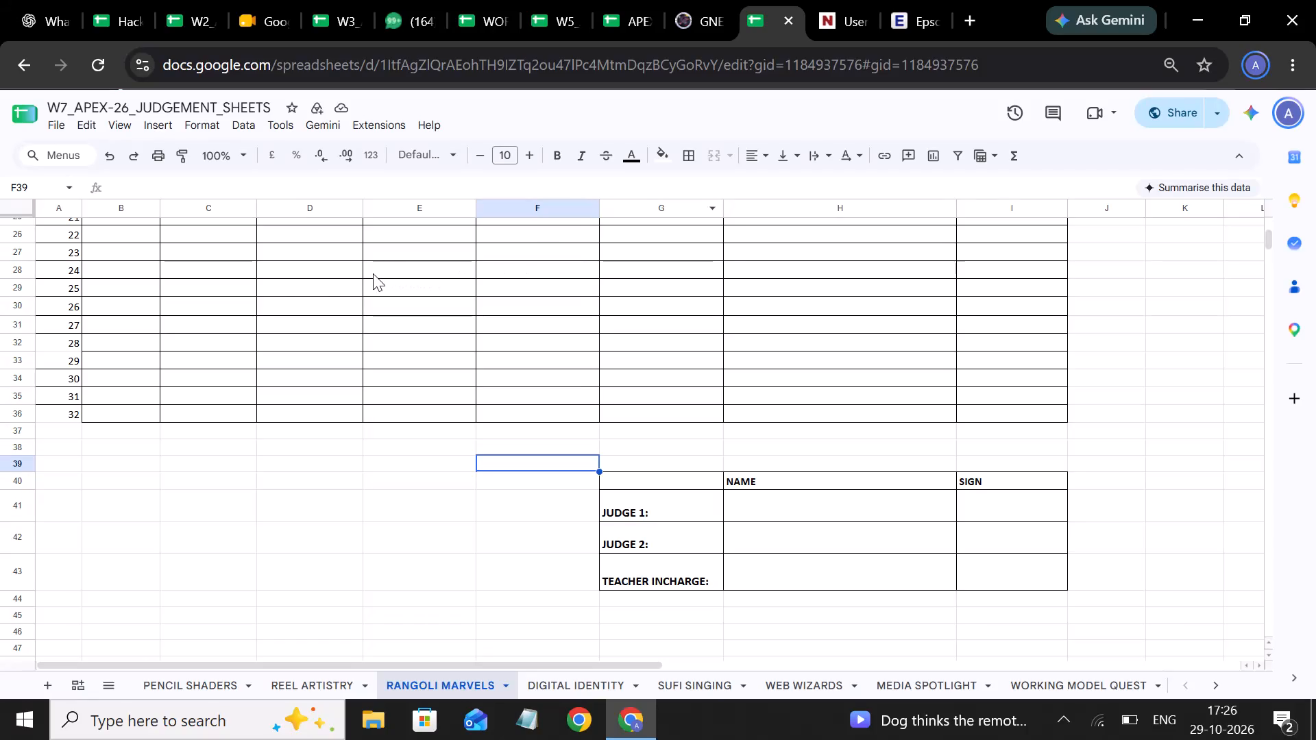
# Apply all borders to the serial-number cell of entry 32 in the Rangoli Marvels sheet.
pyautogui.click(70, 407)
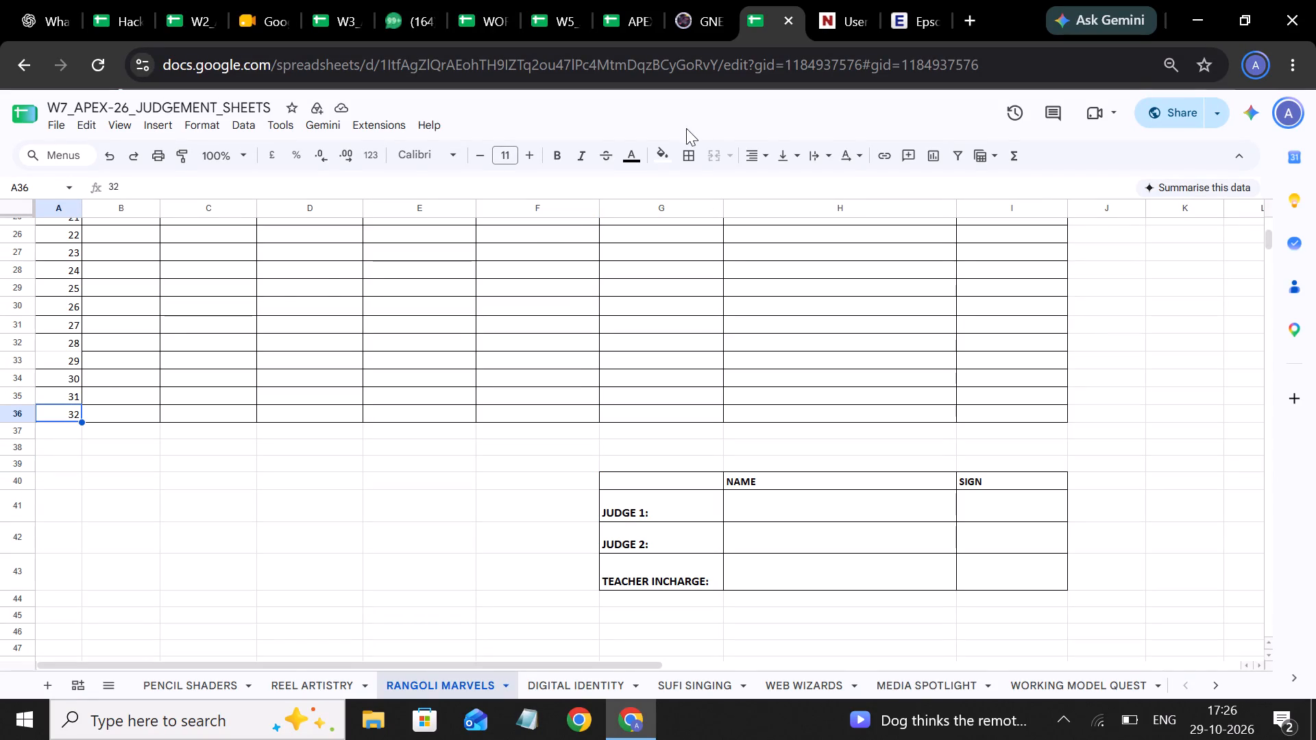
pyautogui.click(689, 150)
pyautogui.click(698, 190)
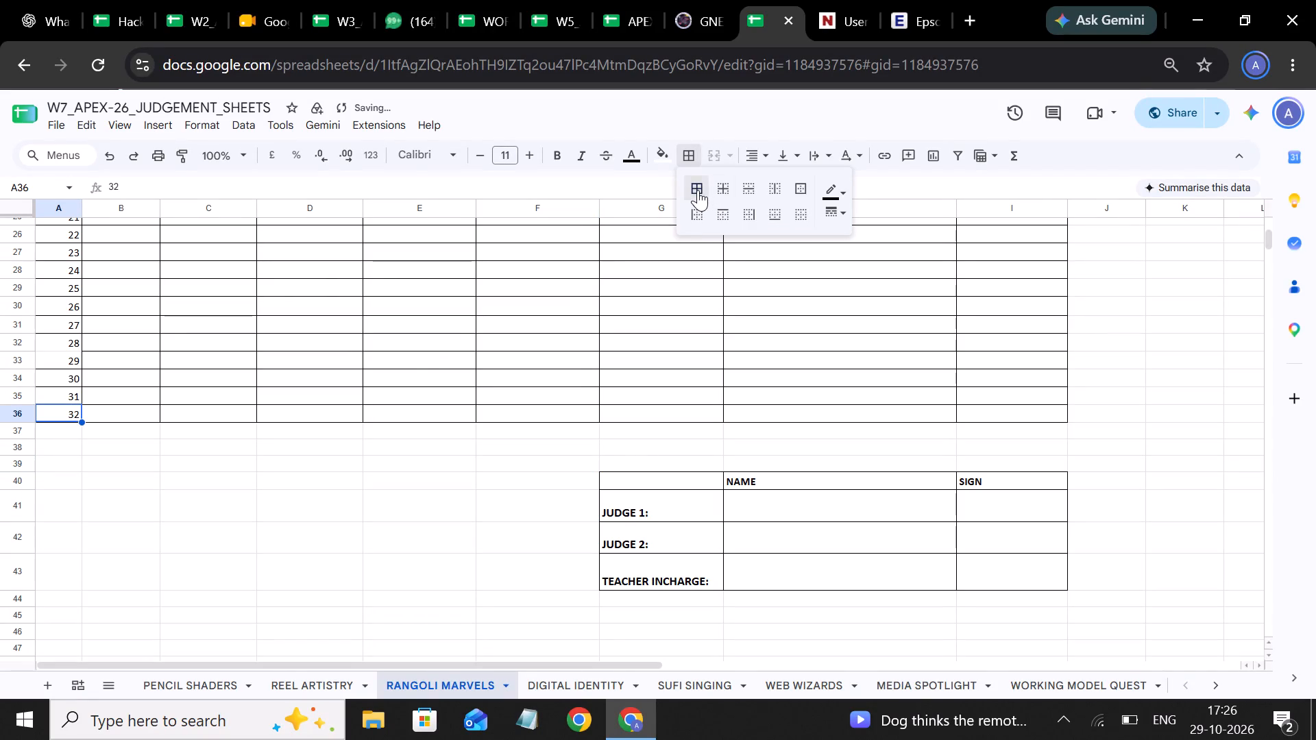
pyautogui.click(417, 354)
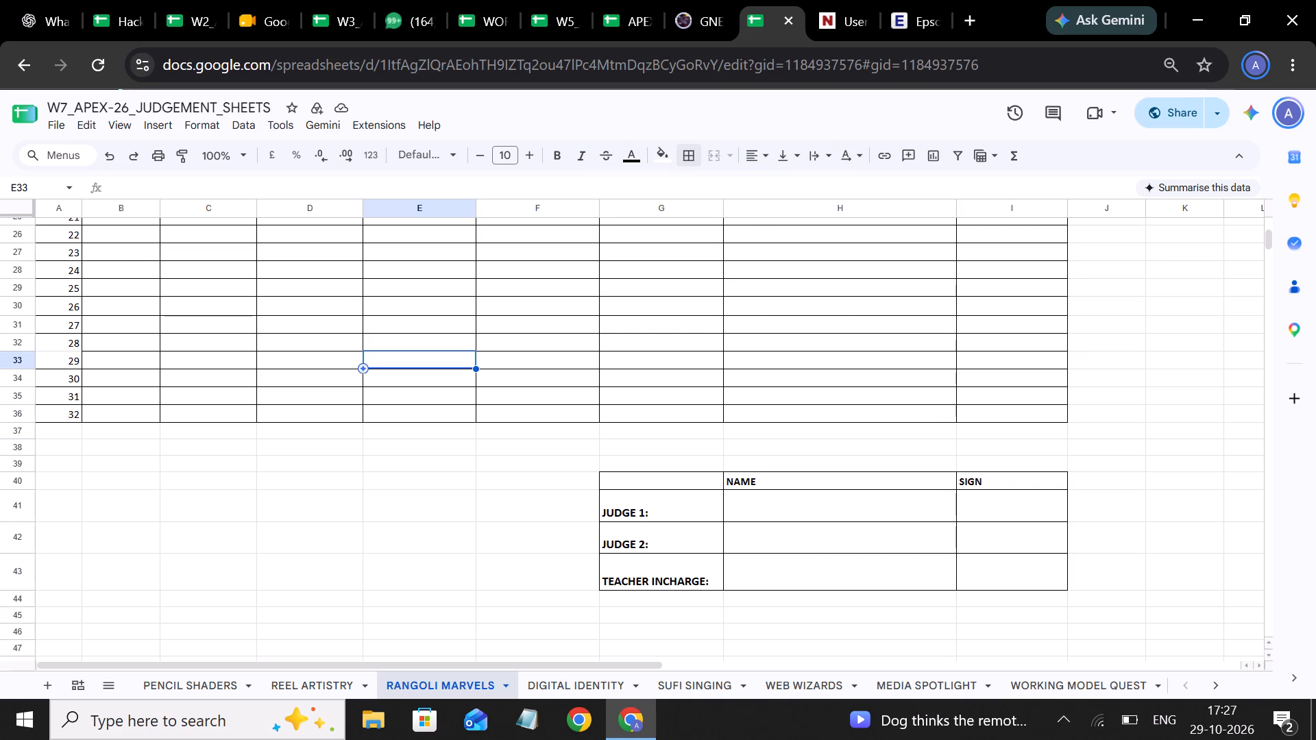
# Compare the last entry rows of the Rangoli Marvels and Pencil Shaders sheets with those events' registrations in the portal's Events report.
pyautogui.click(688, 5)
pyautogui.scroll(-1, 666, 412)
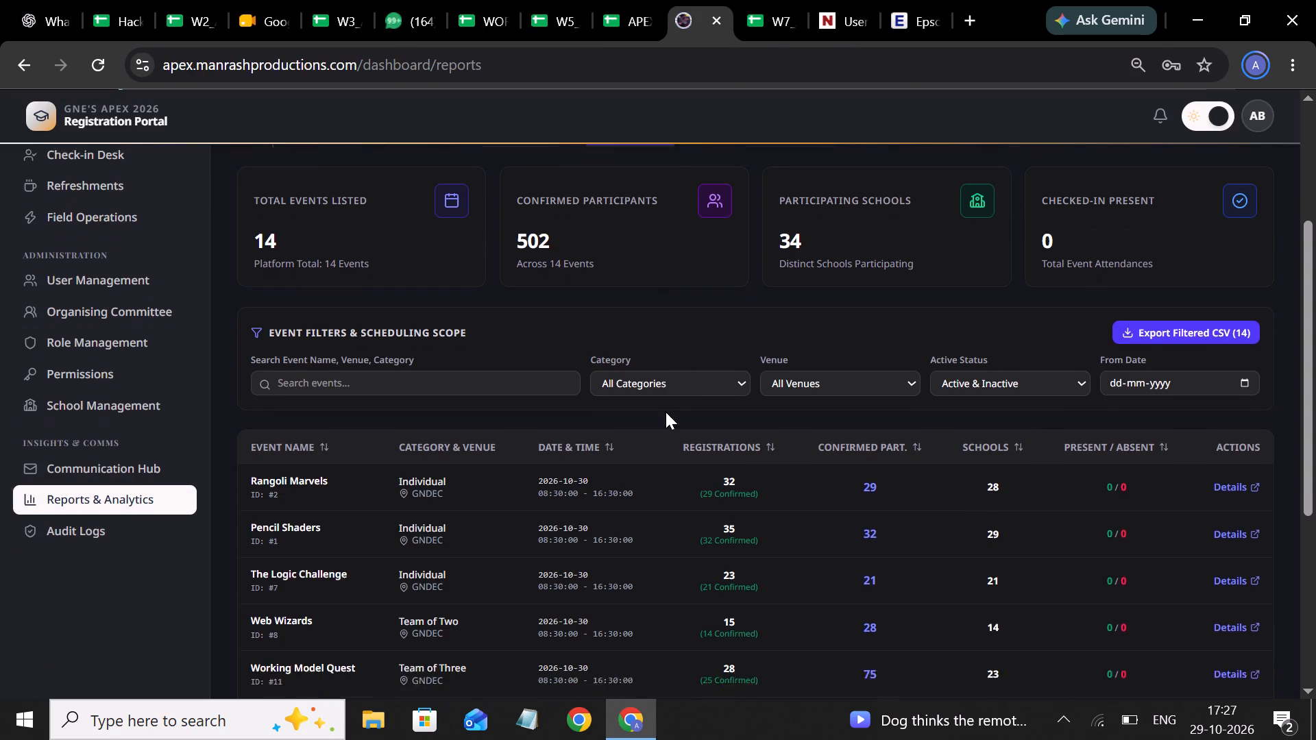
pyautogui.scroll(-1, 666, 412)
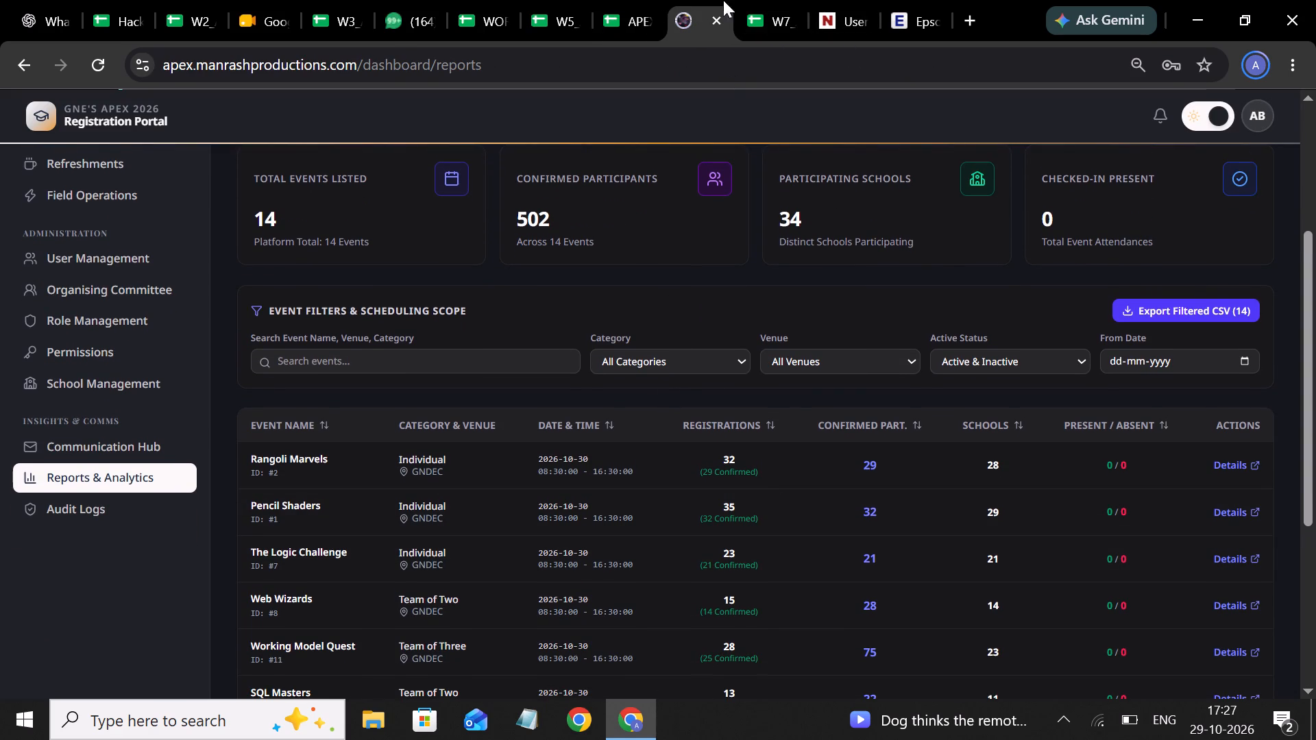
pyautogui.click(764, 12)
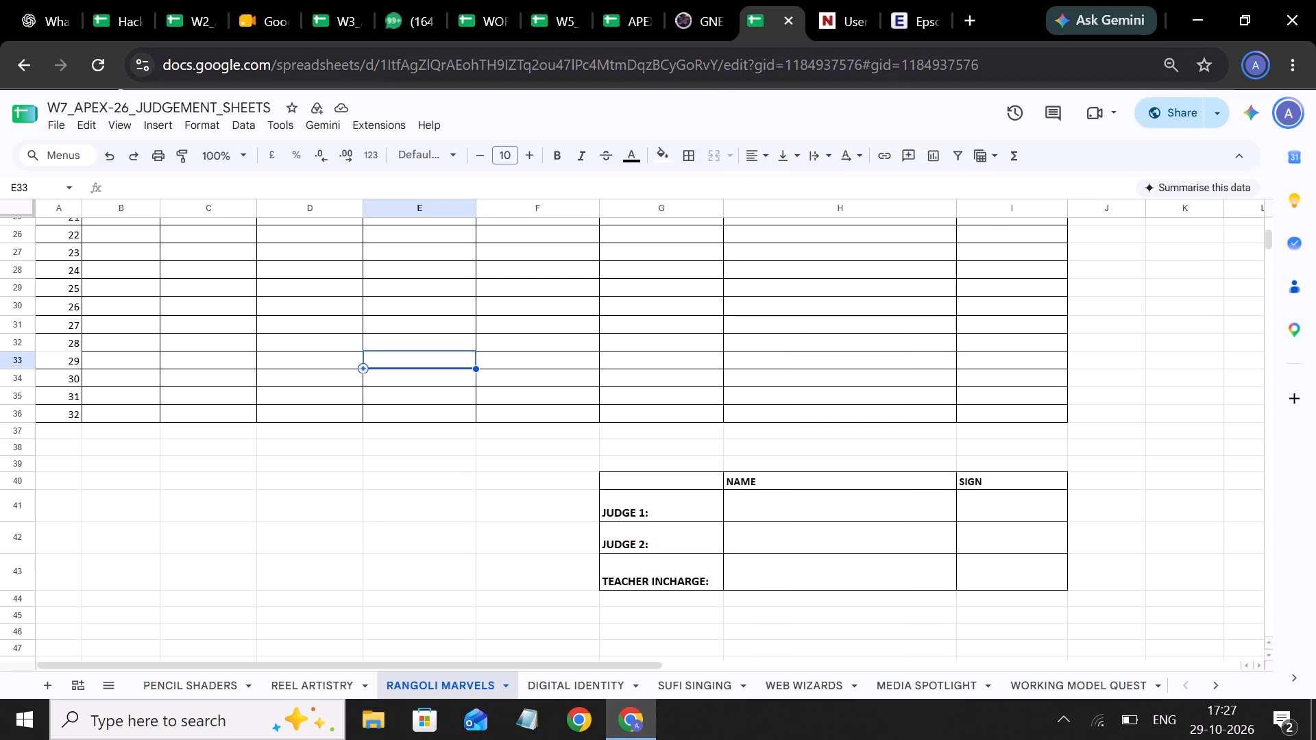
pyautogui.click(692, 16)
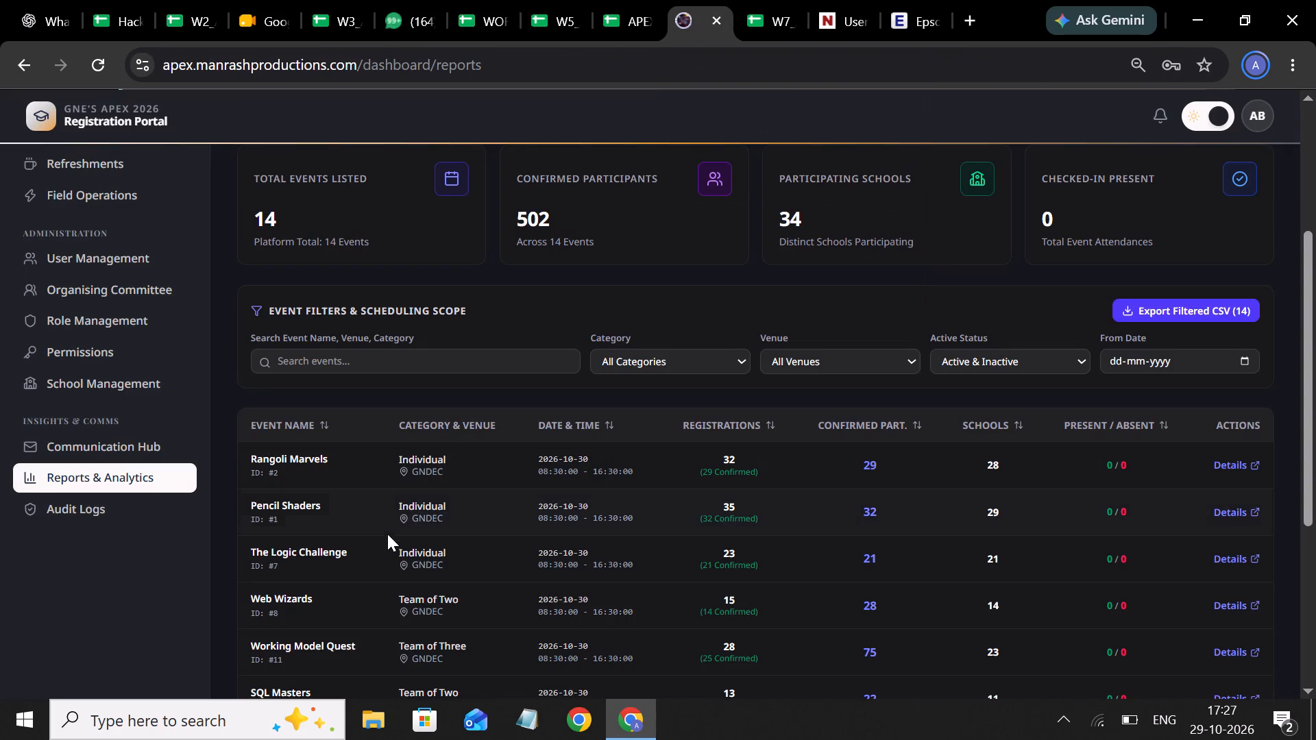
pyautogui.click(762, 21)
pyautogui.click(202, 690)
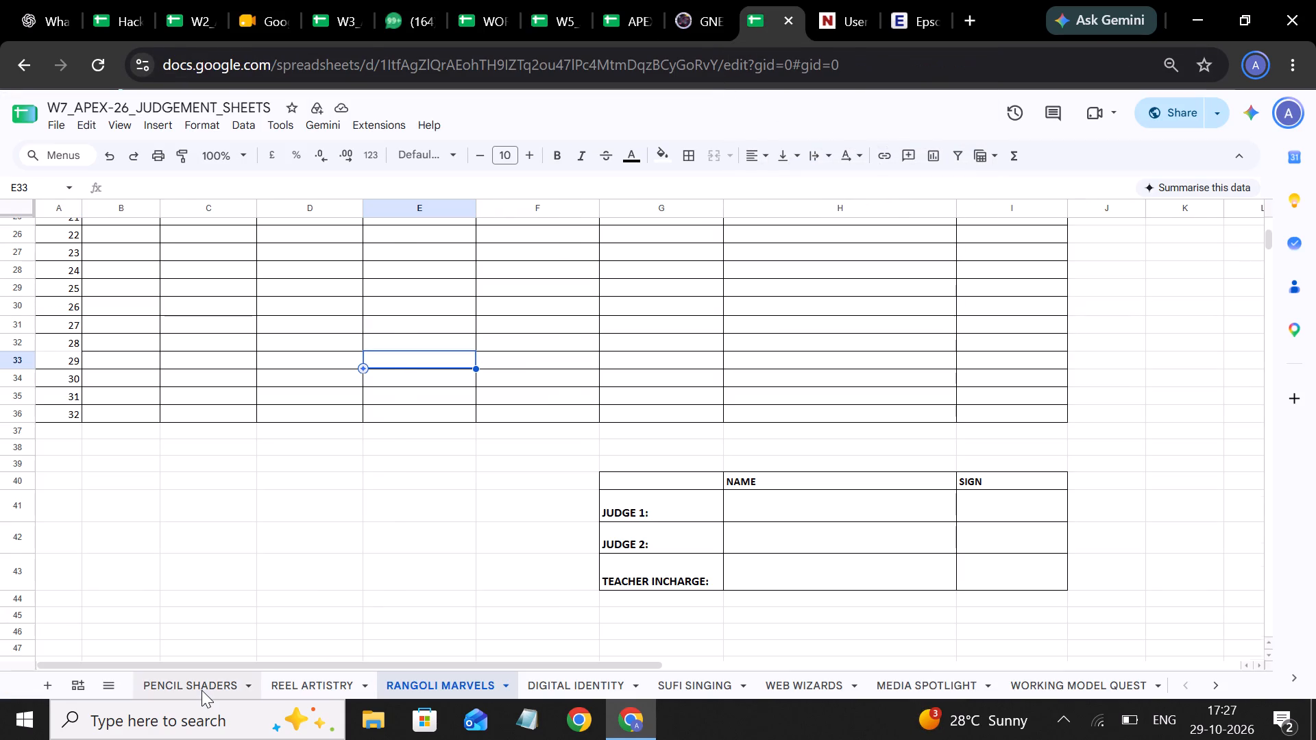
pyautogui.scroll(-2, 330, 591)
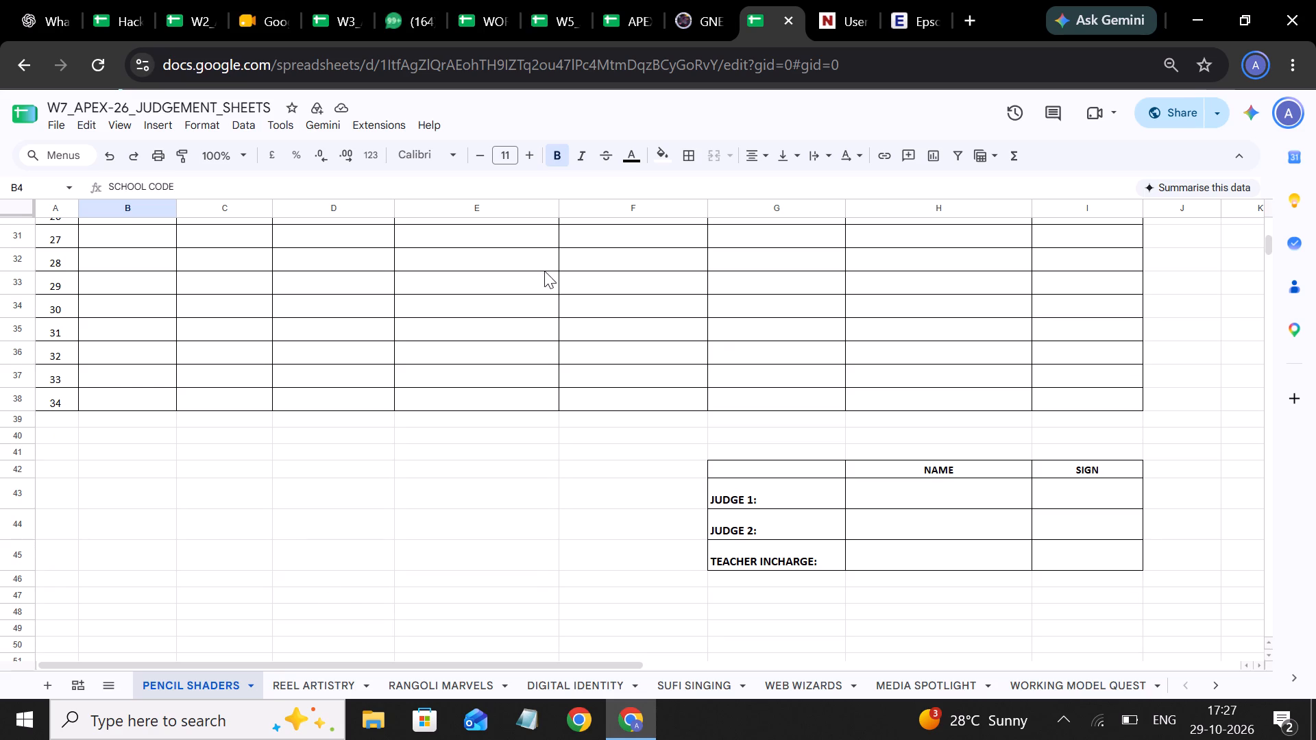
pyautogui.click(693, 13)
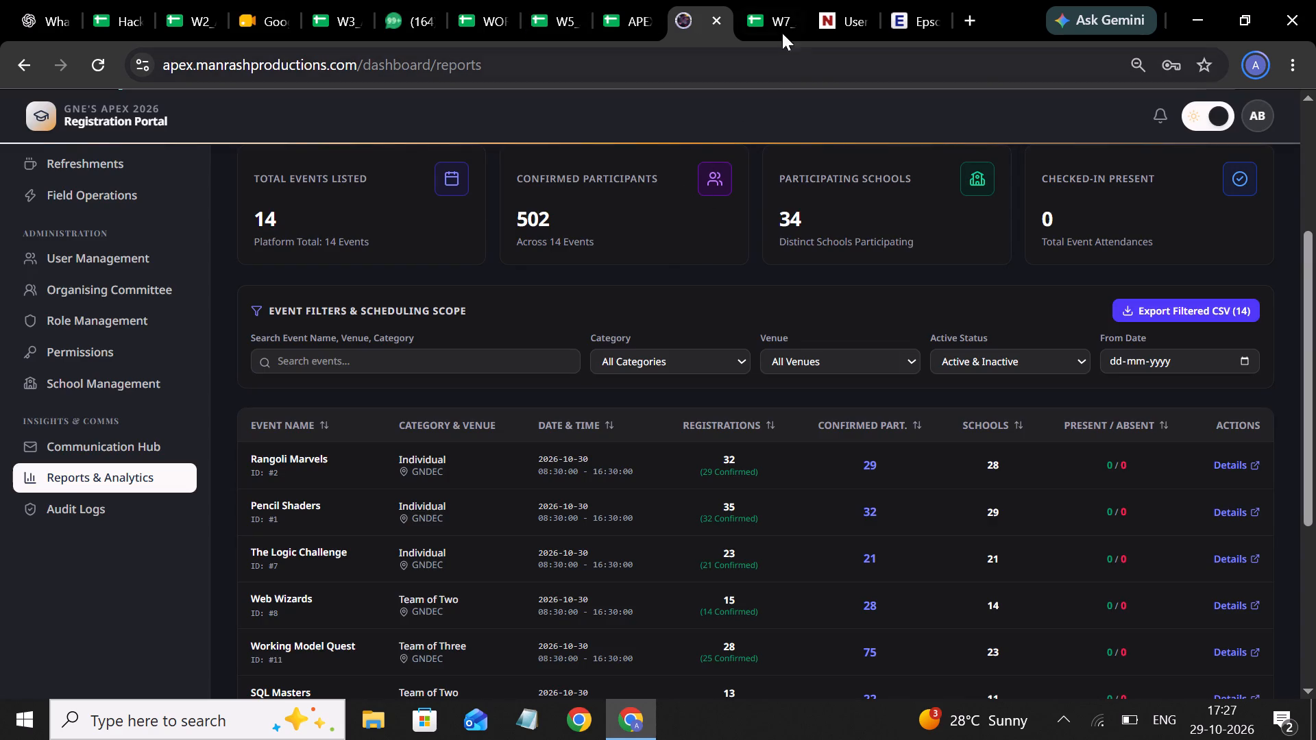
pyautogui.click(770, 18)
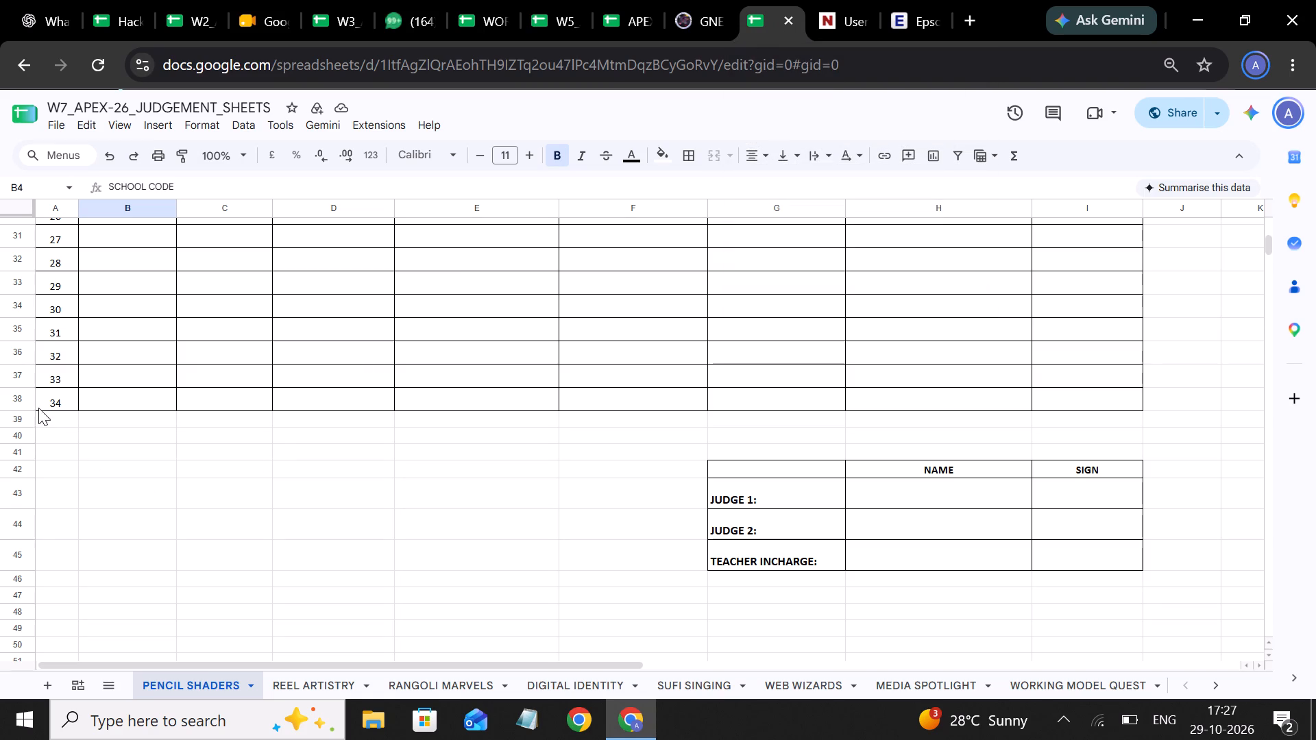
# Insert one row below entry 34 in the Pencil Shaders sheet and number it 35.
pyautogui.click(20, 403)
pyautogui.rightClick(20, 403)
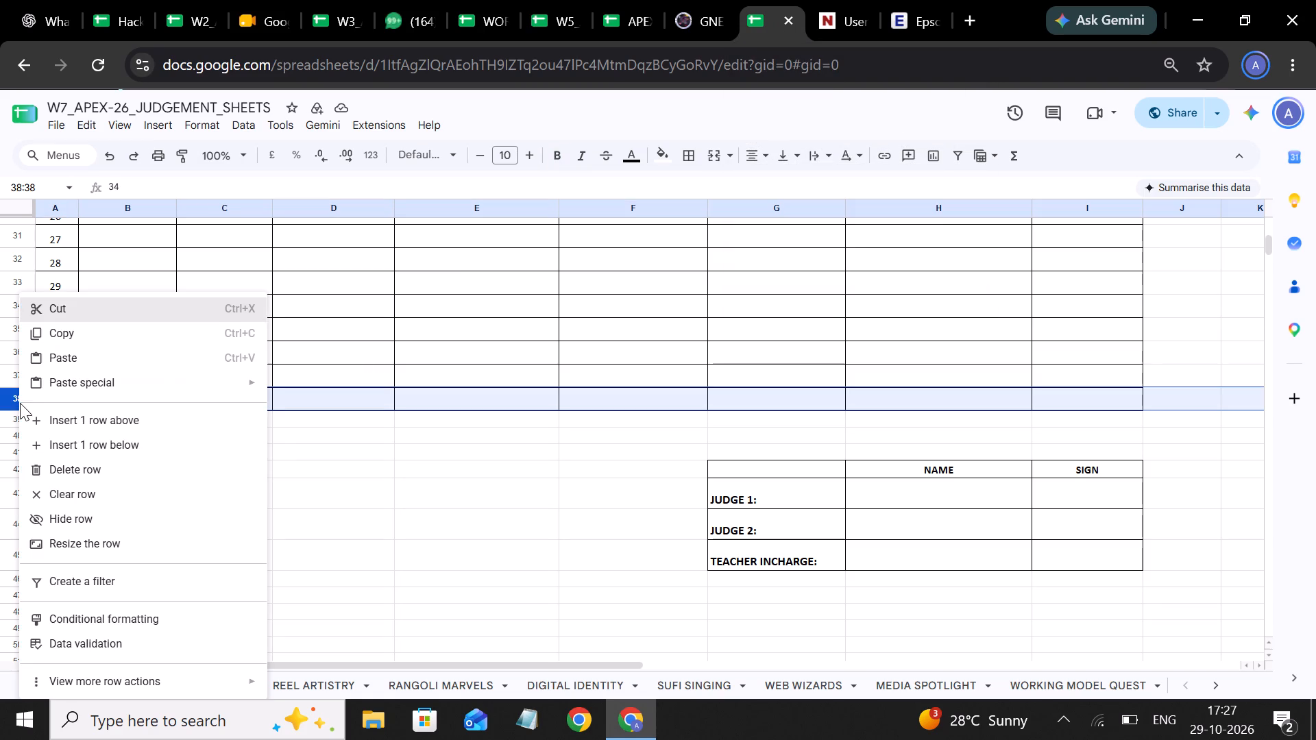
pyautogui.click(124, 434)
pyautogui.click(67, 425)
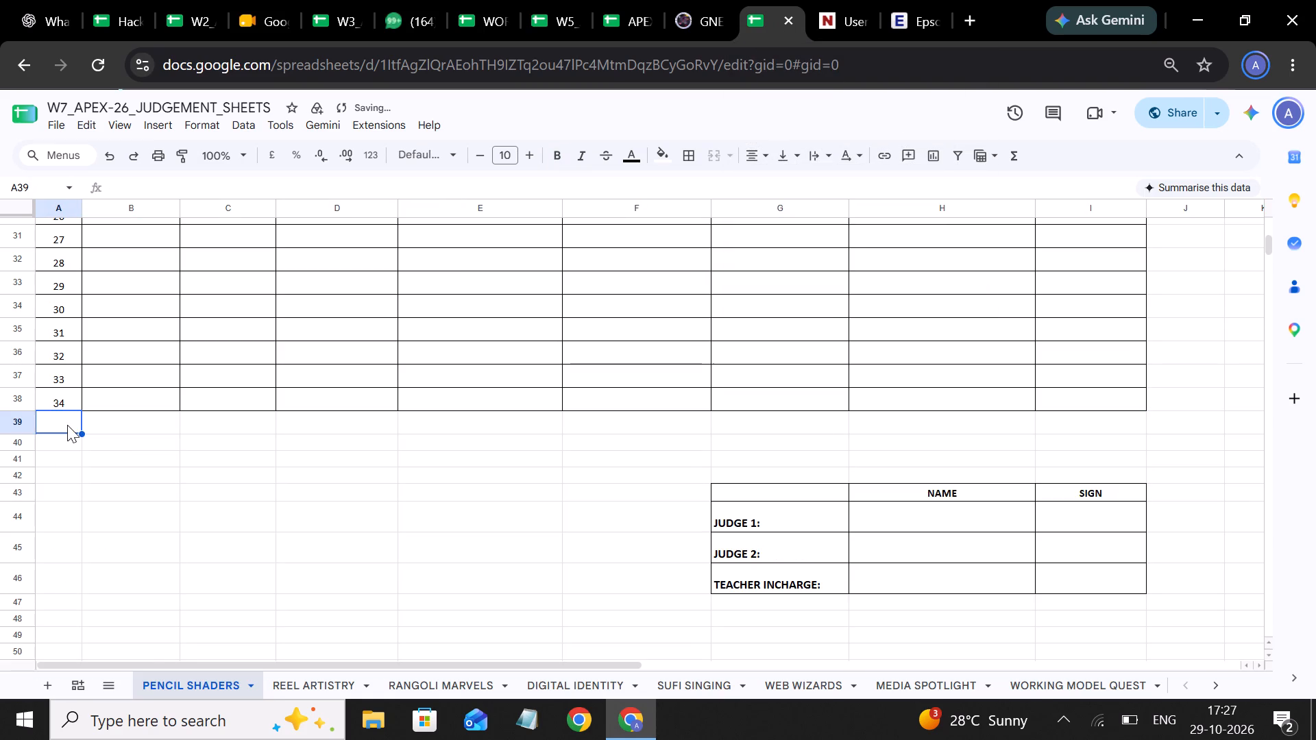
pyautogui.write('35')
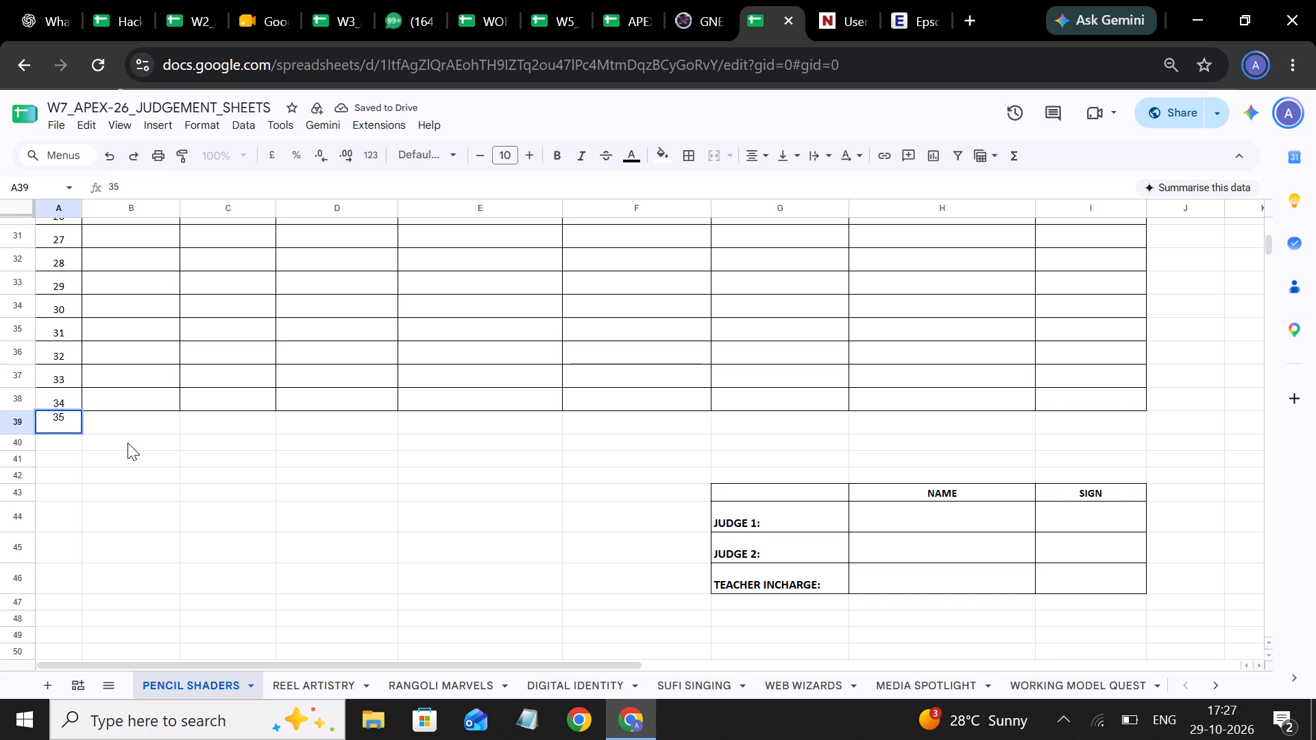
pyautogui.click(124, 430)
# Apply all borders to entry rows 34 and 35 of the Pencil Shaders sheet, across columns A to I.
pyautogui.moveTo(64, 393); pyautogui.dragTo(659, 449)
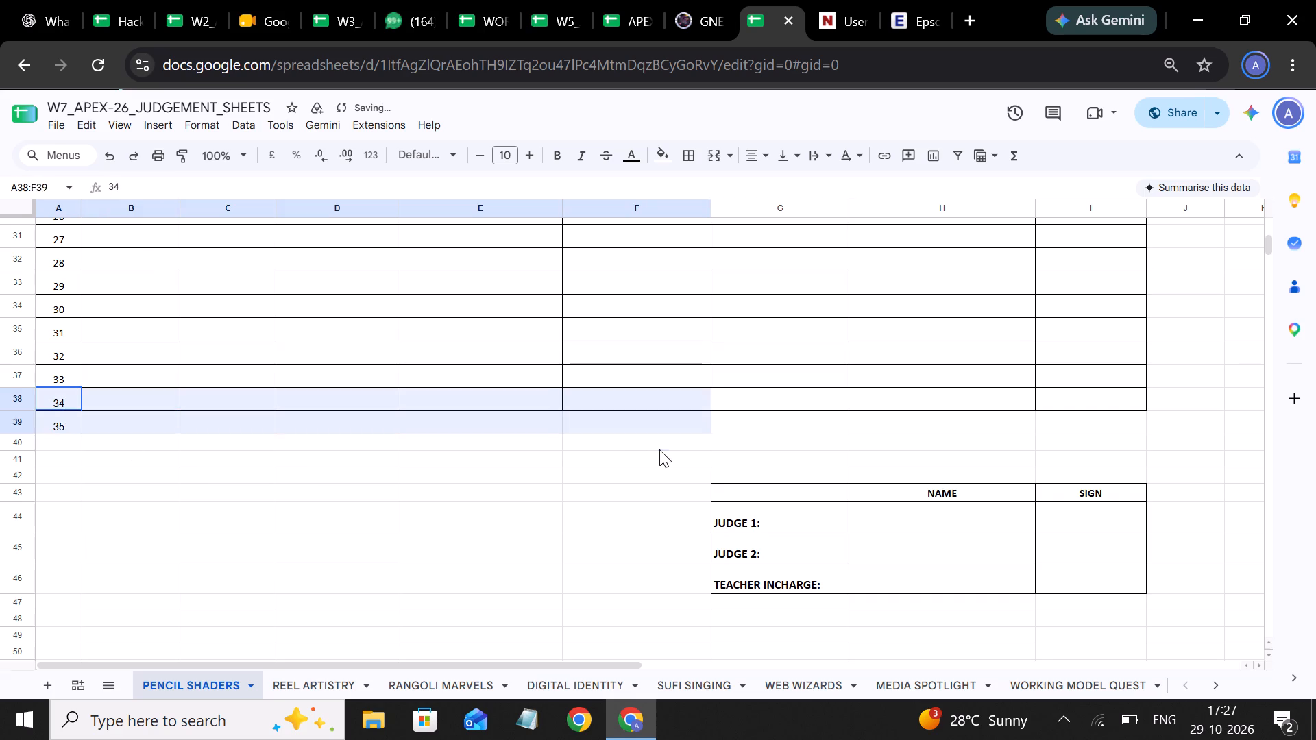
pyautogui.moveTo(659, 449); pyautogui.dragTo(1073, 421)
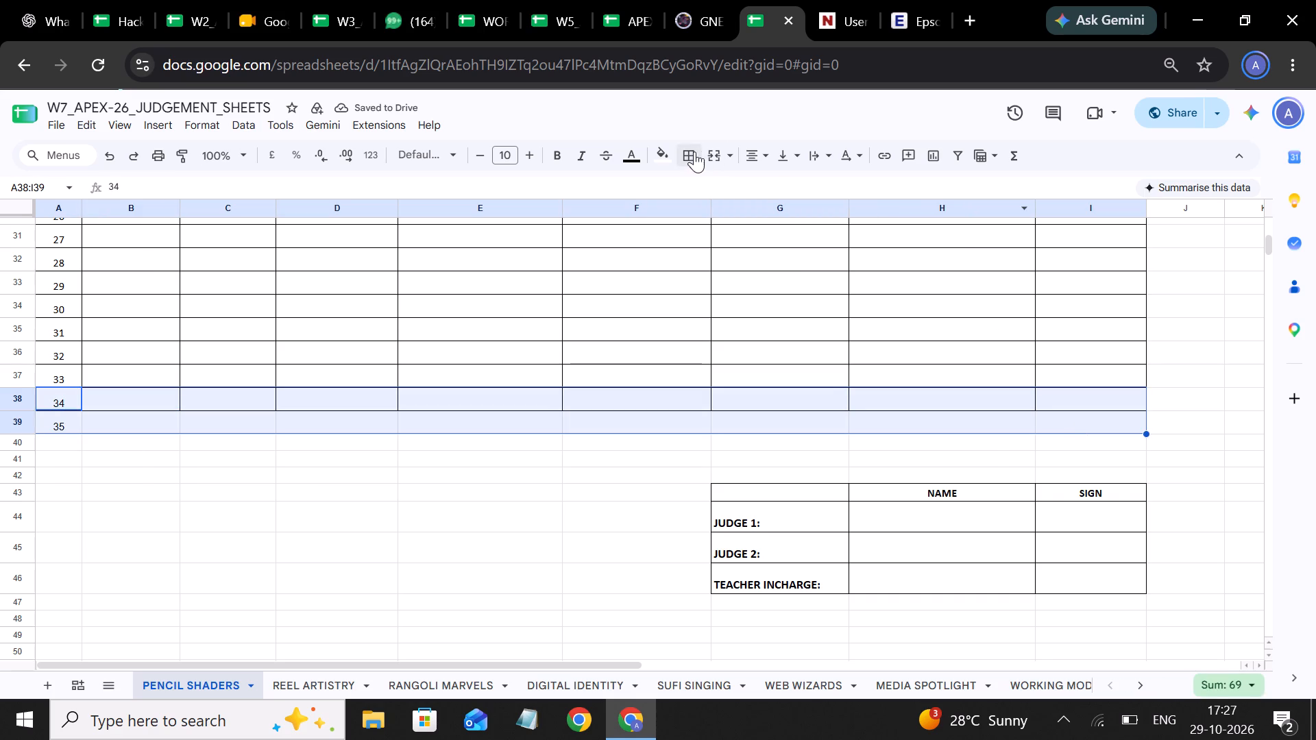
pyautogui.click(688, 150)
pyautogui.click(704, 186)
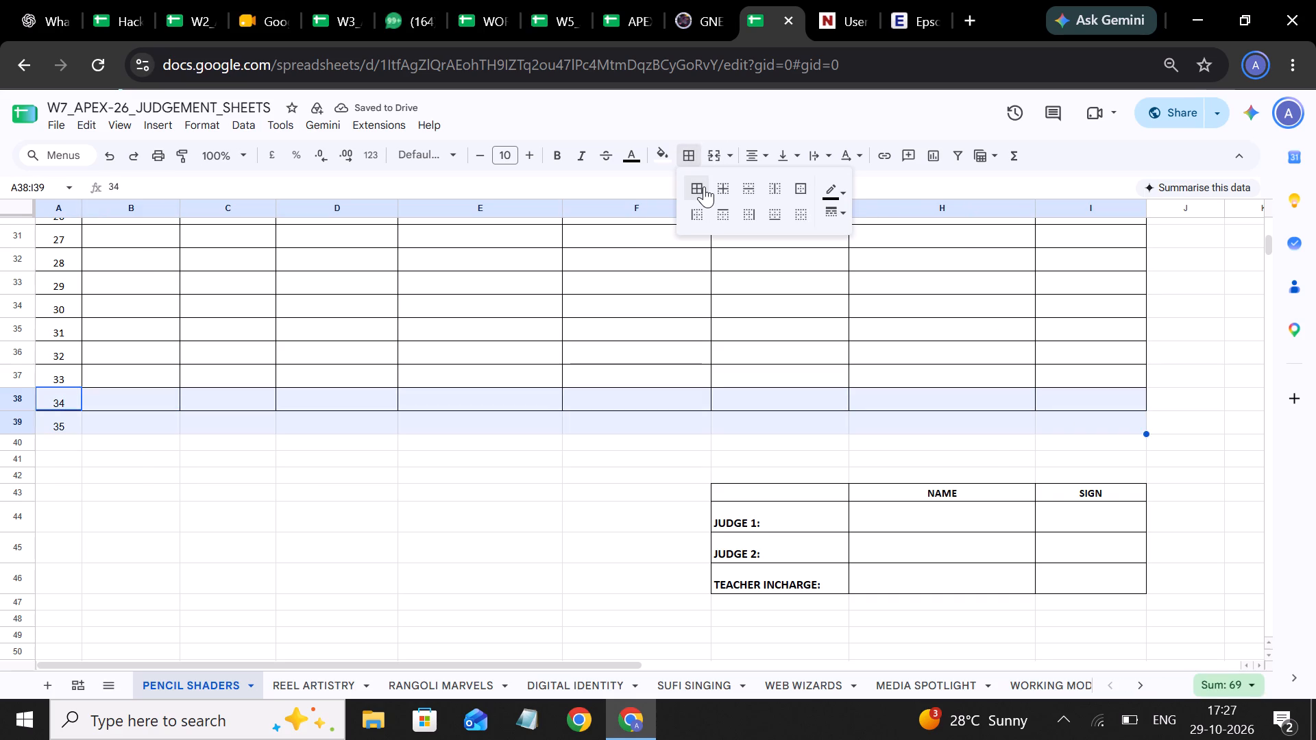
# Check The Logic Challenge in the portal's Events report and look through the judgement workbook's sheet names for a matching sheet.
pyautogui.click(694, 16)
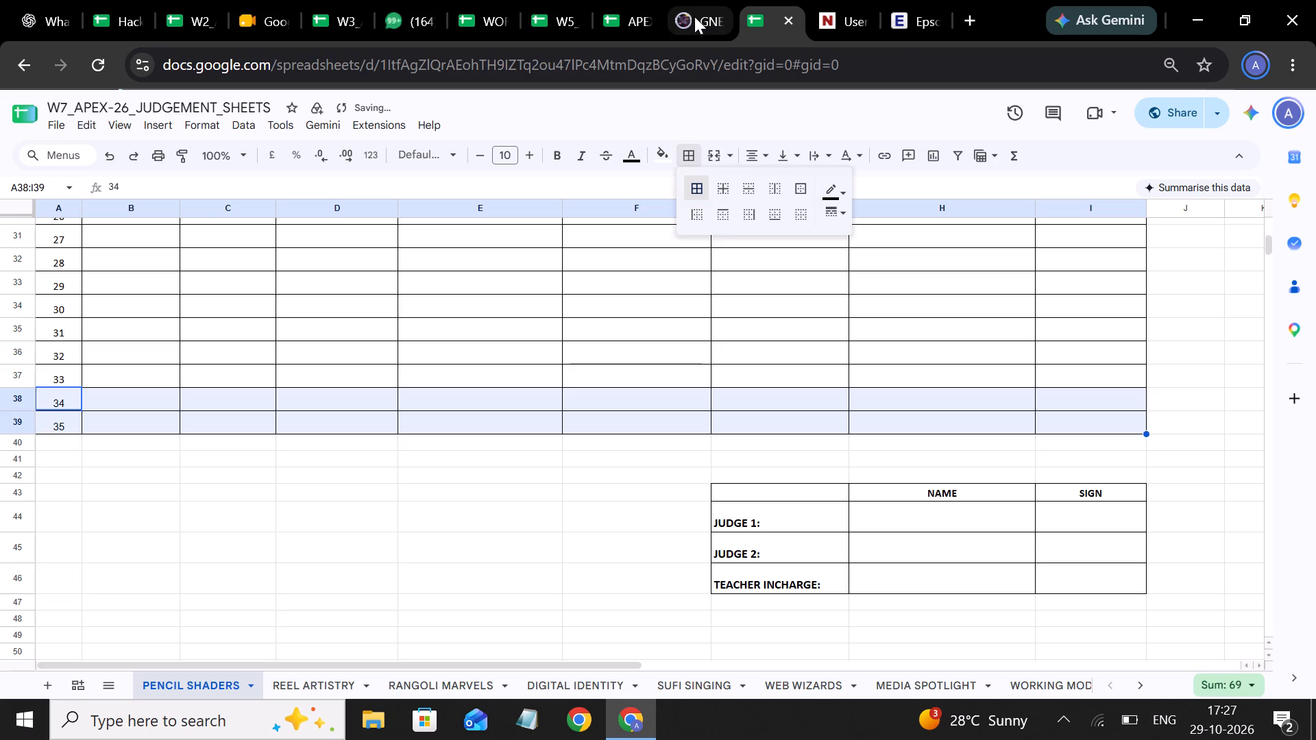
pyautogui.scroll(-1, 435, 475)
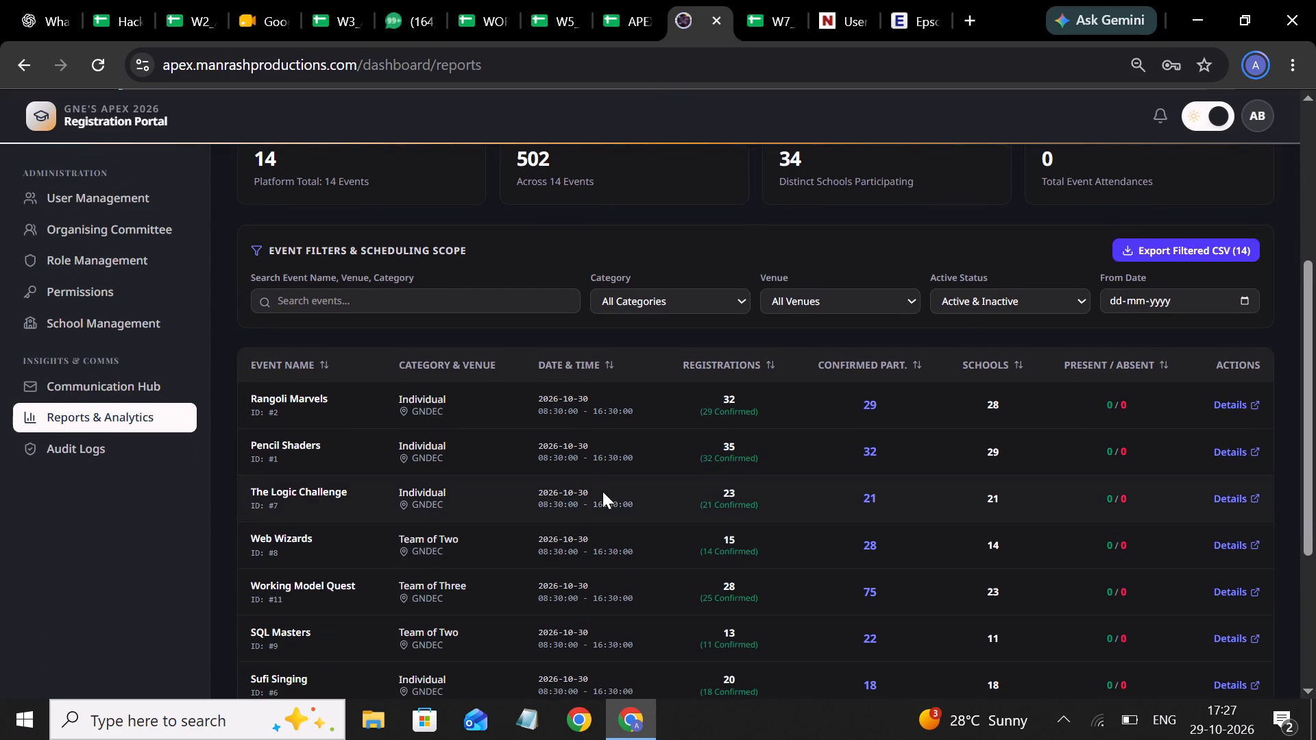
pyautogui.click(738, 19)
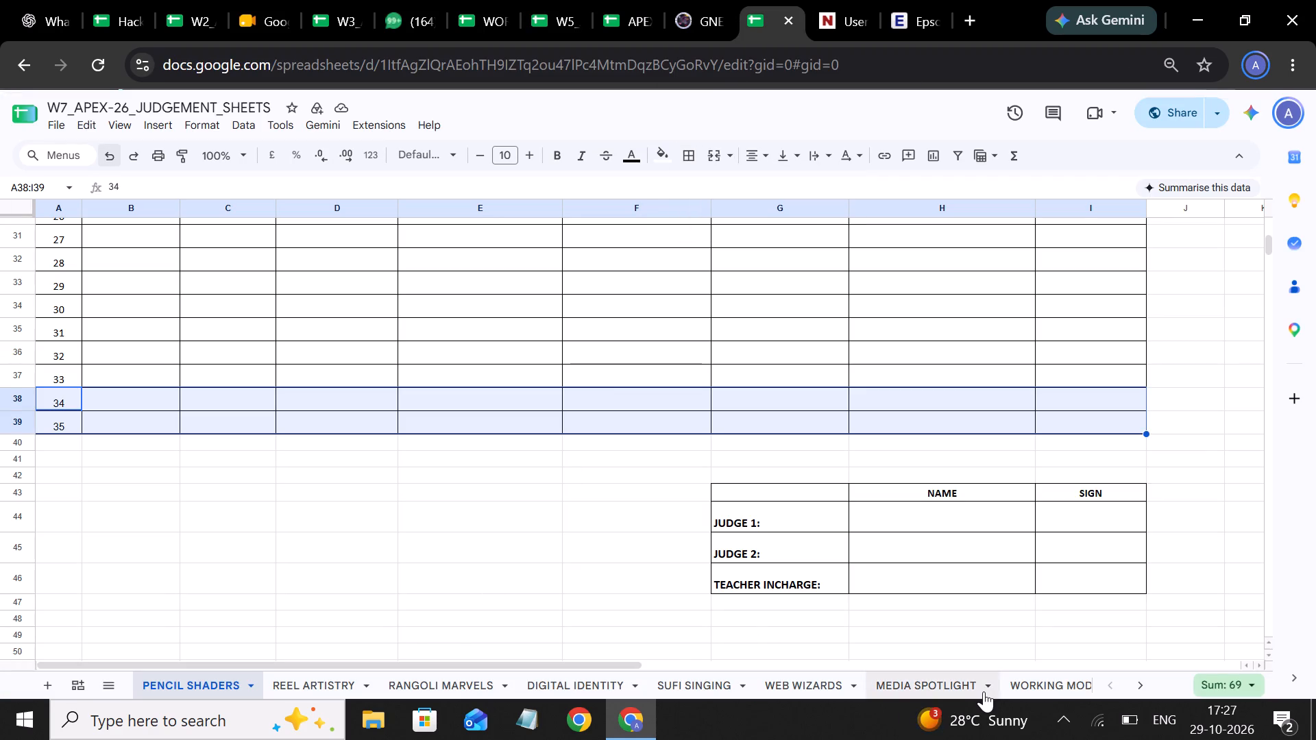
pyautogui.hscroll(-9, 984, 691)
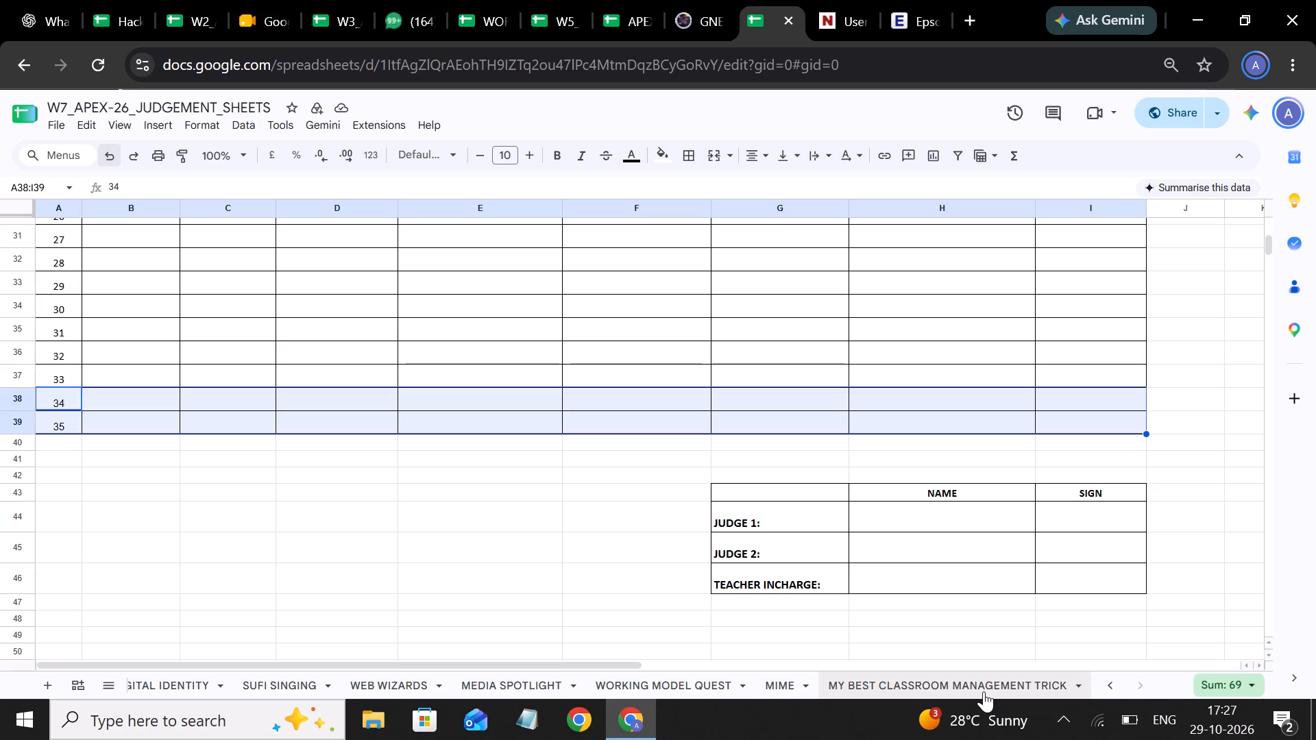
pyautogui.hscroll(4, 984, 691)
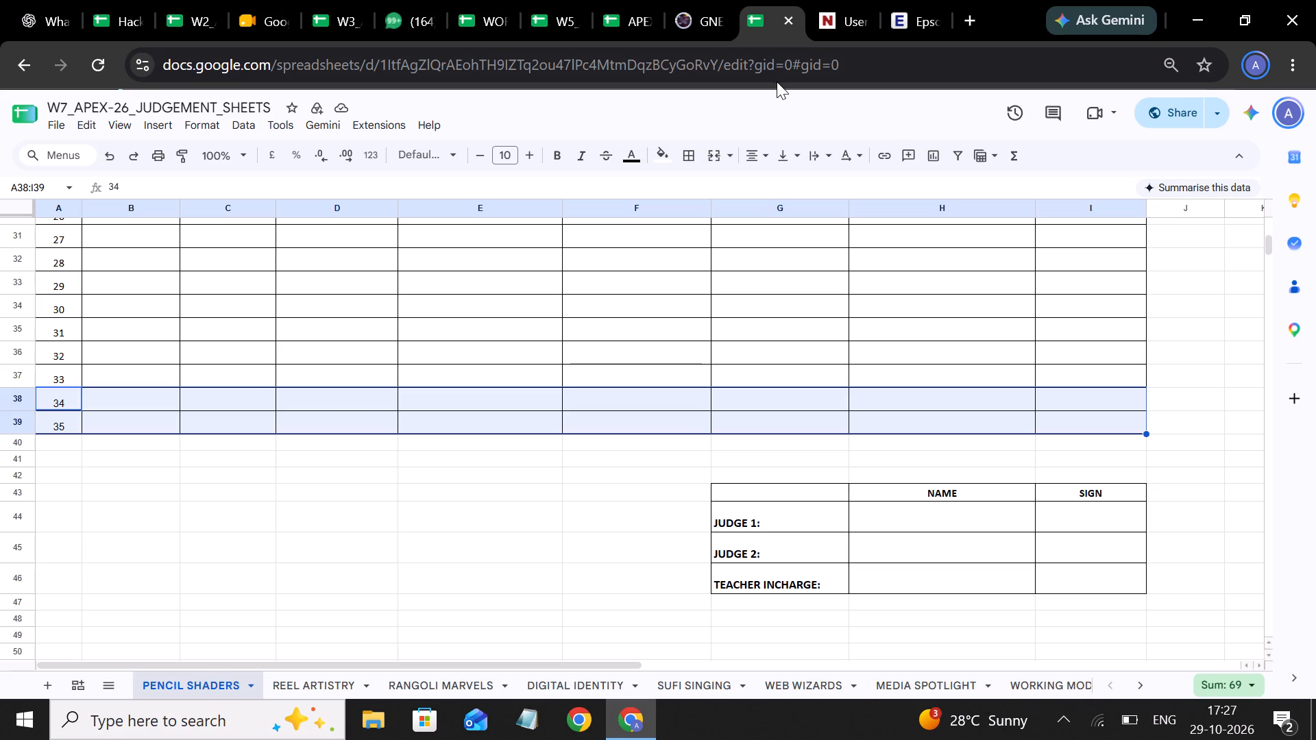
# Return to the portal's Events report and check the registrations for Web Wizards.
pyautogui.click(694, 3)
pyautogui.scroll(-1, 632, 410)
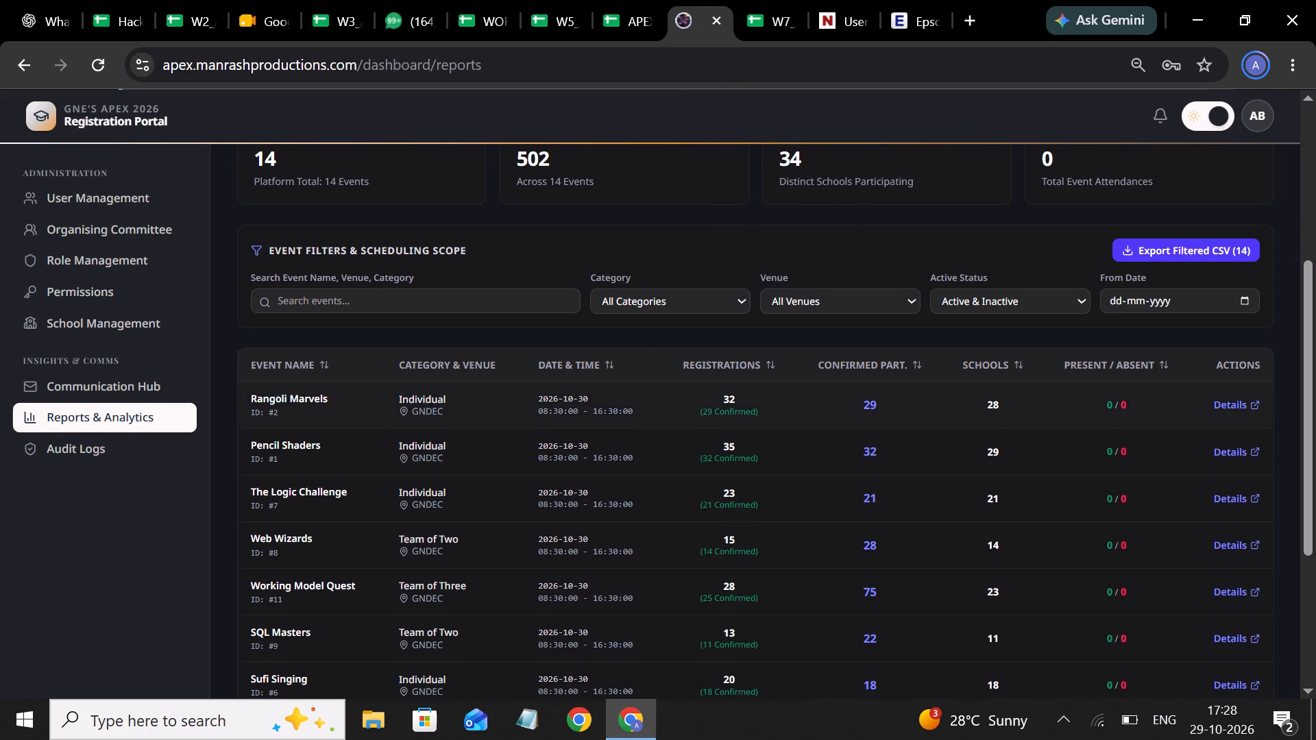
pyautogui.scroll(-1, 632, 410)
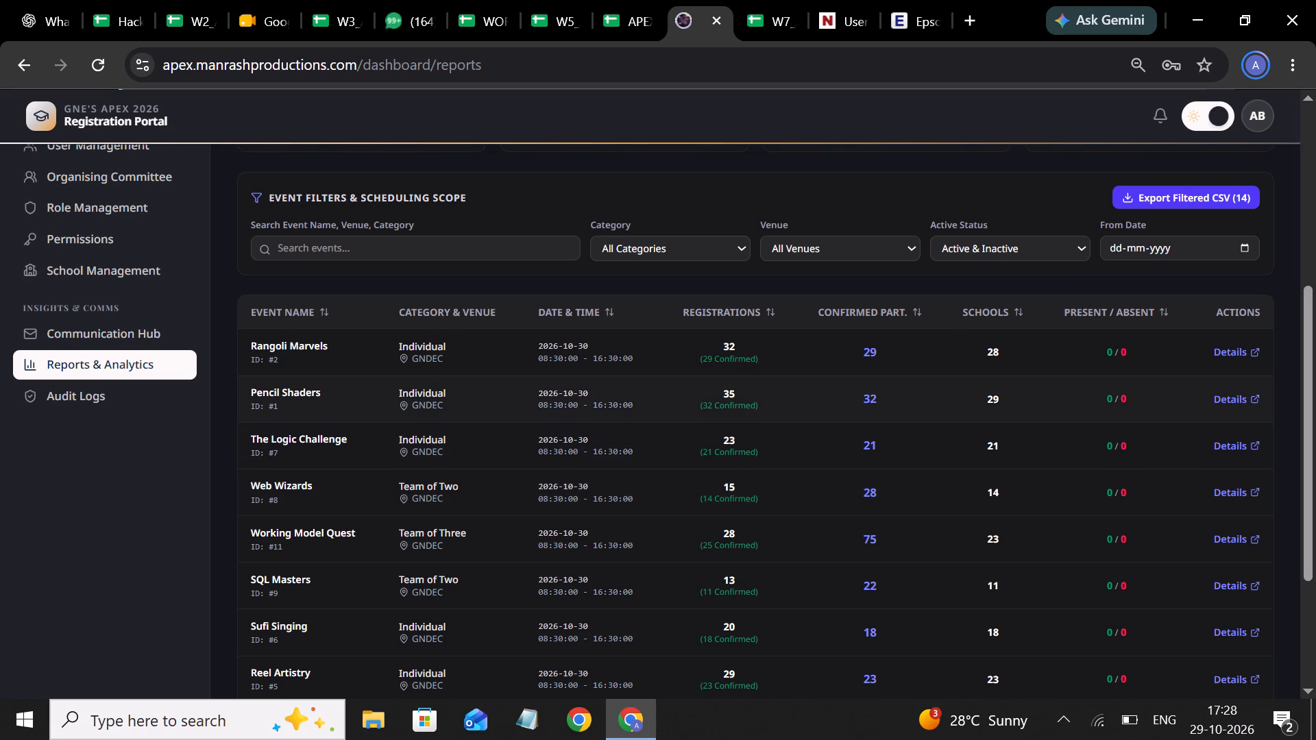
pyautogui.moveTo(722, 486); pyautogui.dragTo(747, 487)
pyautogui.click(747, 487)
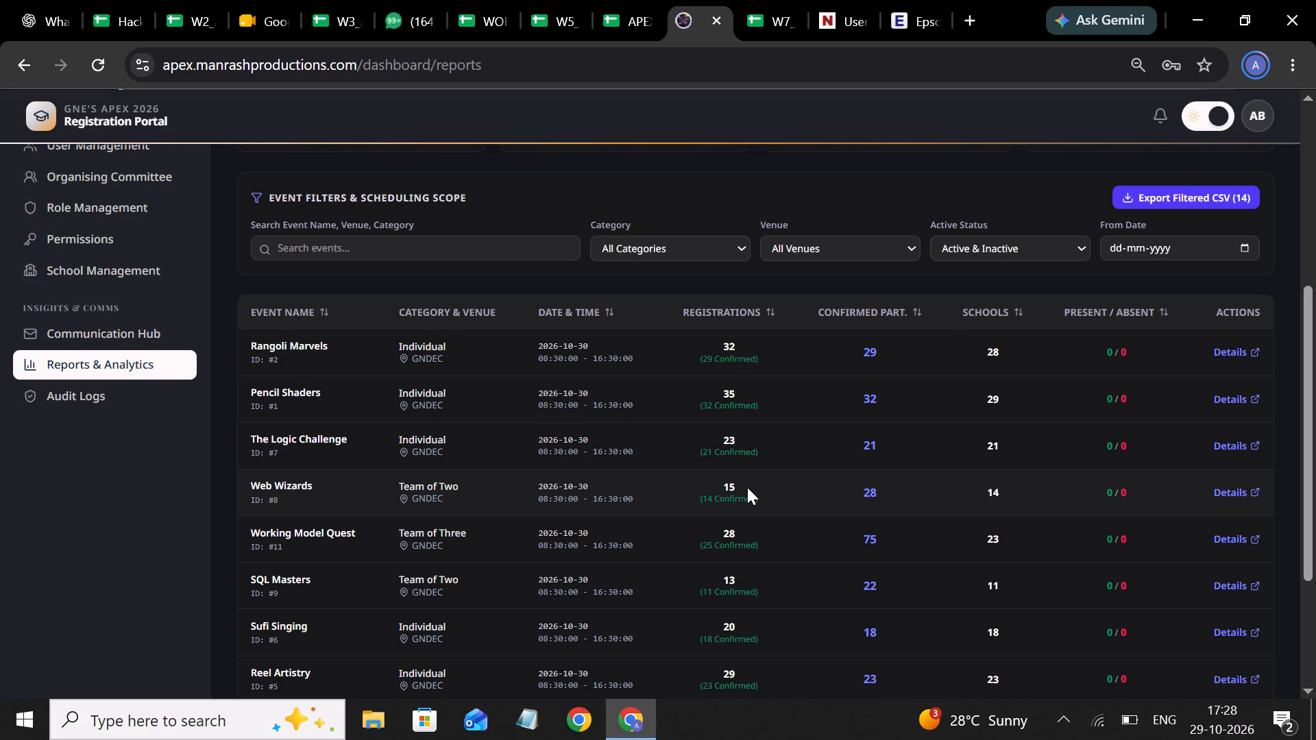
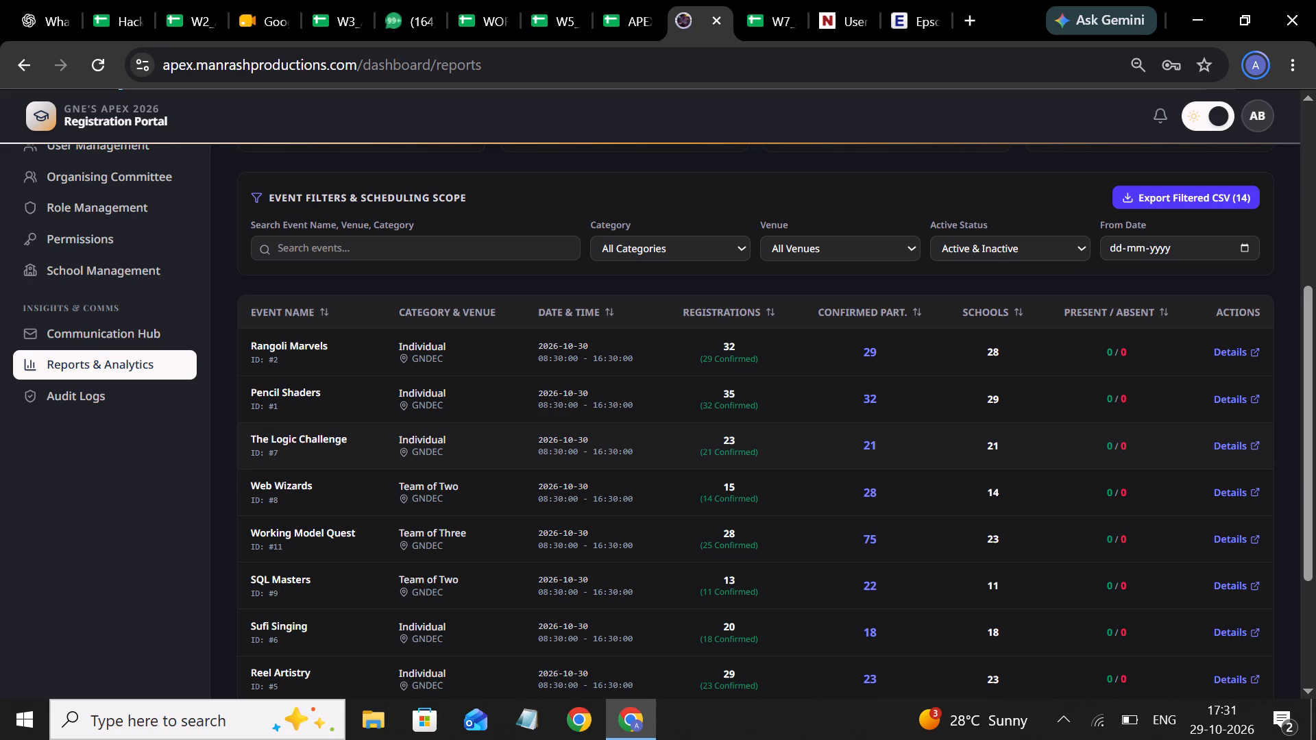
# Review the Pencil Shaders sheet, and compare Web Wizards' registrations with its confirmed participants in the portal's Events report.
pyautogui.click(762, 14)
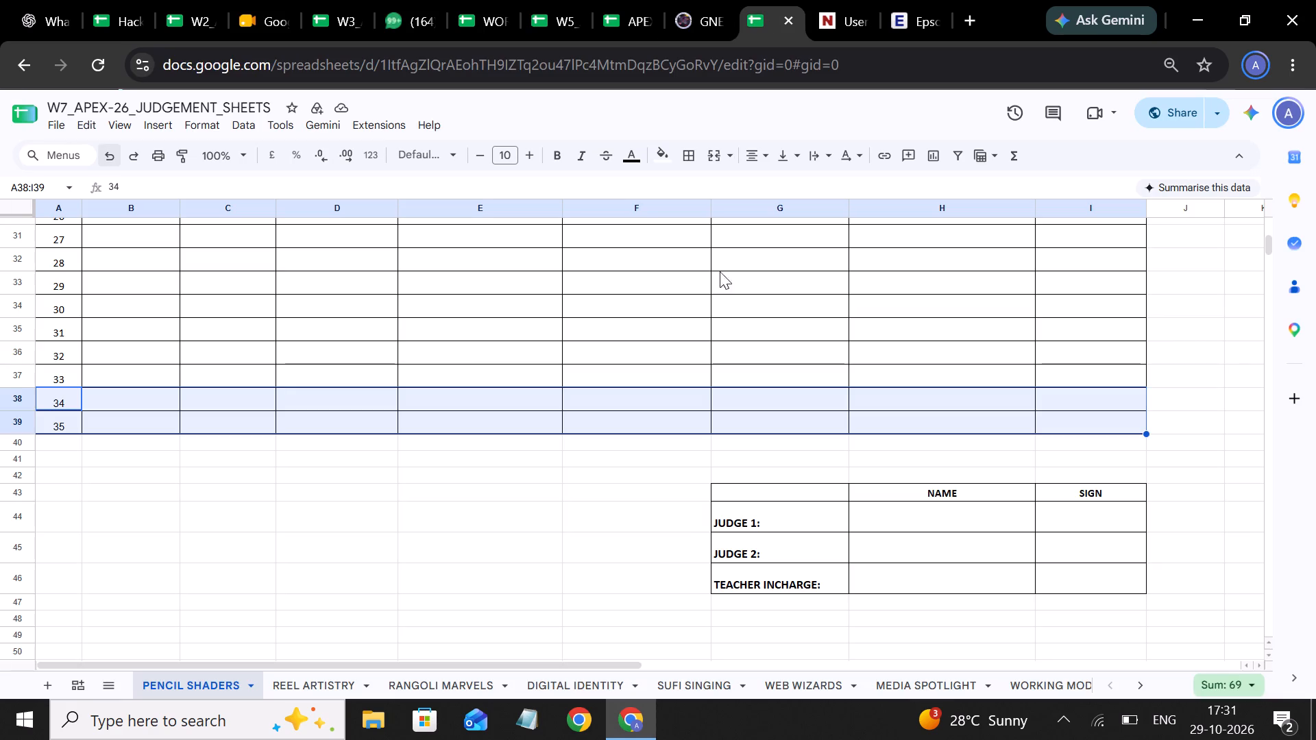
pyautogui.scroll(9, 601, 523)
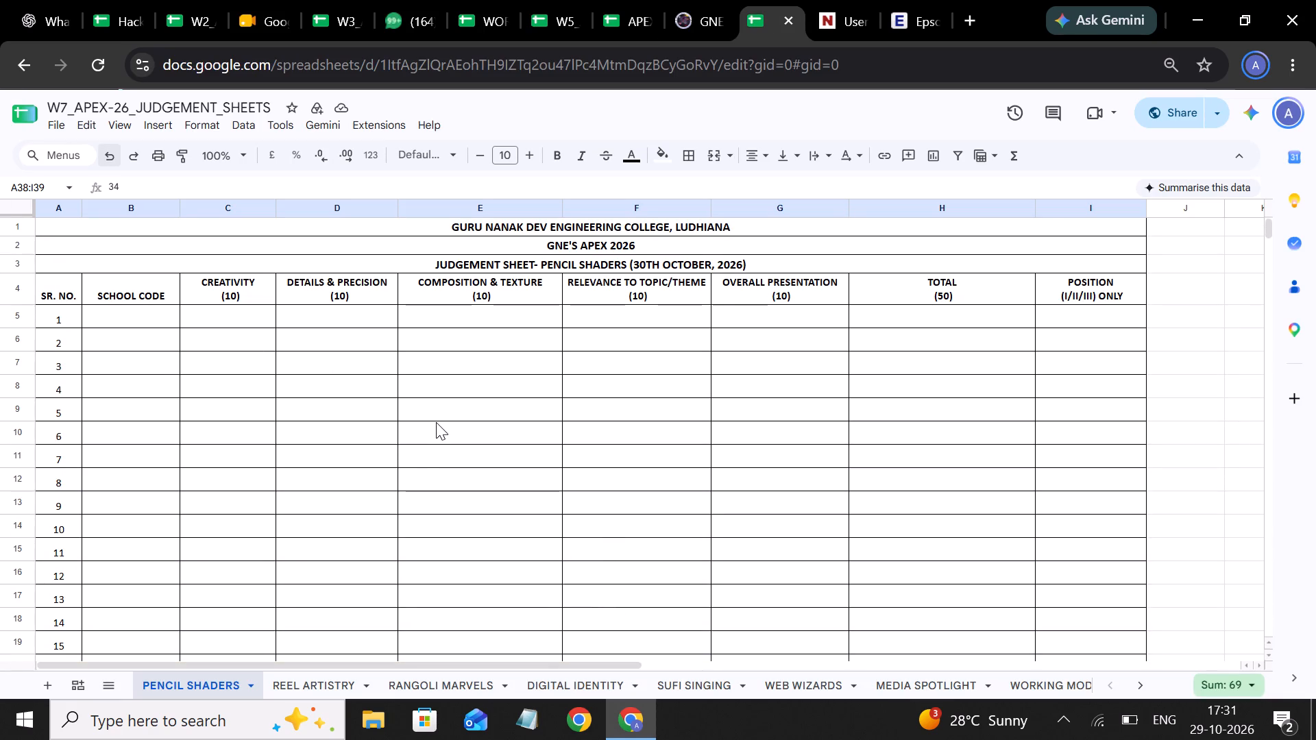
pyautogui.click(696, 9)
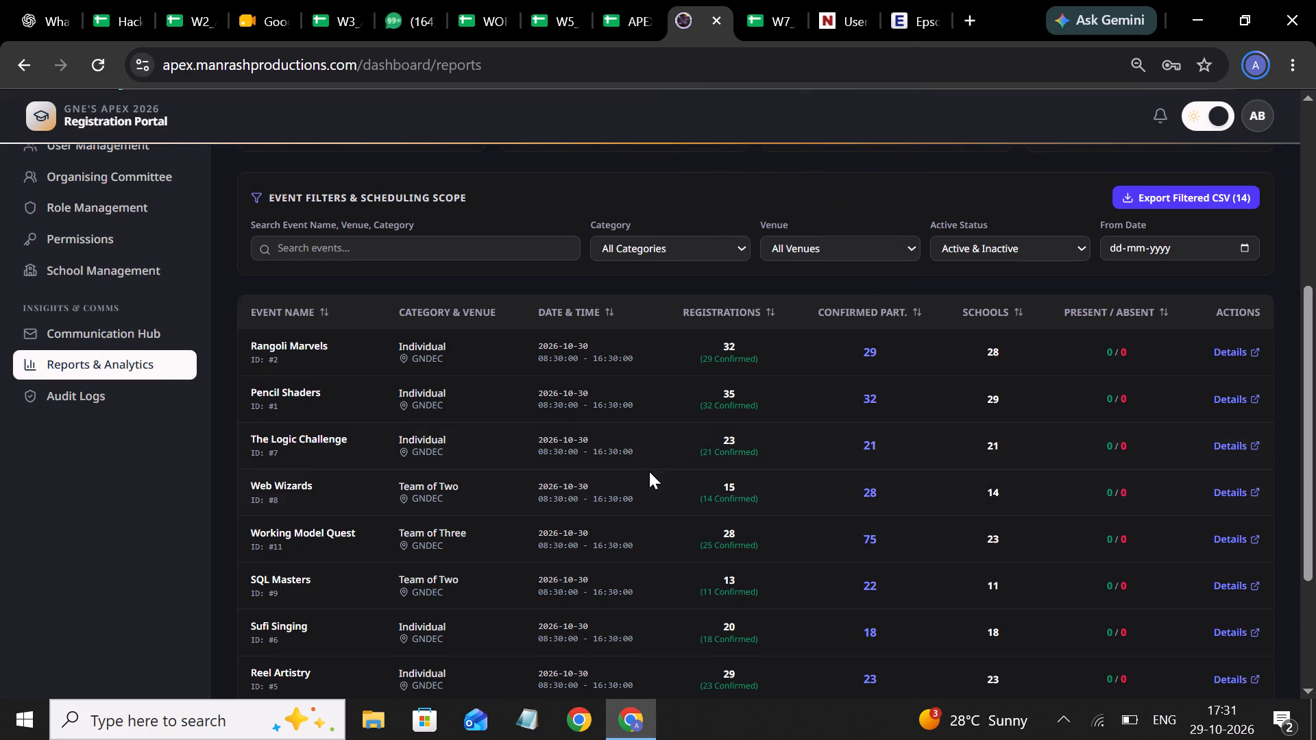
pyautogui.scroll(-1, 649, 471)
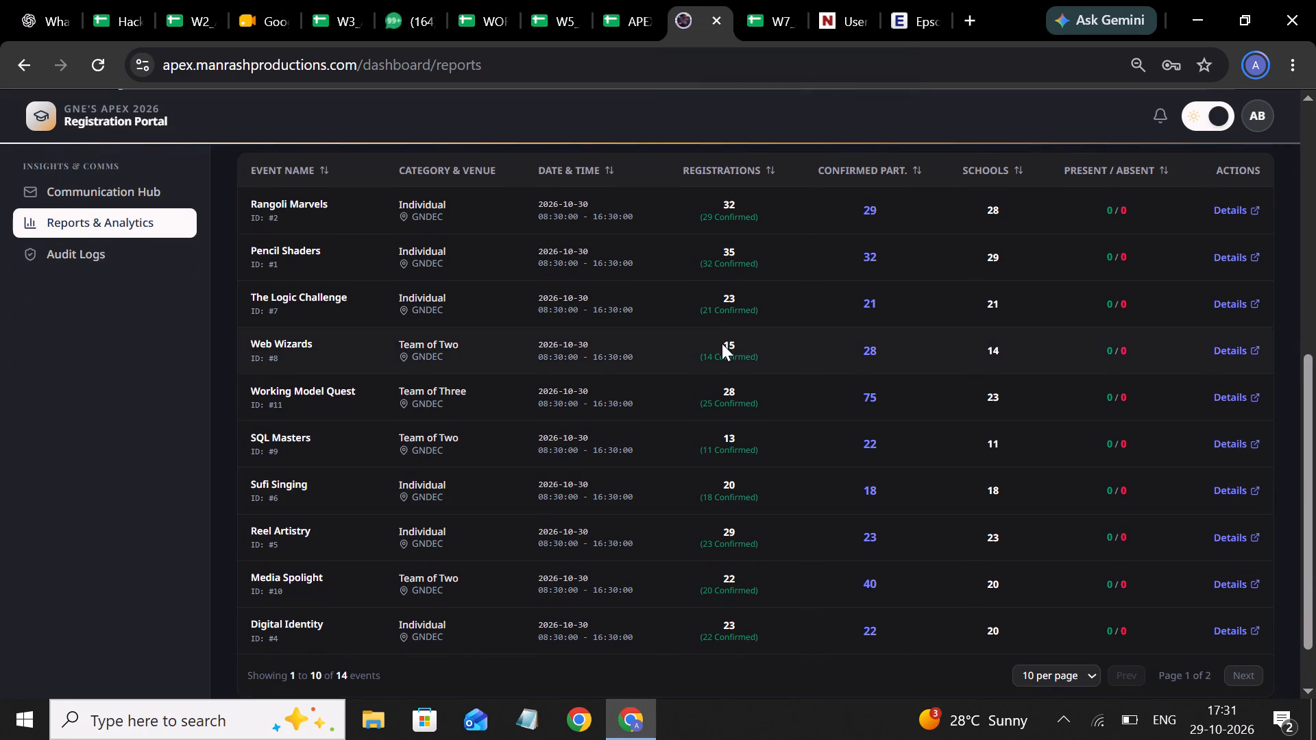
pyautogui.moveTo(724, 345); pyautogui.dragTo(752, 344)
pyautogui.click(752, 344)
pyautogui.moveTo(863, 354); pyautogui.dragTo(884, 355)
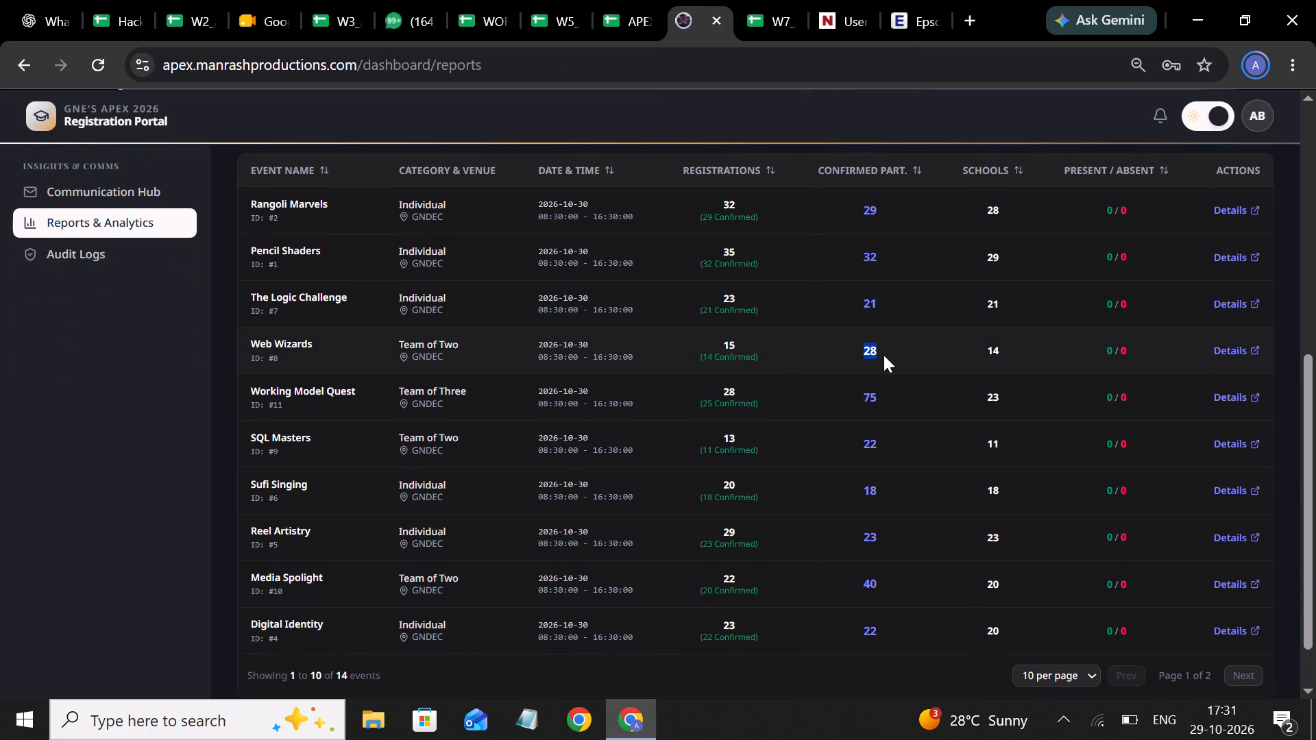
pyautogui.moveTo(884, 355); pyautogui.dragTo(884, 355)
pyautogui.click(884, 355)
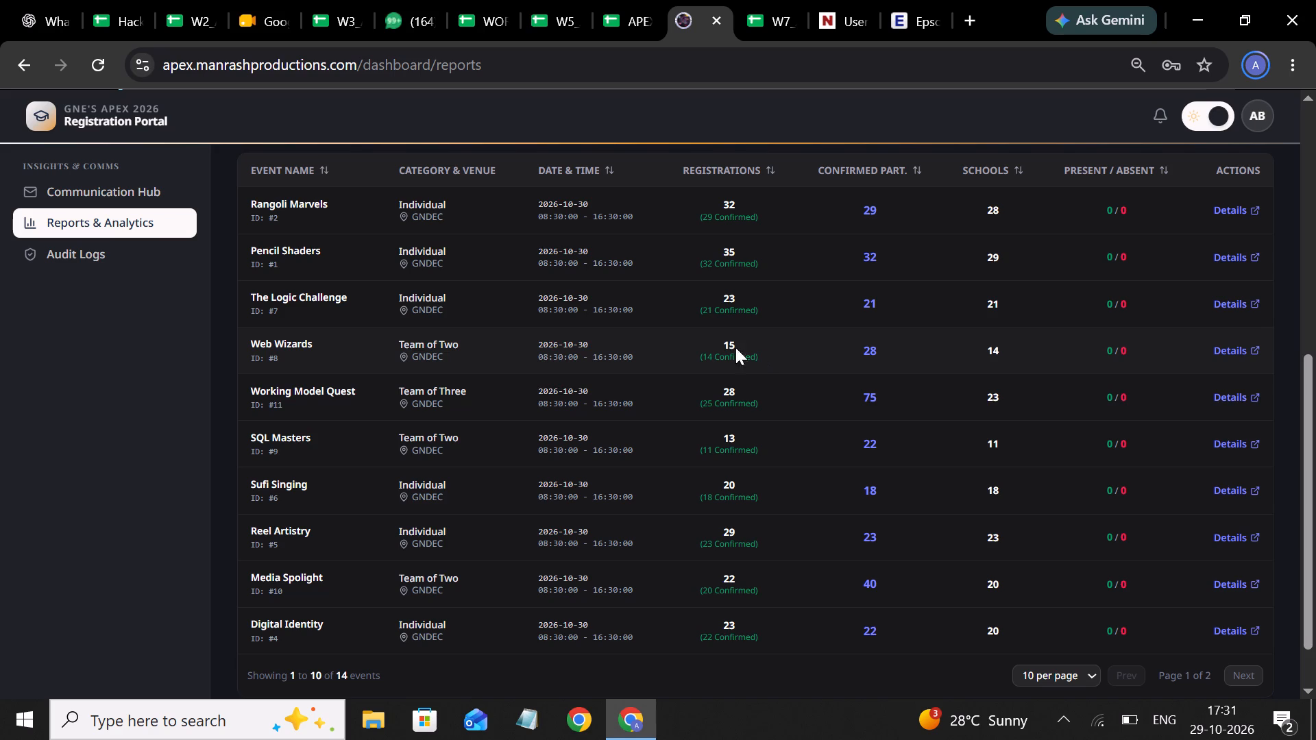
pyautogui.moveTo(718, 346); pyautogui.dragTo(747, 346)
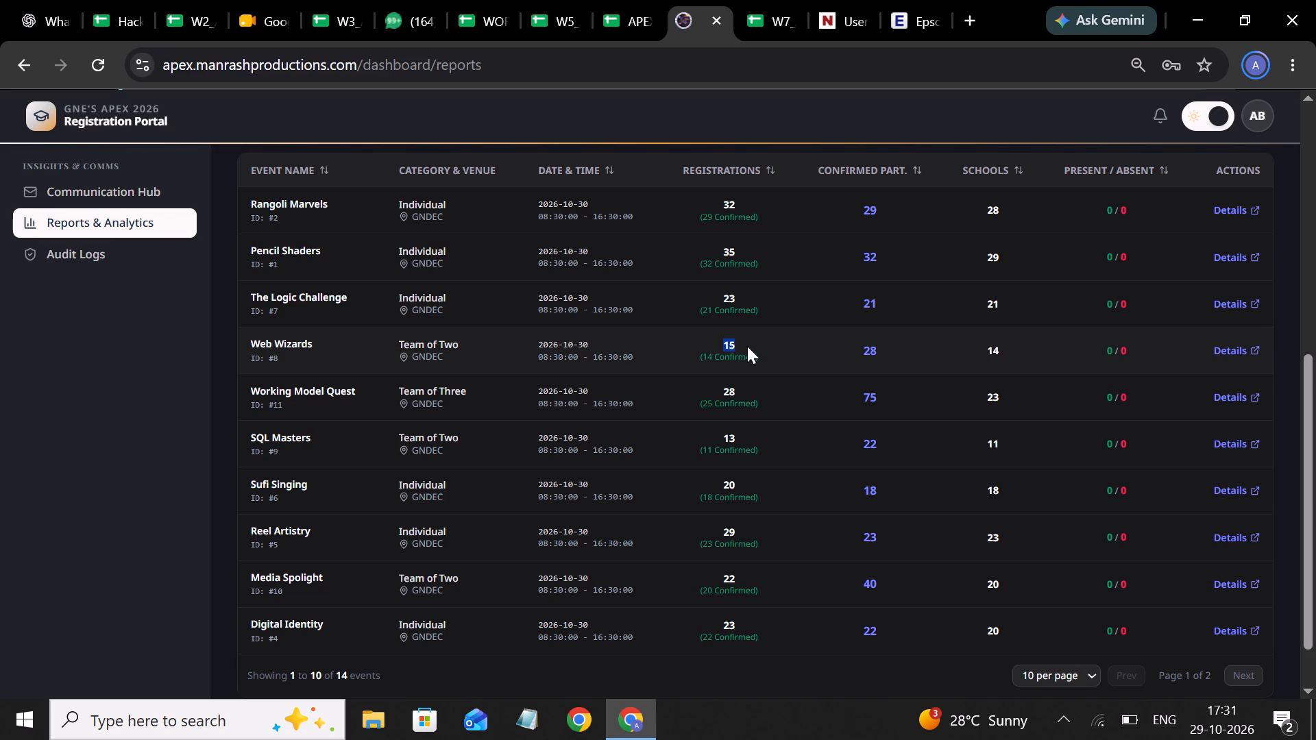
pyautogui.moveTo(747, 346); pyautogui.dragTo(746, 346)
pyautogui.click(746, 346)
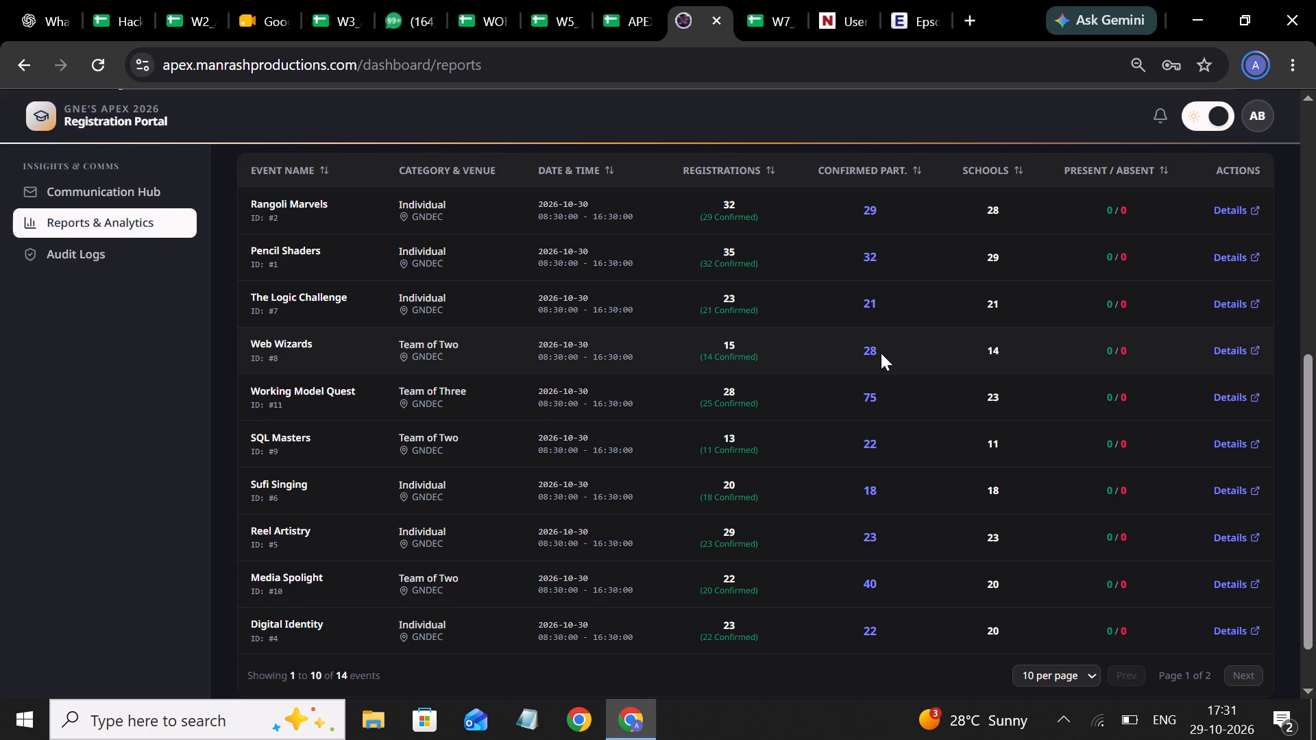
pyautogui.scroll(1, 881, 353)
pyautogui.scroll(-1, 838, 402)
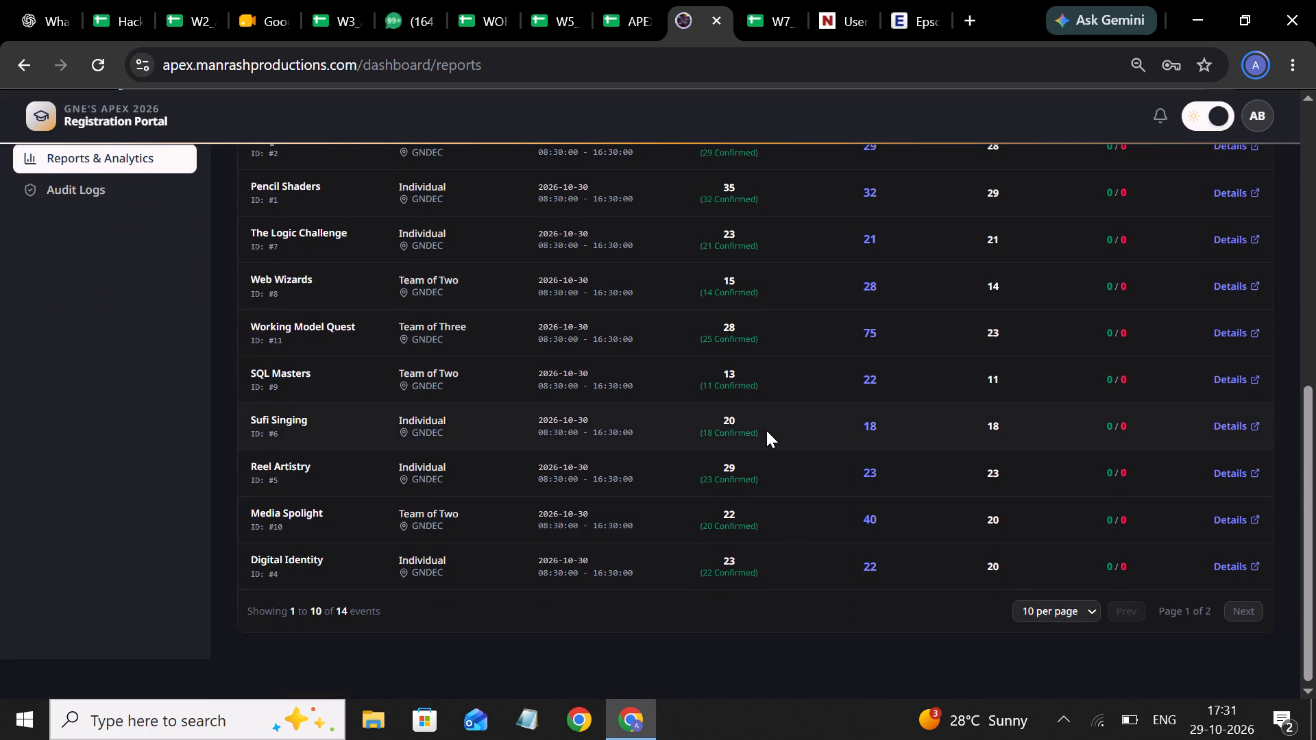
pyautogui.hscroll(1, 753, 419)
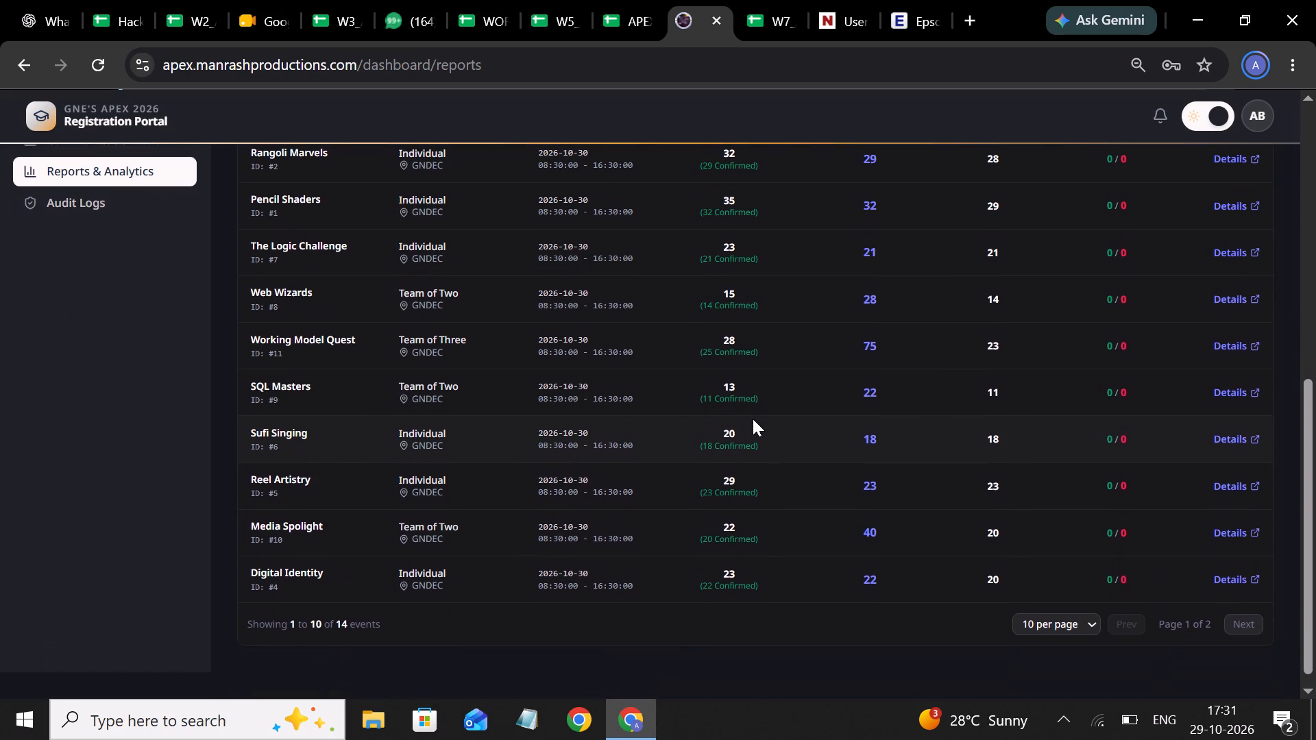
pyautogui.hscroll(1, 753, 419)
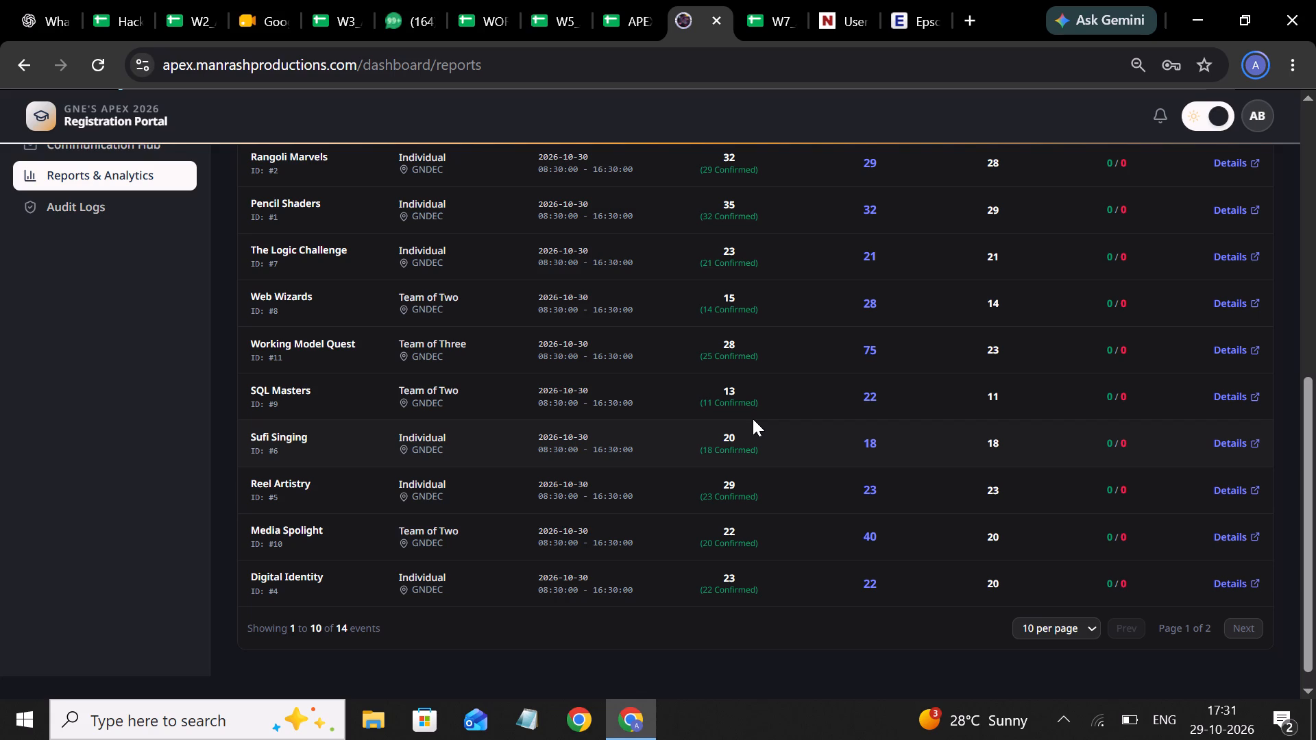
pyautogui.hscroll(1, 753, 419)
pyautogui.scroll(2, 718, 359)
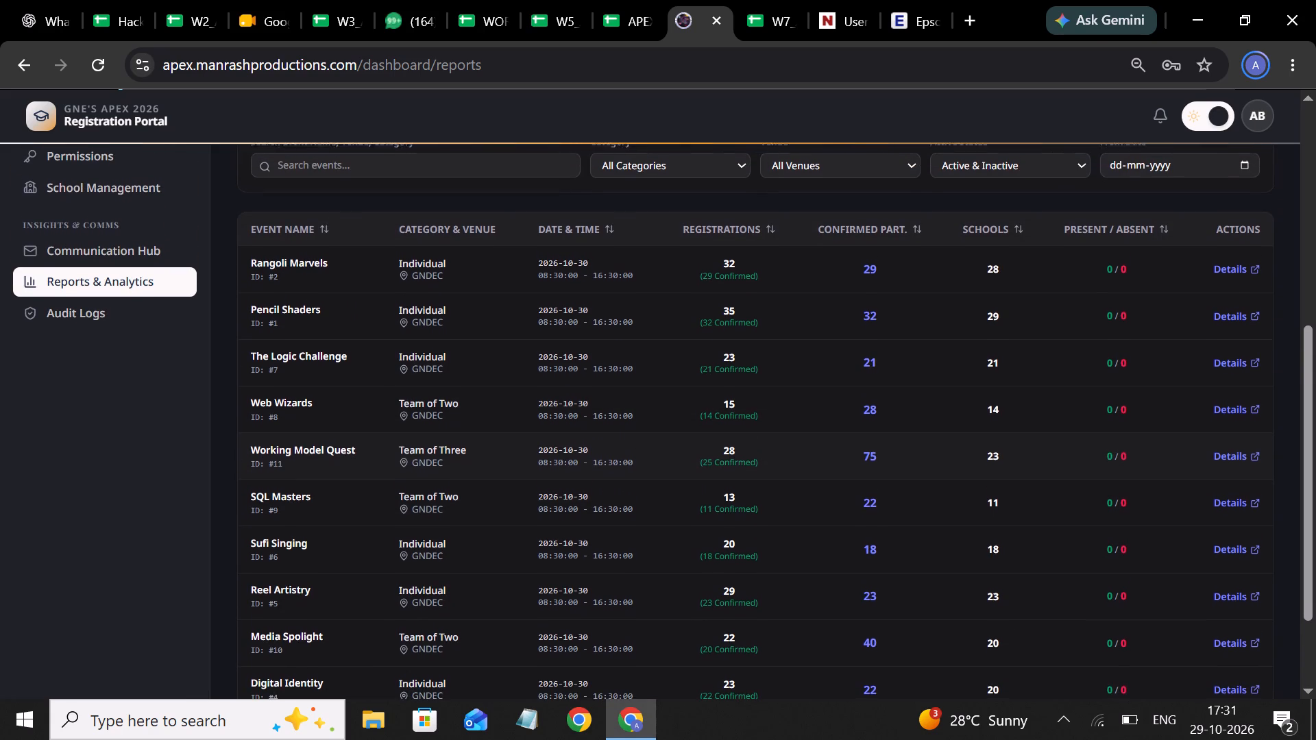
pyautogui.scroll(1, 718, 359)
# In the judgement workbook's Rangoli Marvels sheet, insert two rows below entry 32 and number them 33 and 34.
pyautogui.click(757, 22)
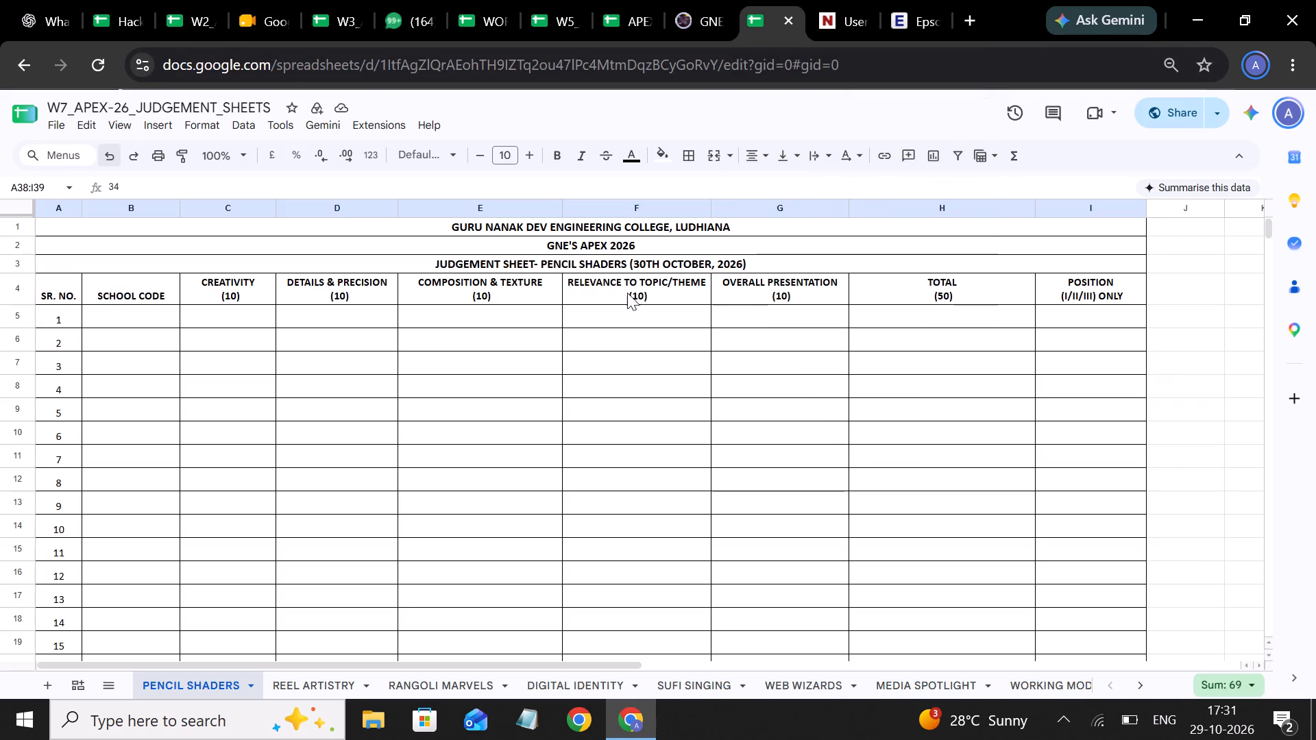
pyautogui.click(415, 687)
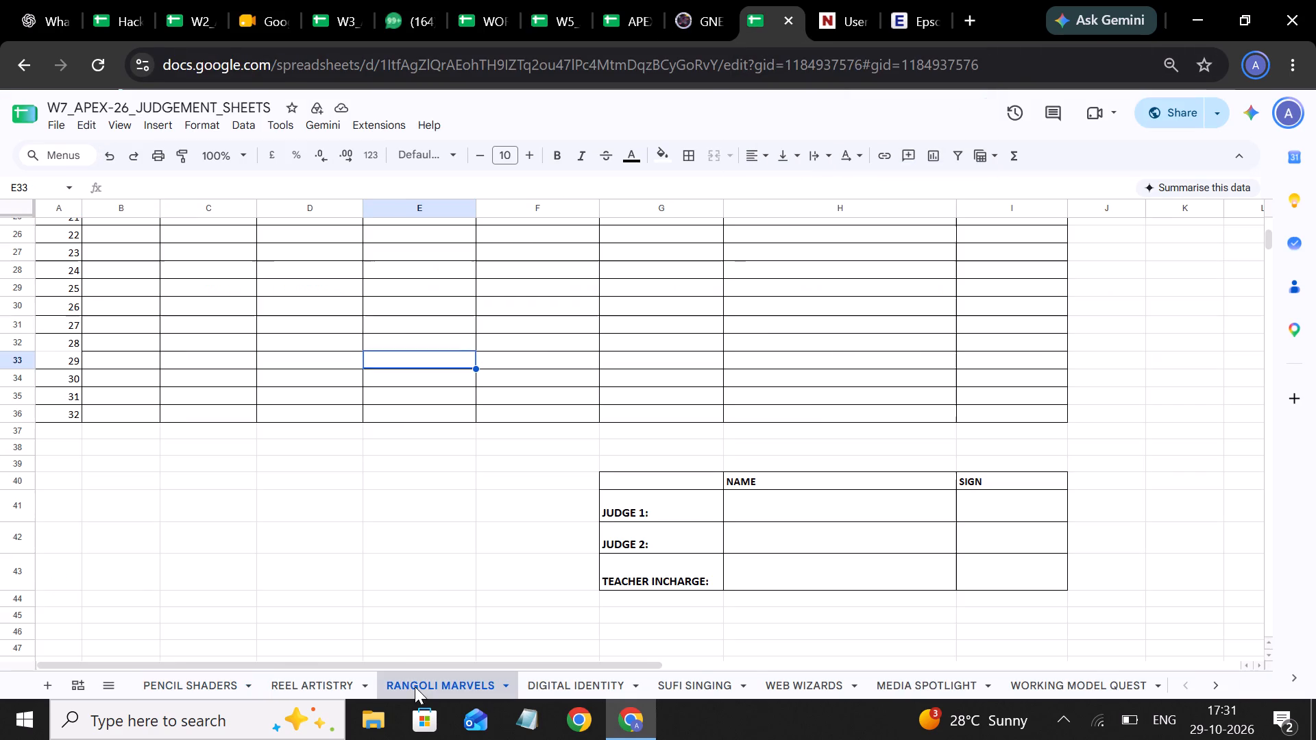
pyautogui.click(62, 412)
pyautogui.rightClick(62, 412)
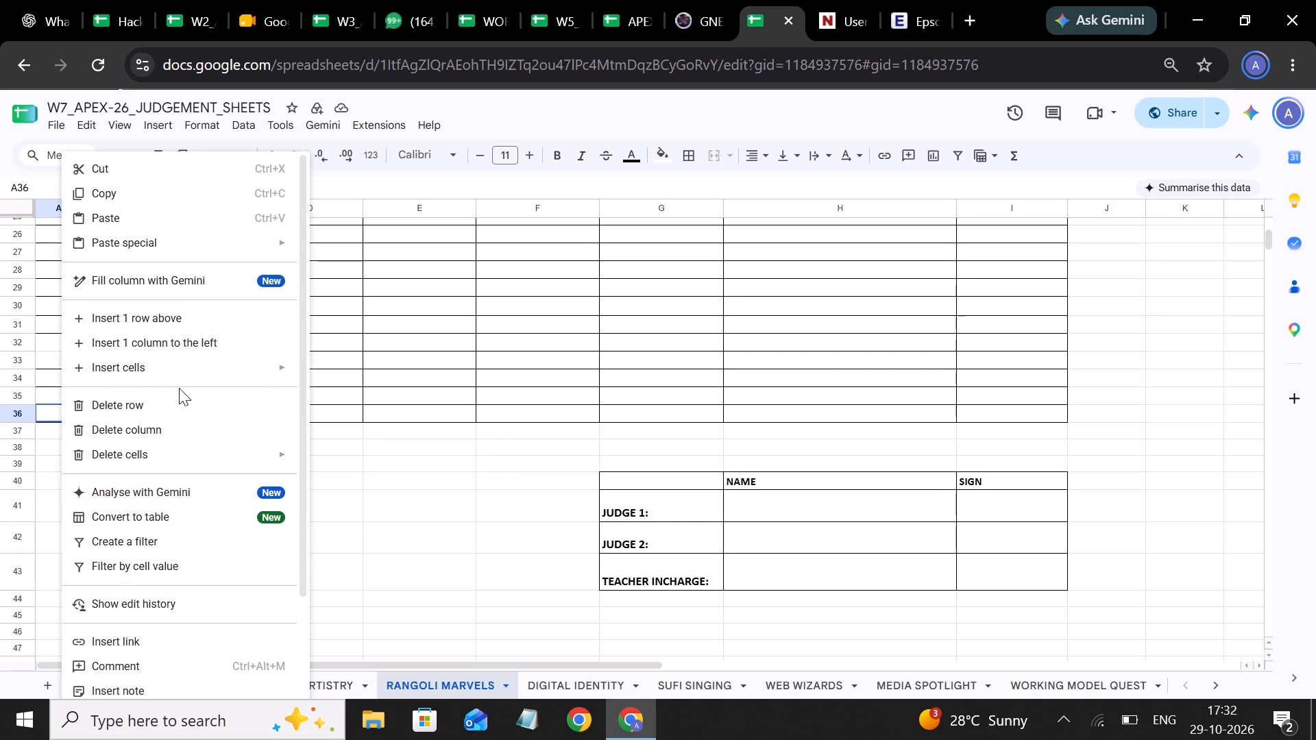
pyautogui.click(16, 413)
pyautogui.rightClick(19, 408)
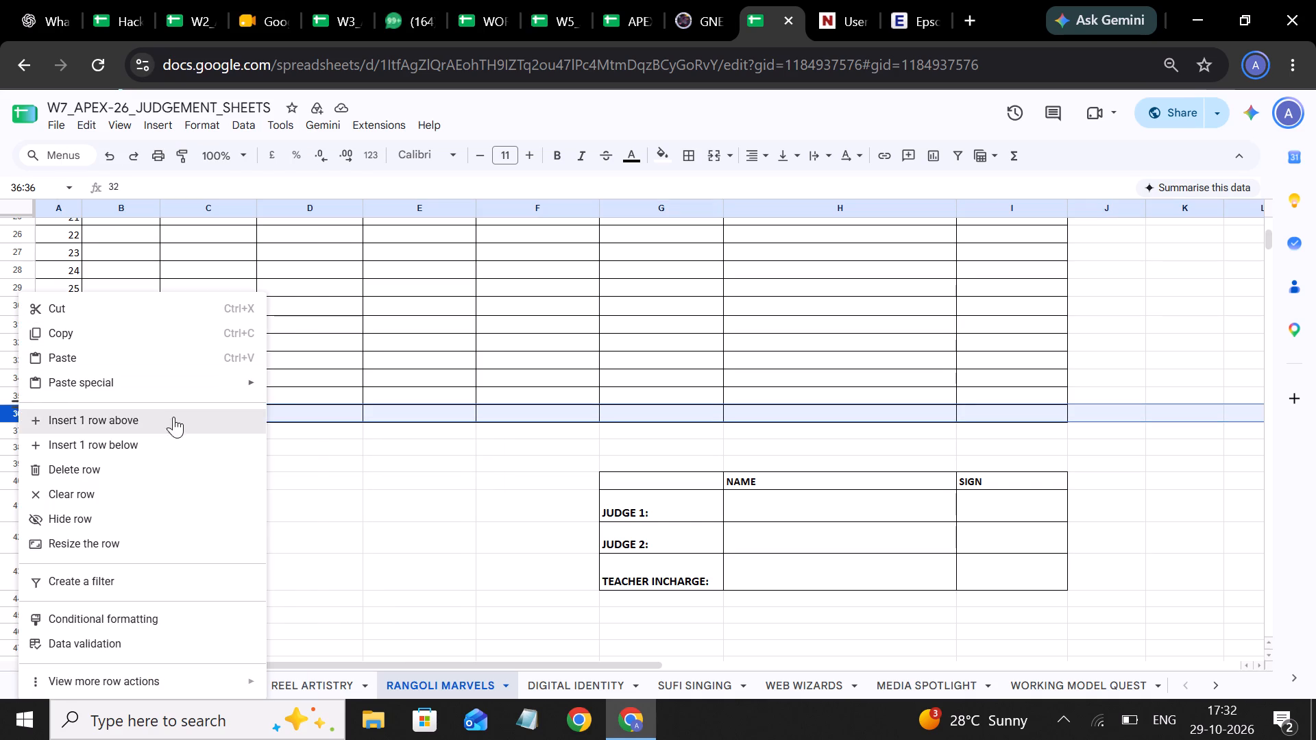
pyautogui.click(143, 438)
pyautogui.rightClick(13, 432)
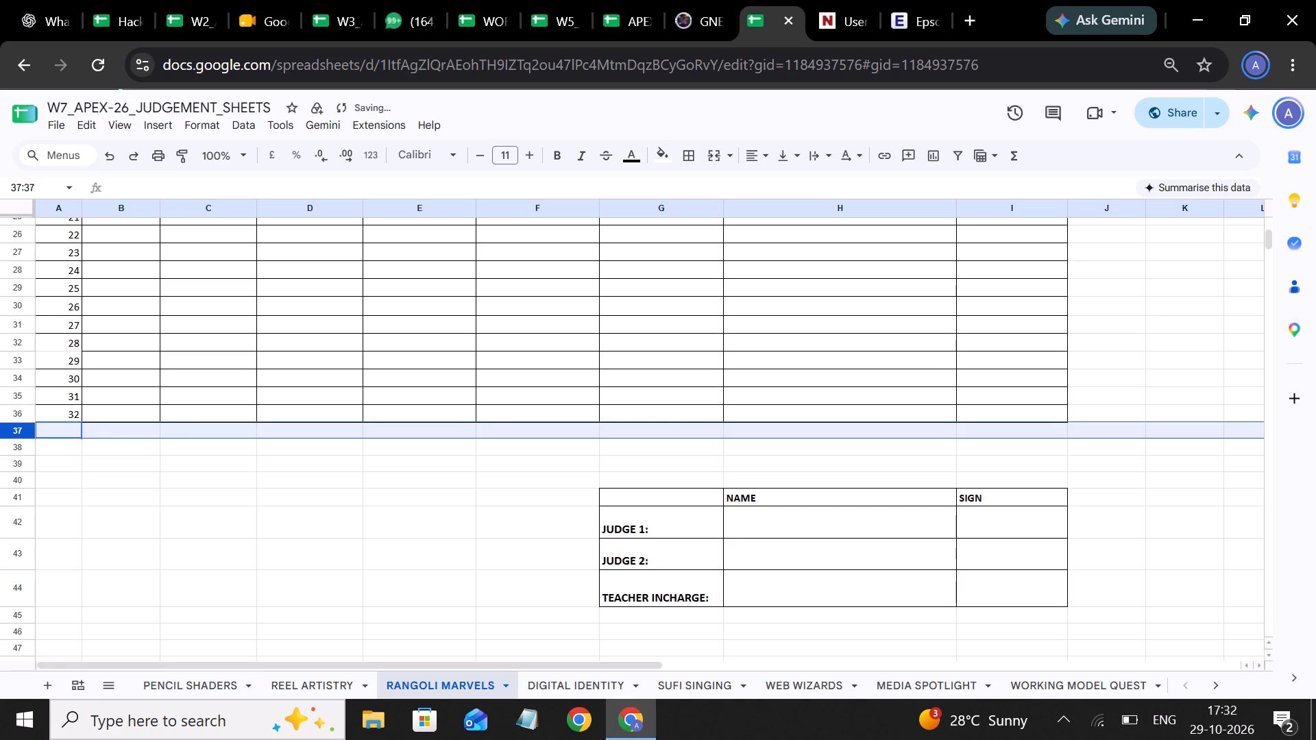
pyautogui.click(101, 445)
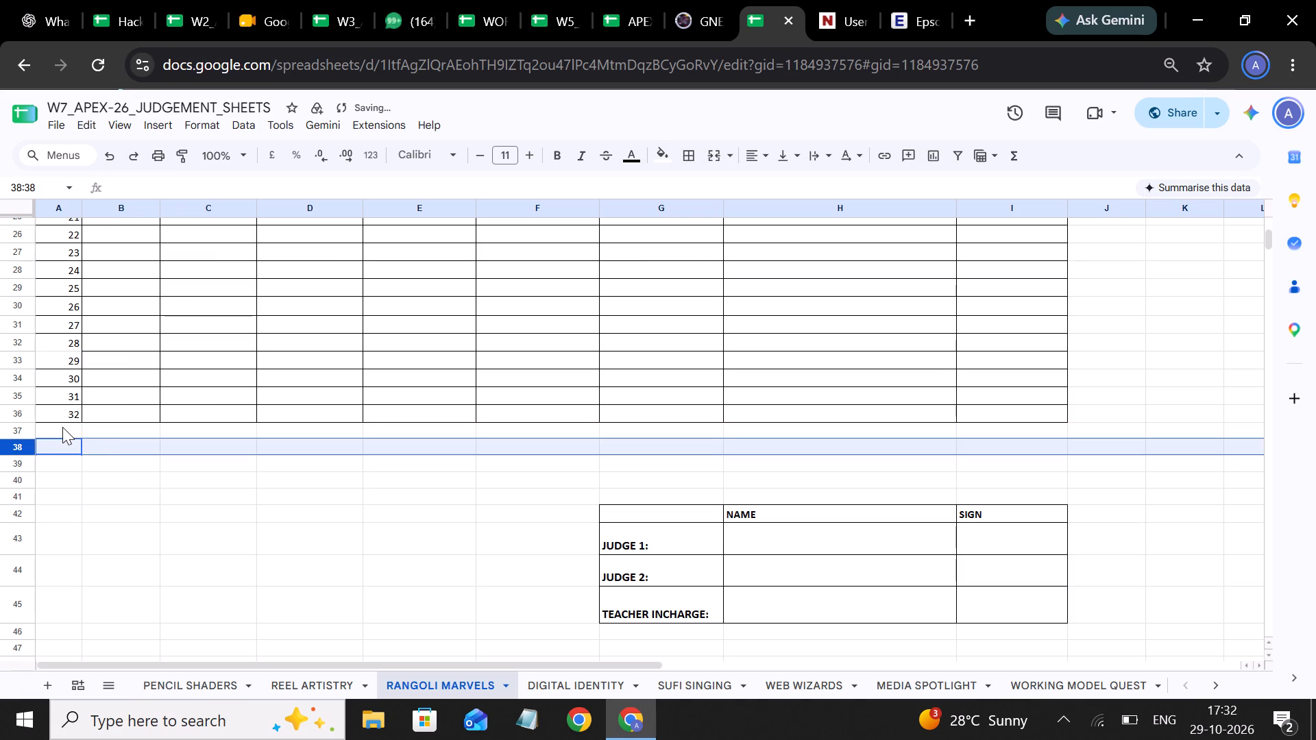
pyautogui.click(62, 427)
pyautogui.write('33')
pyautogui.press('Return')
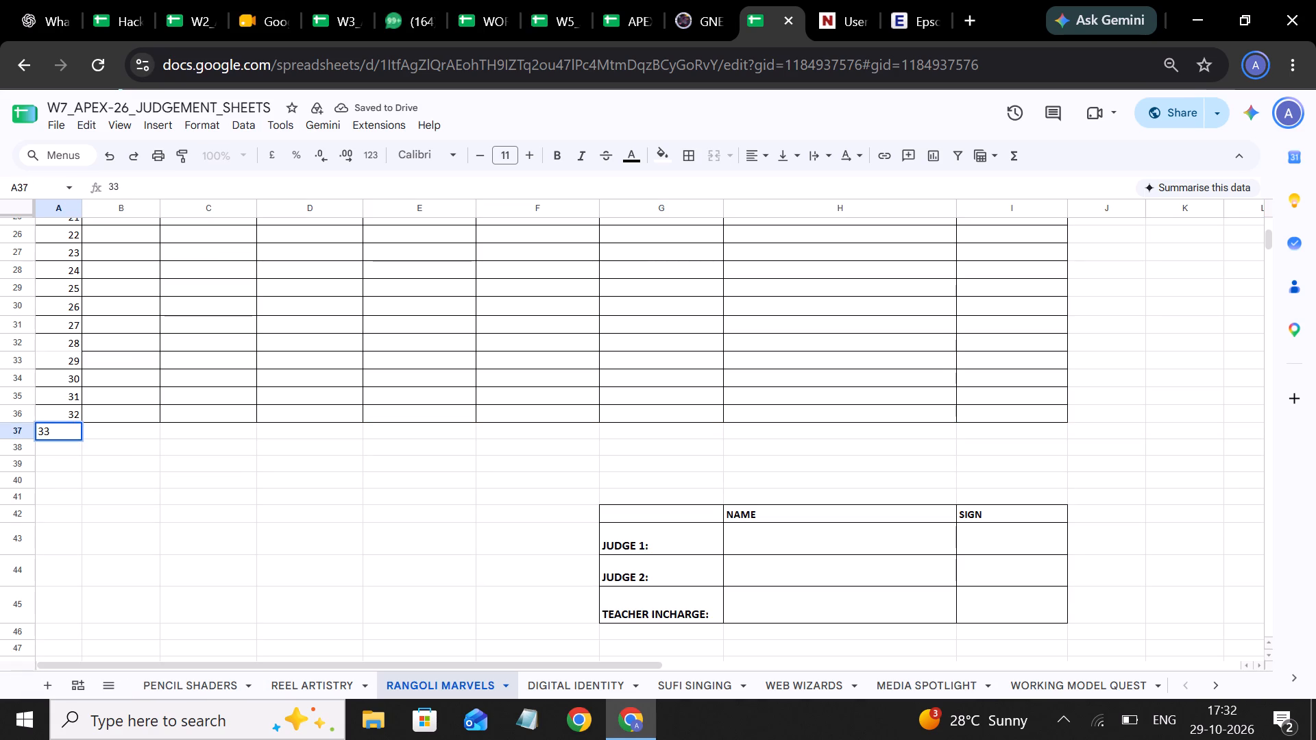
pyautogui.write('34')
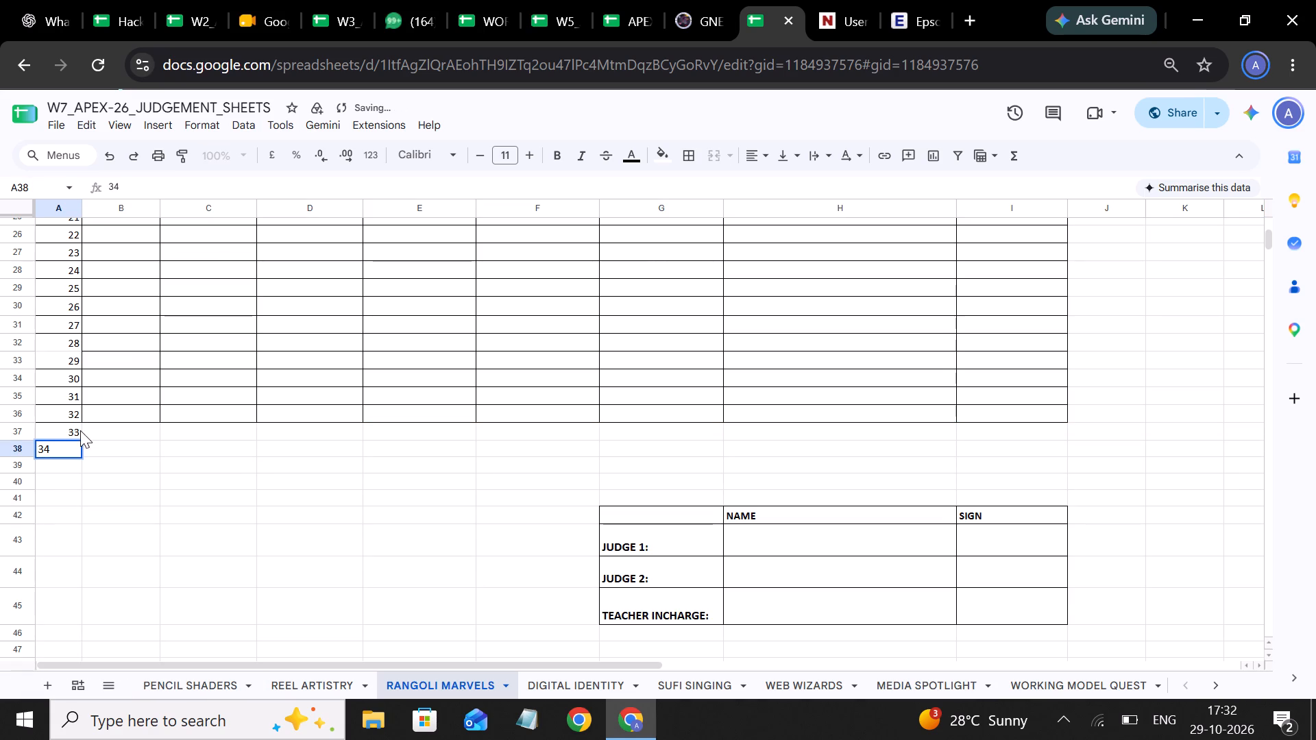
pyautogui.press('Return')
# Apply all borders to entry rows 33 and 34 of the Rangoli Marvels sheet, across columns A to I.
pyautogui.moveTo(63, 423); pyautogui.dragTo(160, 445)
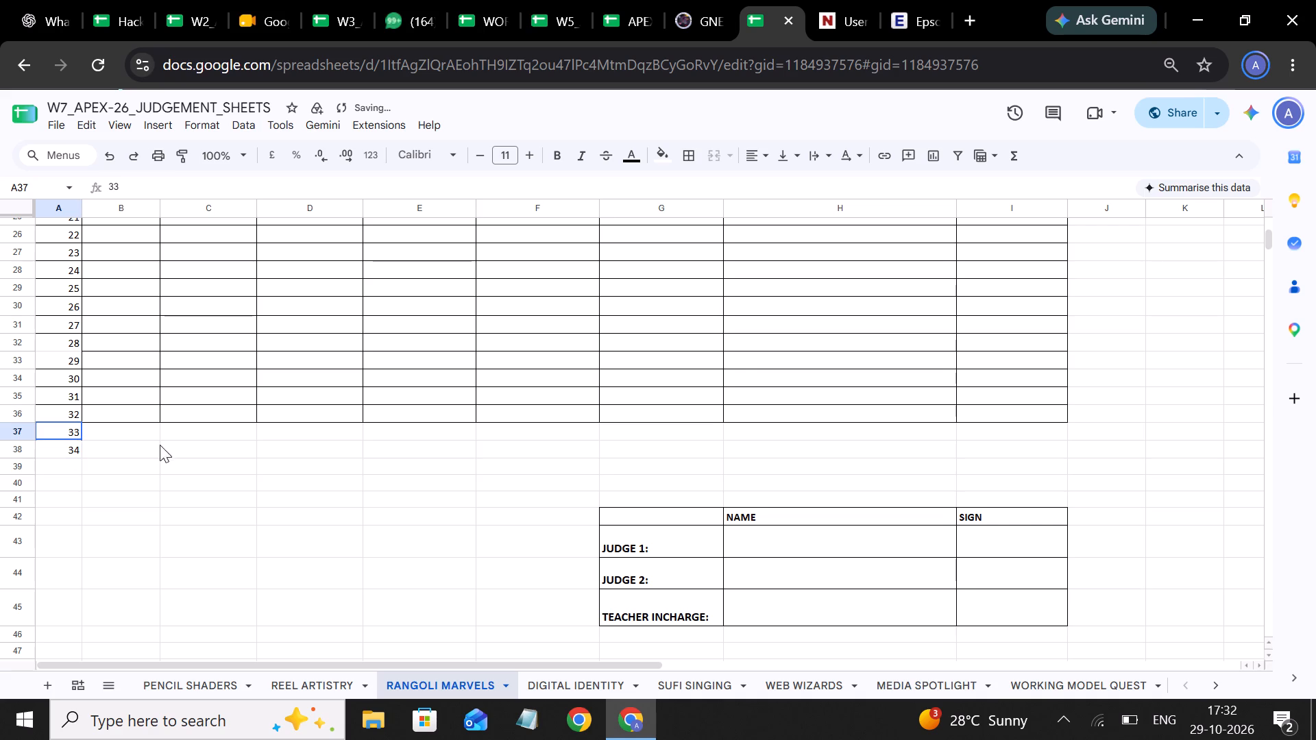
pyautogui.moveTo(160, 445); pyautogui.dragTo(1001, 449)
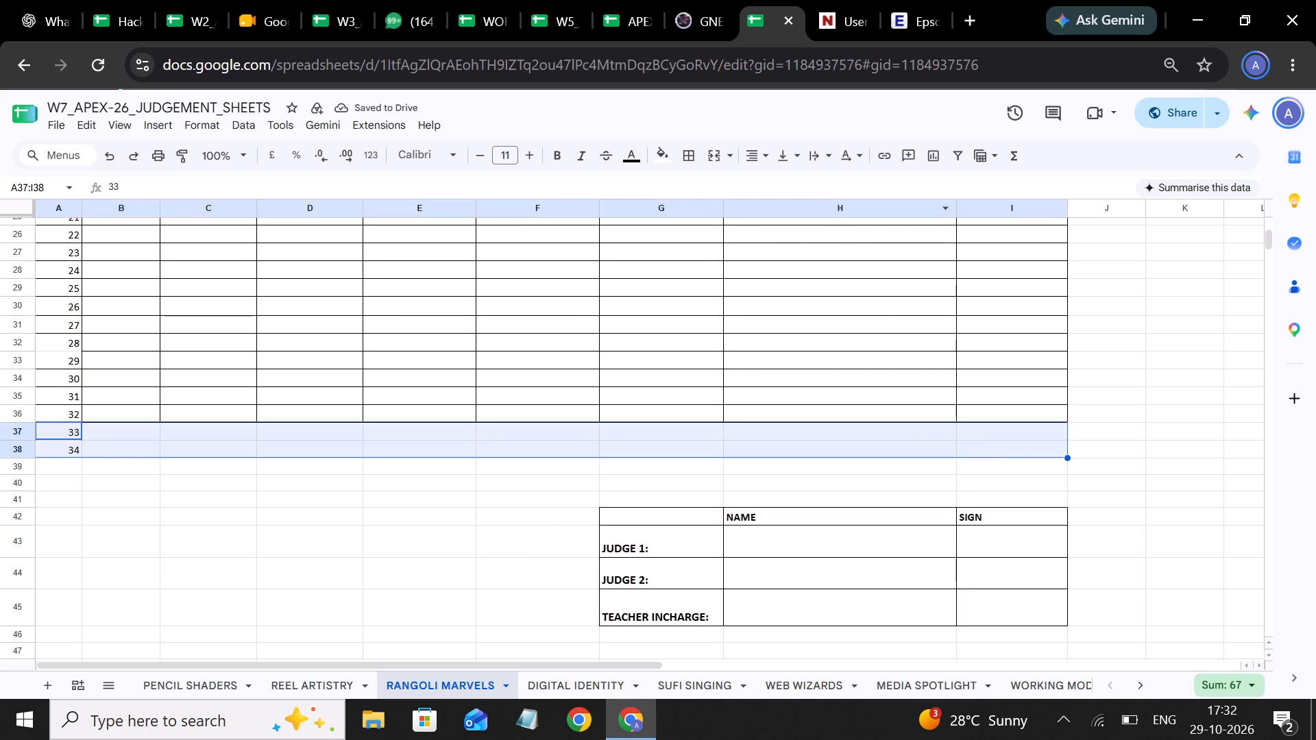
pyautogui.click(693, 151)
pyautogui.click(698, 188)
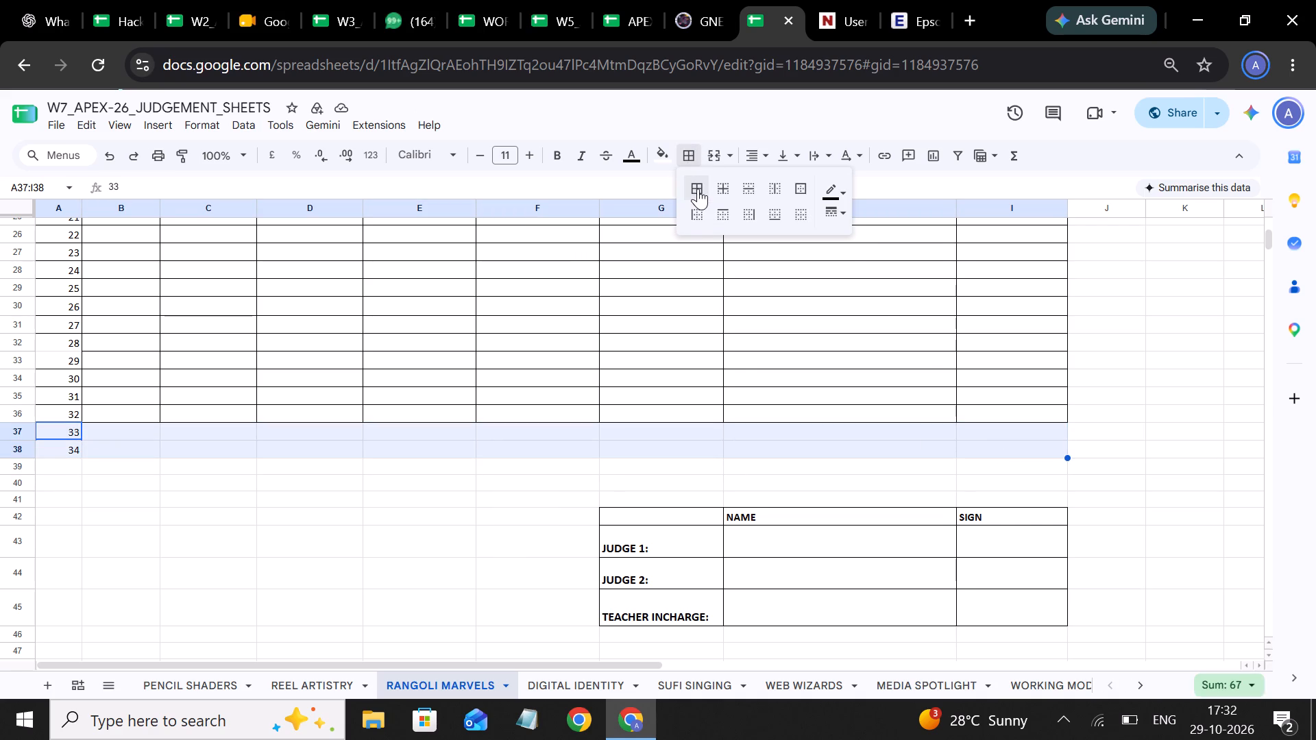
# Recheck the portal's Events report, and insert two rows numbered 36 and 37 below entry 35 in the Pencil Shaders sheet.
pyautogui.click(683, 16)
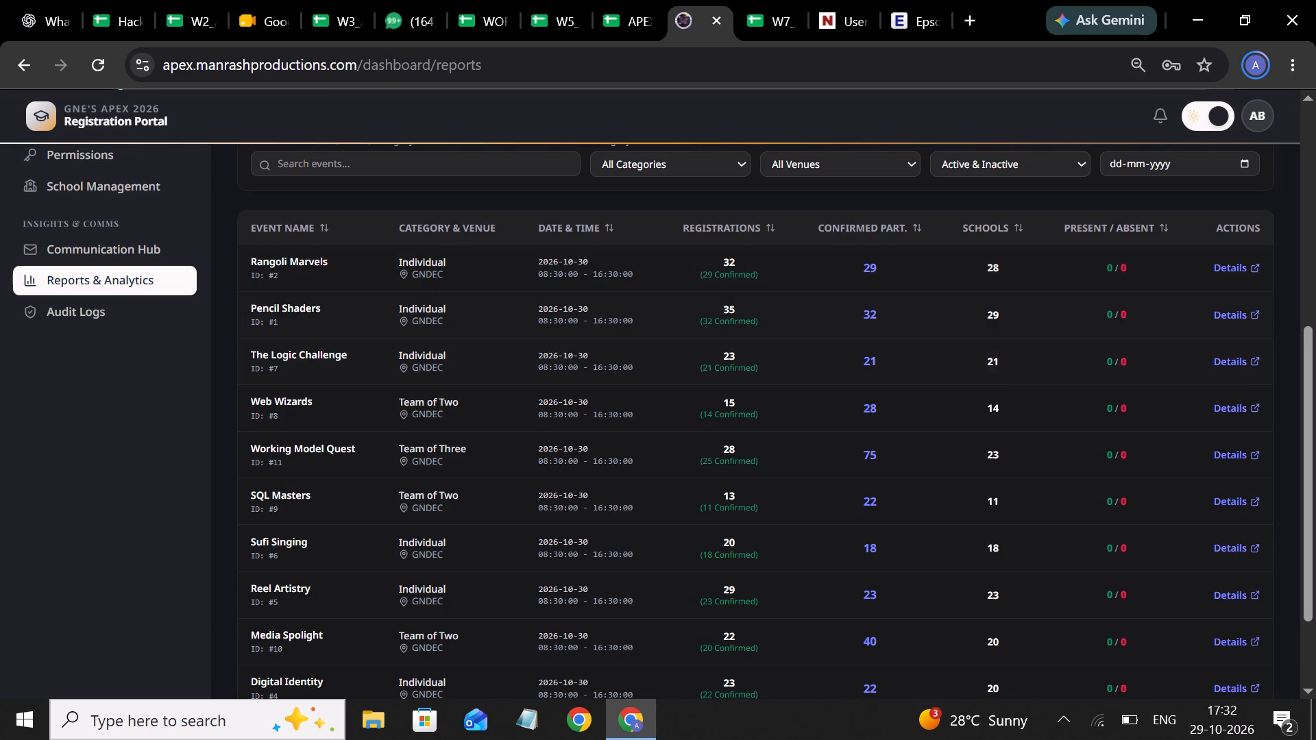
pyautogui.click(781, 25)
pyautogui.click(194, 674)
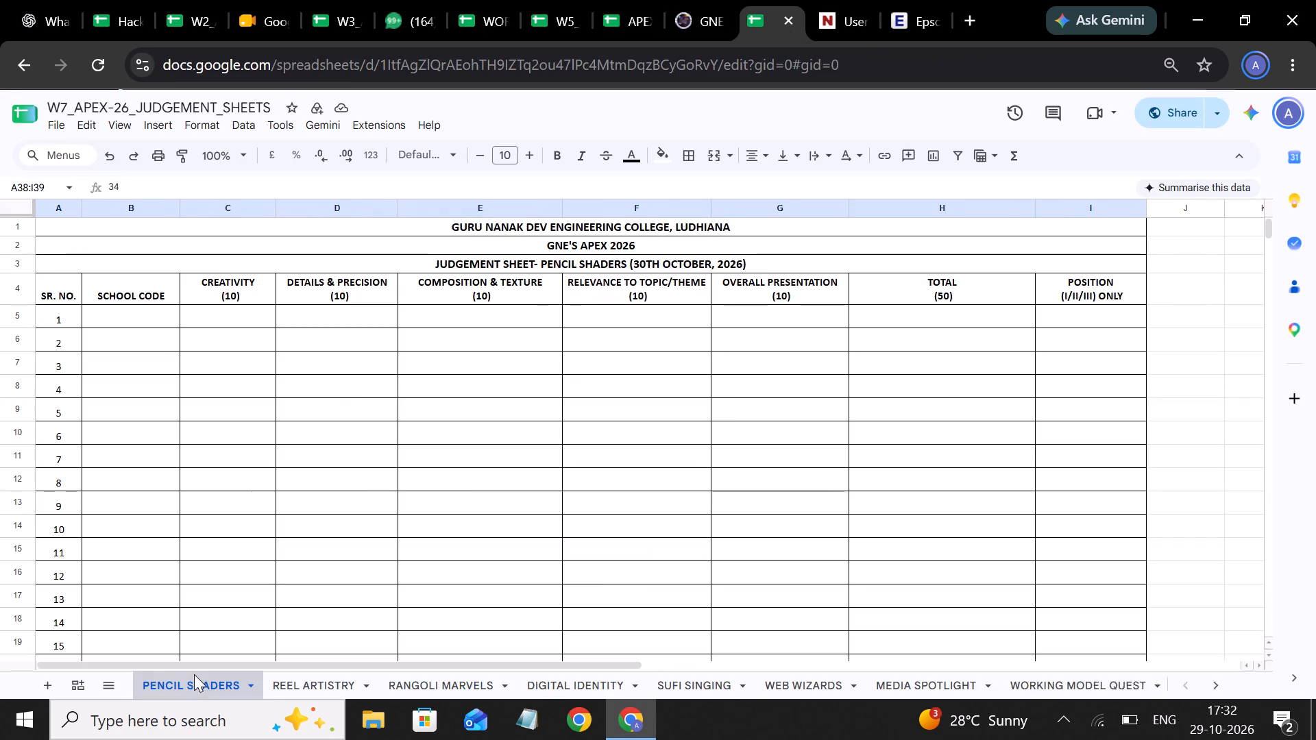
pyautogui.scroll(-5, 122, 482)
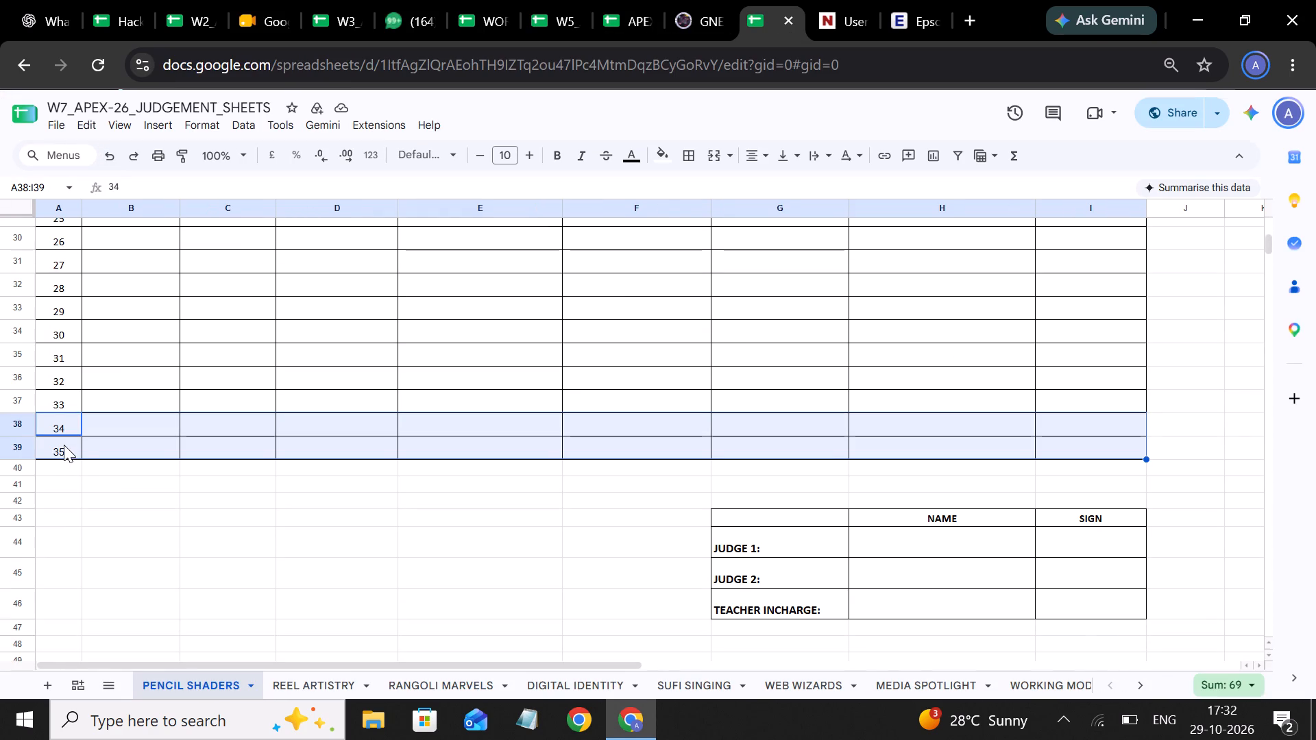
pyautogui.click(64, 445)
pyautogui.click(15, 443)
pyautogui.rightClick(15, 443)
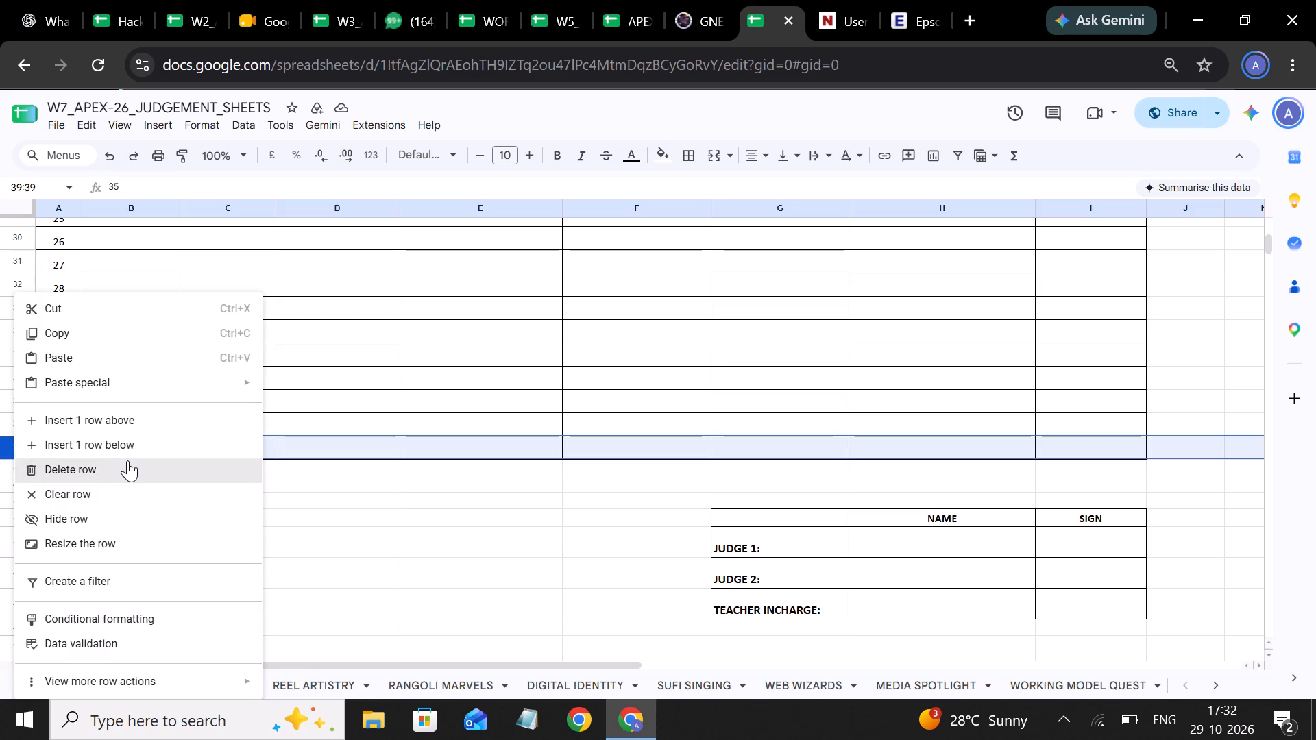
pyautogui.click(151, 447)
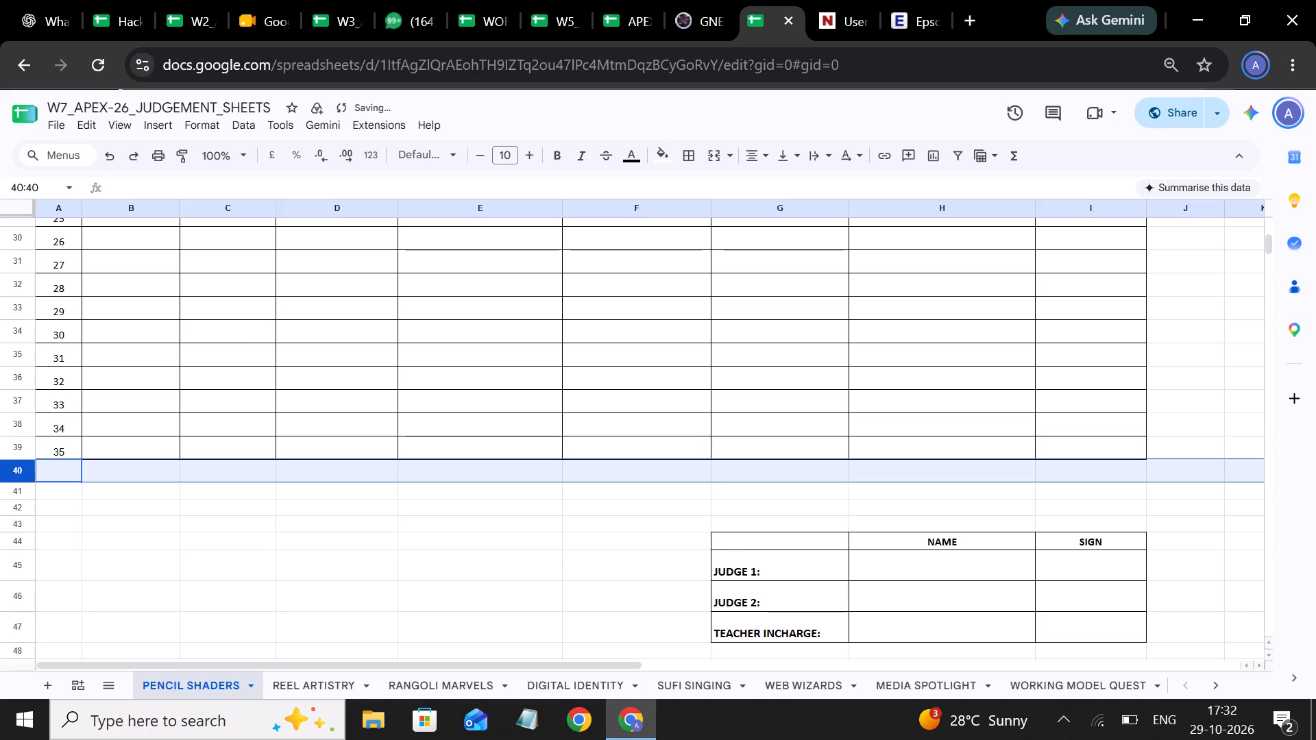
pyautogui.rightClick(10, 472)
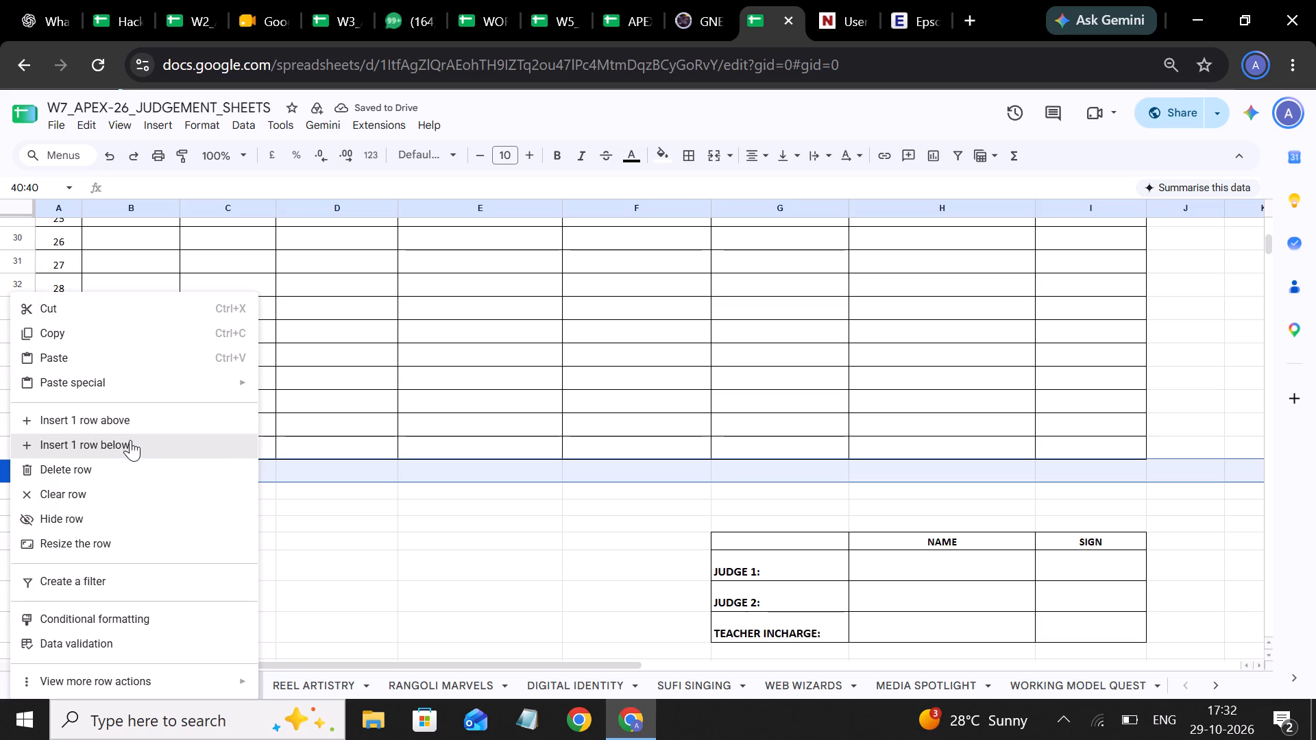
pyautogui.click(130, 440)
pyautogui.click(59, 469)
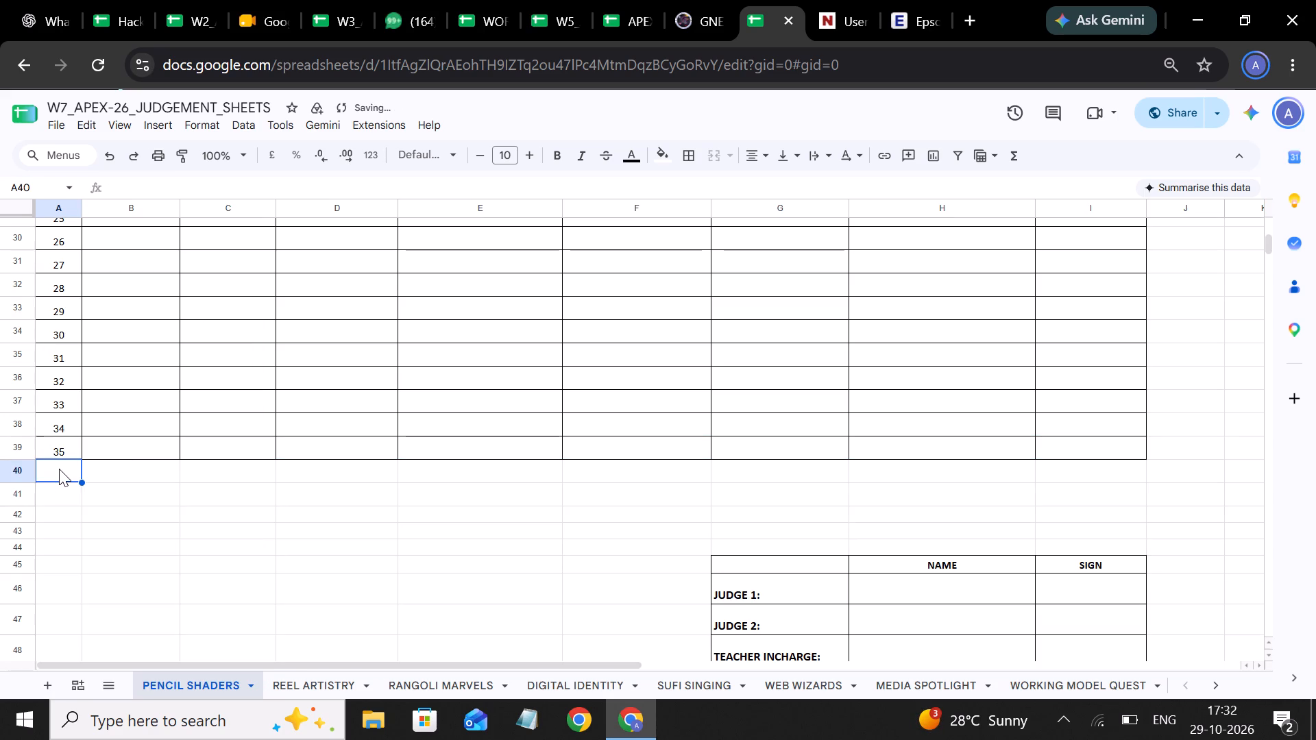
pyautogui.write('36')
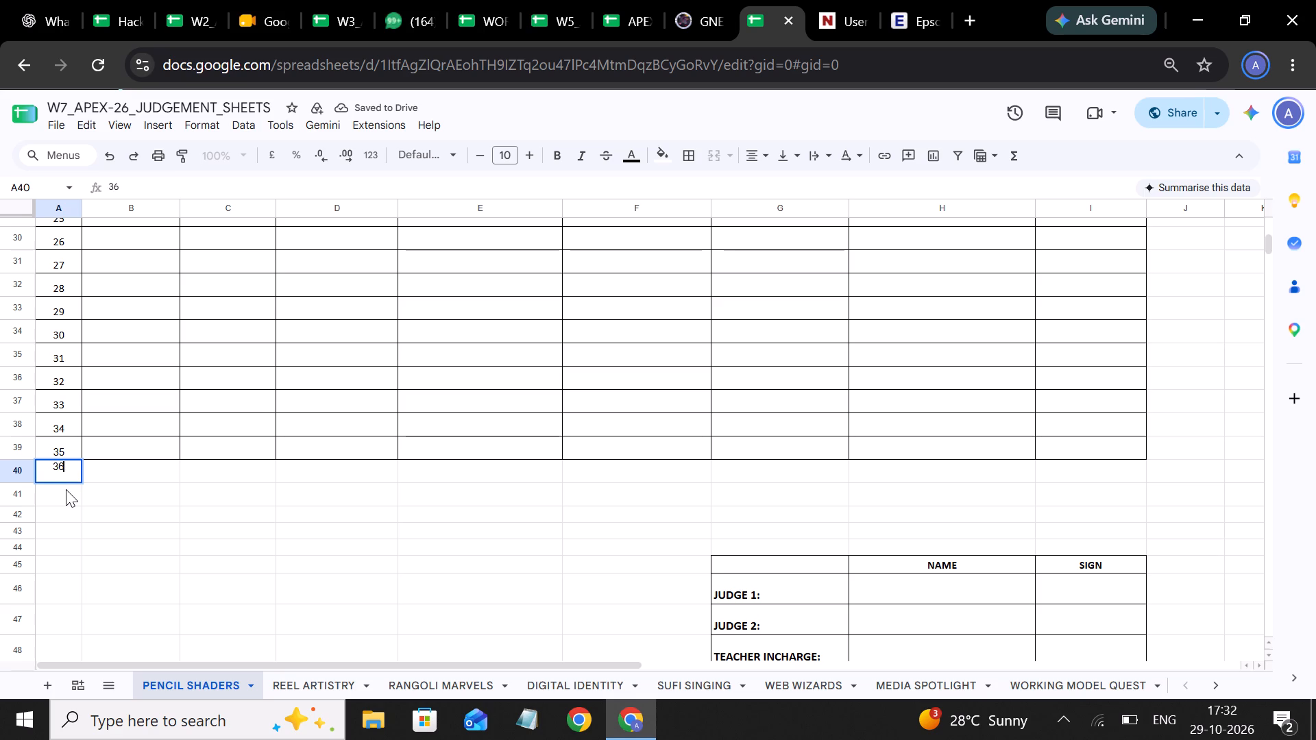
pyautogui.click(66, 489)
pyautogui.write('37')
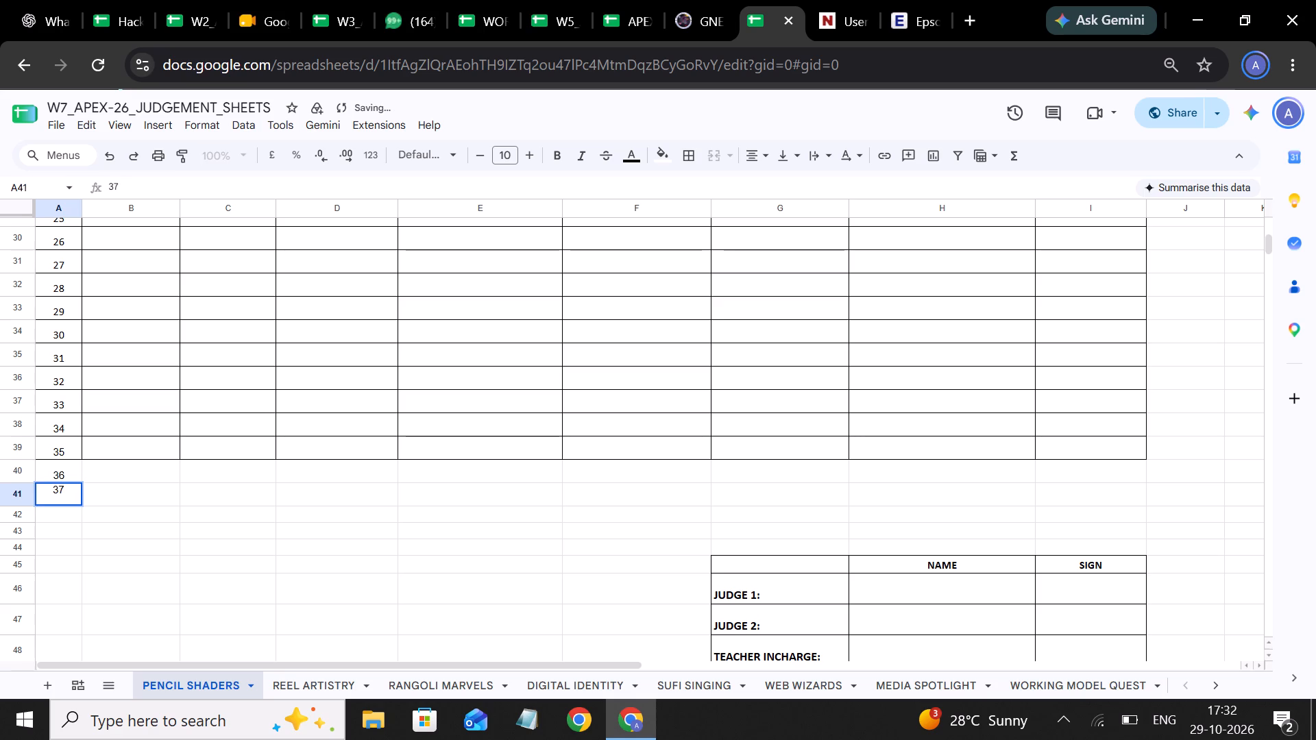
# Apply all borders to entry rows 35 to 37 of the Pencil Shaders sheet, across columns A to I.
pyautogui.moveTo(47, 439); pyautogui.dragTo(1058, 496)
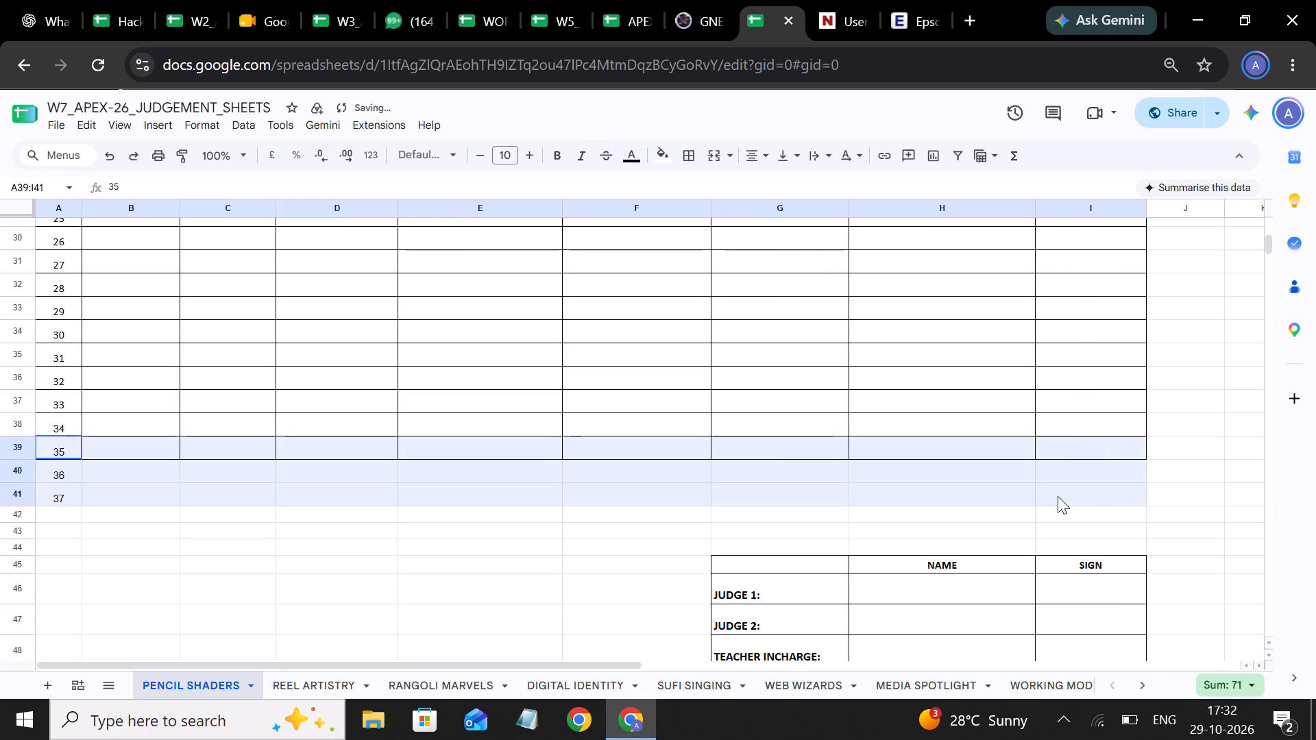
pyautogui.moveTo(1058, 496); pyautogui.dragTo(1060, 496)
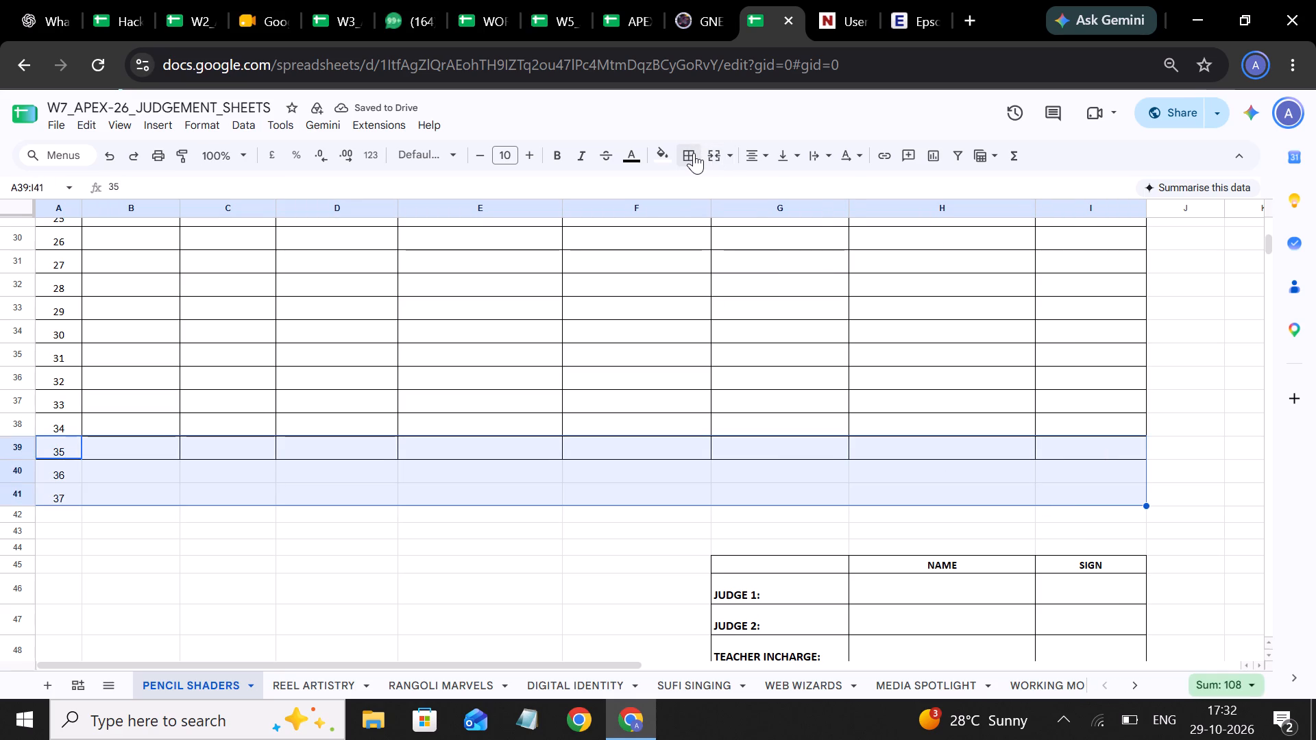
pyautogui.click(694, 153)
pyautogui.click(694, 185)
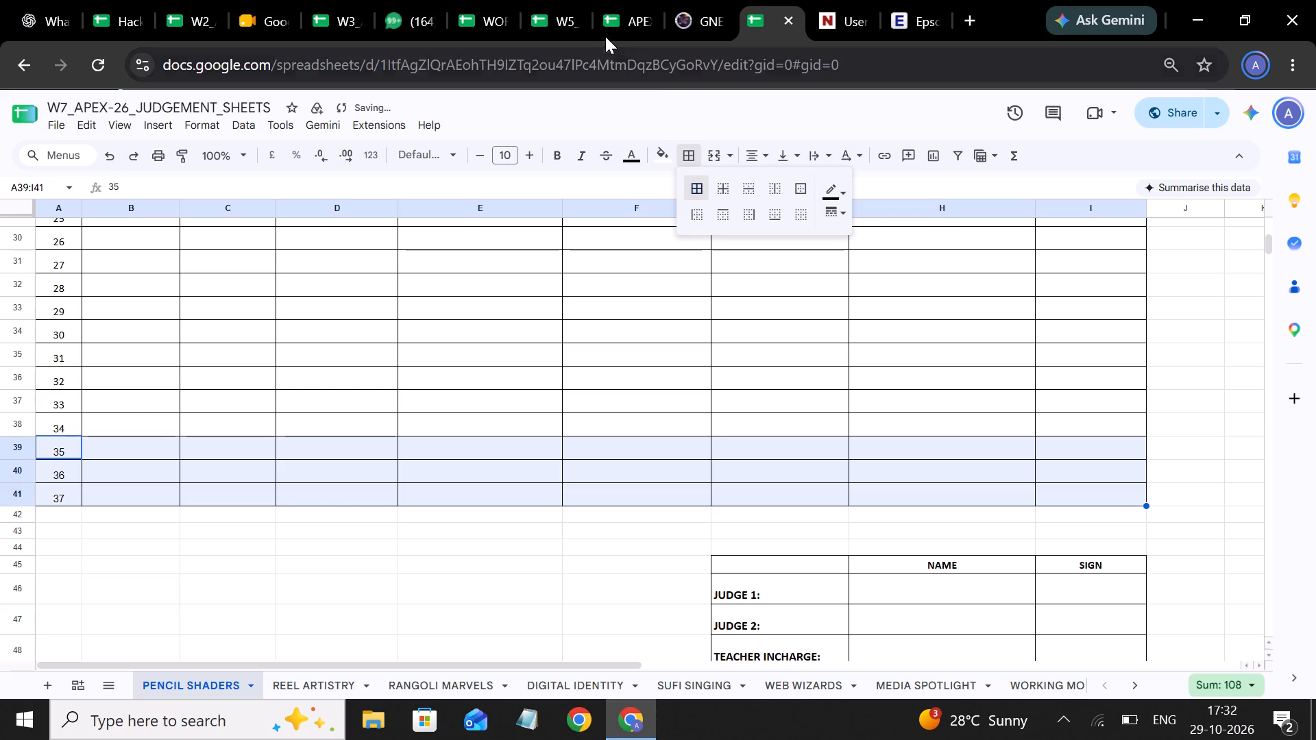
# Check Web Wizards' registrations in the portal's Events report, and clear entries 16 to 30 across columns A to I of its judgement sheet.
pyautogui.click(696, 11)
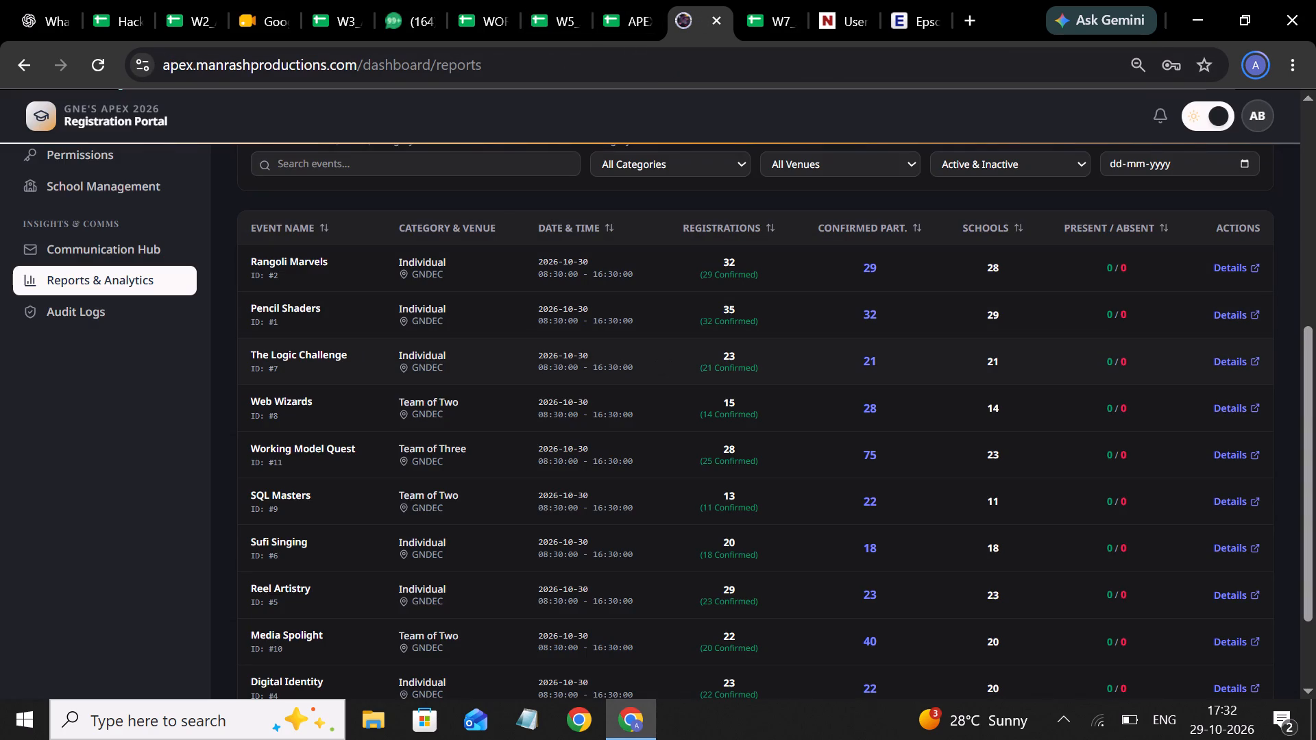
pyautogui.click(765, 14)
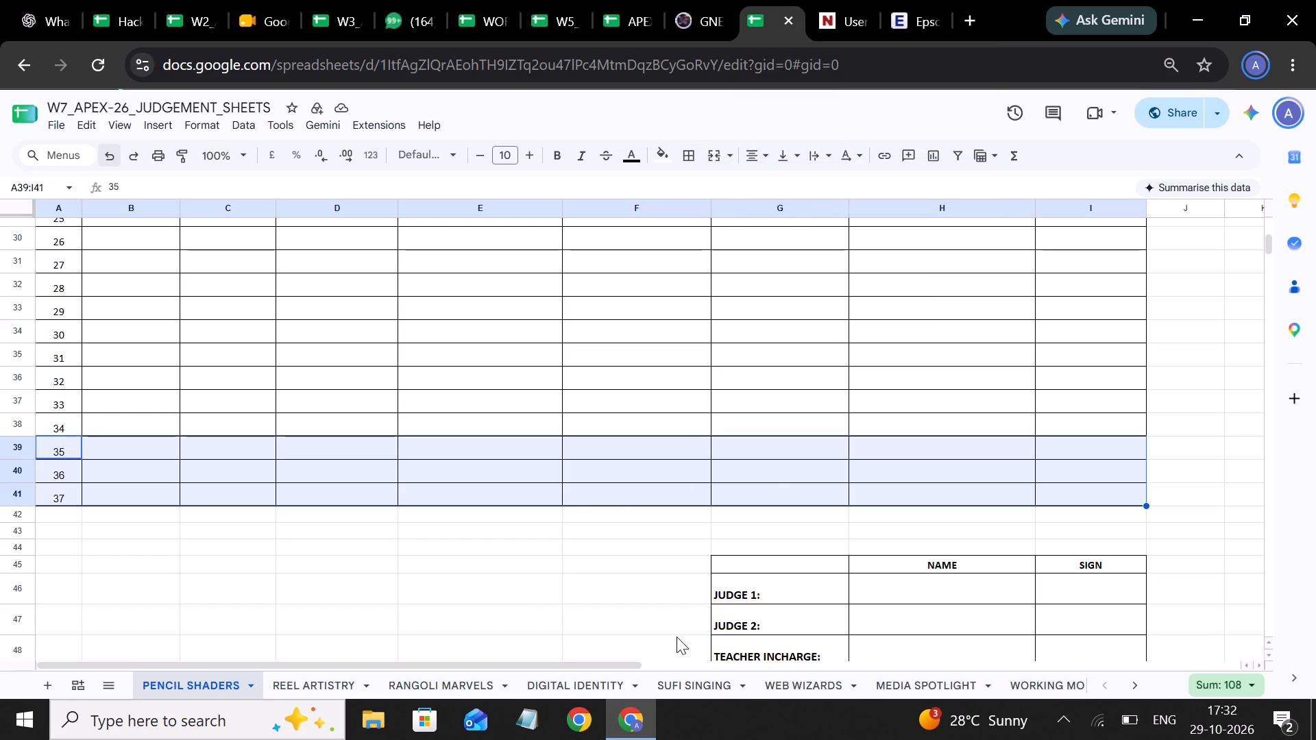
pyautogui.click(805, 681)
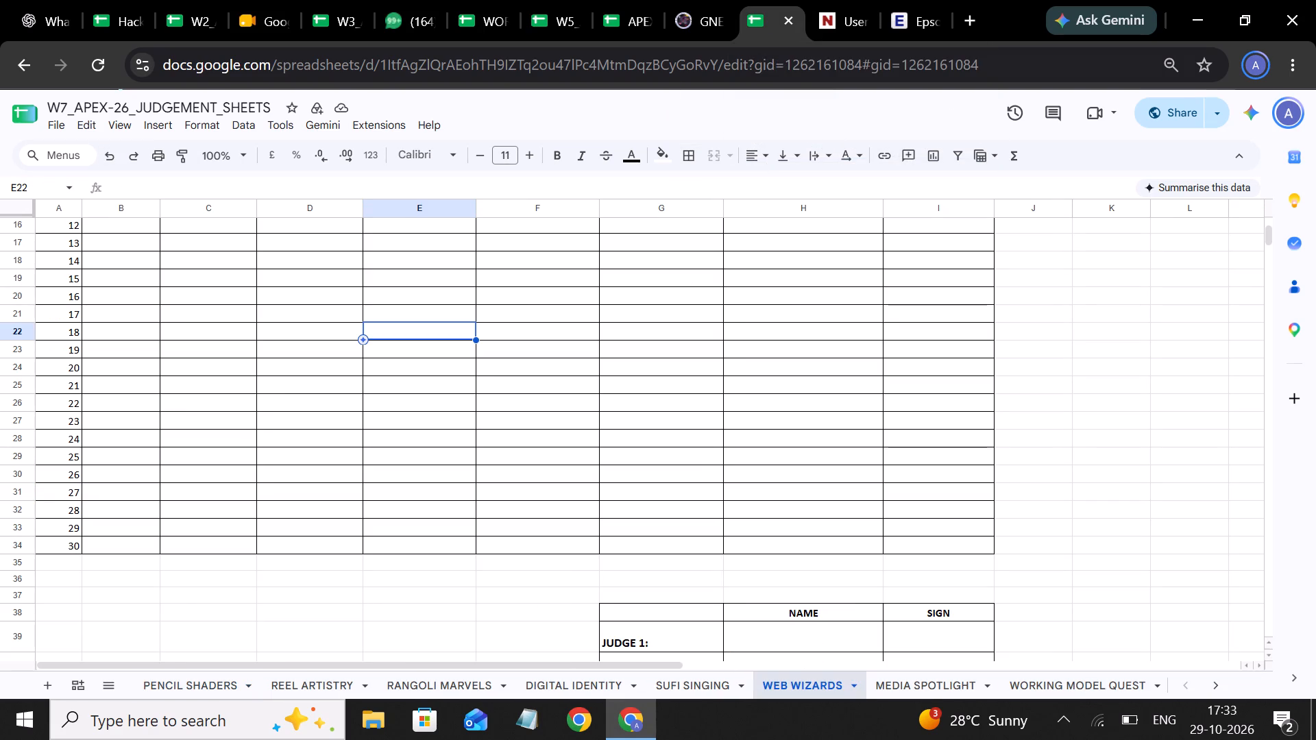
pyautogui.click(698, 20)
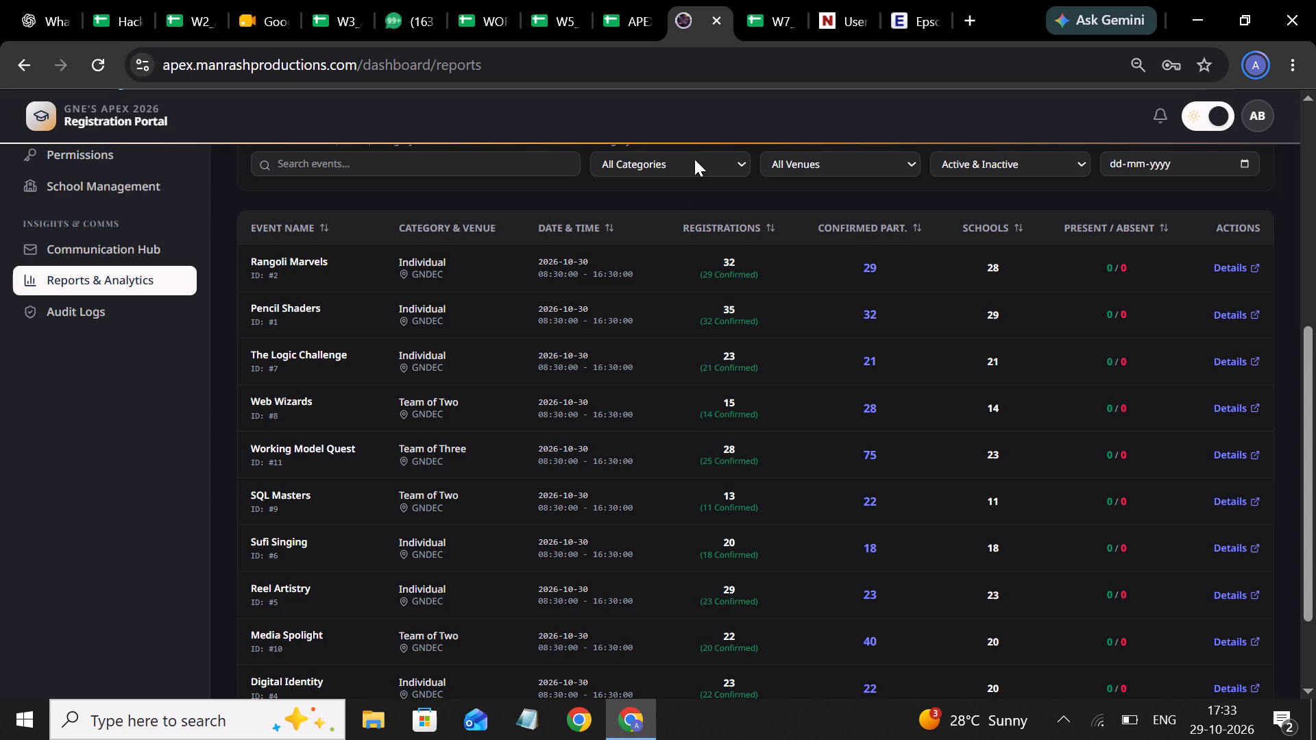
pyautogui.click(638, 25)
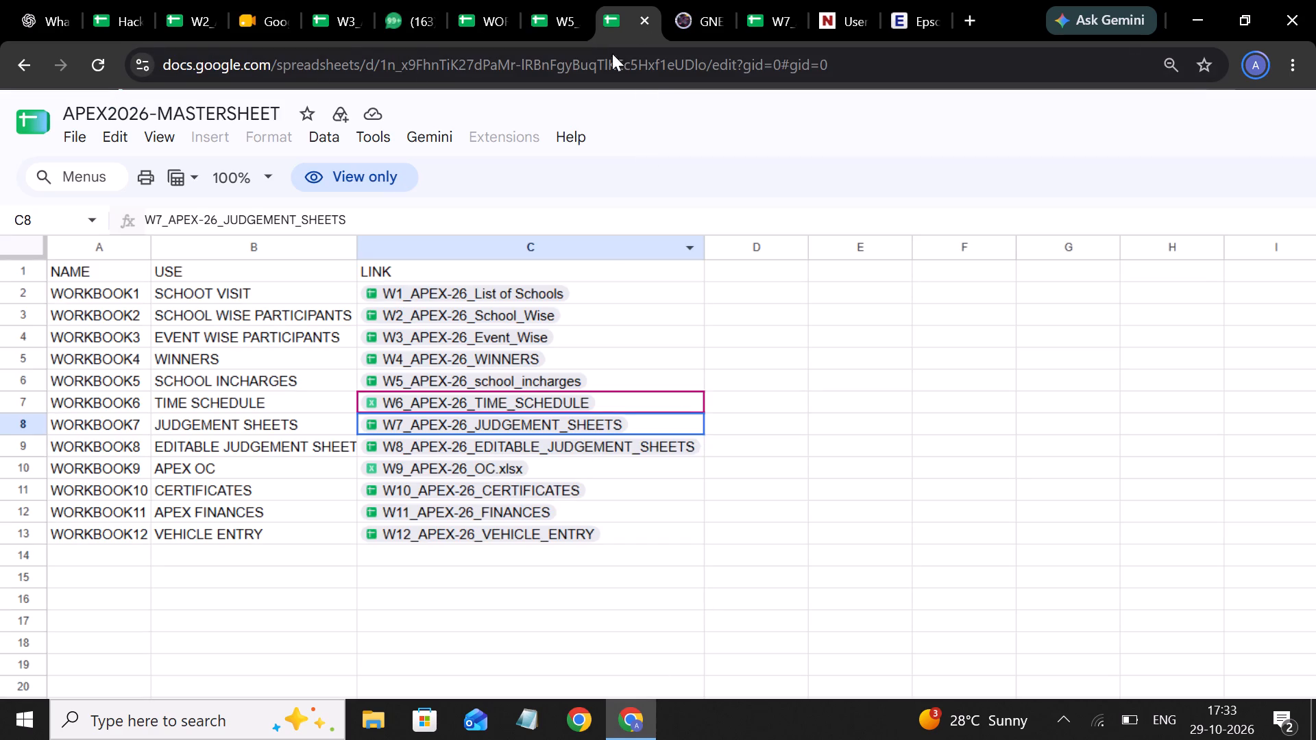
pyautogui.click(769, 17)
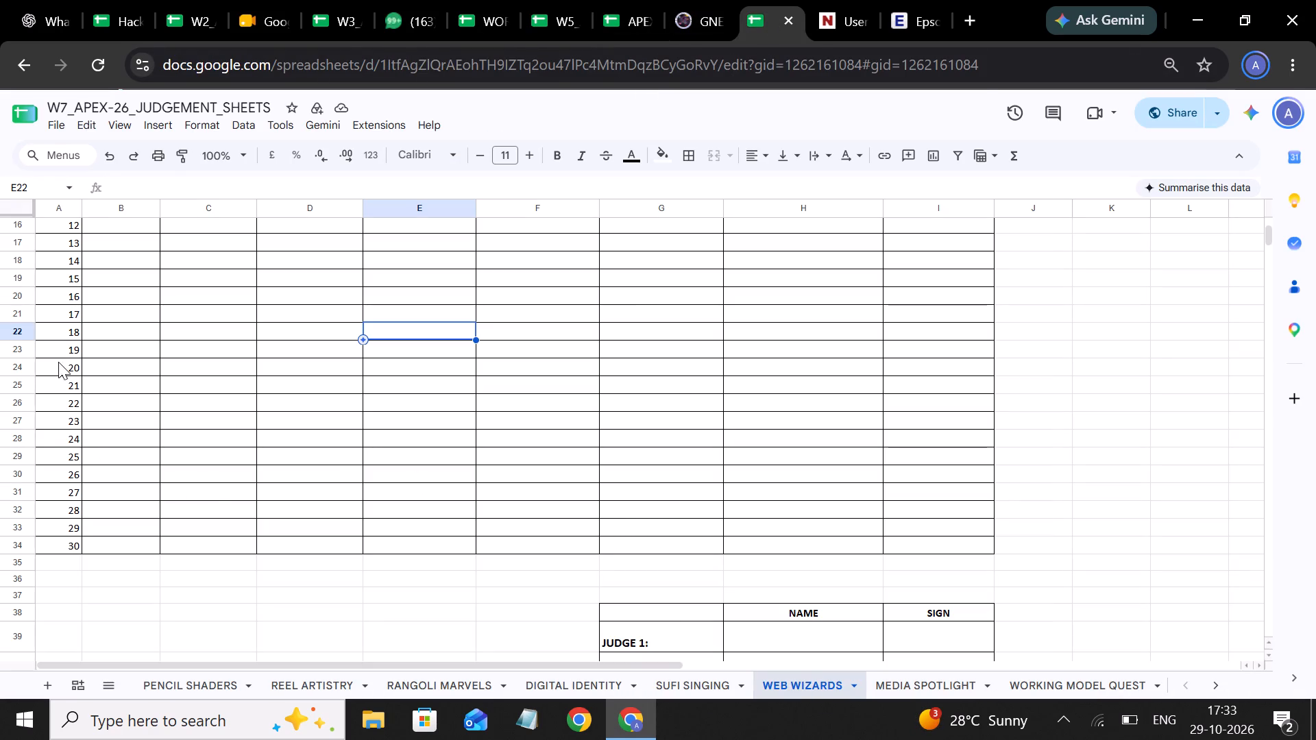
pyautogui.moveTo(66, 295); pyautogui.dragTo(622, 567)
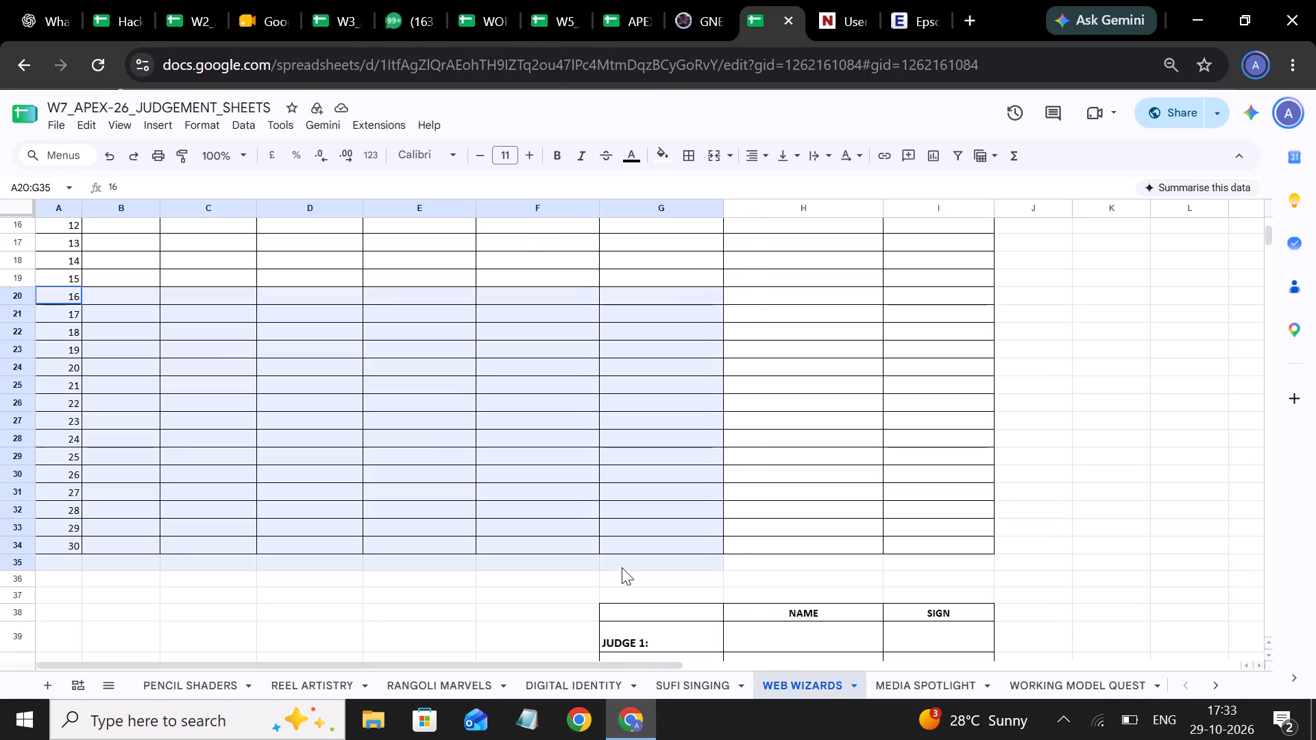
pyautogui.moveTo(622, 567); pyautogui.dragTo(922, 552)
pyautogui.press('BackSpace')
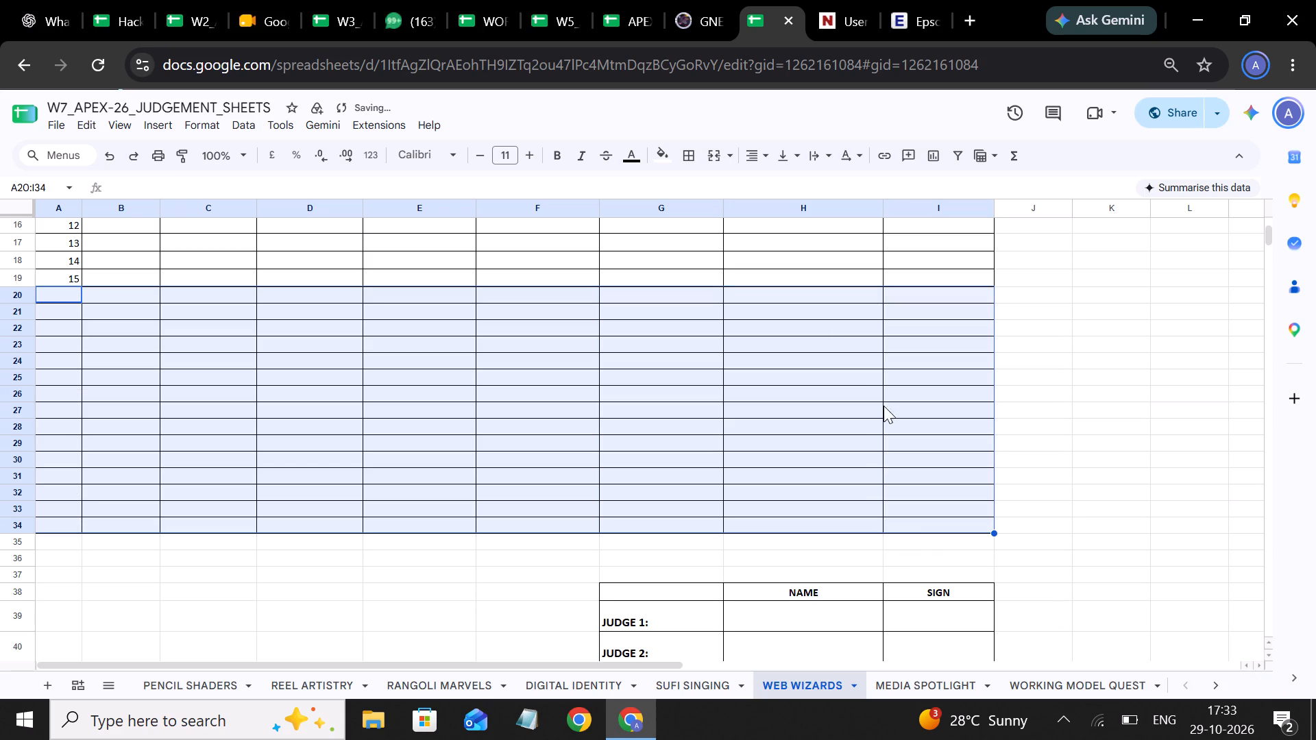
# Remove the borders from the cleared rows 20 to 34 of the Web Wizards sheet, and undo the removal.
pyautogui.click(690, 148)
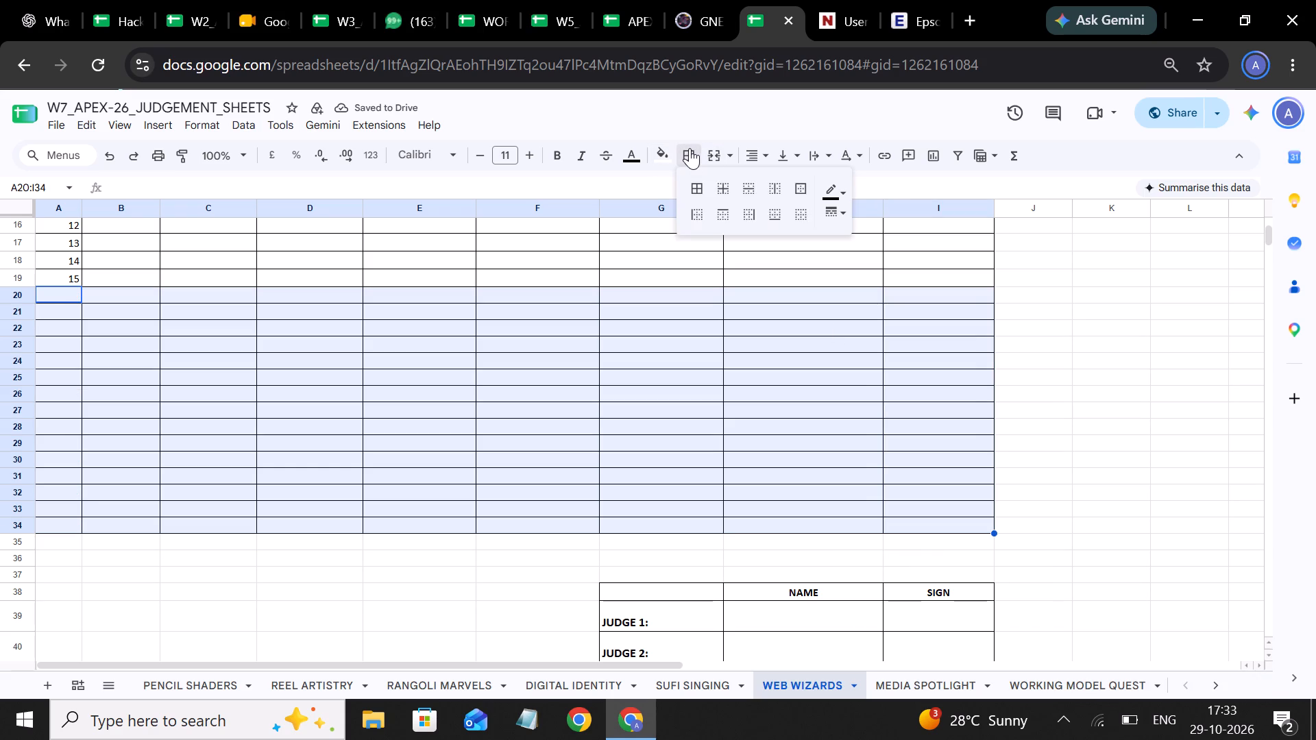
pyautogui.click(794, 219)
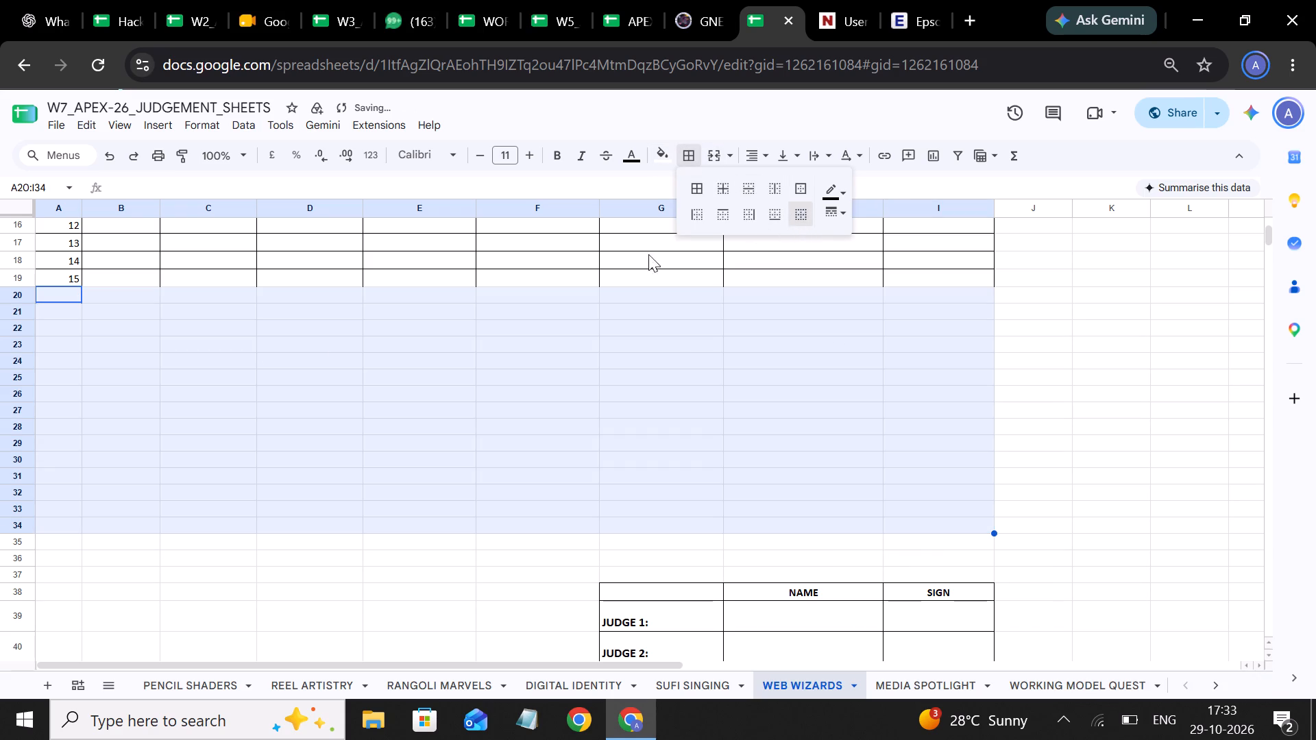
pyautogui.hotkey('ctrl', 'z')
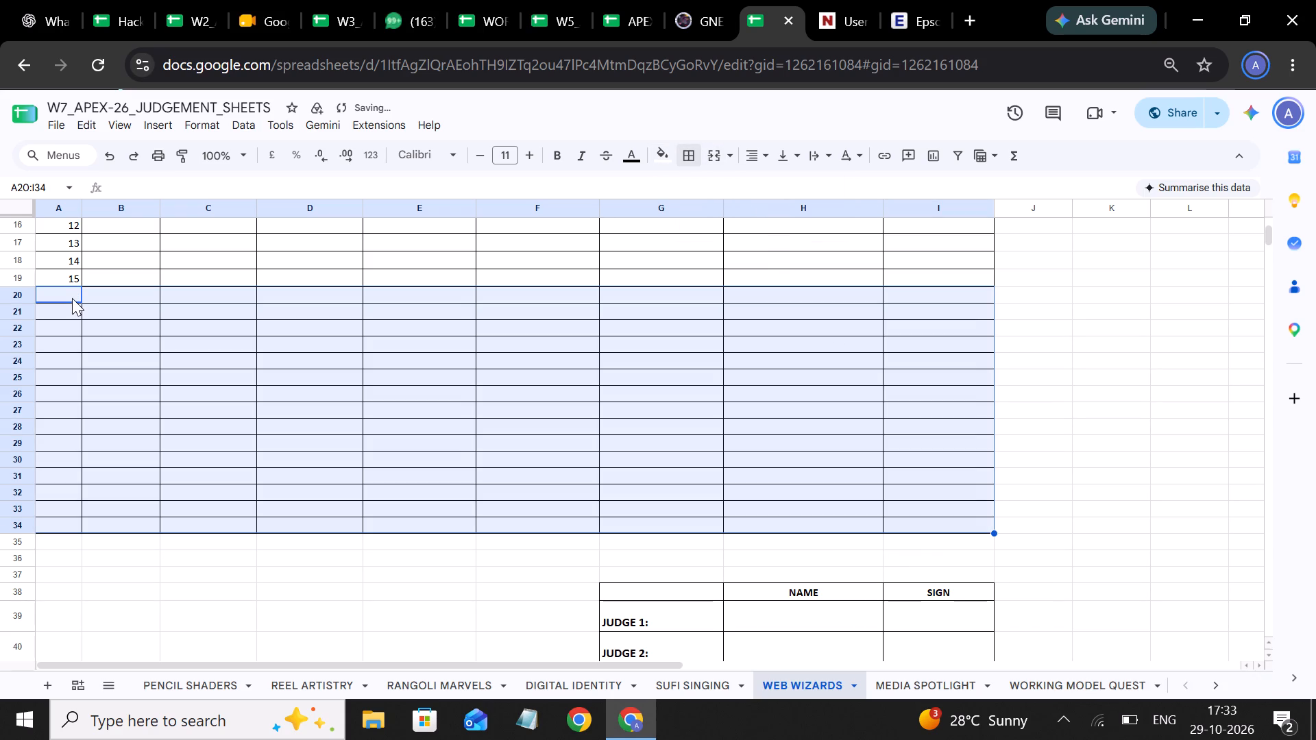
# Enter the entry numbers 16 and 17 in cells A20 and A21 of the Web Wizards sheet.
pyautogui.click(72, 298)
pyautogui.write('16')
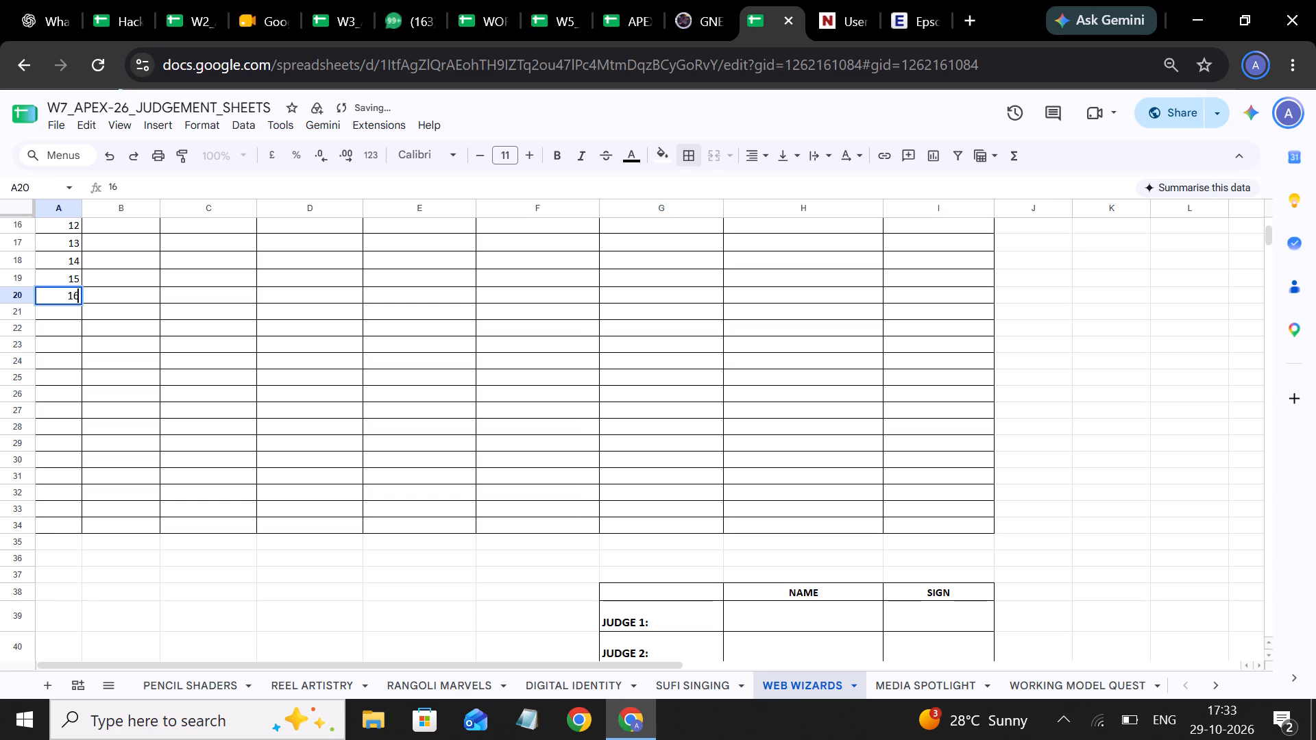
pyautogui.click(64, 317)
pyautogui.write('17')
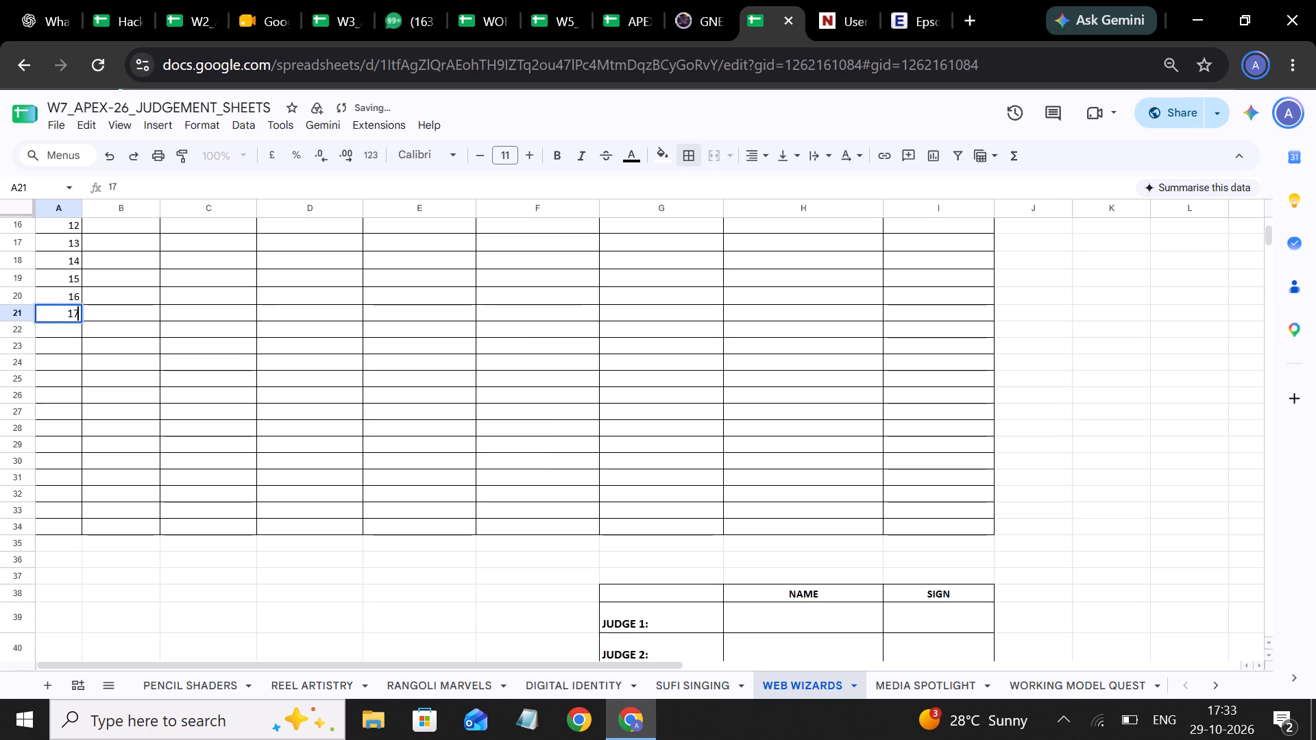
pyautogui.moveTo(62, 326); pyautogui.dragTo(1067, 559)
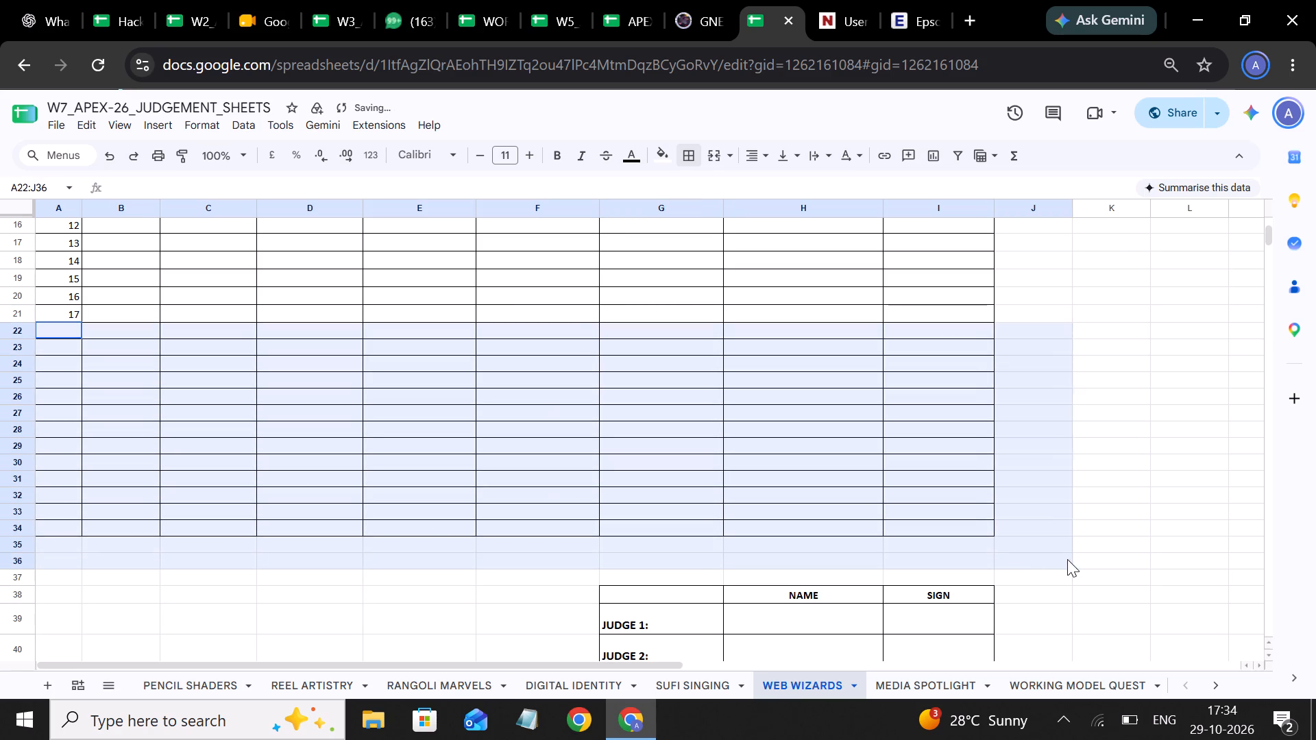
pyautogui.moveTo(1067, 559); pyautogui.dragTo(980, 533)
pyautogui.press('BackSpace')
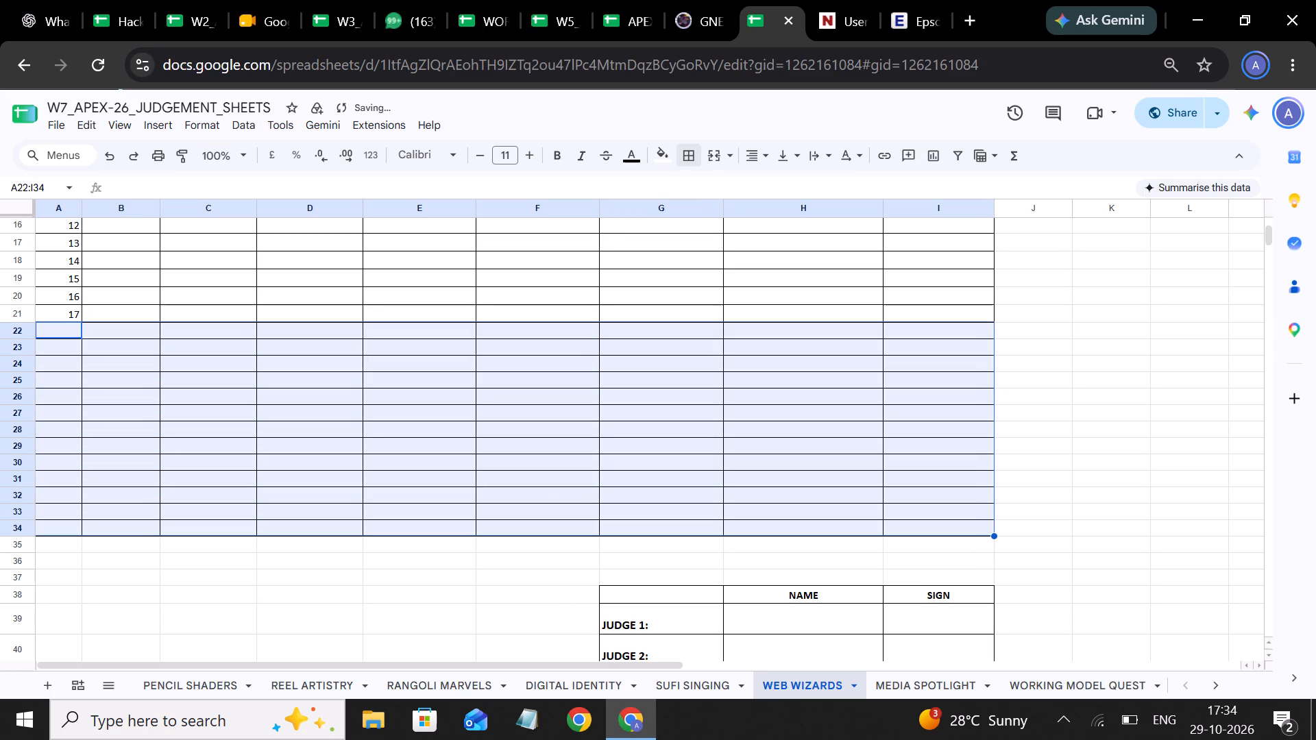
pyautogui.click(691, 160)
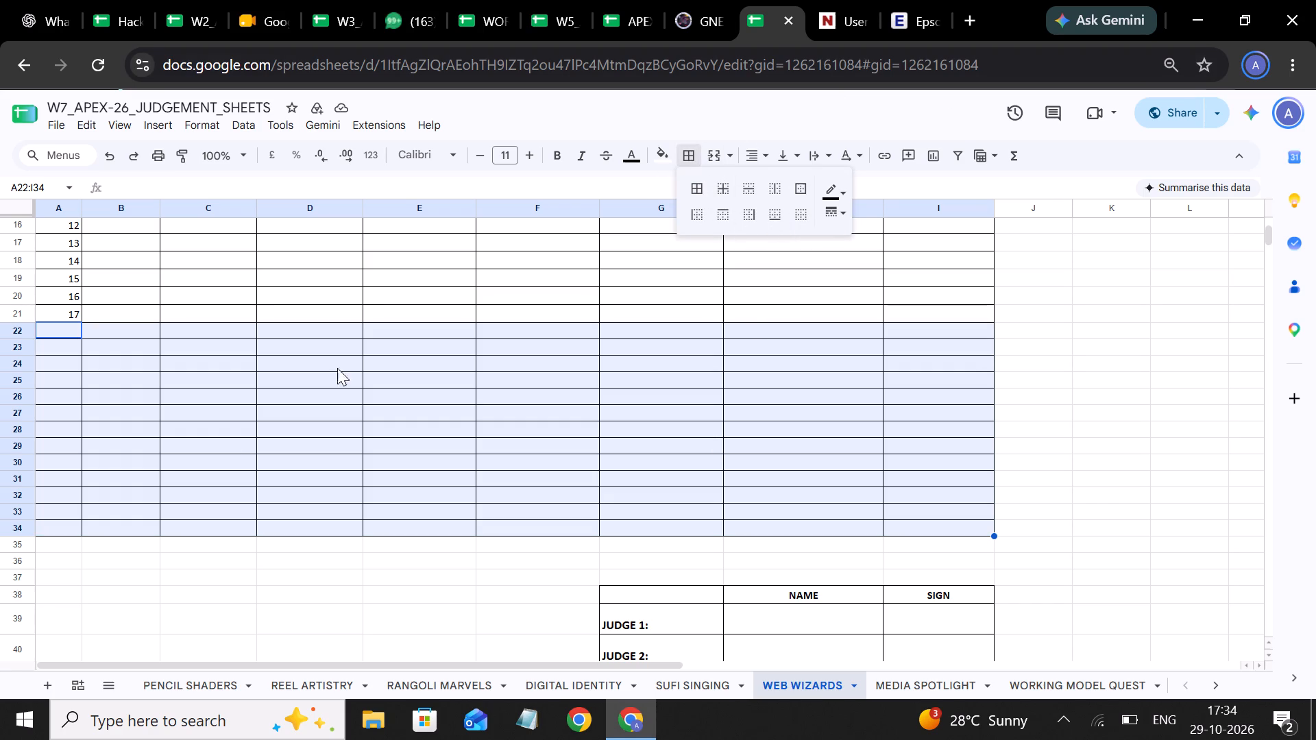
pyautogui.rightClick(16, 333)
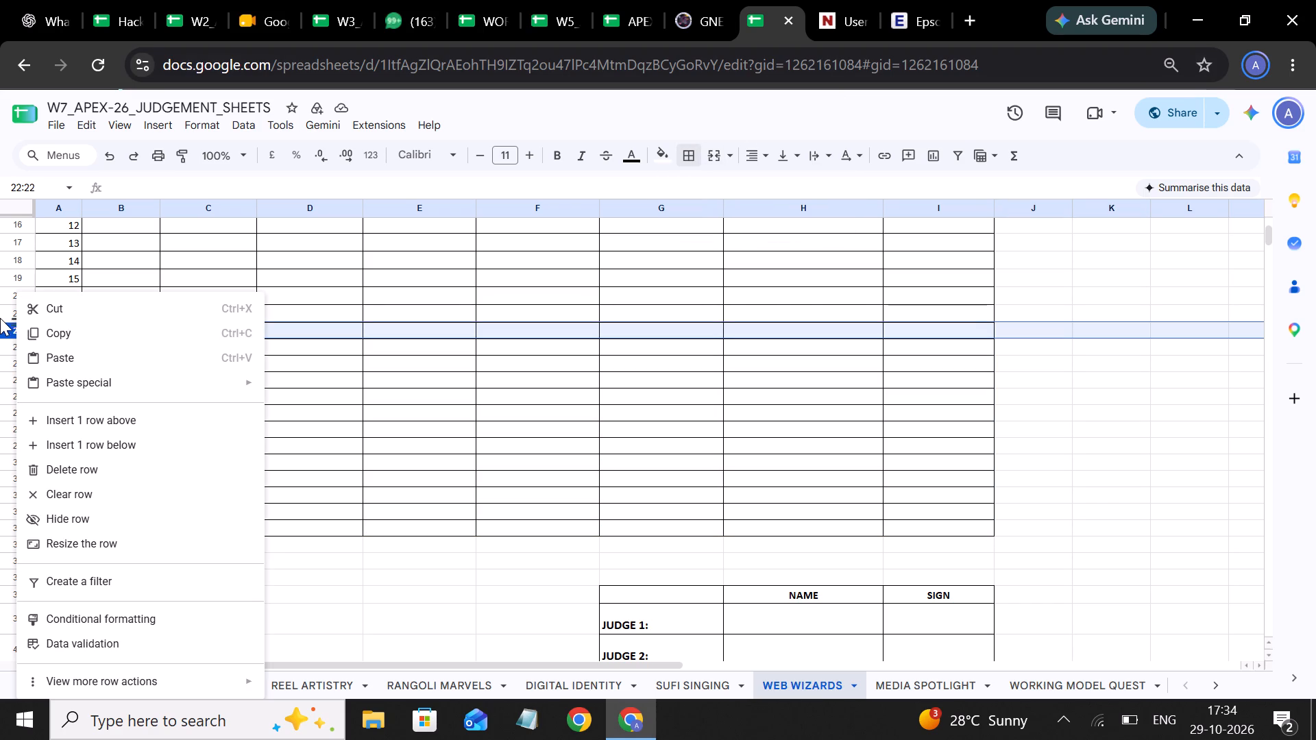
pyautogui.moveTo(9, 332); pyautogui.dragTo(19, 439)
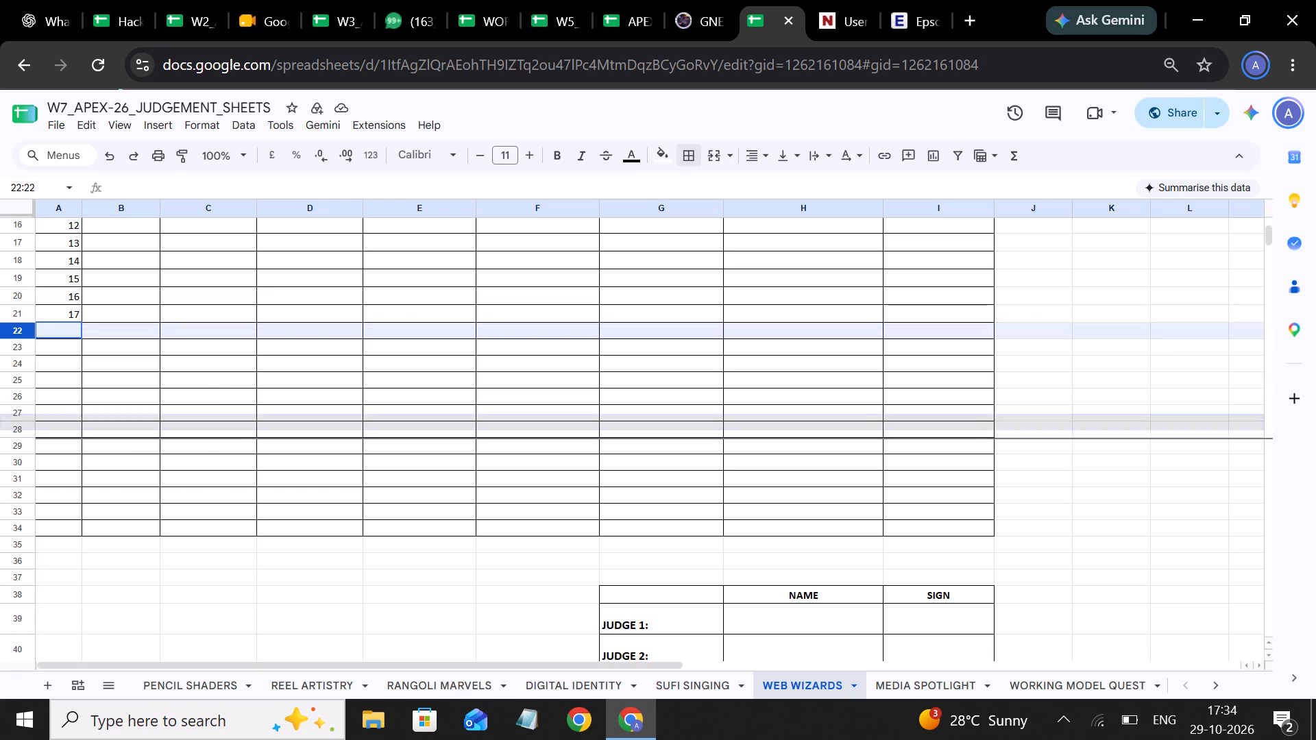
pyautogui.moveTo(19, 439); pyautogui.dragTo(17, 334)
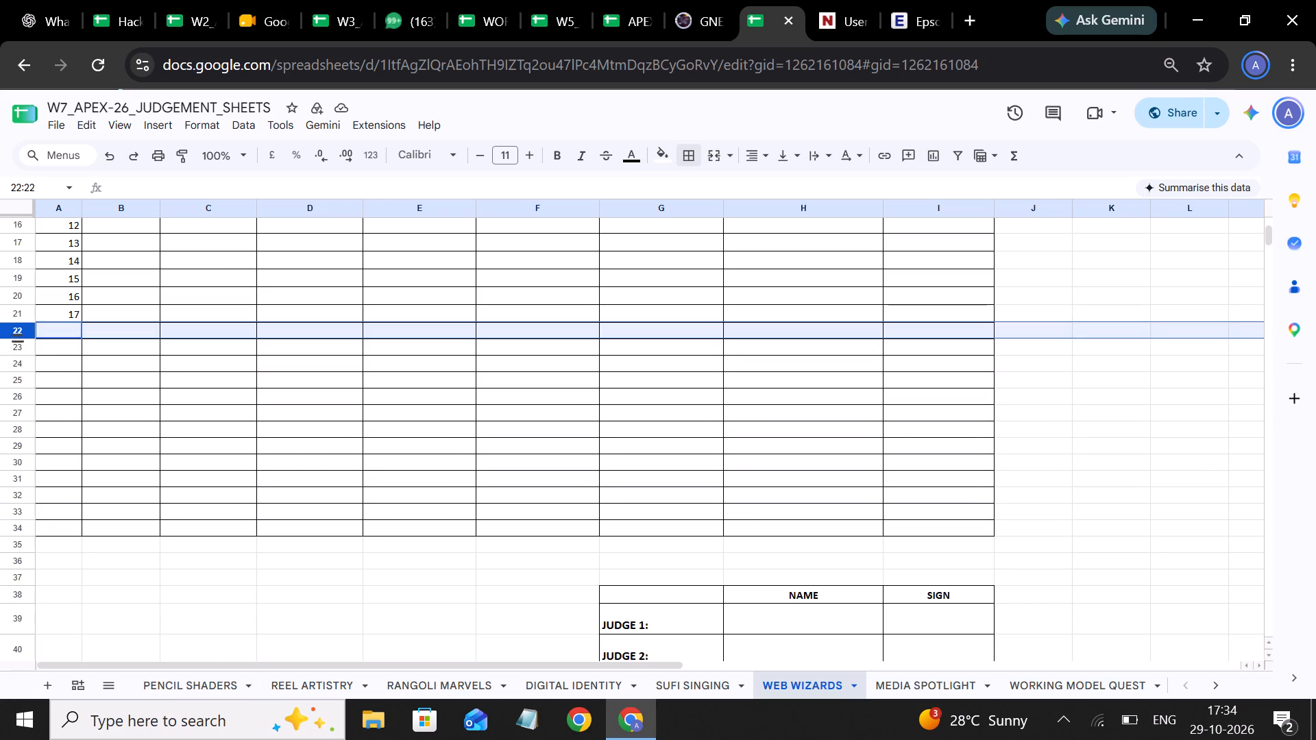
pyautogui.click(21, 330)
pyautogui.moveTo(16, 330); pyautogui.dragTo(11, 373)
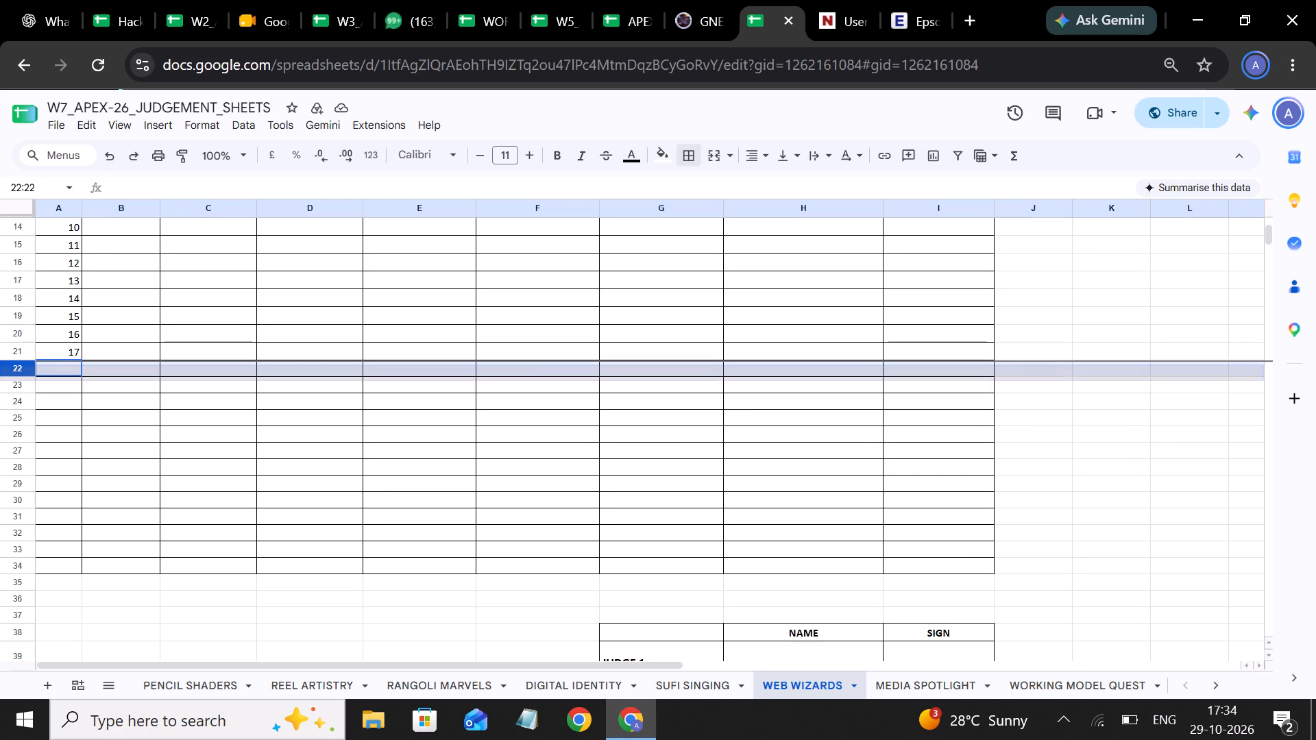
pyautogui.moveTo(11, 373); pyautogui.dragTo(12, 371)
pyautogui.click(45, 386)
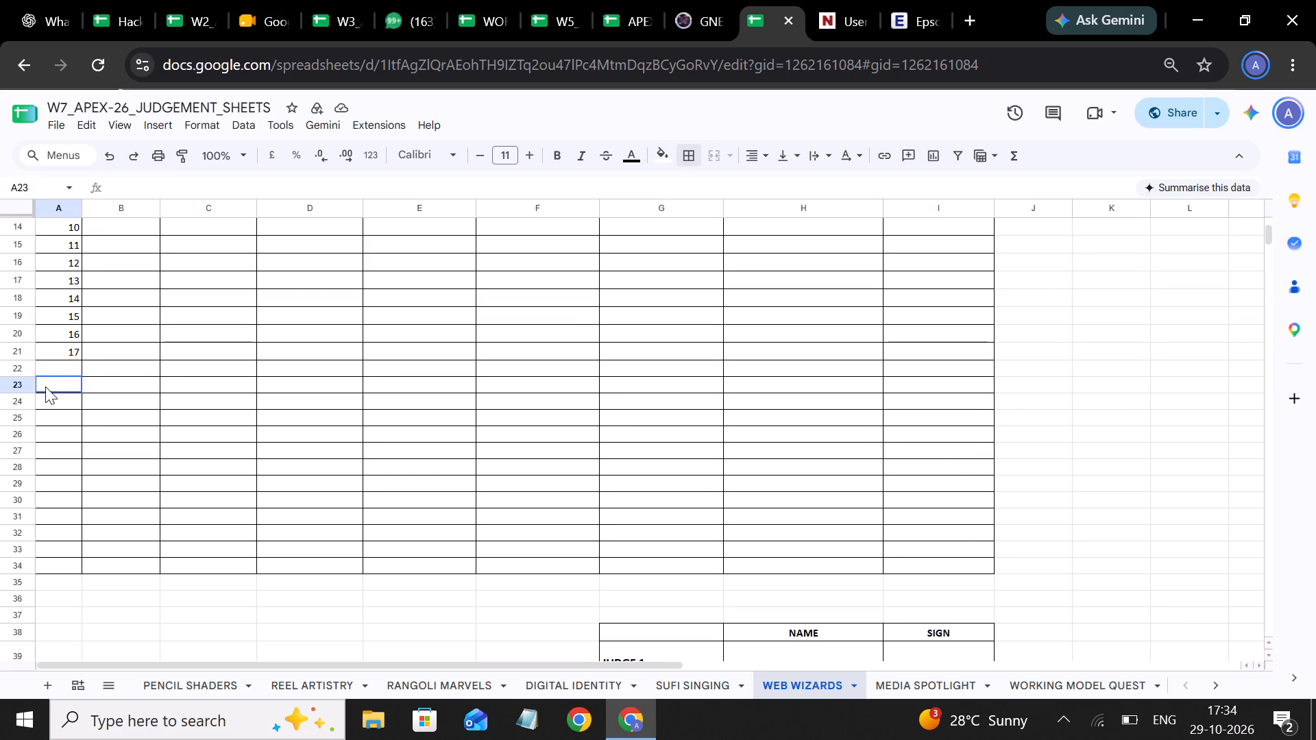
# Delete the surplus rows 22 to 34 below entry 17 in the Web Wizards sheet.
pyautogui.moveTo(25, 367); pyautogui.dragTo(26, 552)
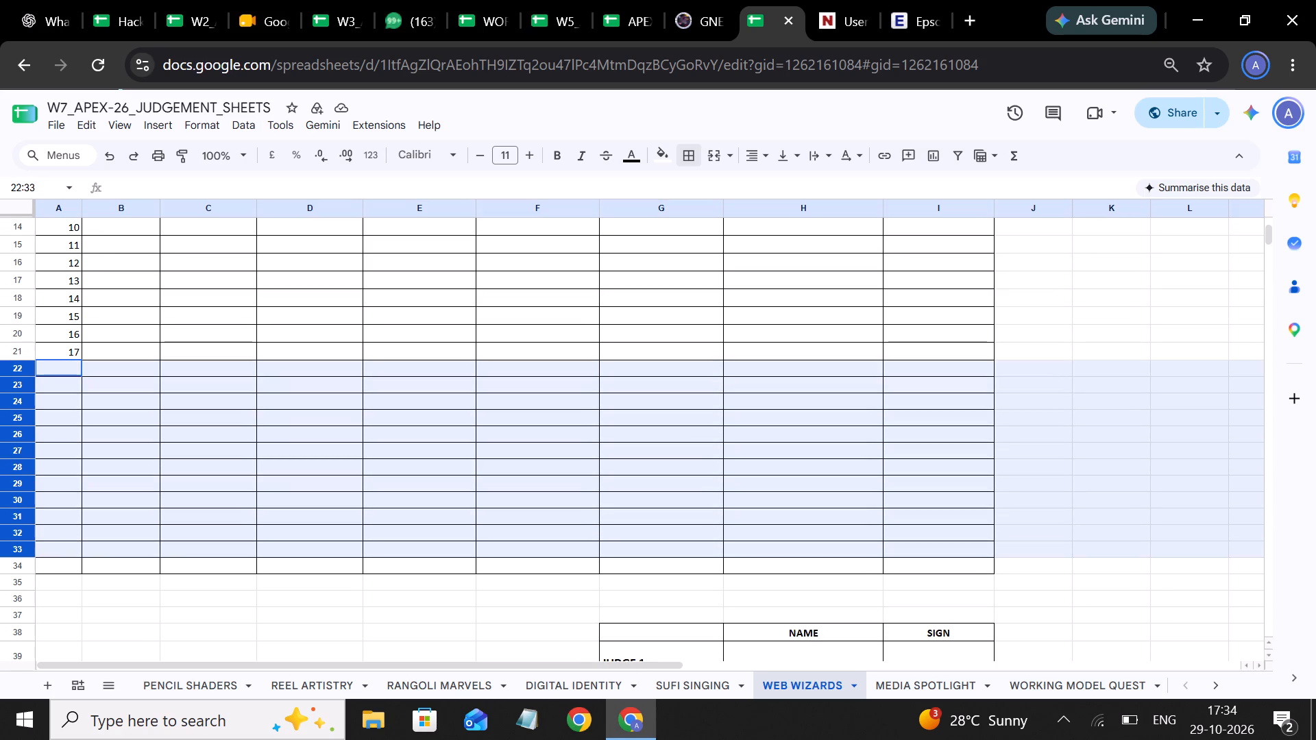
pyautogui.moveTo(26, 552); pyautogui.dragTo(29, 569)
pyautogui.rightClick(29, 568)
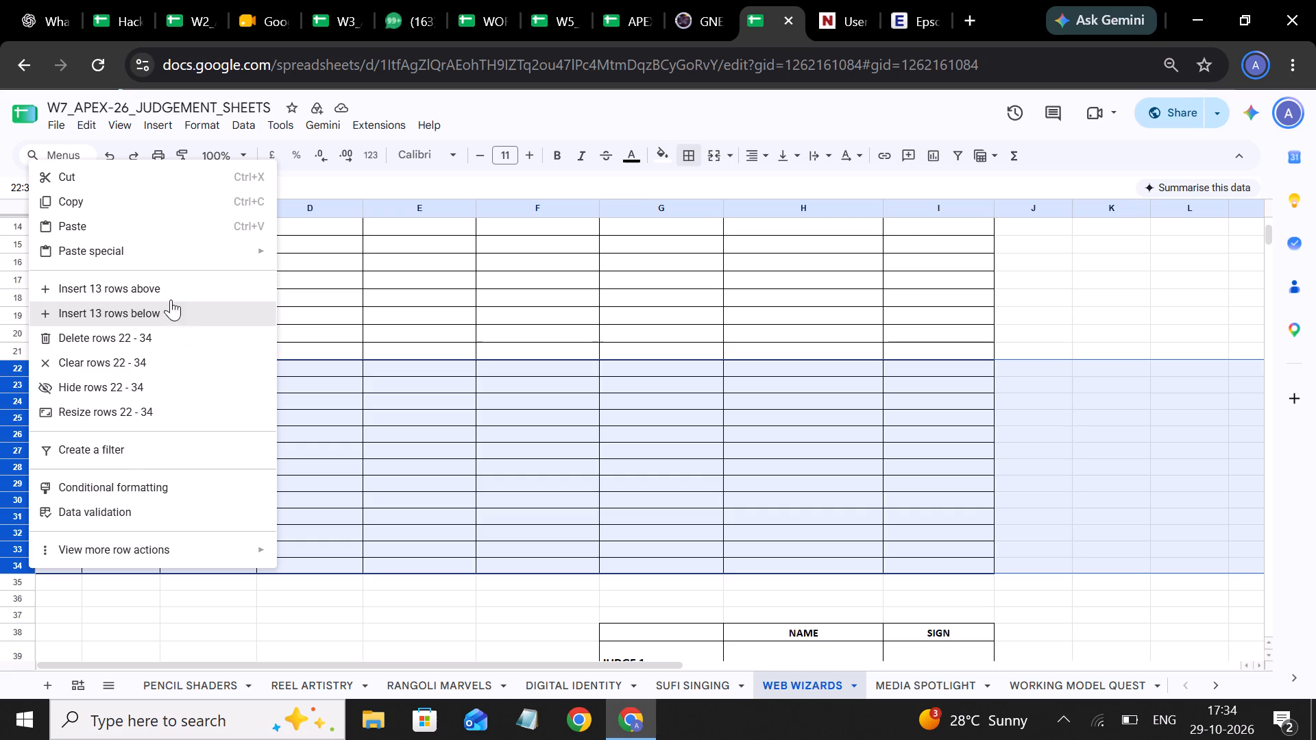
pyautogui.click(156, 343)
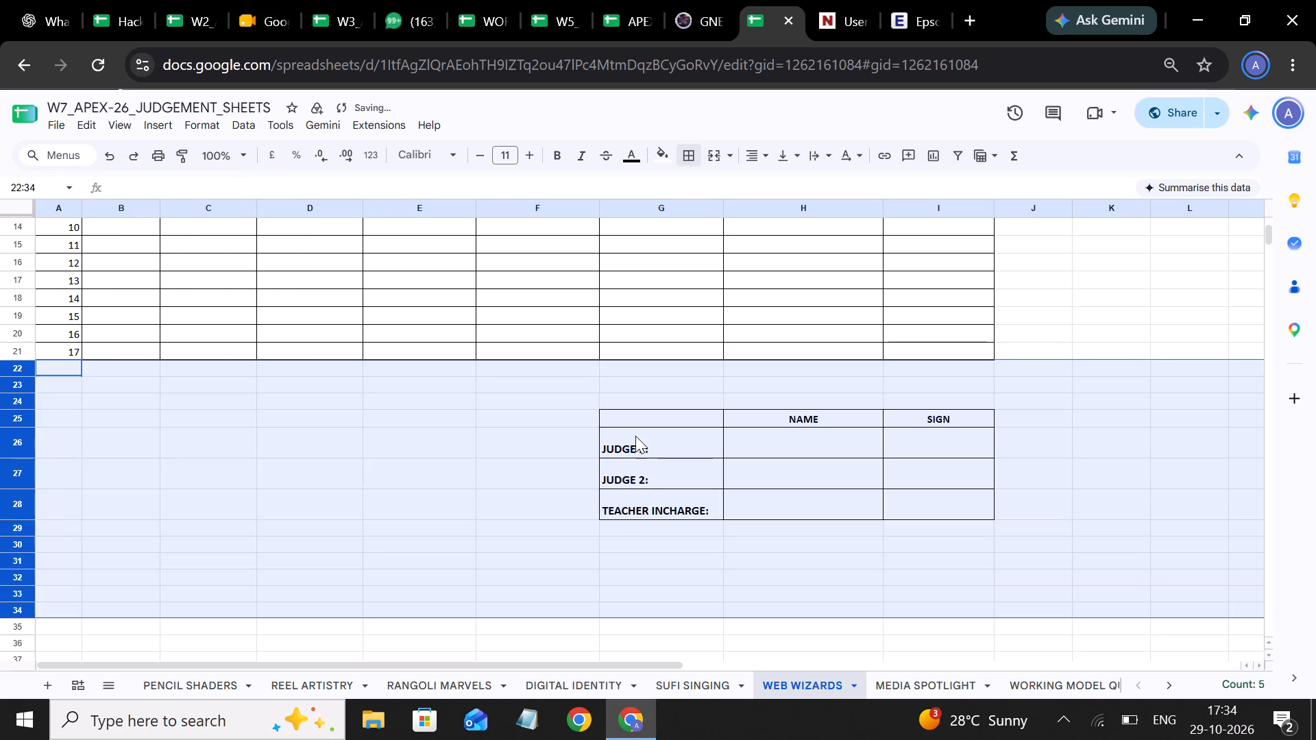
pyautogui.click(497, 448)
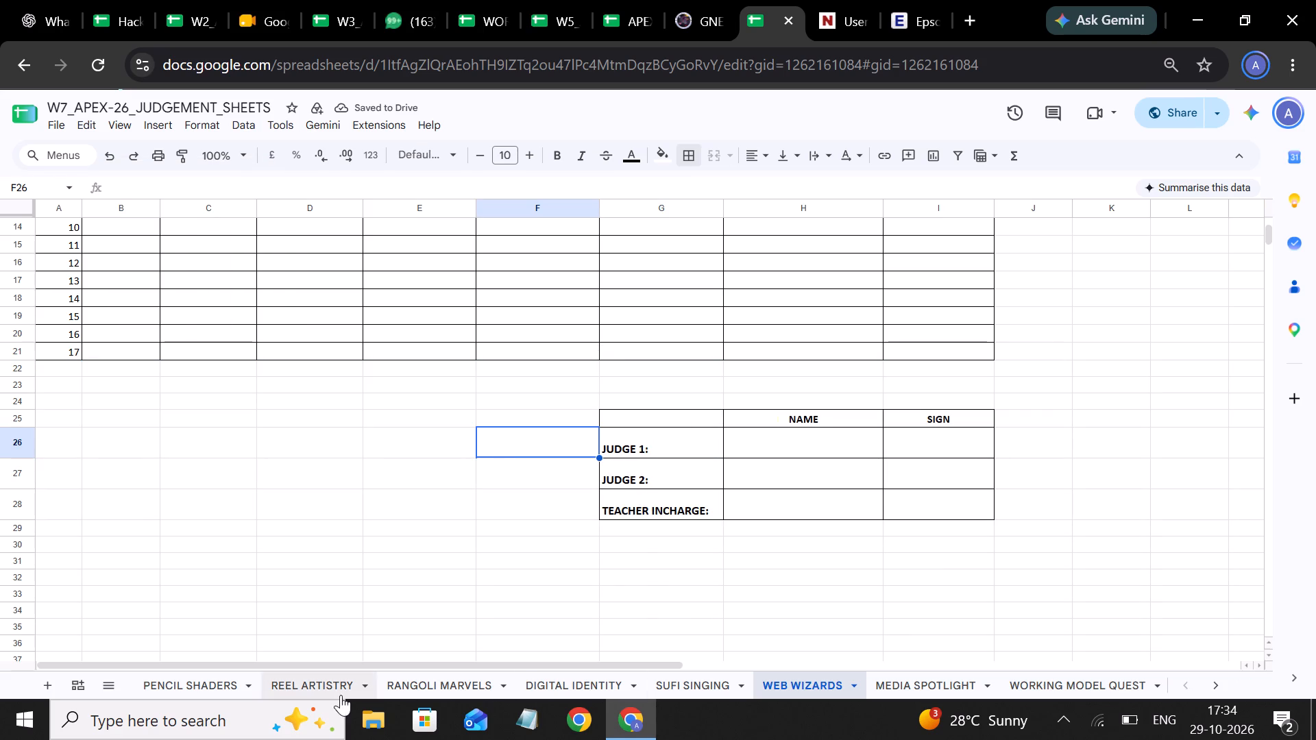
# Review the Pencil Shaders and Reel Artistry sheets, and compare their entry rows with the registrations in the portal's Events report.
pyautogui.click(190, 671)
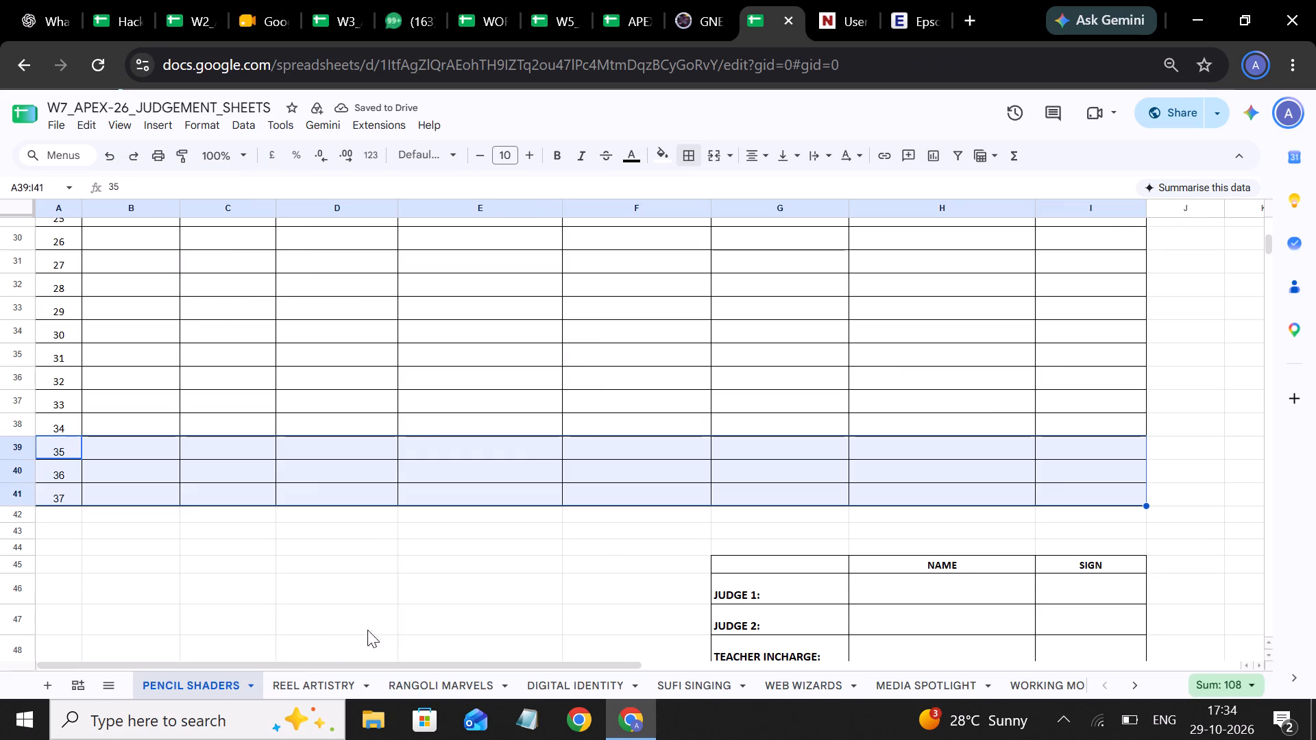
pyautogui.click(302, 683)
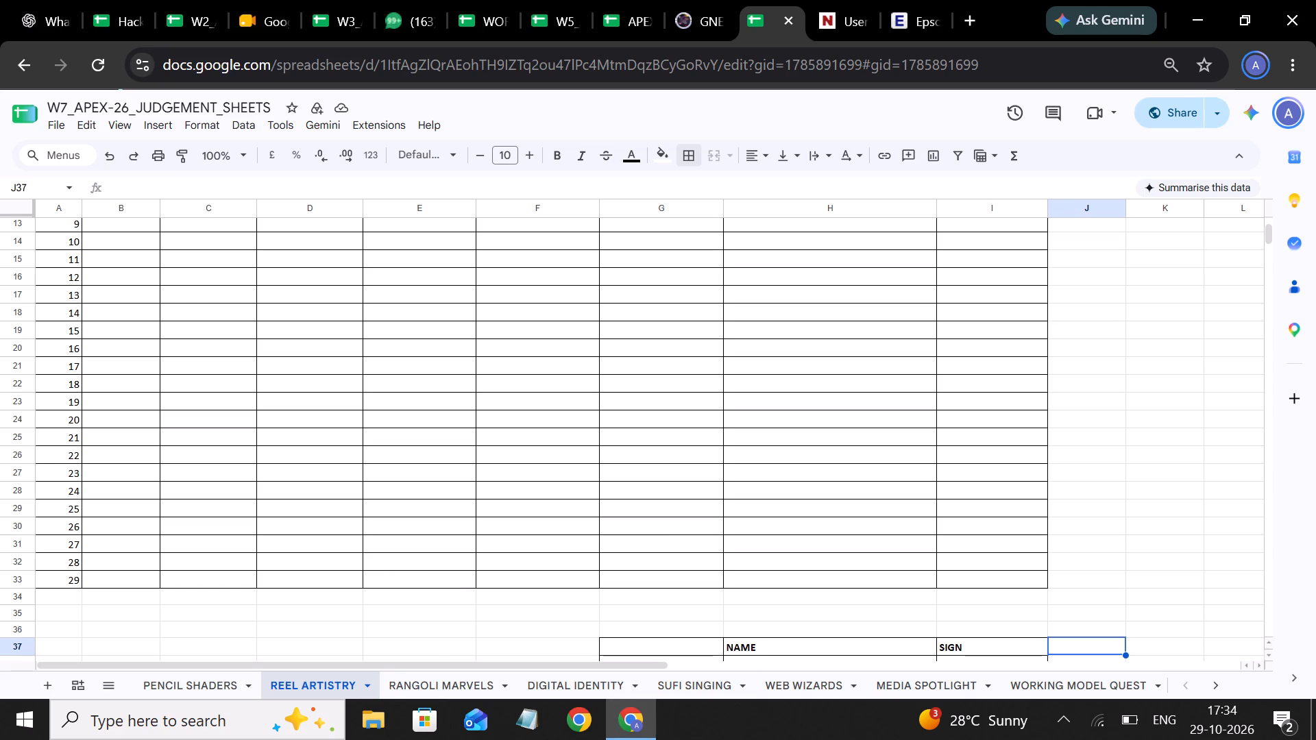
pyautogui.click(700, 2)
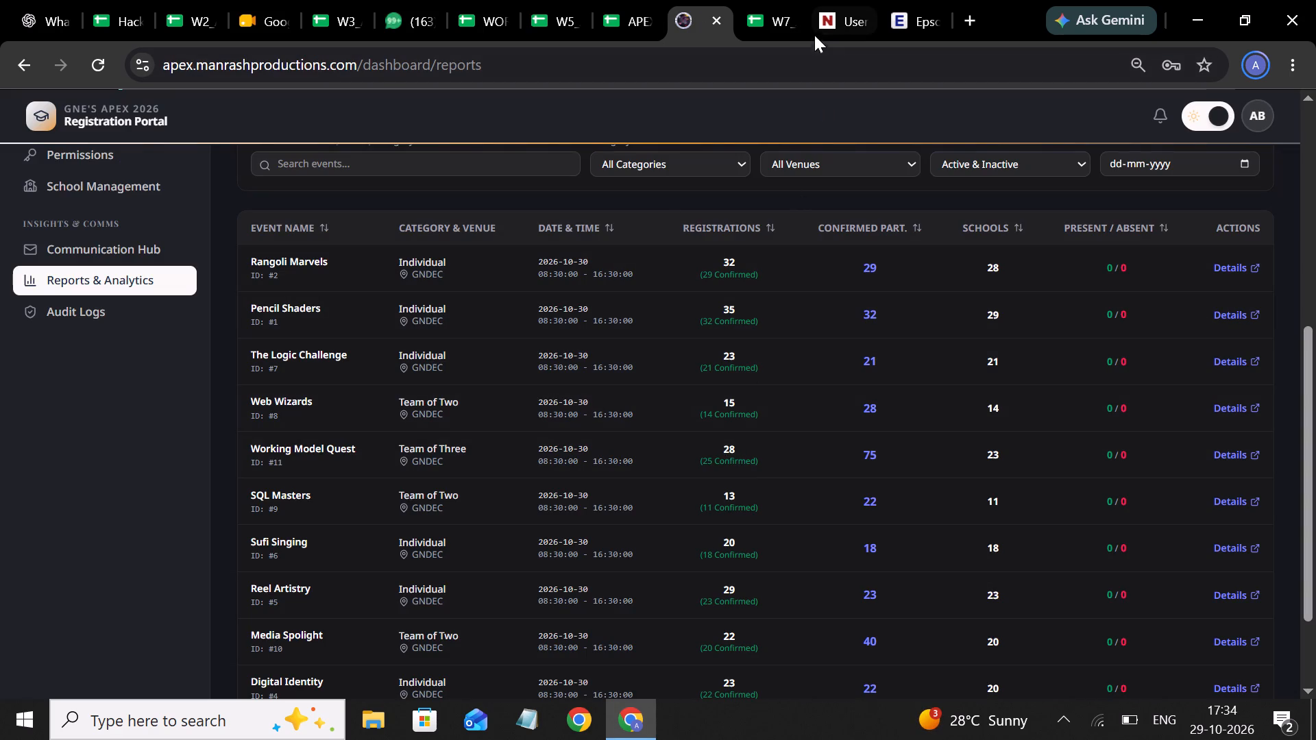
pyautogui.click(757, 18)
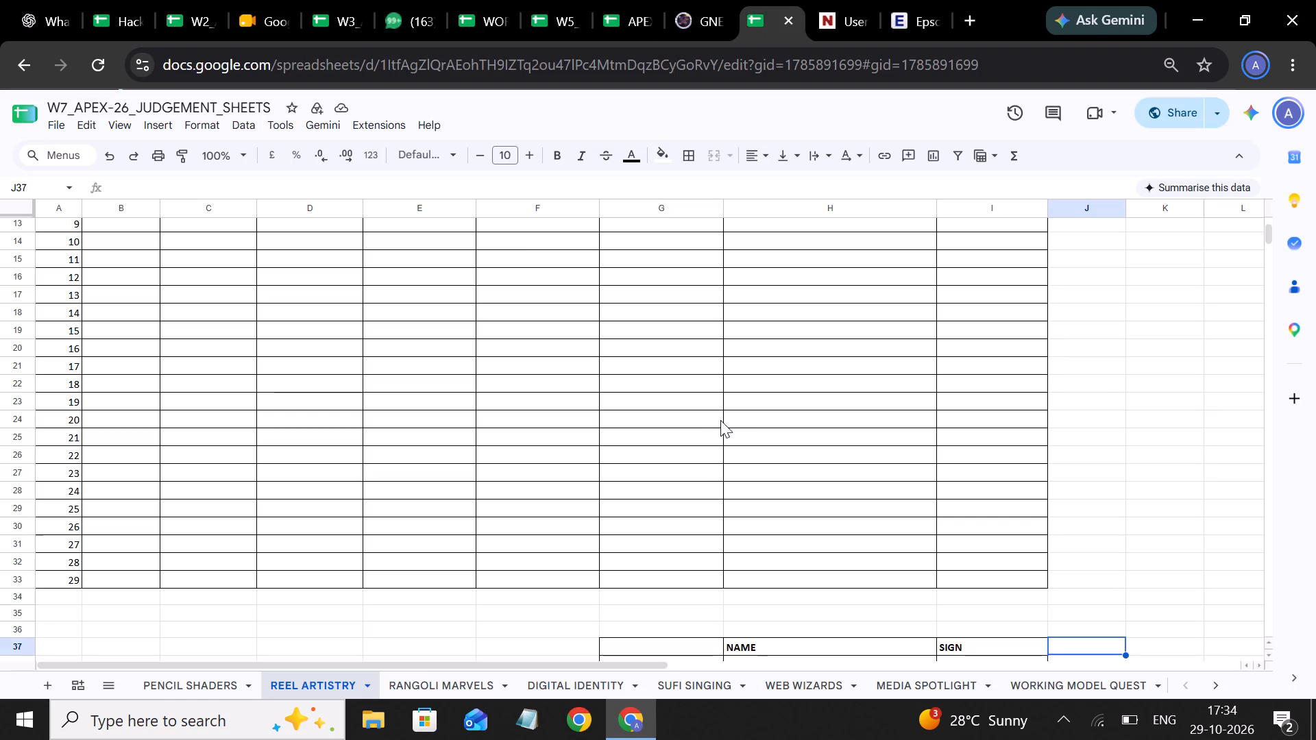
# Open the Working Model Quest sheet at the end of its entry rows.
pyautogui.click(1049, 683)
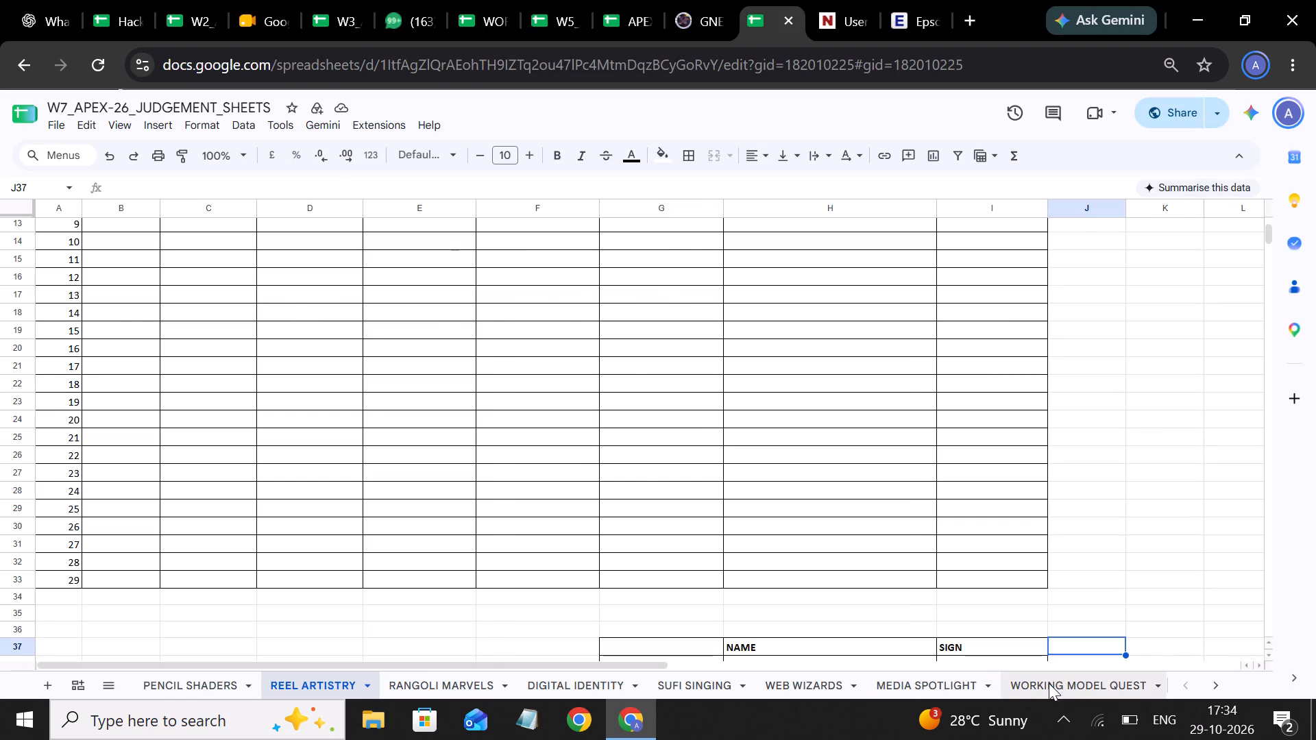
pyautogui.scroll(-2, 785, 580)
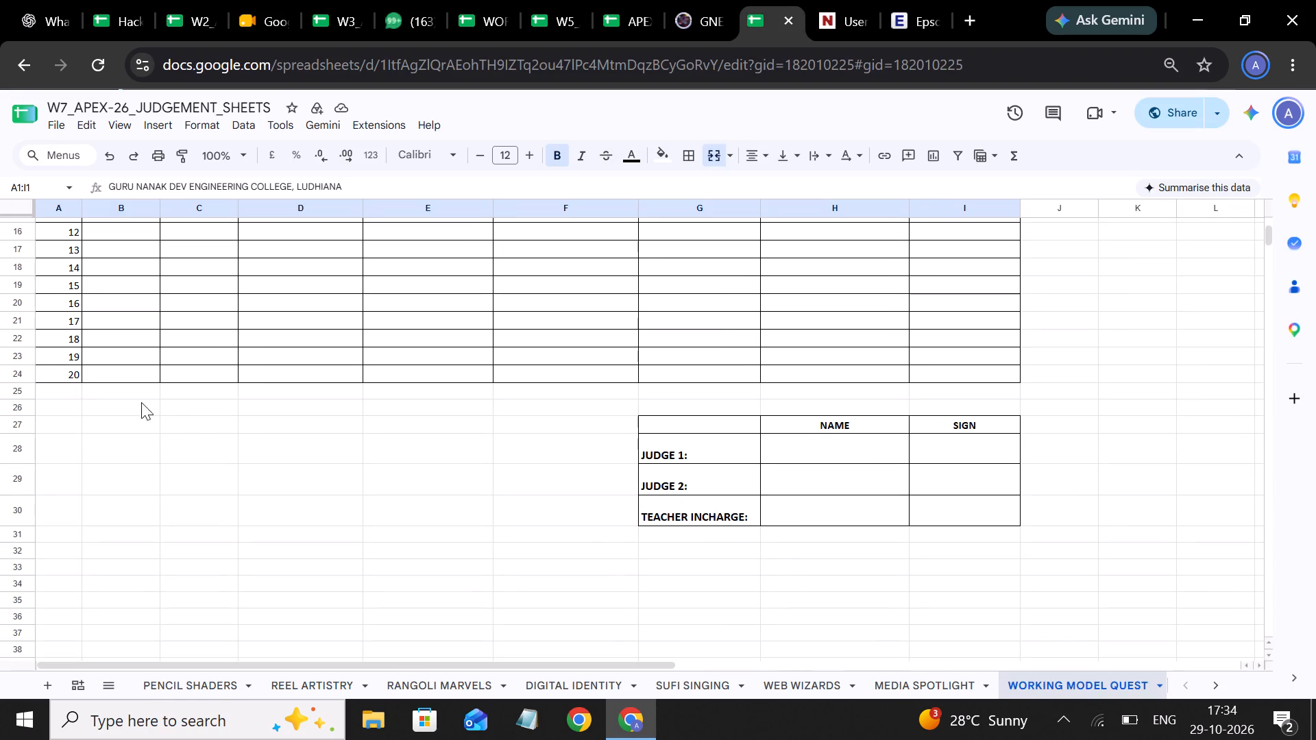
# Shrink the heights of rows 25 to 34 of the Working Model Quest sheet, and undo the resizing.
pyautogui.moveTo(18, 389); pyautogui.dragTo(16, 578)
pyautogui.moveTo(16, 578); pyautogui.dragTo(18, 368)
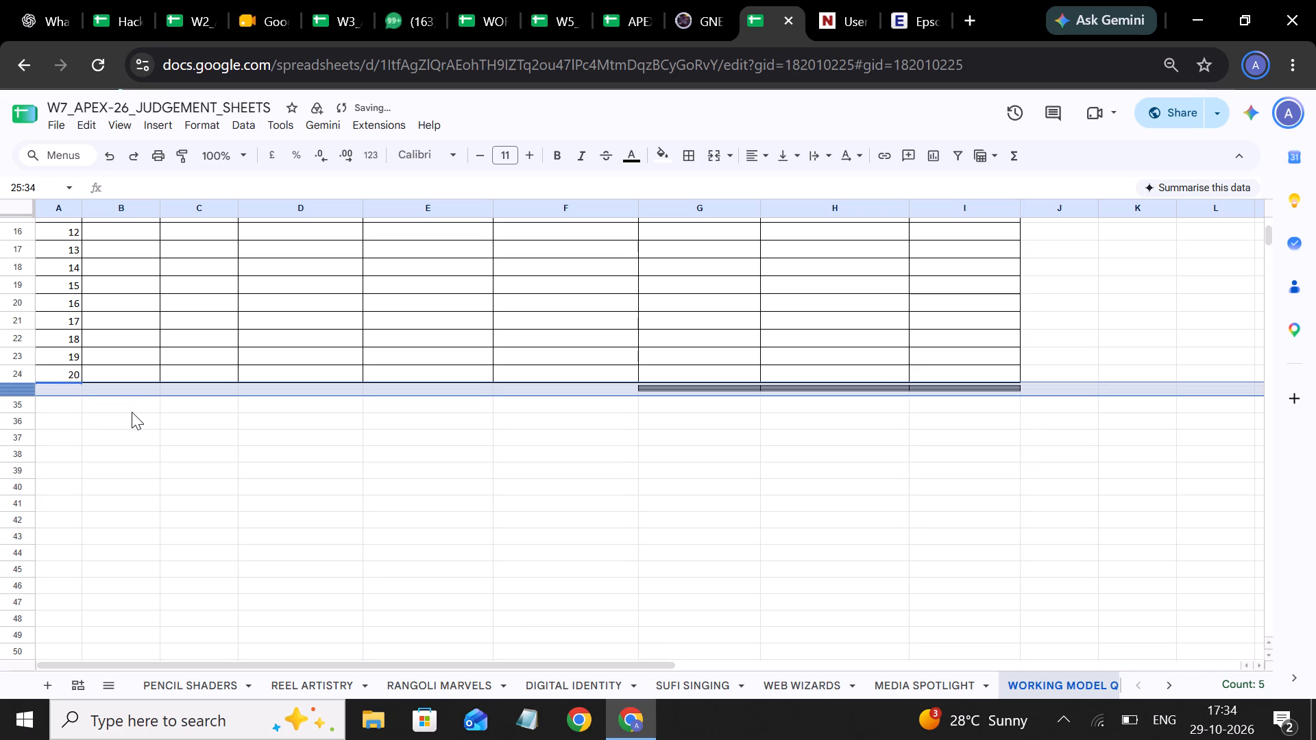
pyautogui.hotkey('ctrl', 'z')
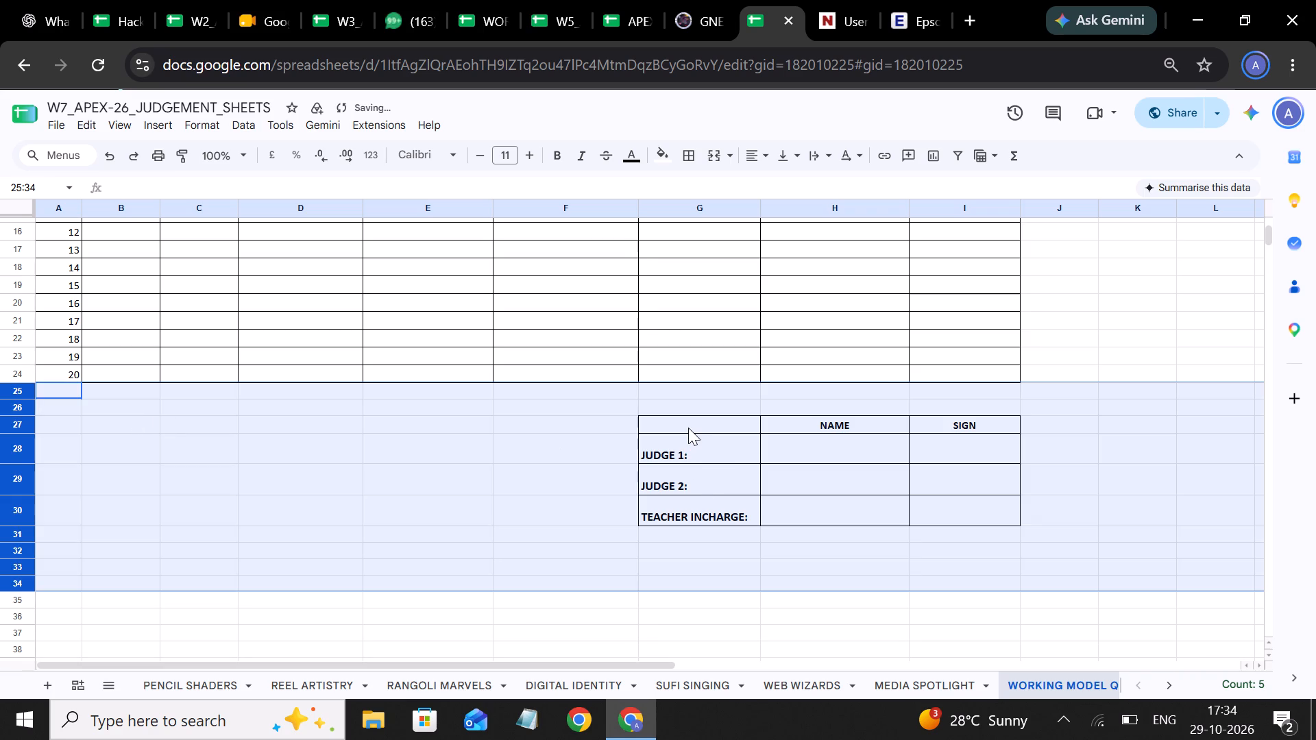
# Copy the judges' signature block G27:I30 of the Working Model Quest sheet and paste it at G40.
pyautogui.click(688, 428)
pyautogui.moveTo(688, 428); pyautogui.dragTo(962, 505)
pyautogui.hotkey('ctrl', 'c')
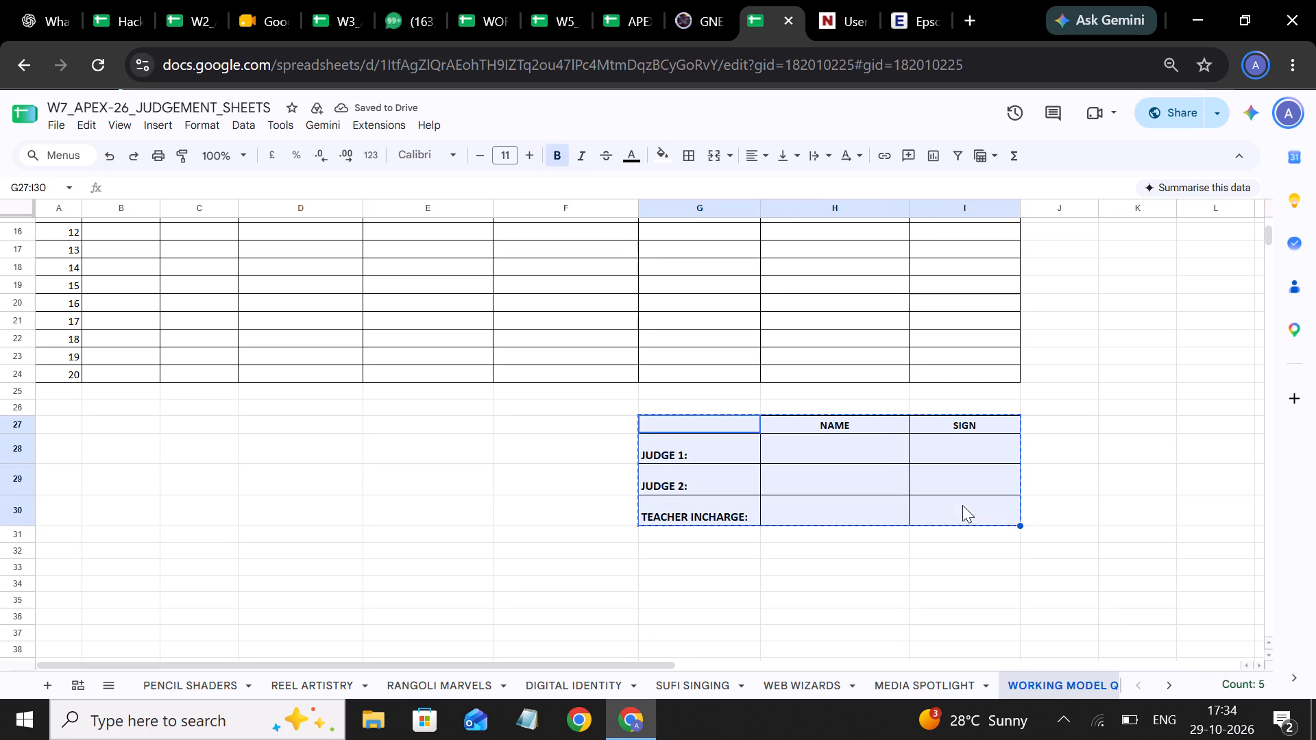
pyautogui.scroll(-2, 962, 505)
pyautogui.click(692, 411)
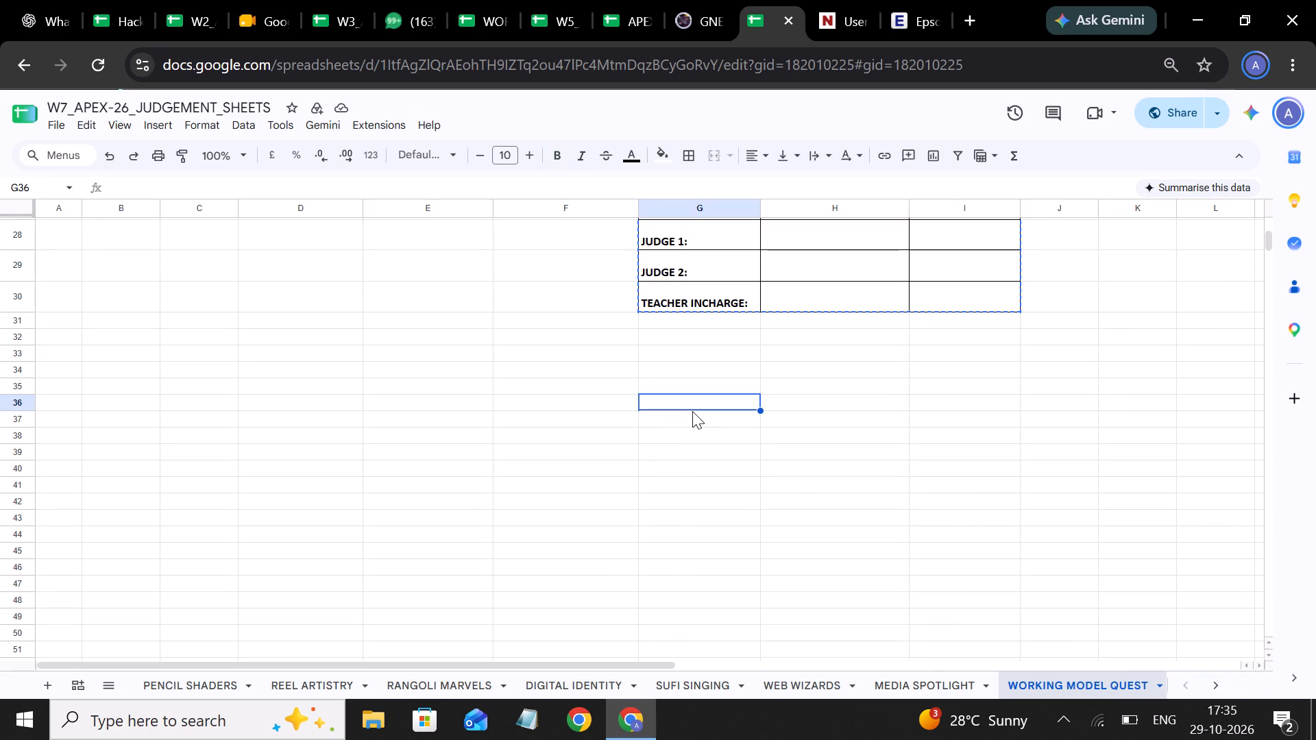
pyautogui.click(682, 473)
pyautogui.hotkey('ctrl', 'v')
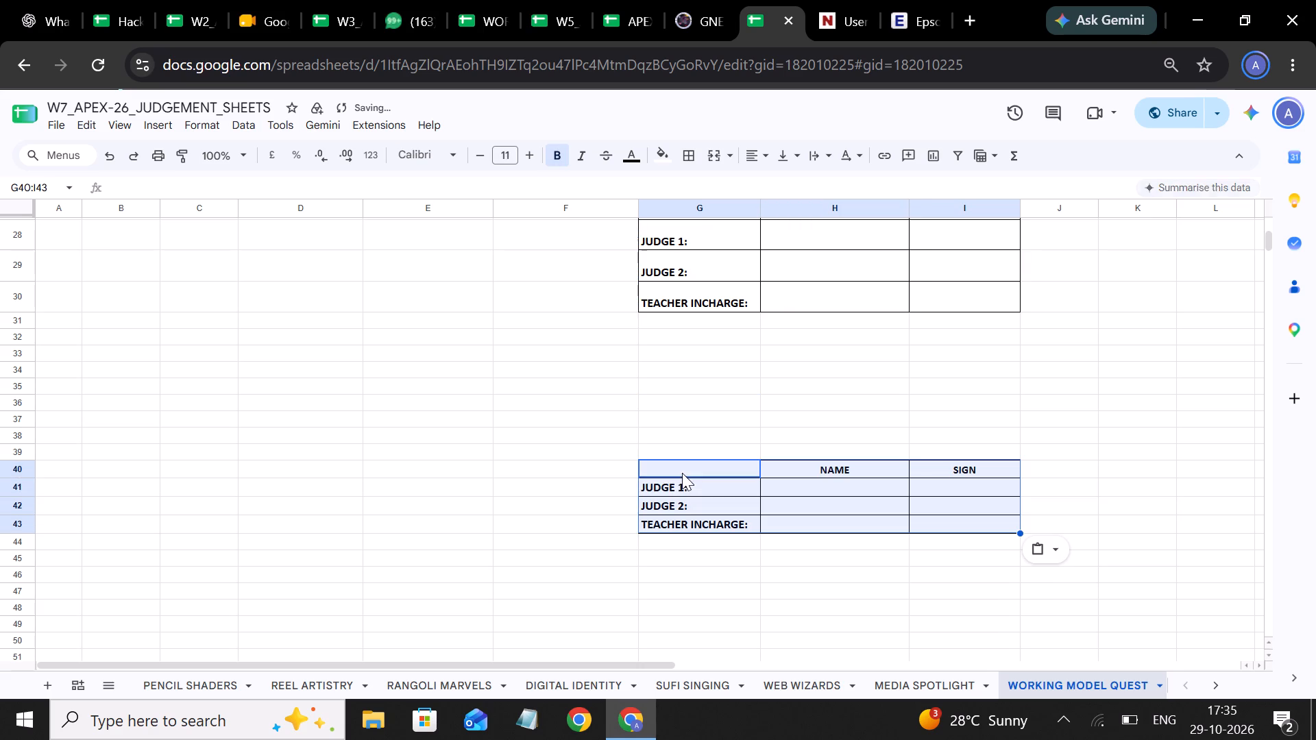
# Clear the original signature block in G27:I30 and delete rows 27 to 30 of the Working Model Quest sheet.
pyautogui.scroll(1, 681, 259)
pyautogui.moveTo(681, 276); pyautogui.dragTo(1011, 345)
pyautogui.press('BackSpace')
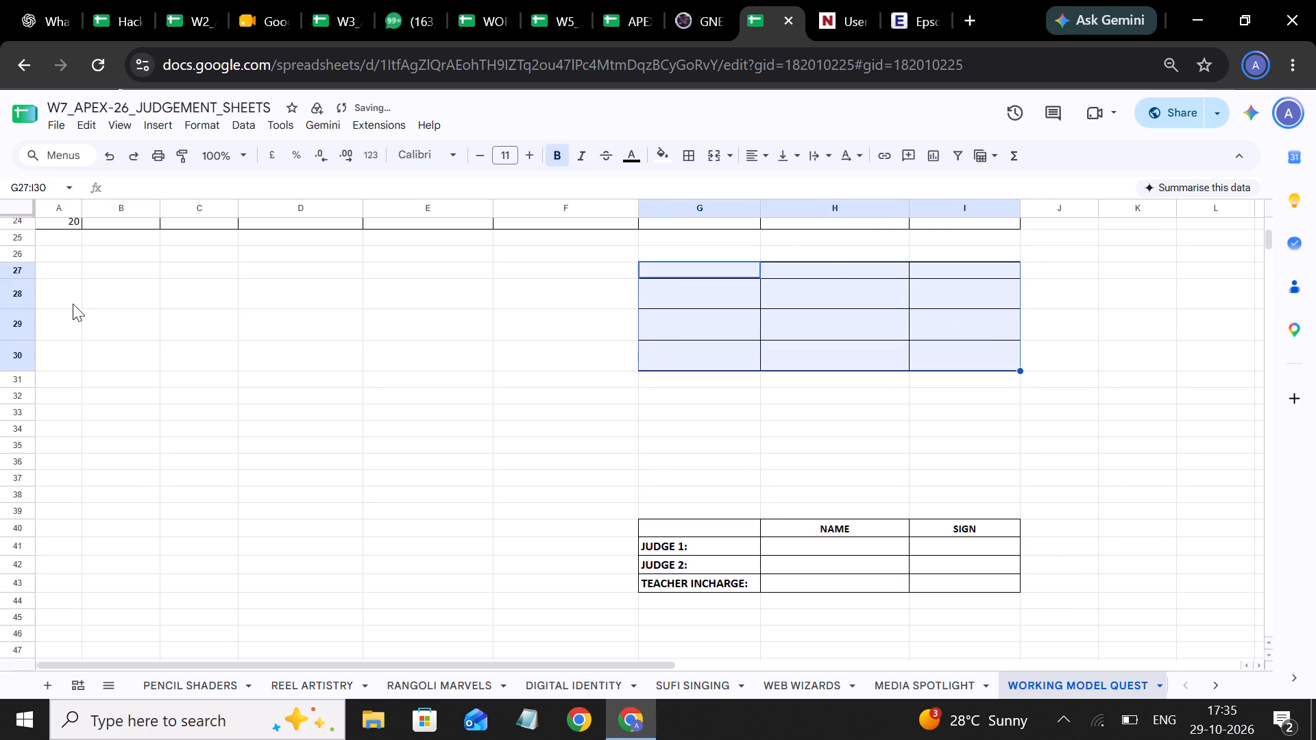
pyautogui.rightClick(21, 303)
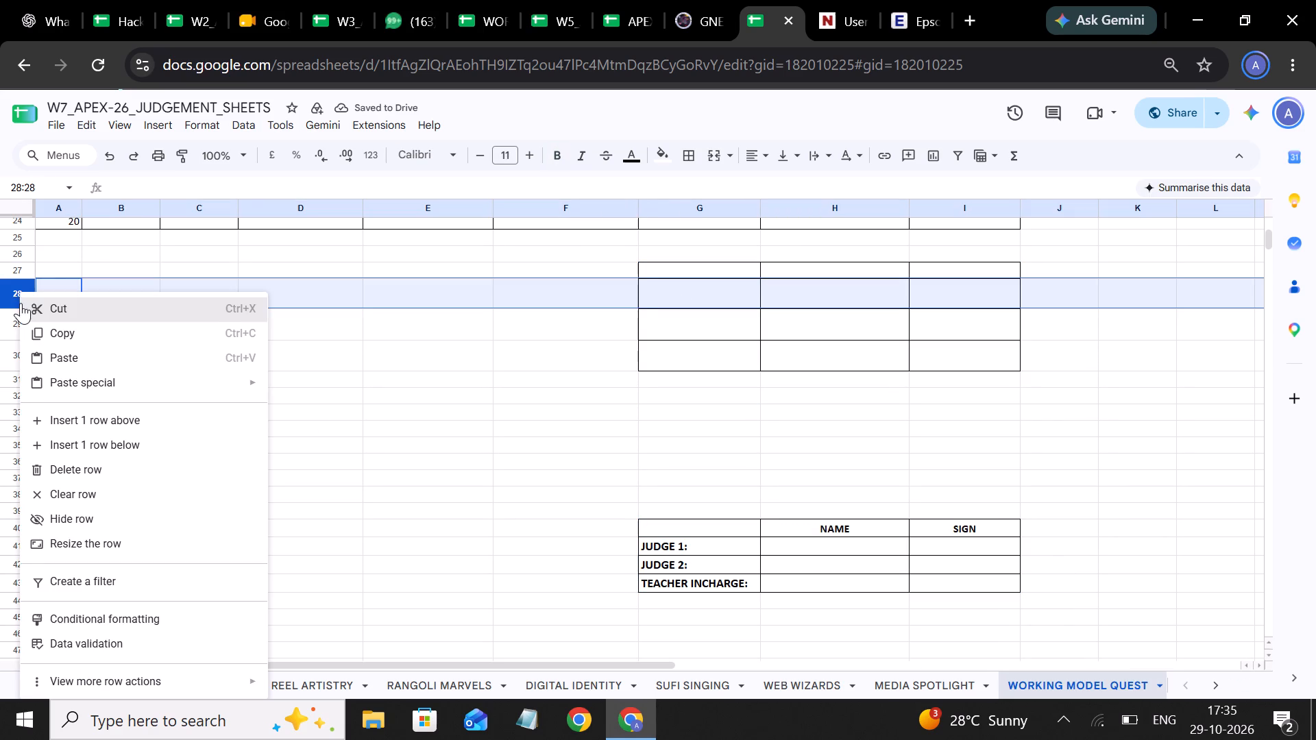
pyautogui.moveTo(11, 266); pyautogui.dragTo(14, 348)
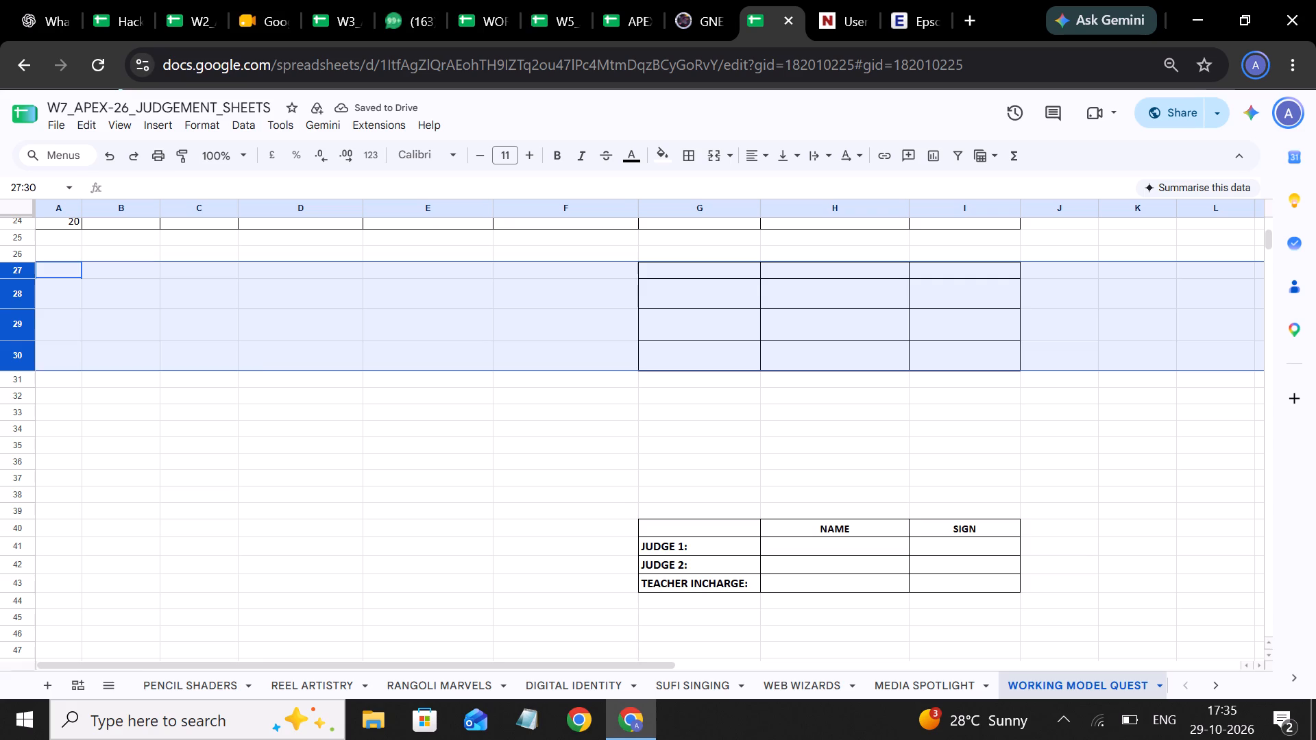
pyautogui.rightClick(14, 348)
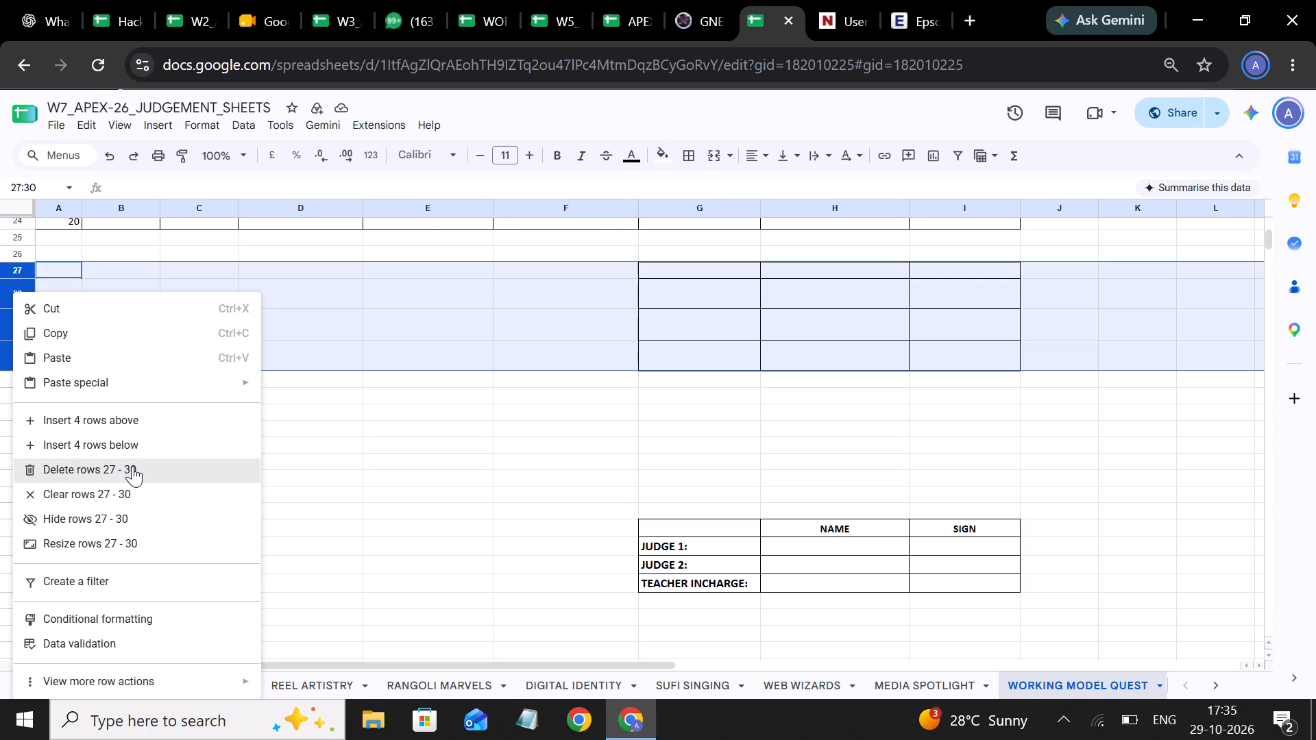
pyautogui.click(132, 466)
# Extend the entry numbers in column A of the Working Model Quest sheet to 30 in row 34, and check its registrations in the portal.
pyautogui.scroll(1, 230, 288)
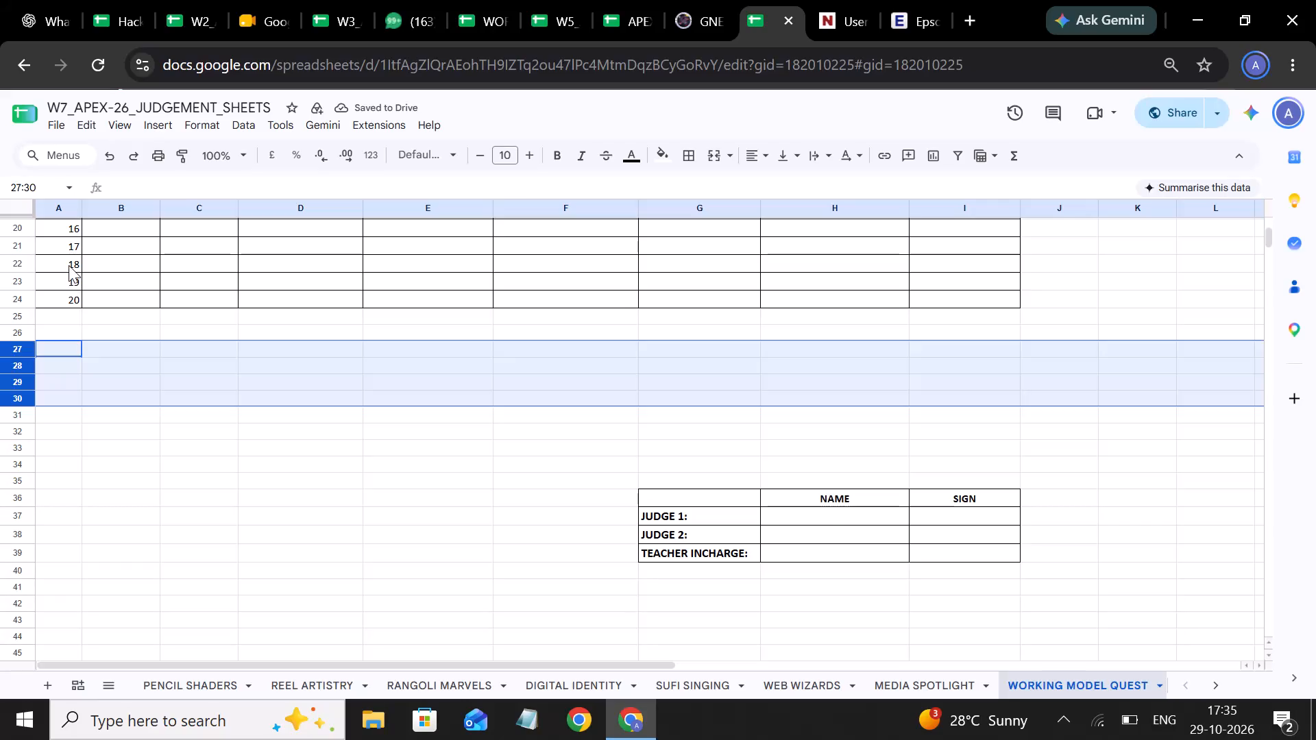
pyautogui.moveTo(69, 264); pyautogui.dragTo(69, 304)
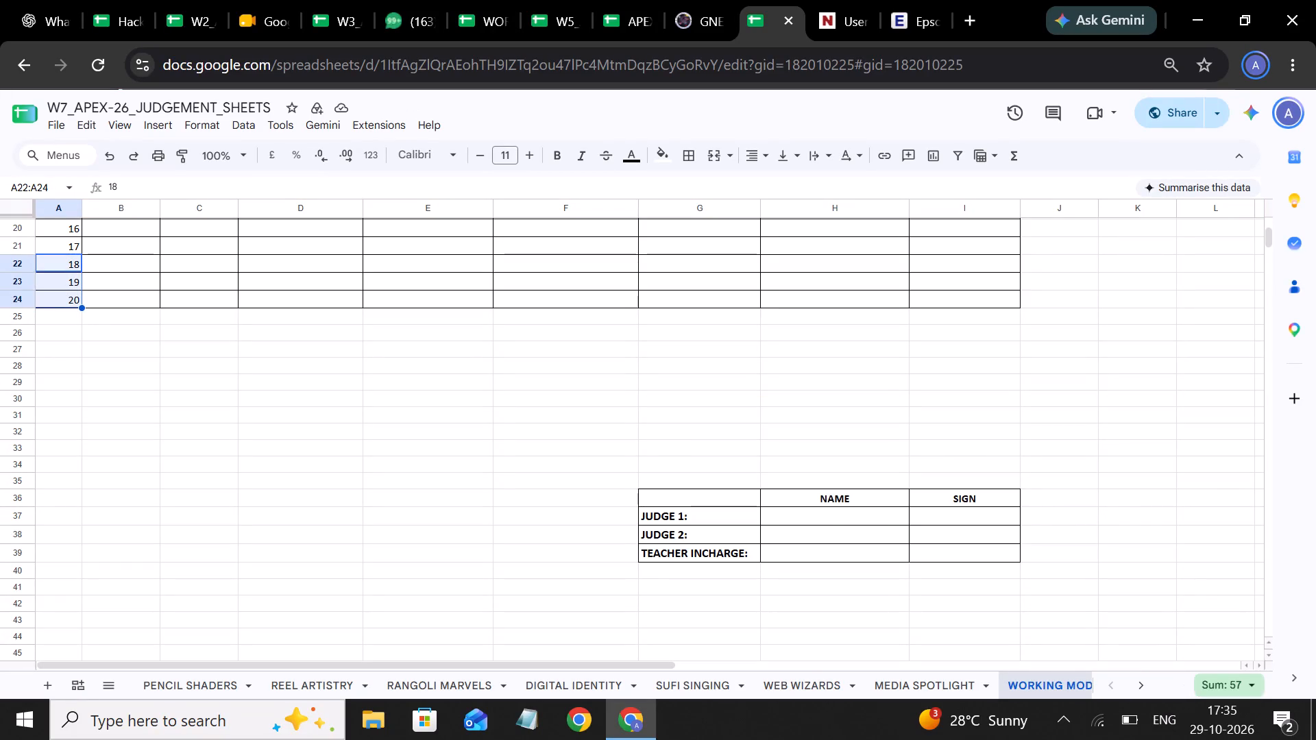
pyautogui.moveTo(80, 306); pyautogui.dragTo(77, 462)
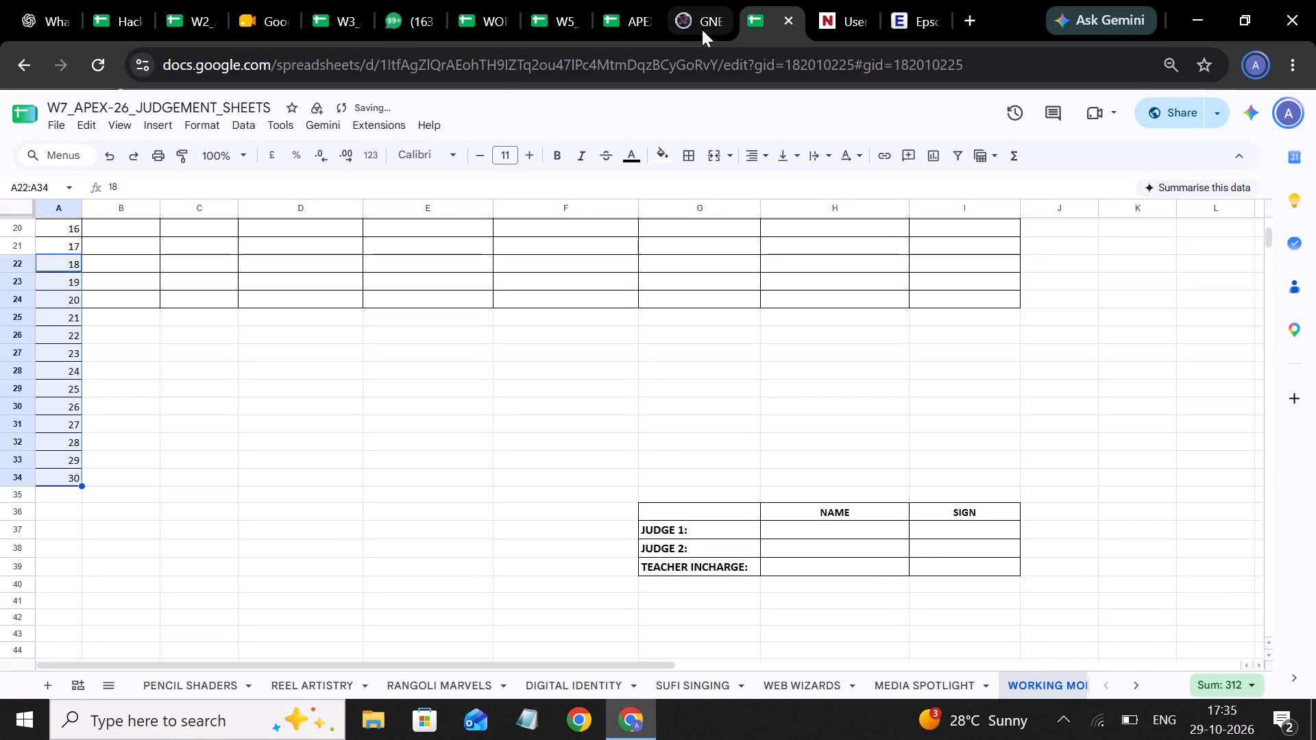
pyautogui.click(702, 29)
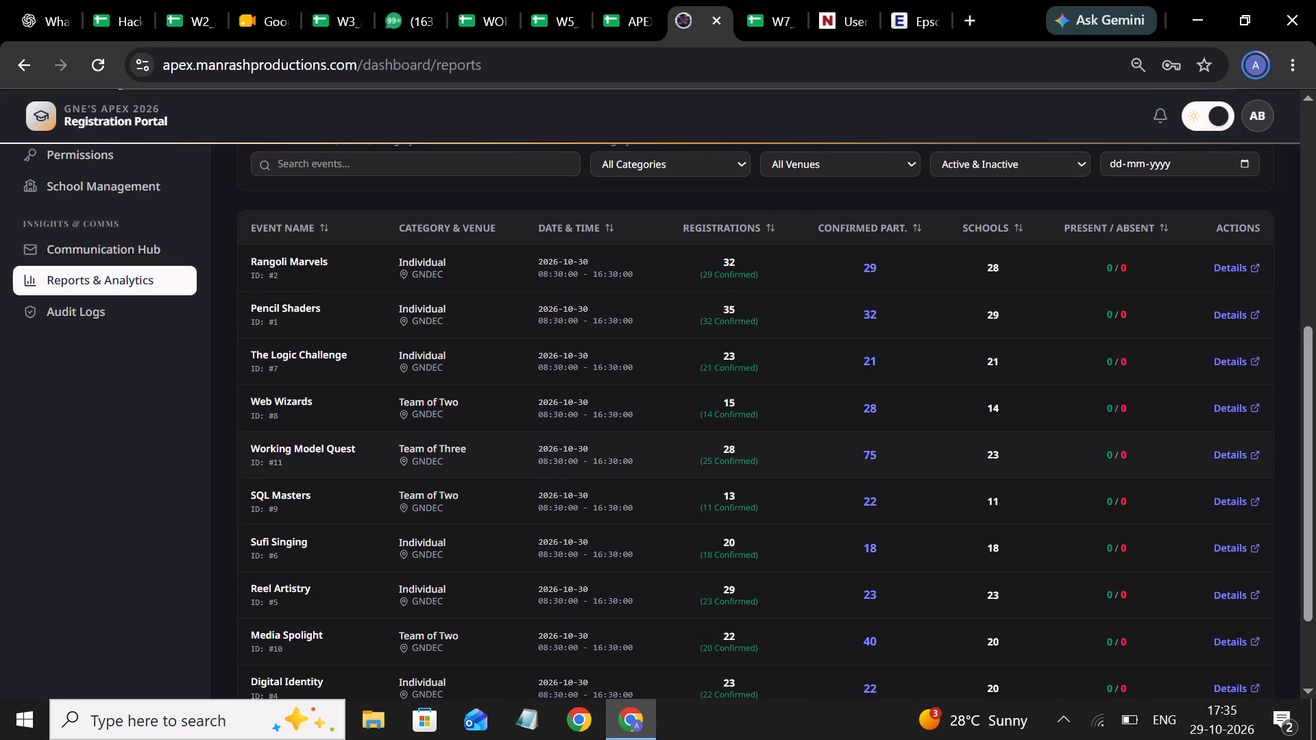
pyautogui.click(765, 10)
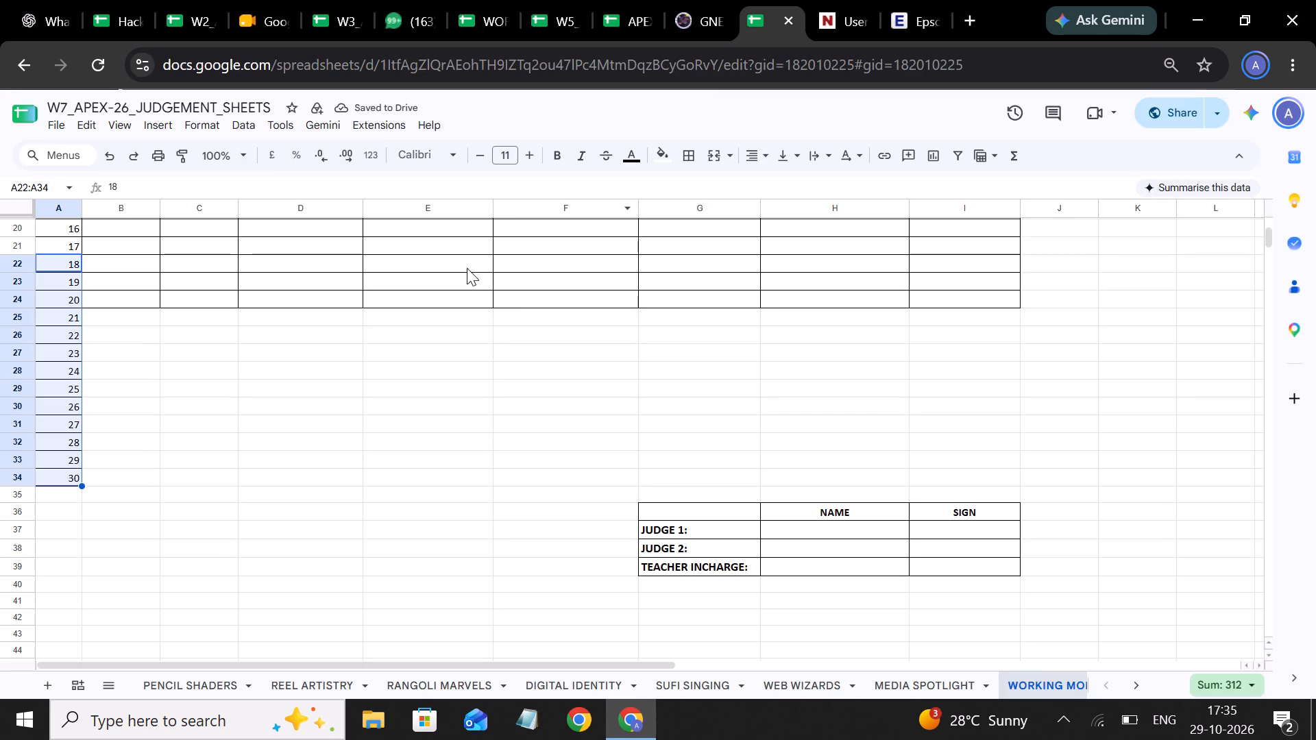
# Insert two blank rows below entry 30 in row 34 of the Working Model Quest sheet.
pyautogui.click(19, 475)
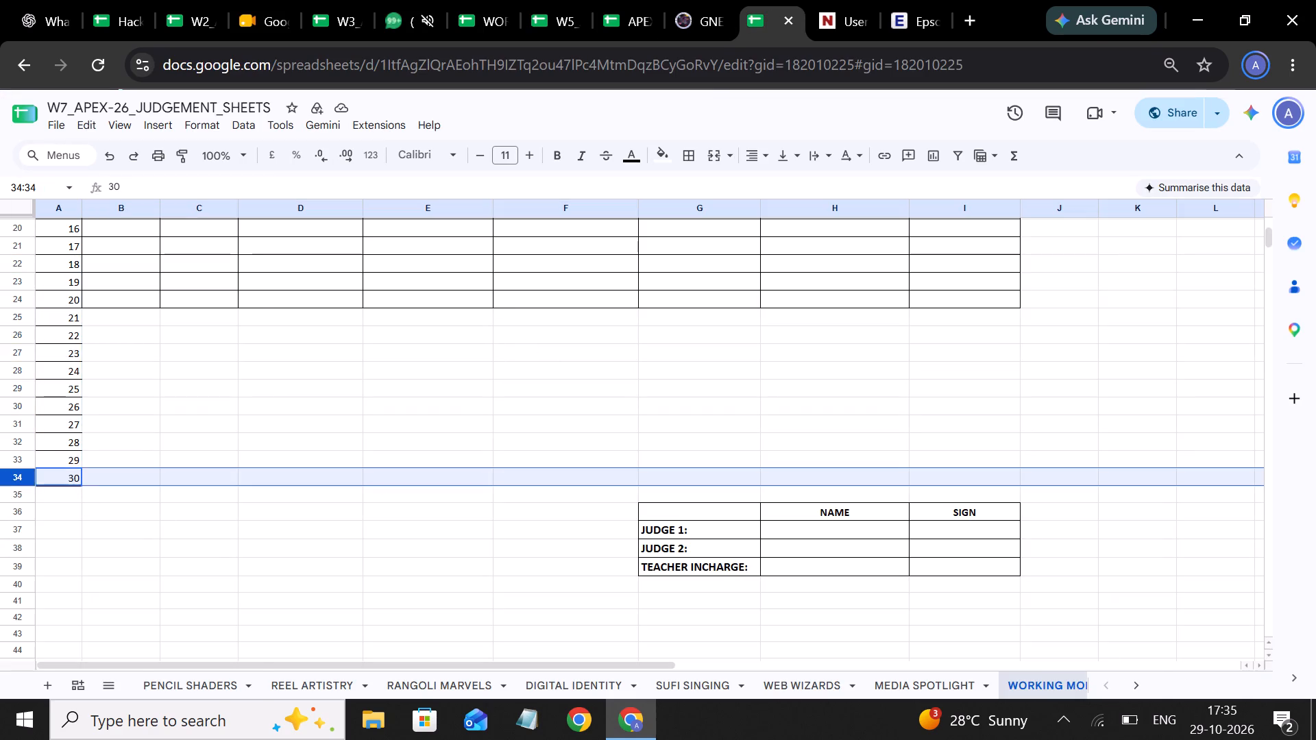
pyautogui.rightClick(19, 475)
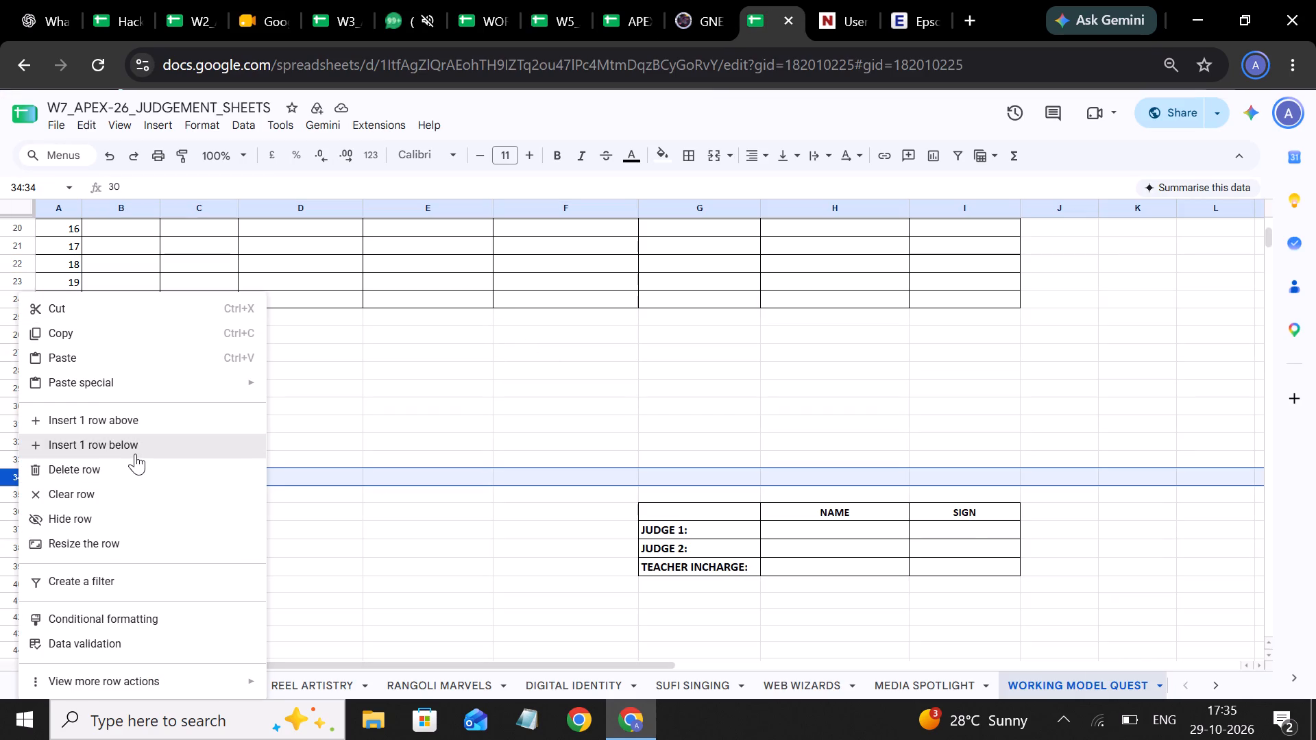
pyautogui.click(135, 454)
pyautogui.rightClick(21, 494)
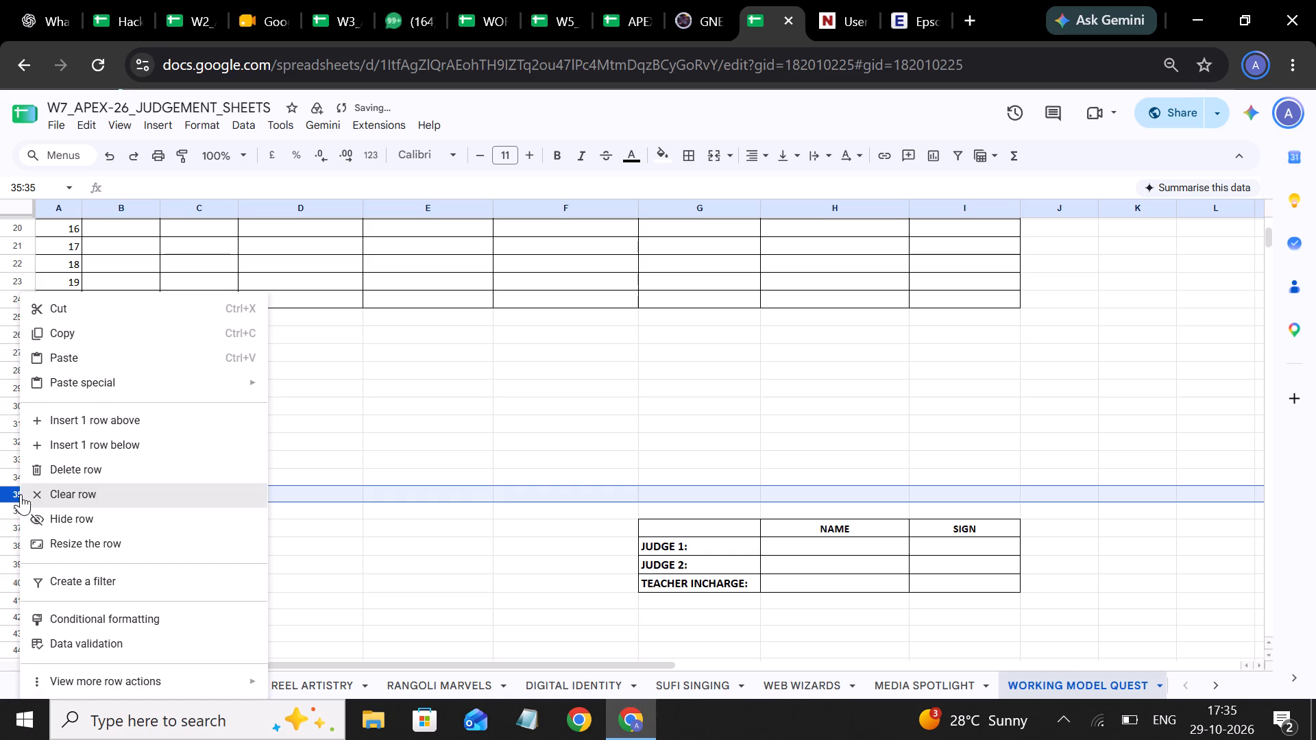
pyautogui.click(108, 454)
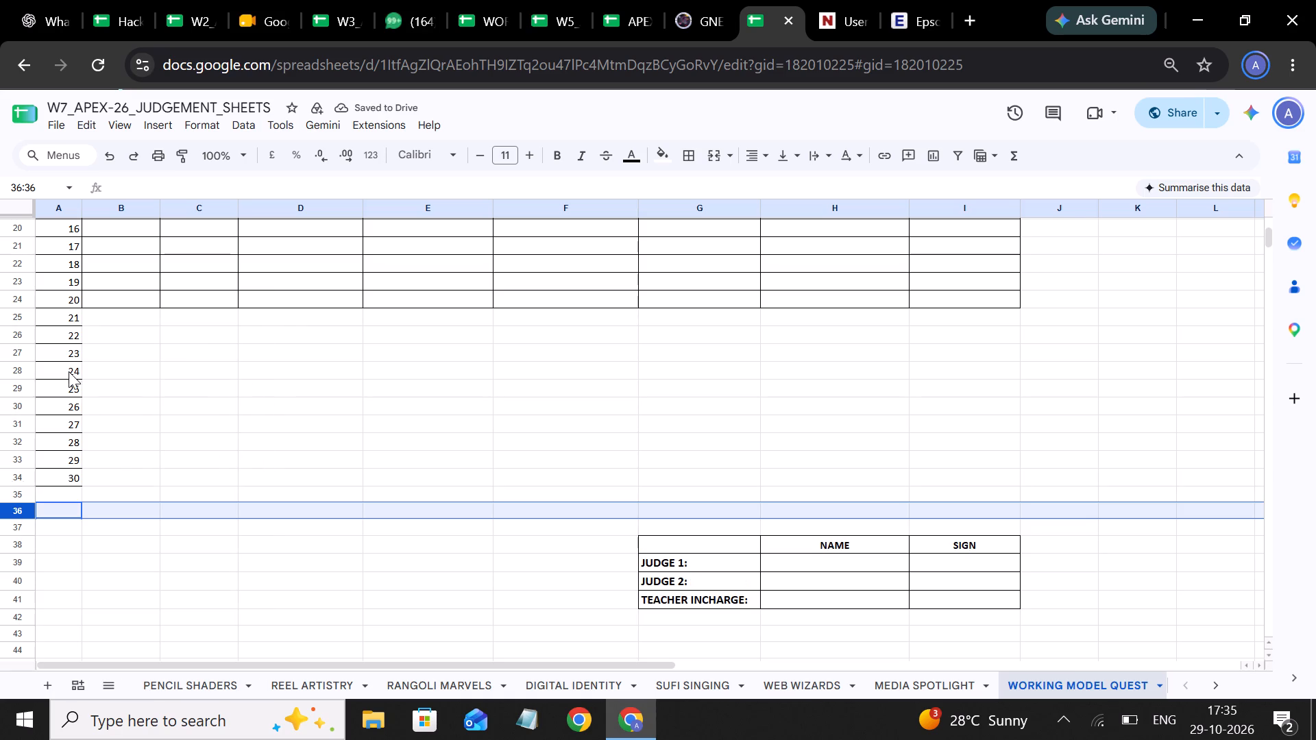
# Apply all borders to the new entry rows A25:I34 of the Working Model Quest sheet.
pyautogui.moveTo(53, 315); pyautogui.dragTo(785, 462)
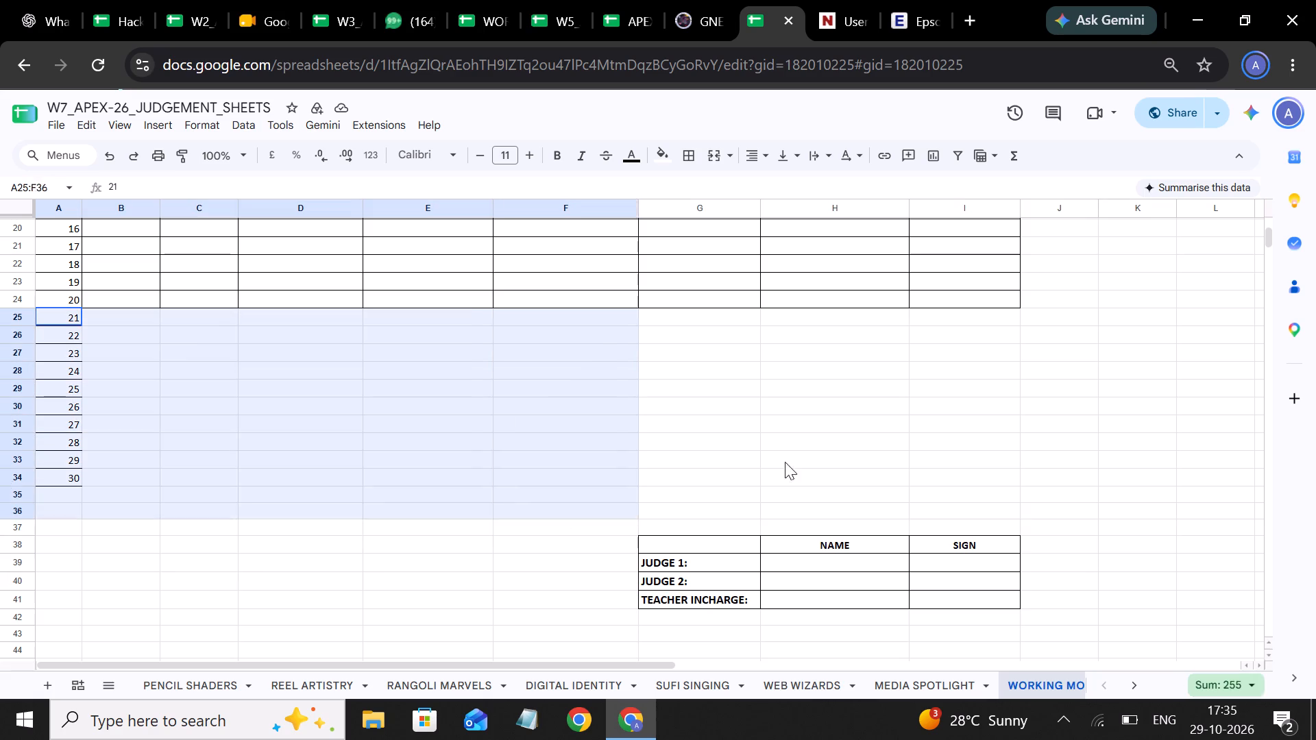
pyautogui.moveTo(785, 462); pyautogui.dragTo(973, 473)
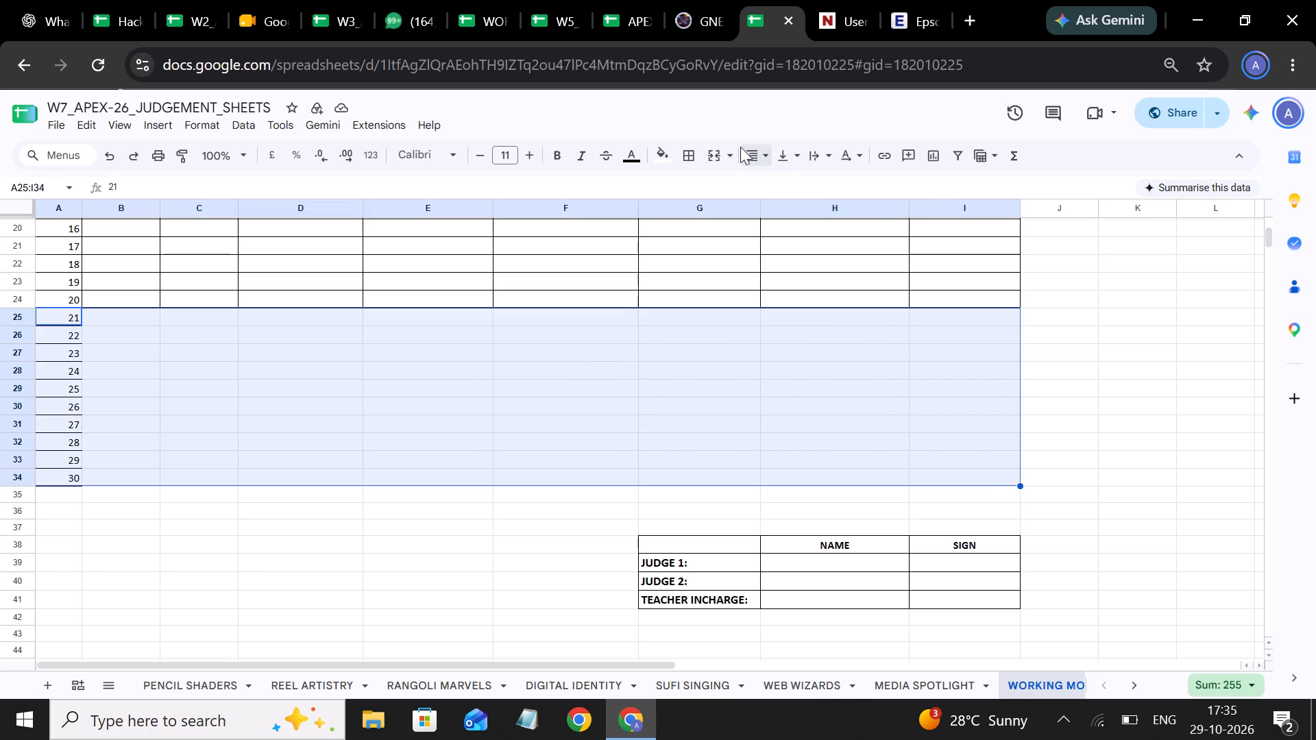
pyautogui.click(690, 154)
pyautogui.click(699, 186)
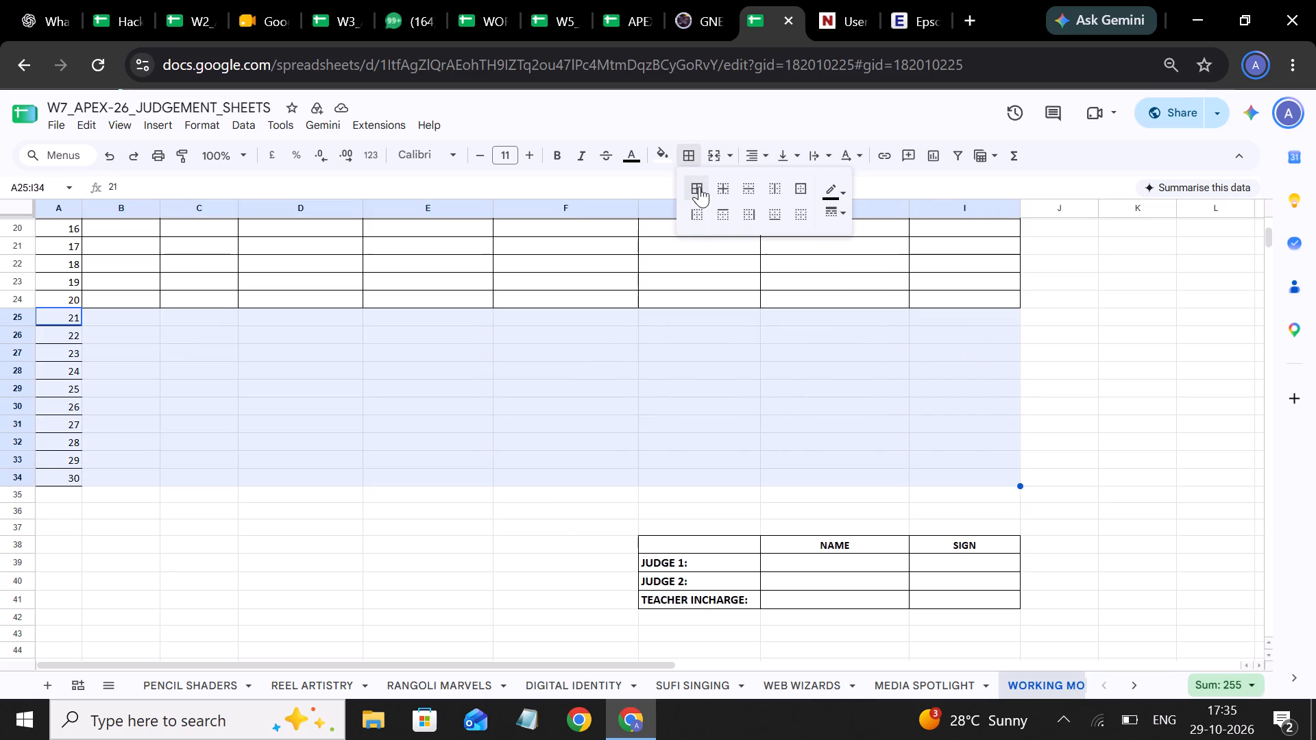
# Look through the judgement workbook's event sheets and check the registrations per event in the portal's Events report.
pyautogui.click(690, 16)
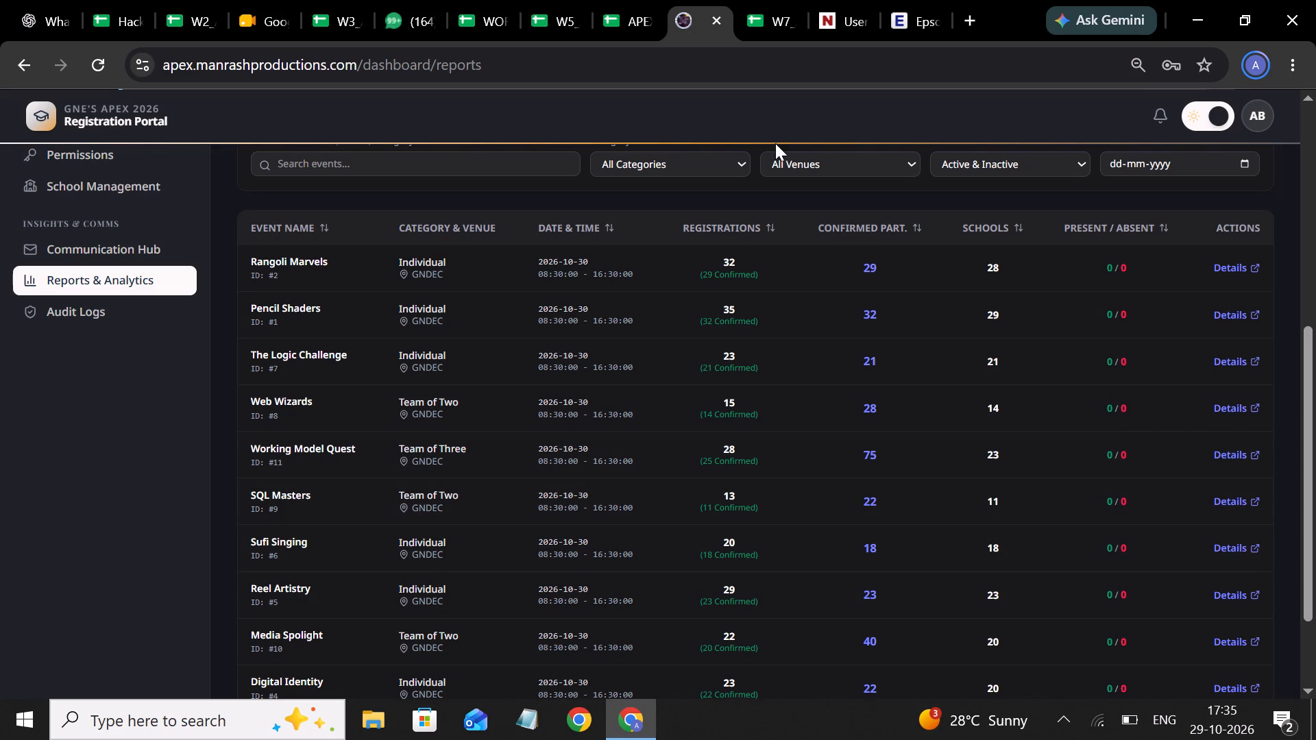
pyautogui.click(764, 12)
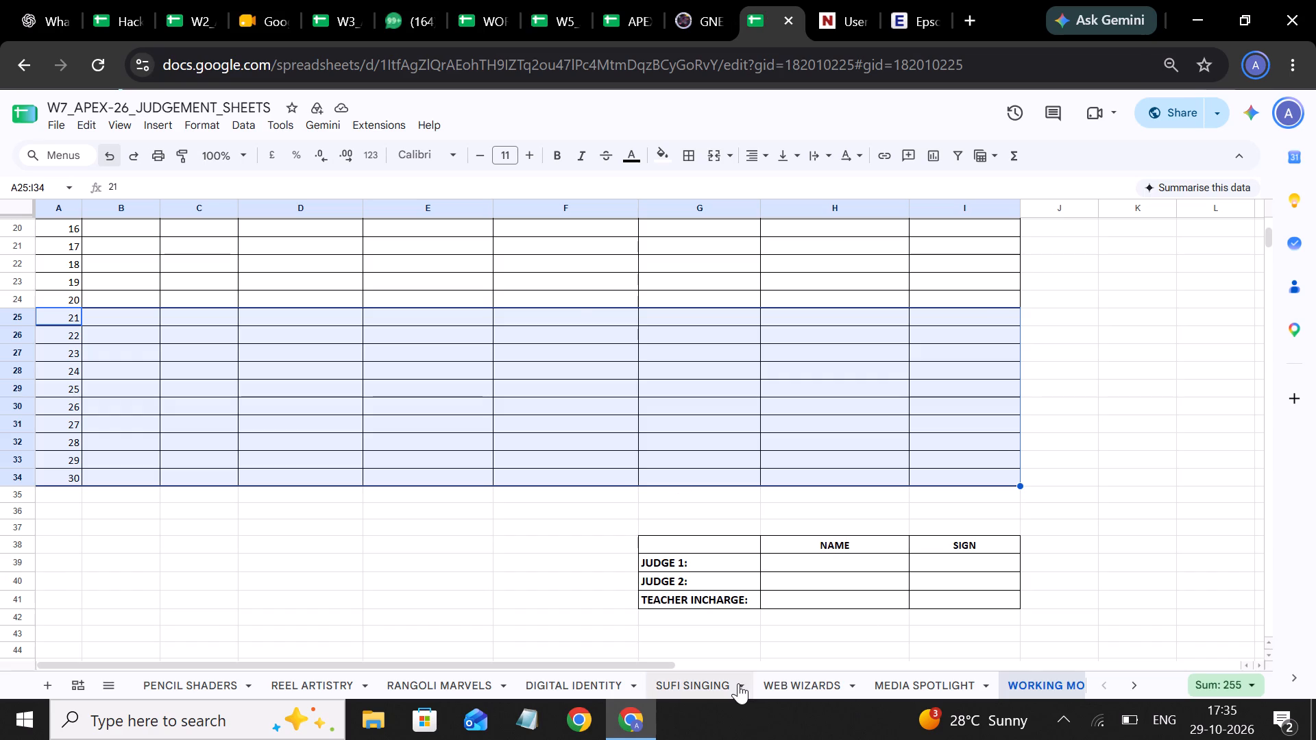
pyautogui.hscroll(-6, 782, 682)
pyautogui.hscroll(9, 782, 682)
pyautogui.hscroll(-3, 782, 682)
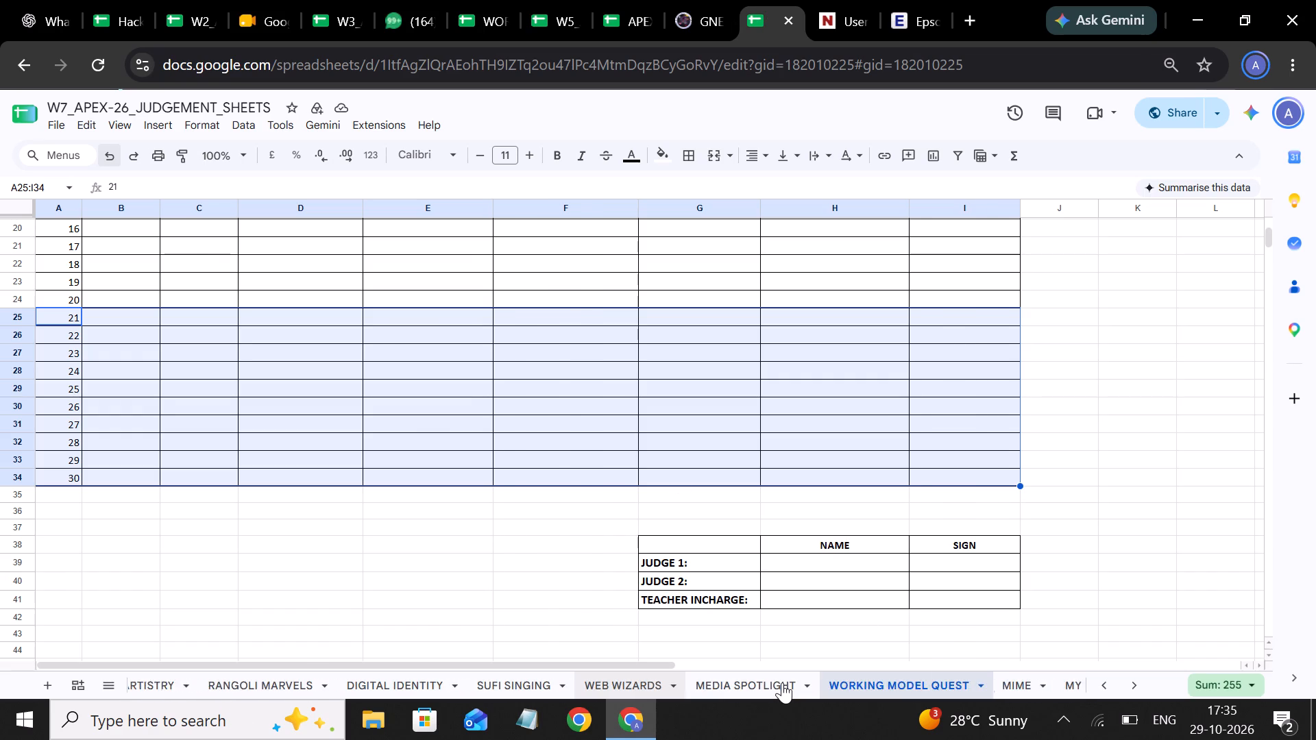
pyautogui.hscroll(-2, 782, 682)
pyautogui.hscroll(4, 782, 682)
pyautogui.hscroll(-2, 782, 682)
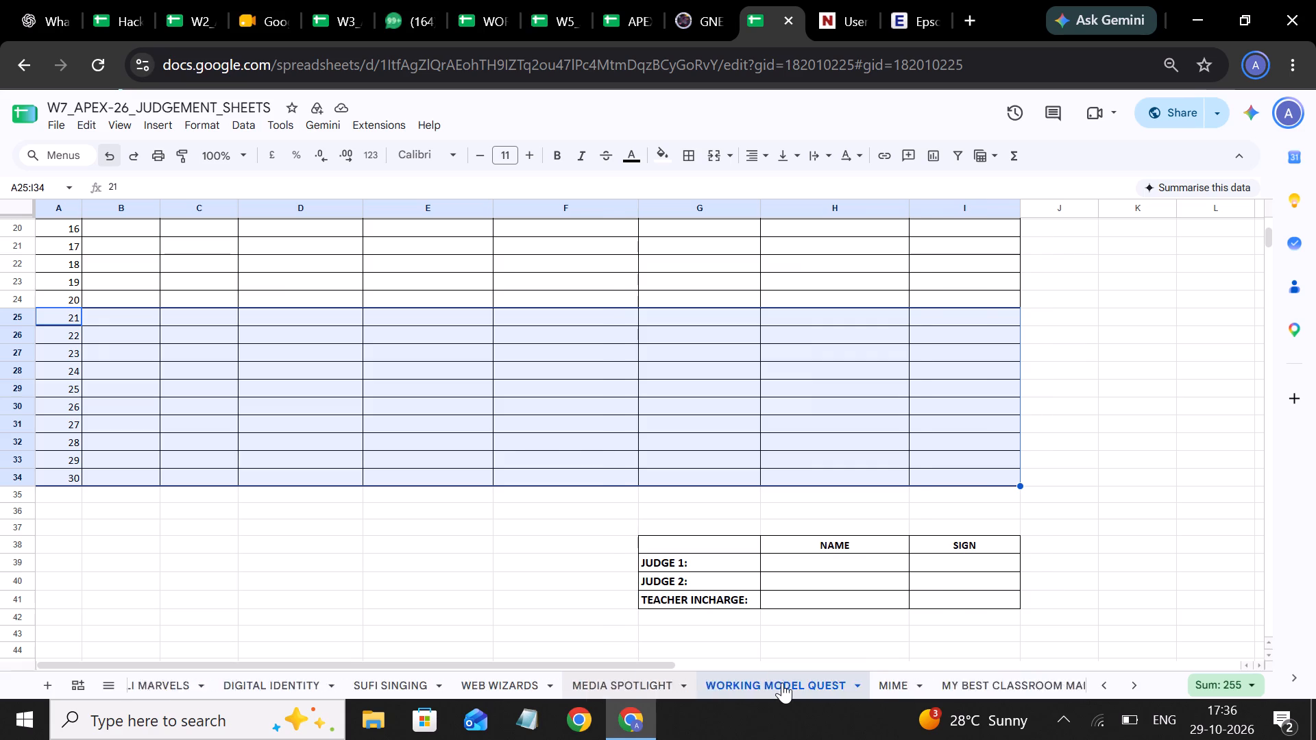
pyautogui.click(695, 18)
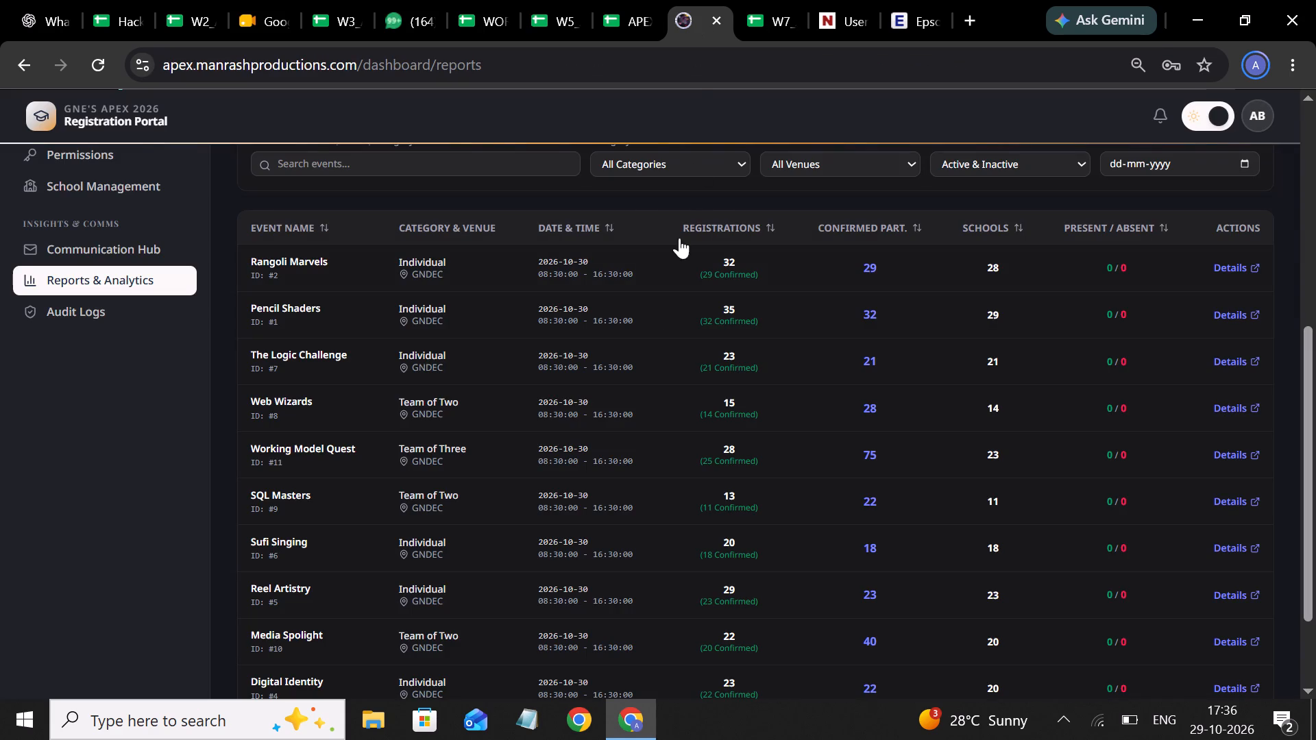
pyautogui.scroll(-1, 639, 366)
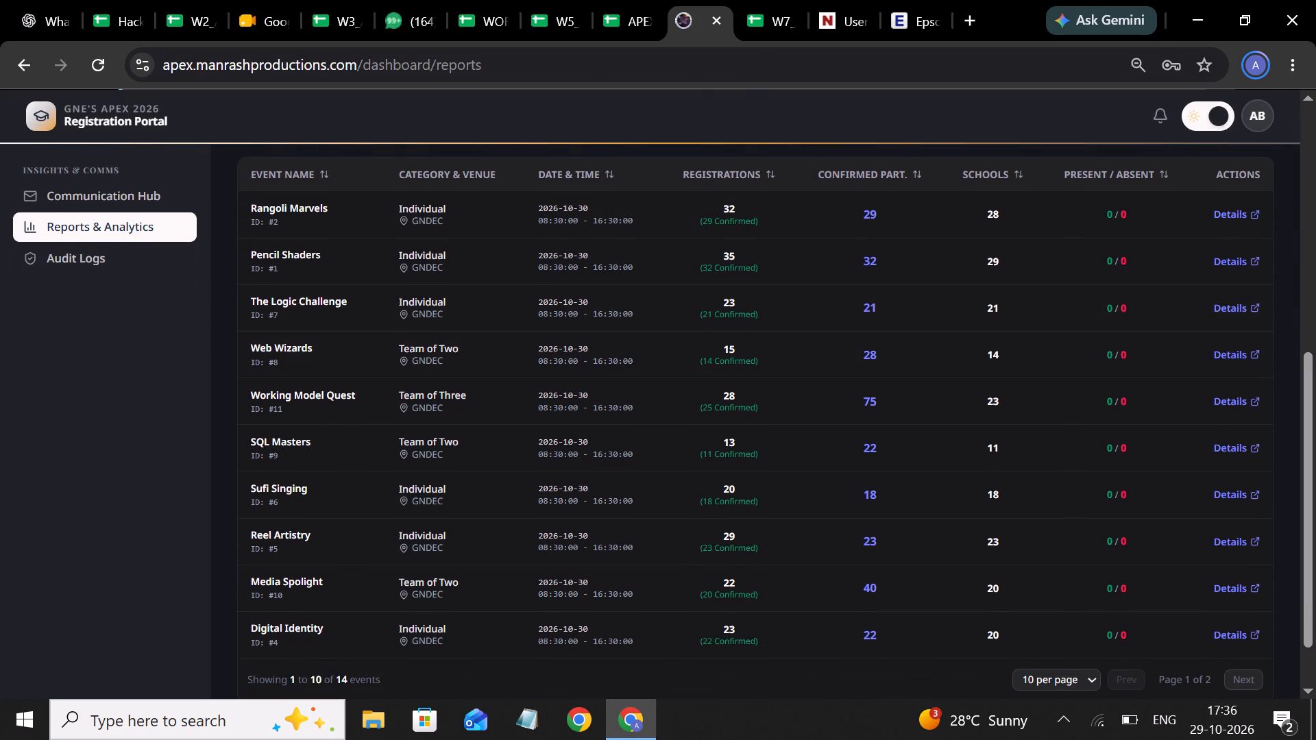
pyautogui.click(759, 21)
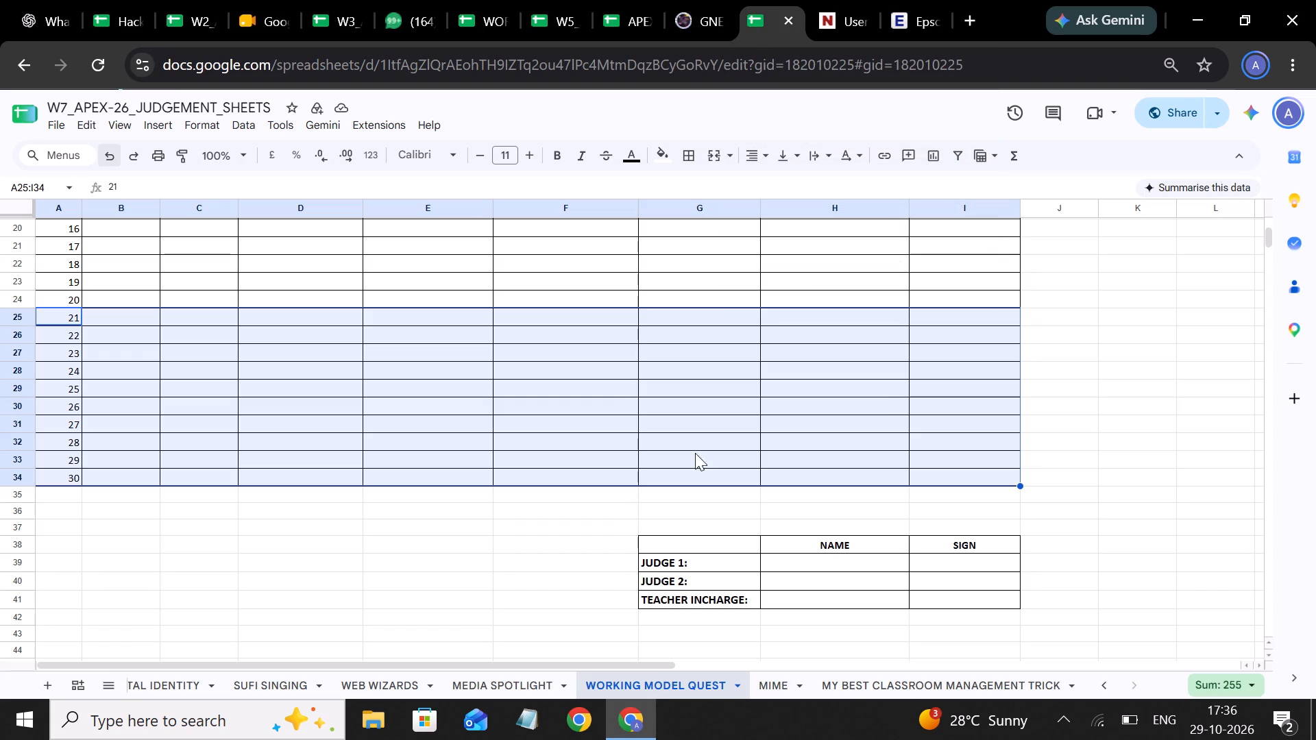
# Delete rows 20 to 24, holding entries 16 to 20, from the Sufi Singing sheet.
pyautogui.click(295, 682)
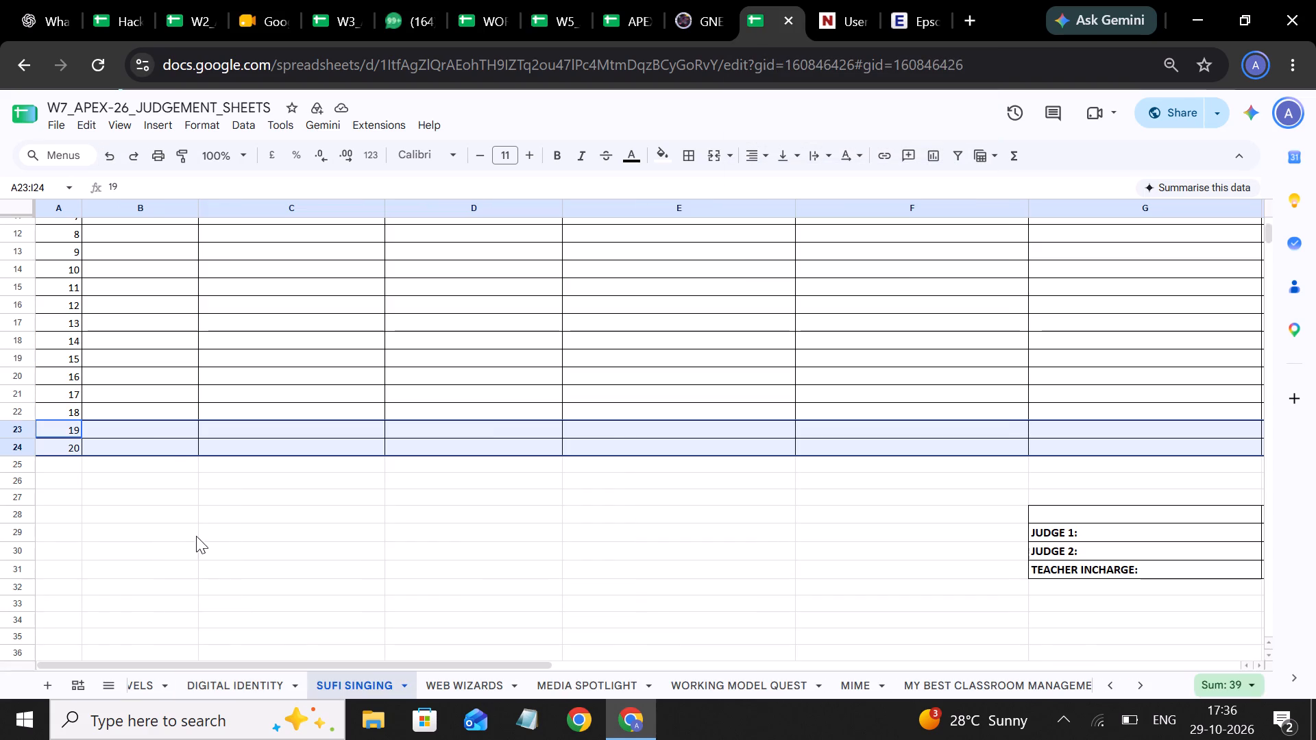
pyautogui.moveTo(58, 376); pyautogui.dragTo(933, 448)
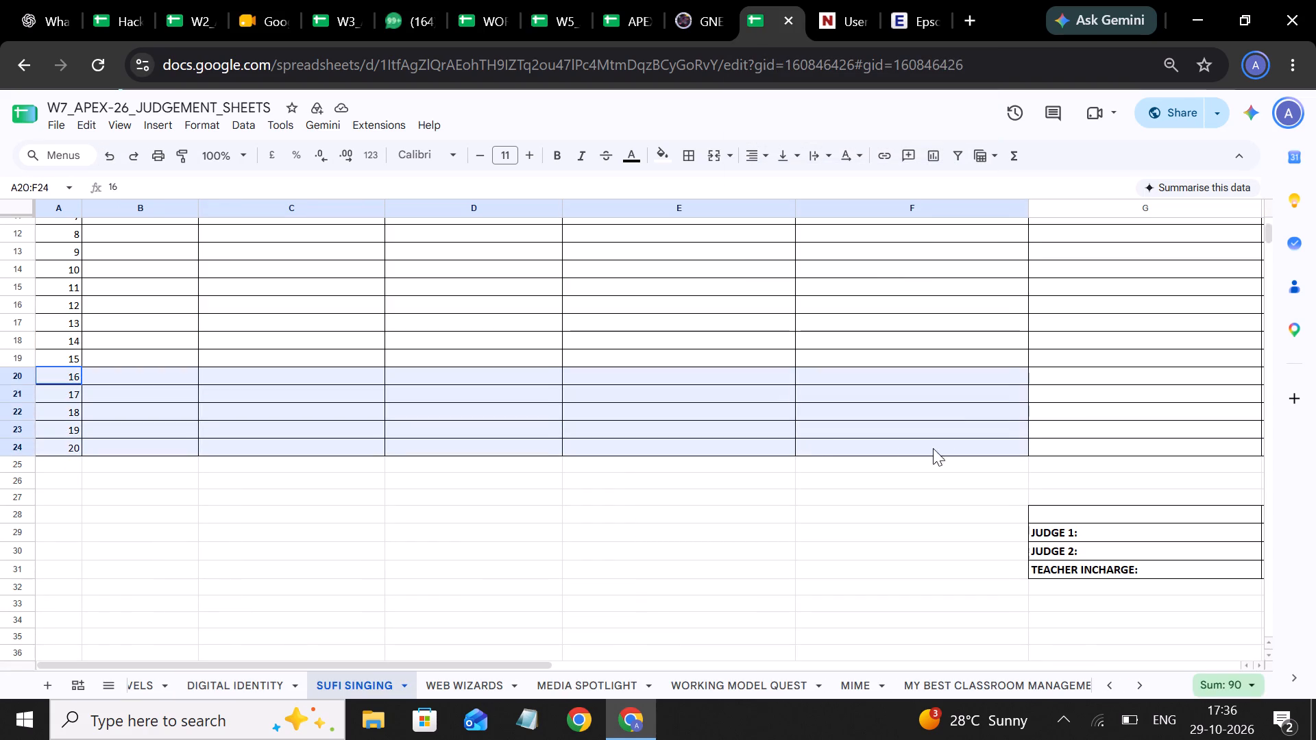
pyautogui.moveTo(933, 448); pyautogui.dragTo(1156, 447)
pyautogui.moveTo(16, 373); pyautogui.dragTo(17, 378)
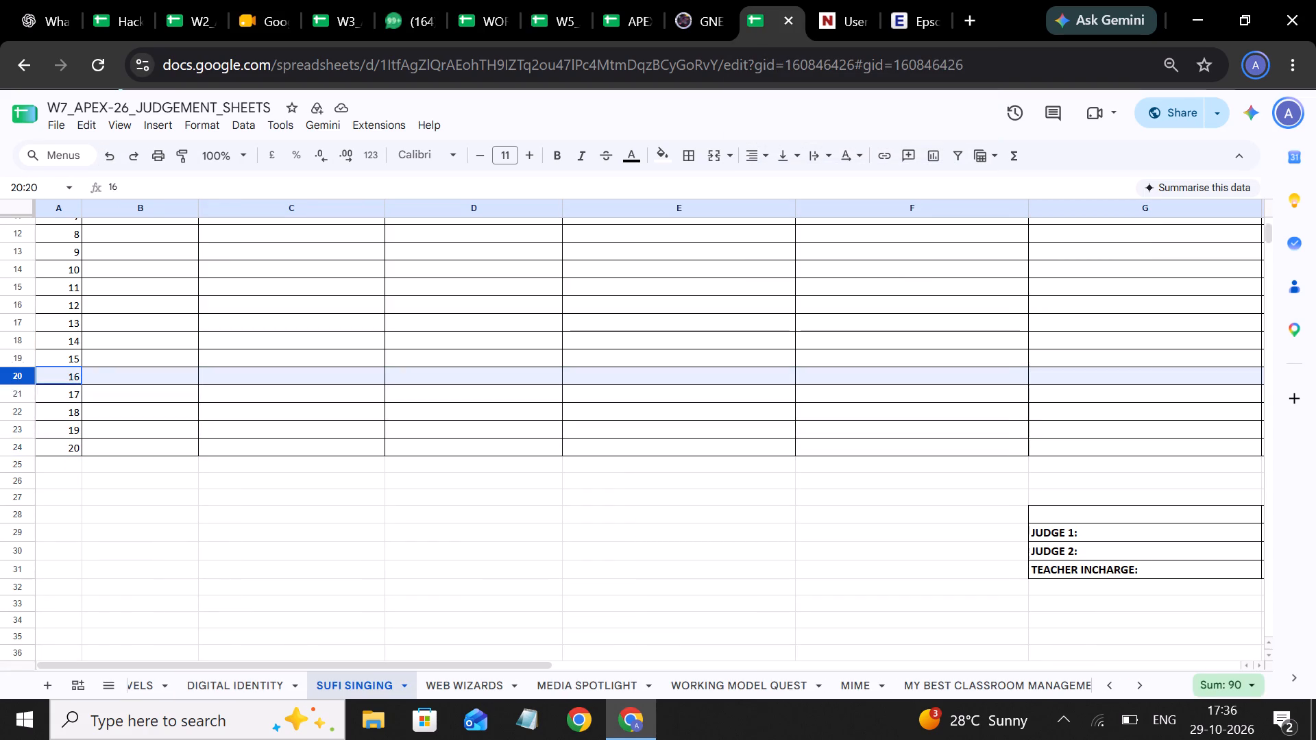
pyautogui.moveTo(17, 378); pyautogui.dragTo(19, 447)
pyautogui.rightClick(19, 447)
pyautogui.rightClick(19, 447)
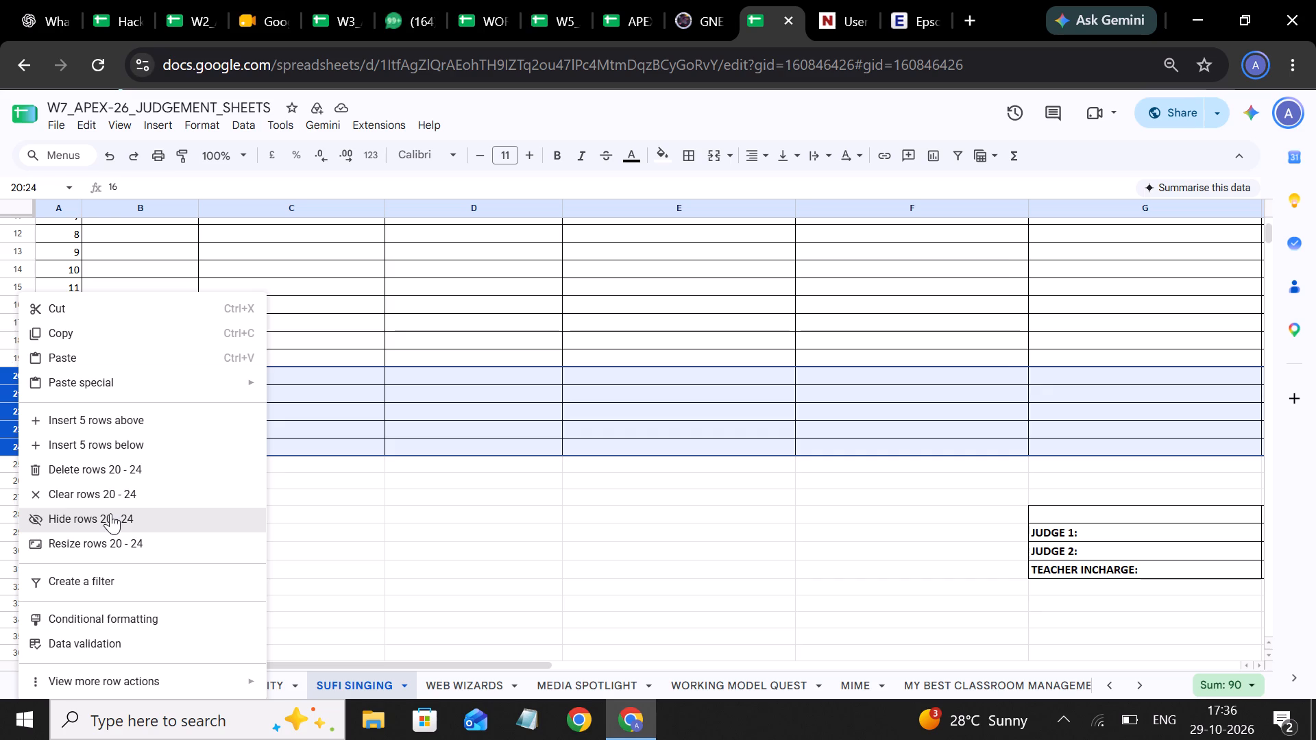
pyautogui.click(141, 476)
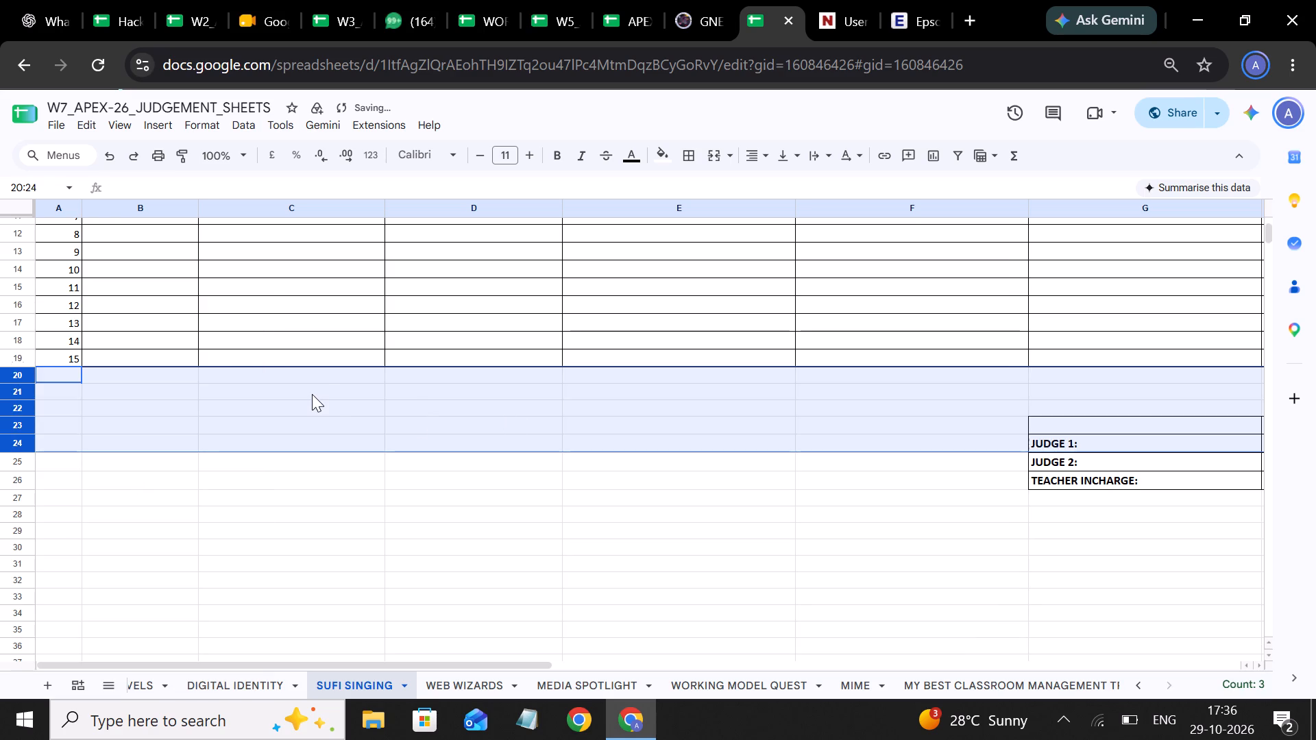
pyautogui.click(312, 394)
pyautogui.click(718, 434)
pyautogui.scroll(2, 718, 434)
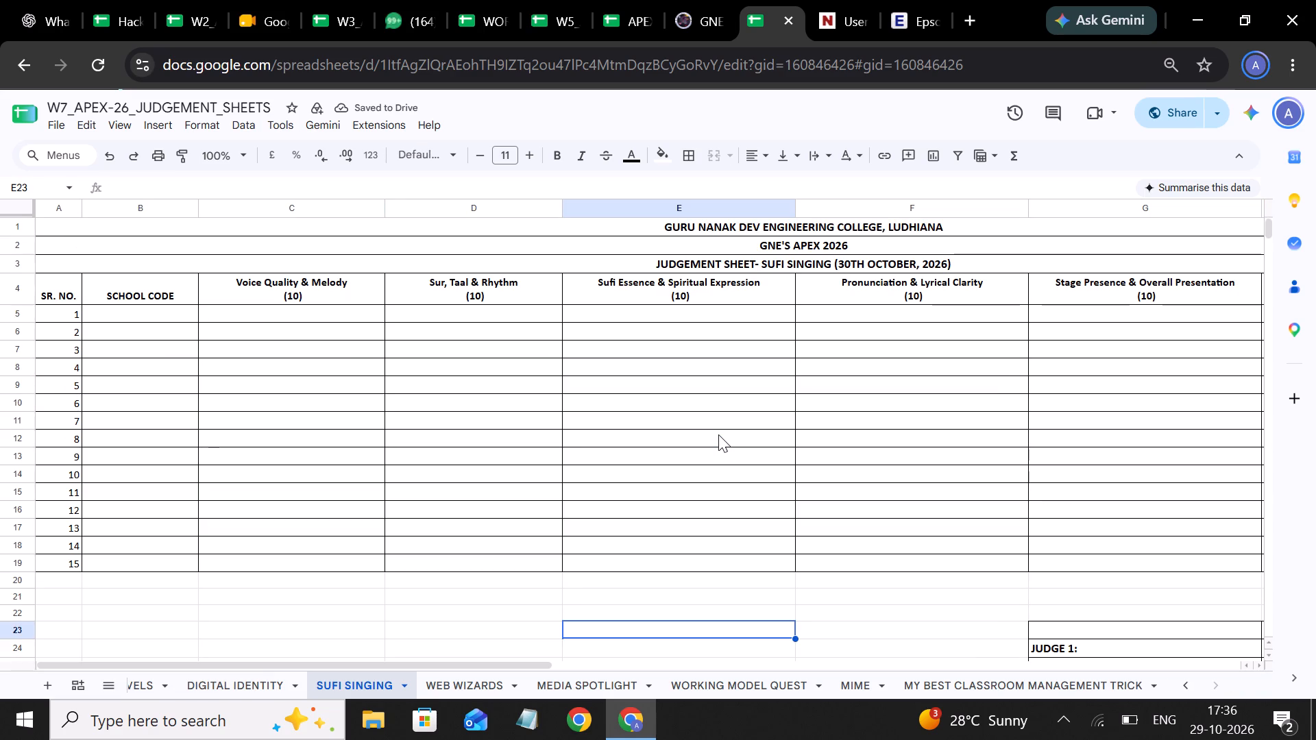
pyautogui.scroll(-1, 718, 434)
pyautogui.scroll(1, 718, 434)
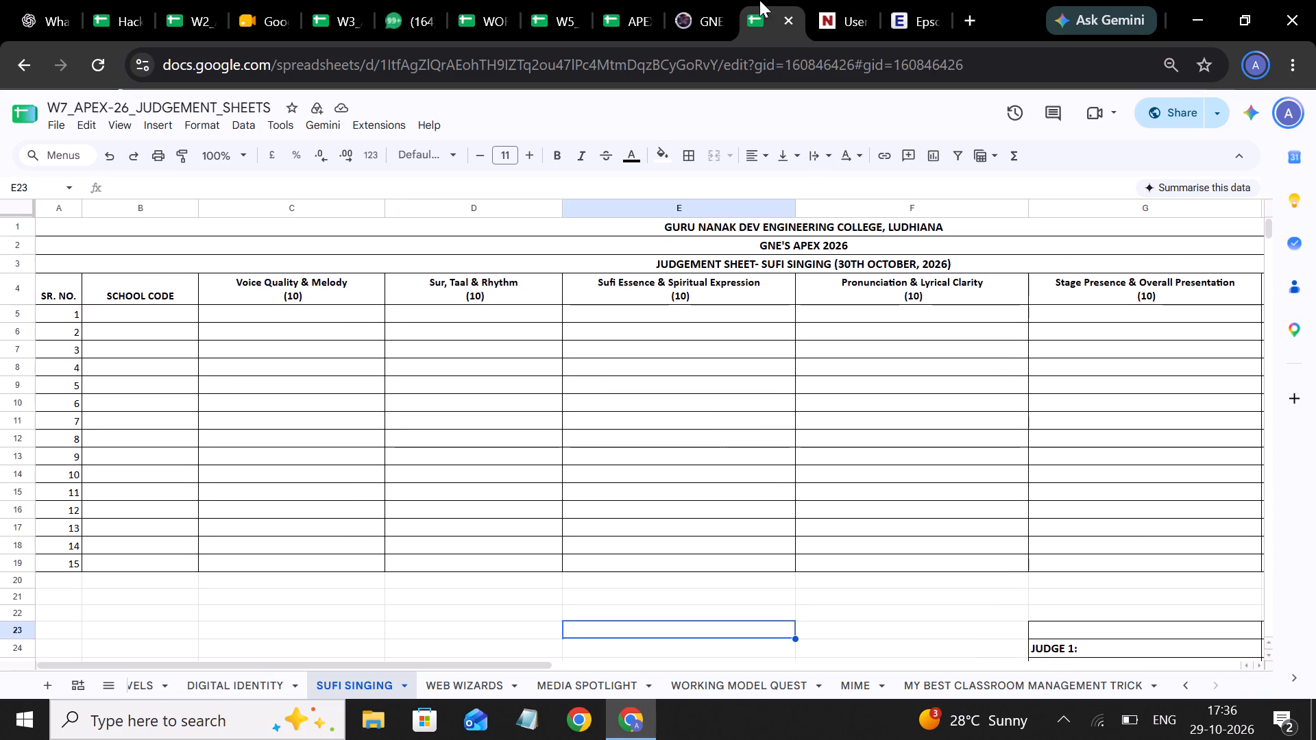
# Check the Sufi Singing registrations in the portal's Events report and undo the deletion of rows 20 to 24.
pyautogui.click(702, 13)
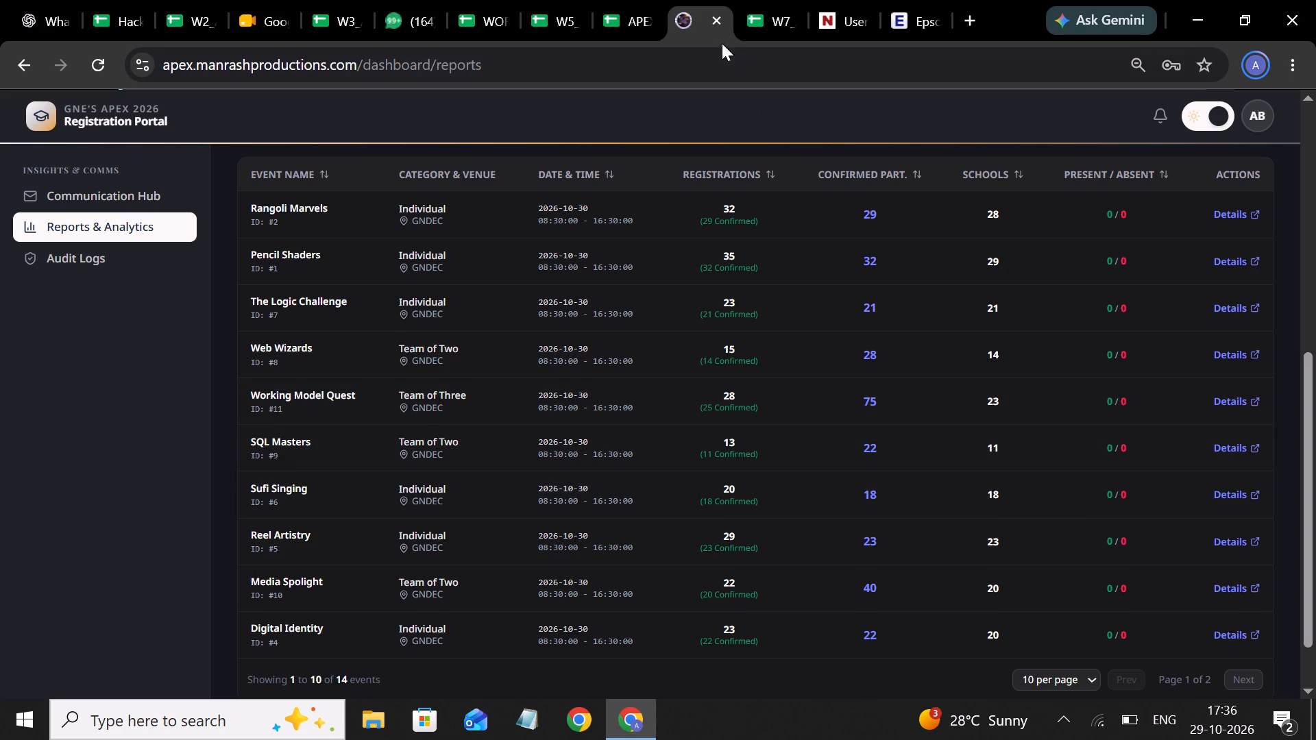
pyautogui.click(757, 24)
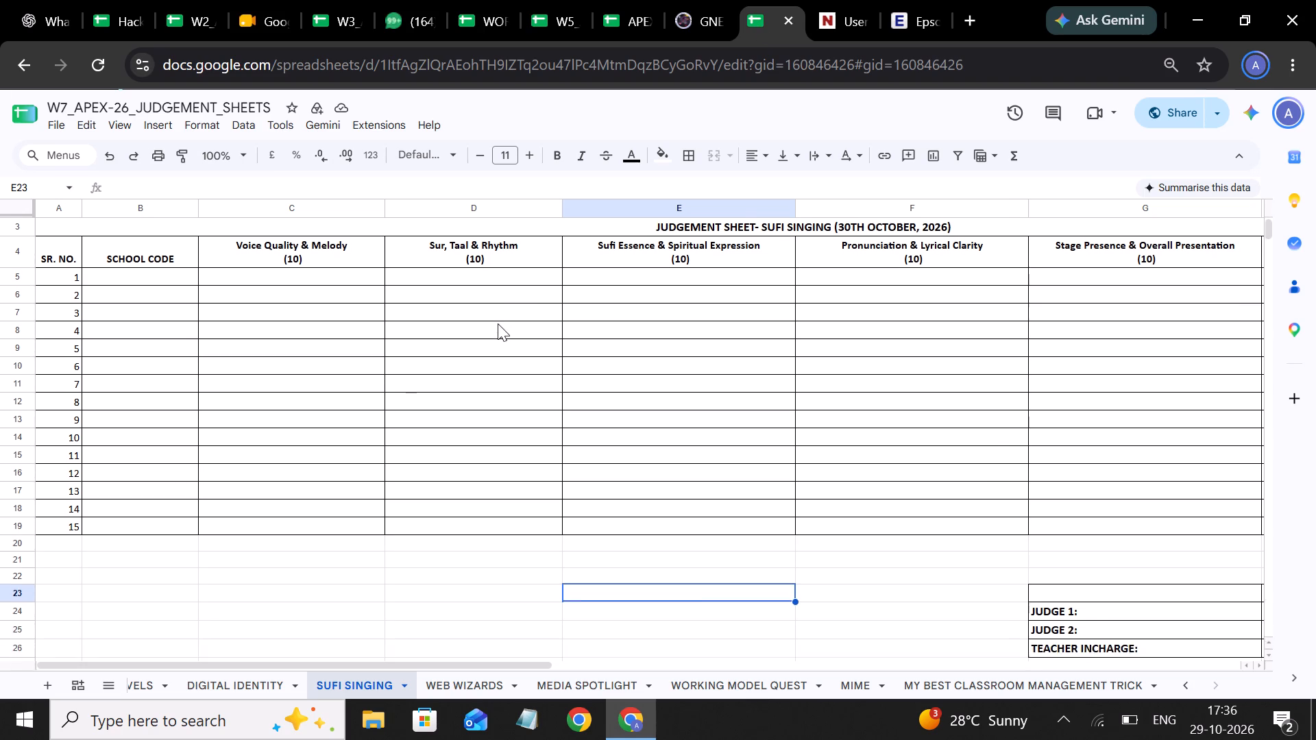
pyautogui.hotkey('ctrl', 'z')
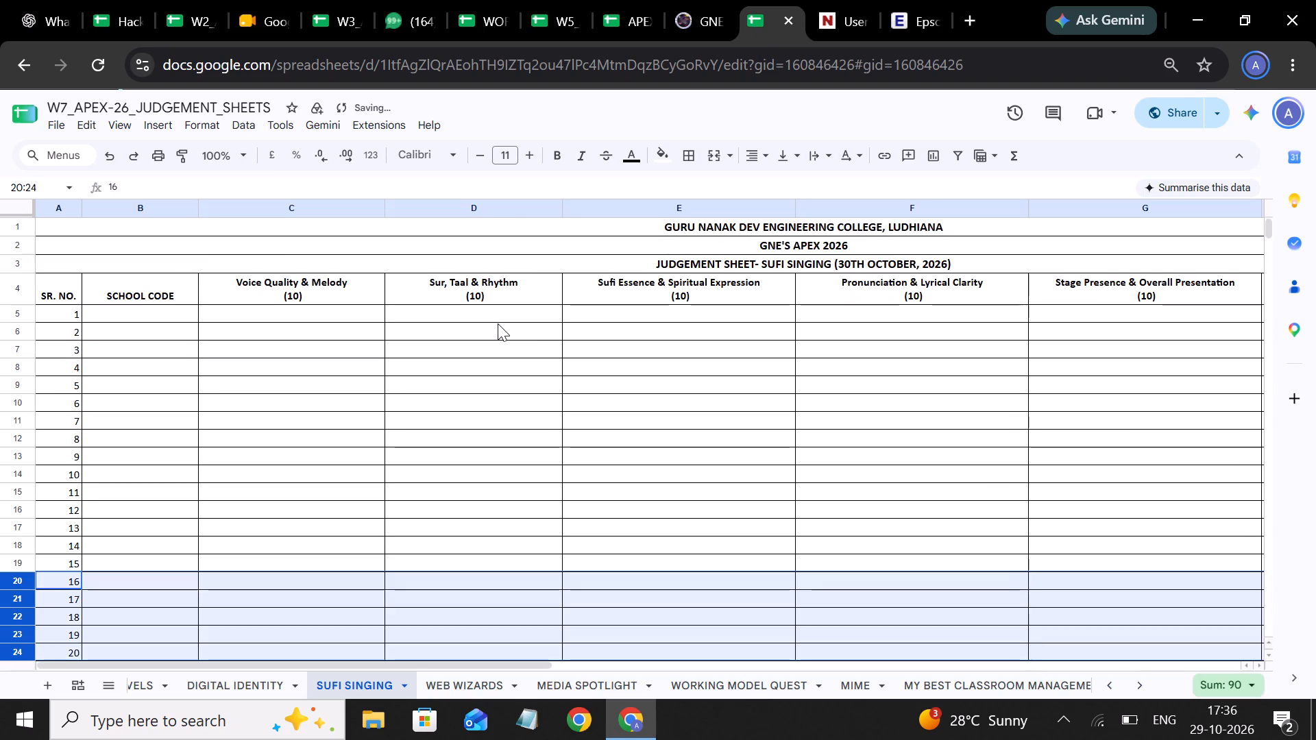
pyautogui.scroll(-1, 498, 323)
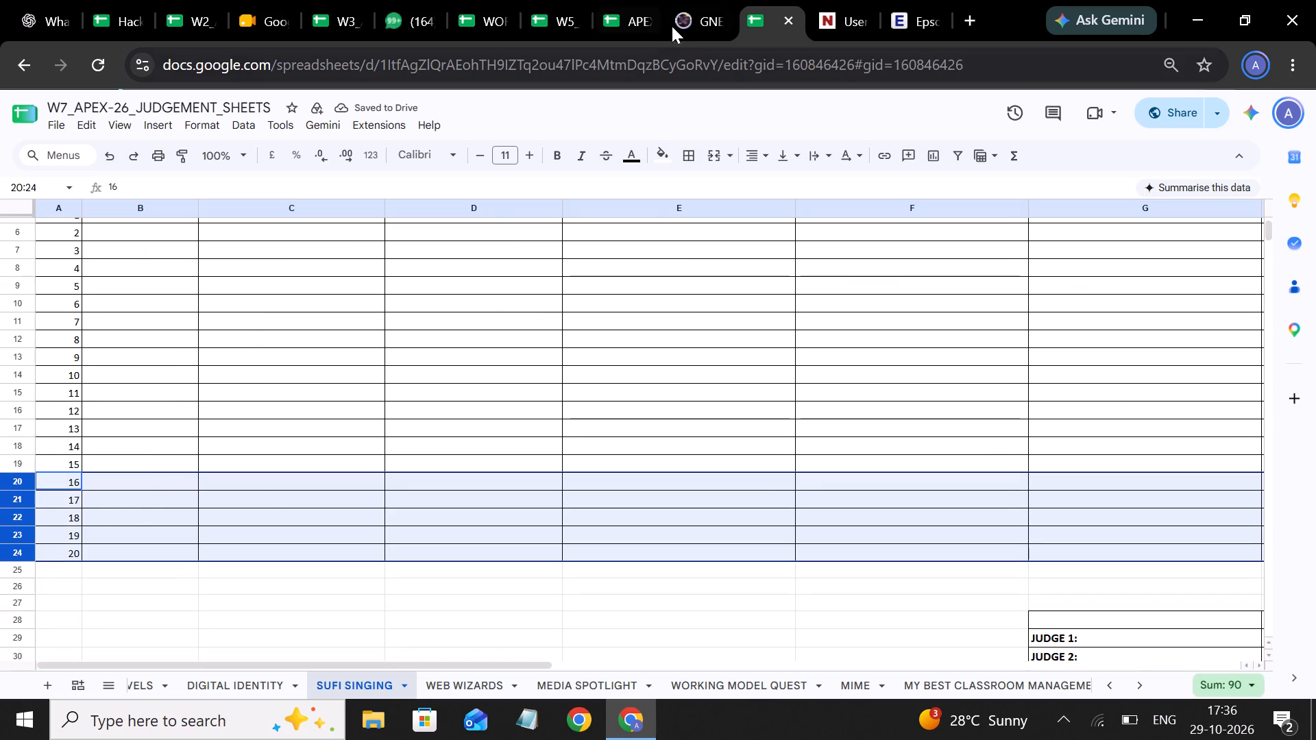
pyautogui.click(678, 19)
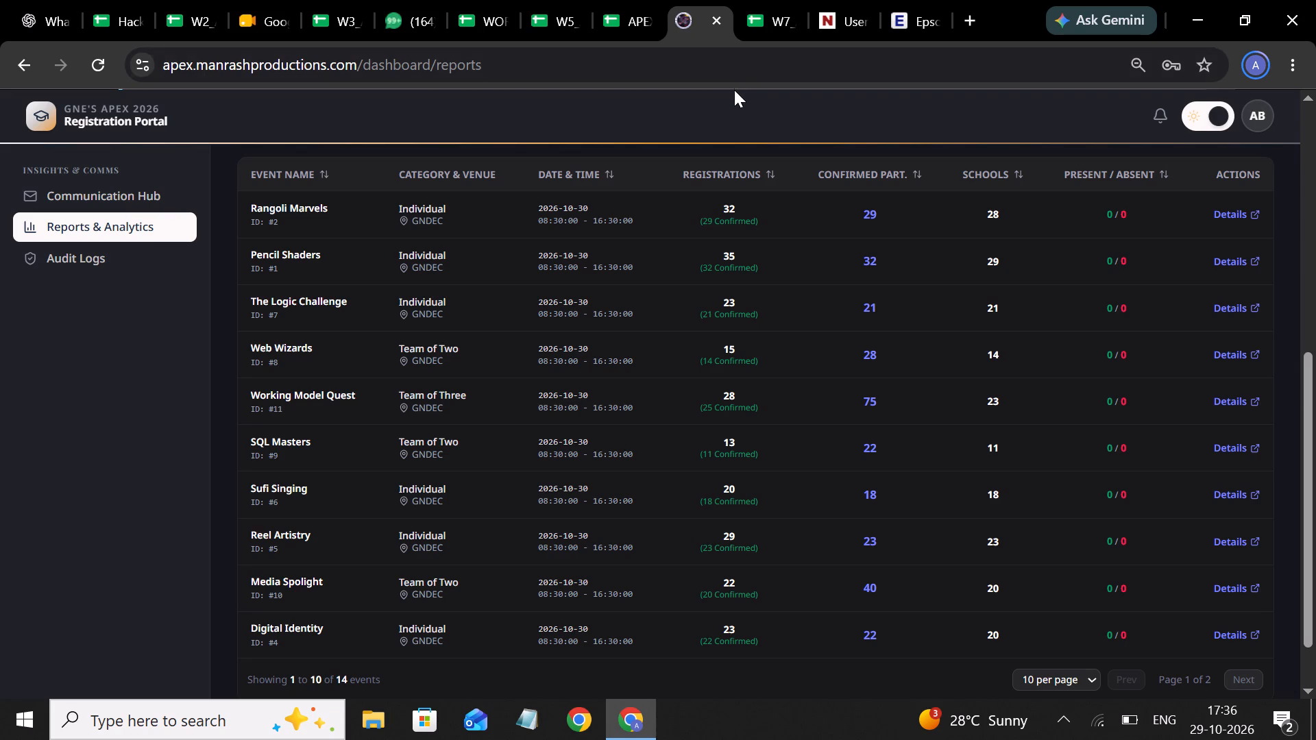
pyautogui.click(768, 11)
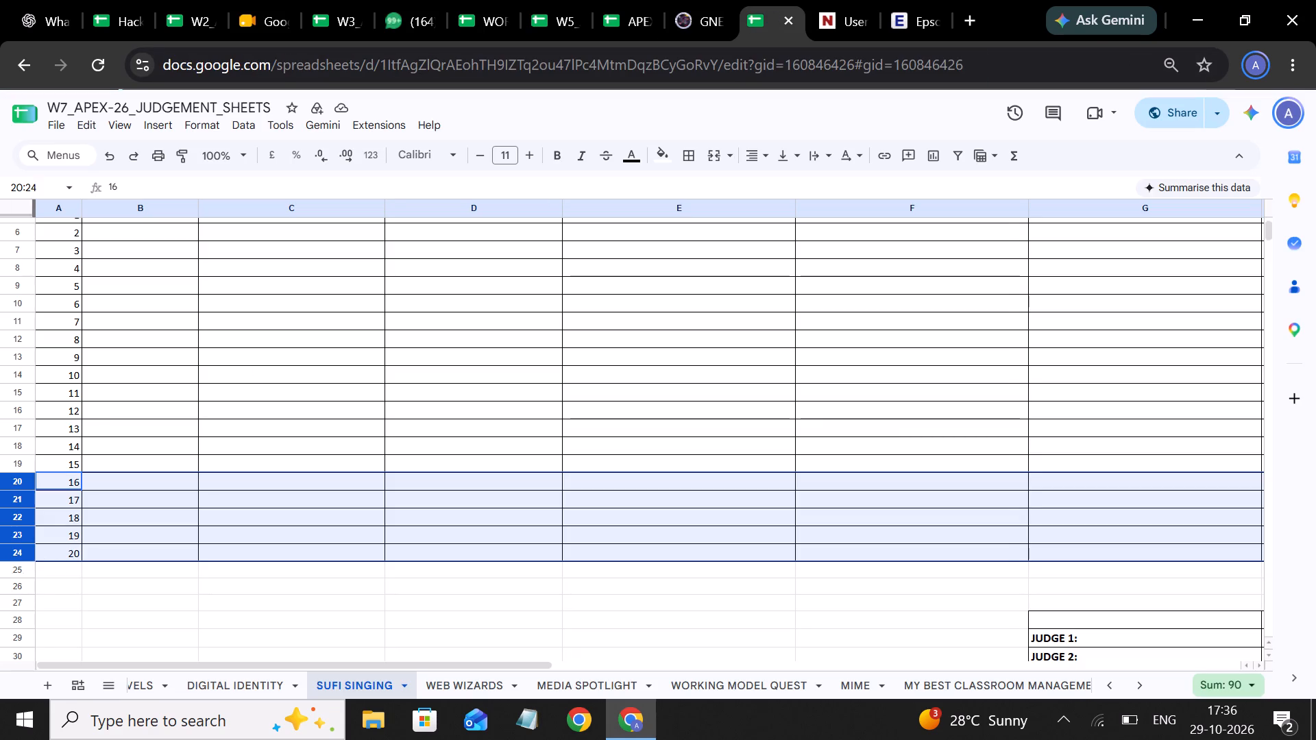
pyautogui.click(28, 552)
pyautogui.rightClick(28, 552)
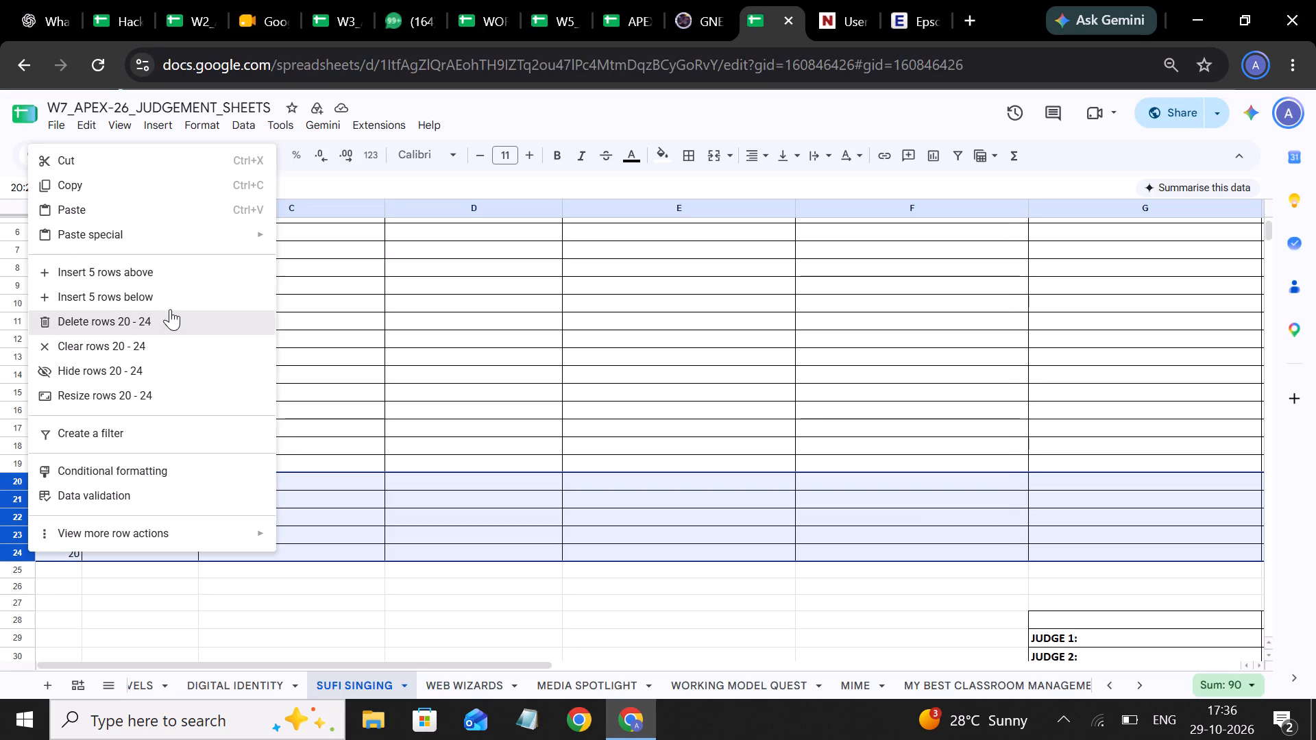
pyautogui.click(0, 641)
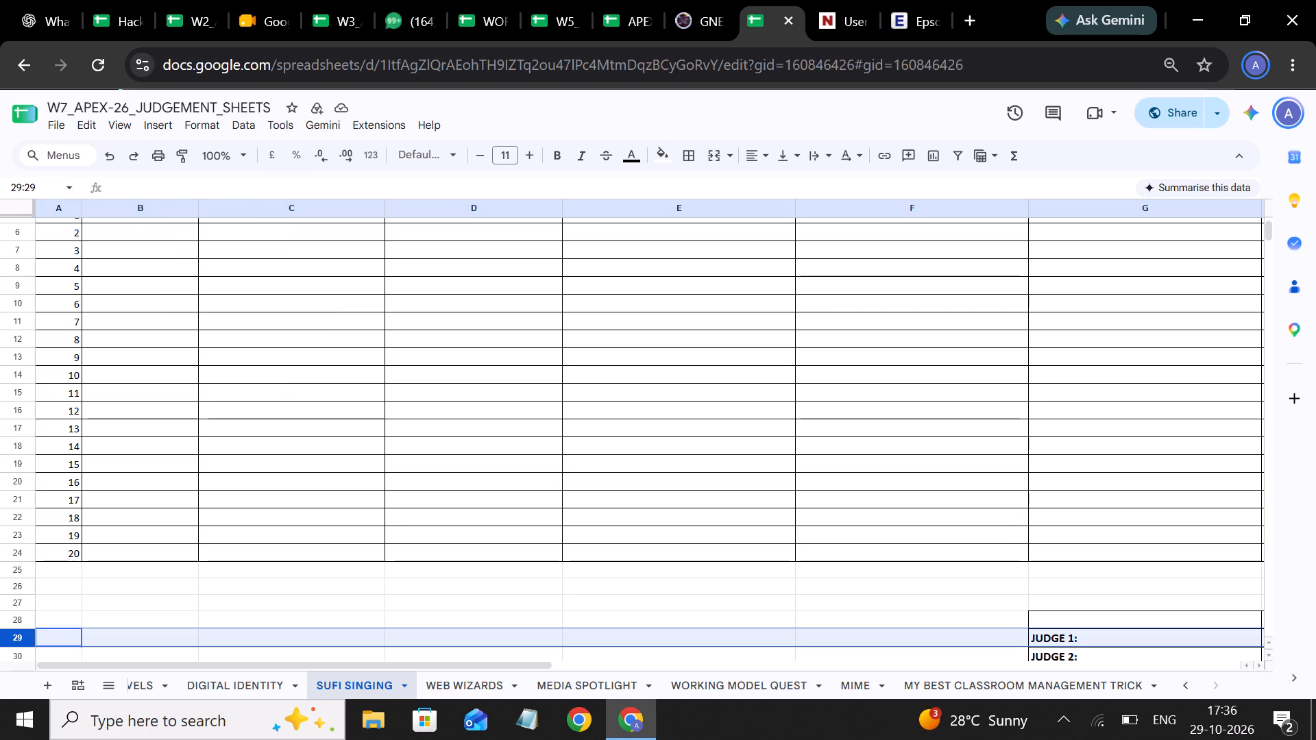
# Insert two rows below entry 20 in row 24 of the Sufi Singing sheet and number them 21 and 22.
pyautogui.click(16, 551)
pyautogui.rightClick(16, 551)
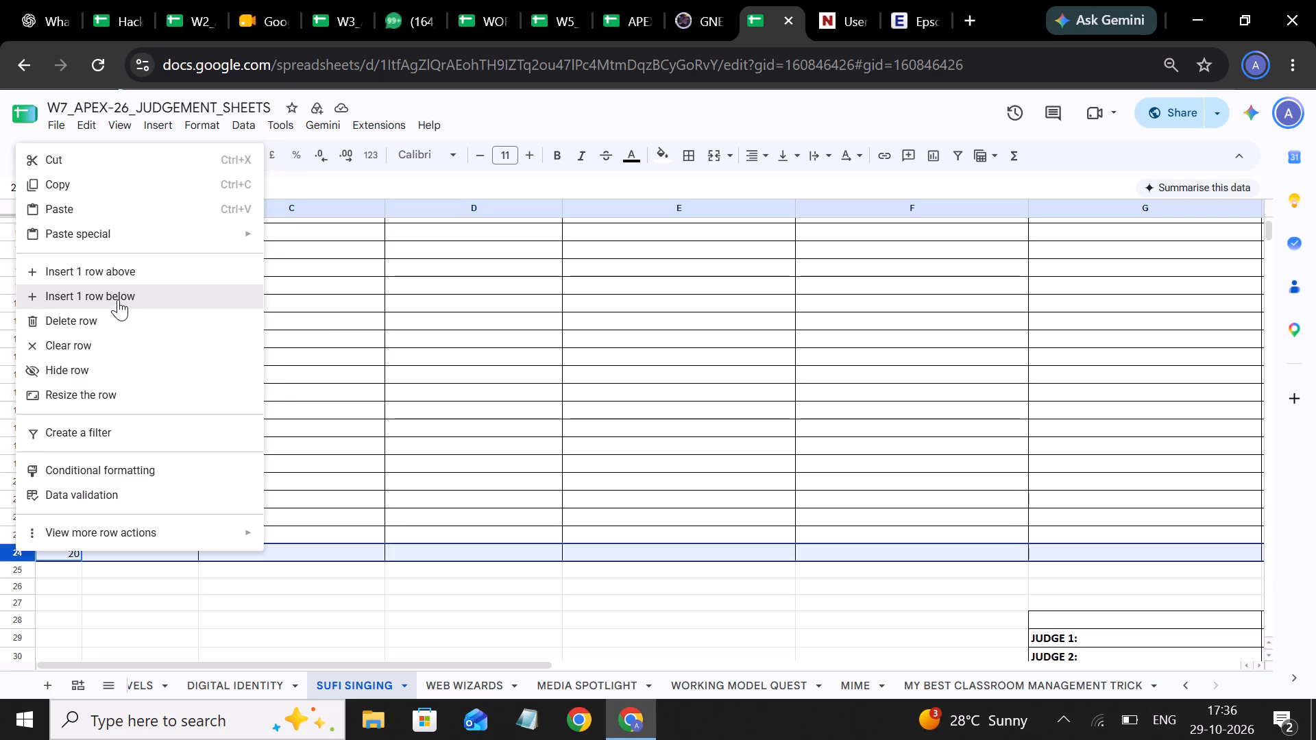
pyautogui.click(119, 295)
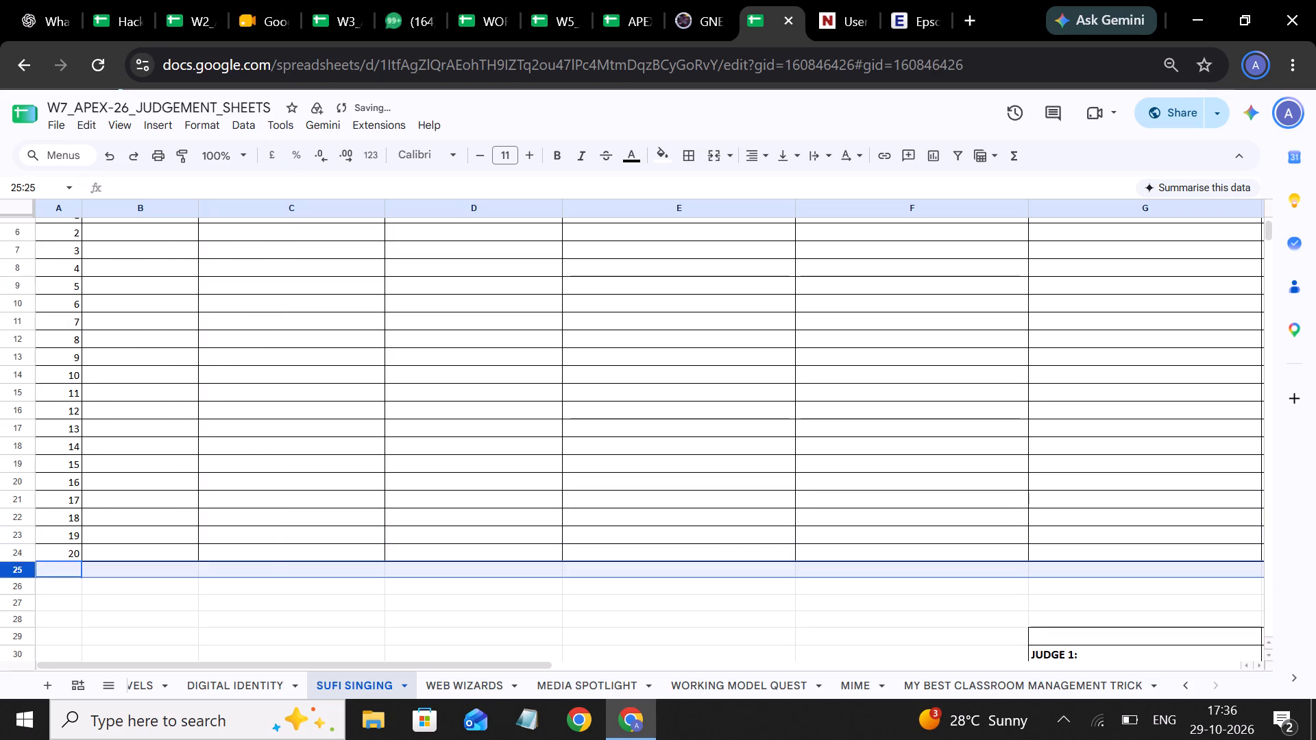
pyautogui.rightClick(23, 573)
pyautogui.click(123, 321)
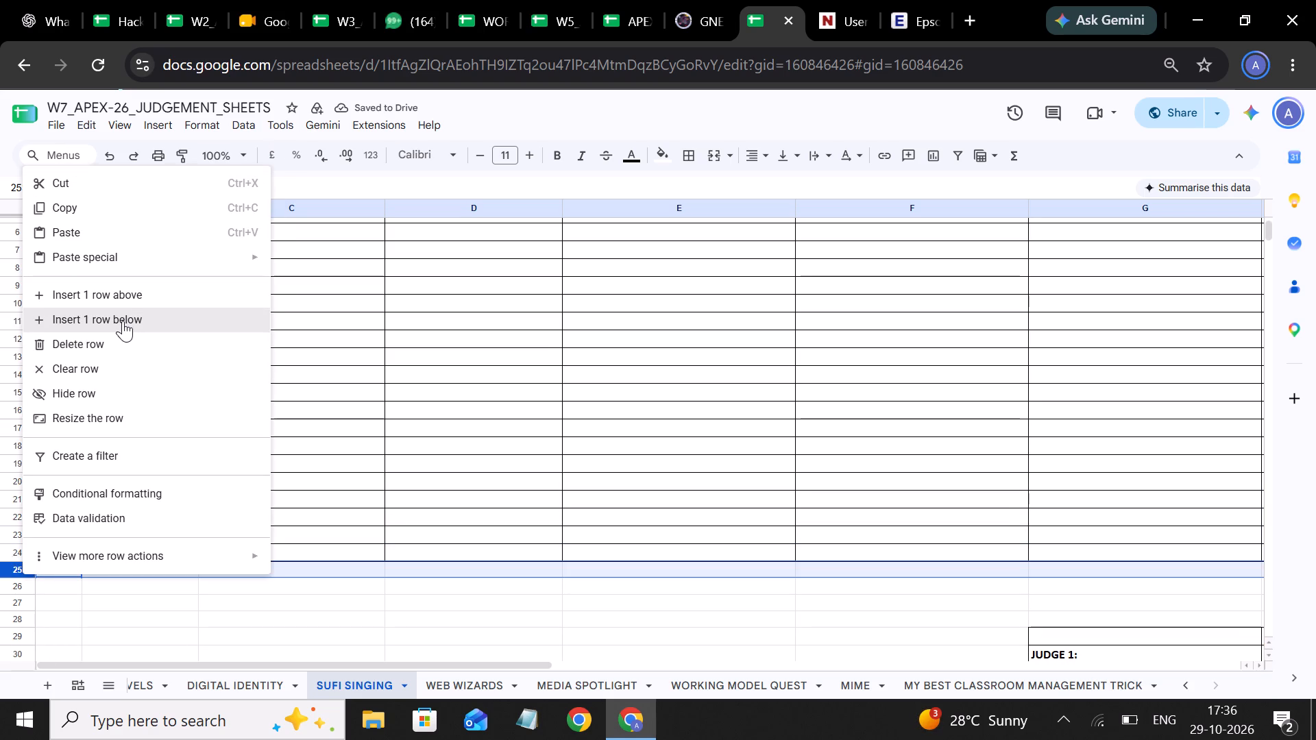
pyautogui.click(60, 565)
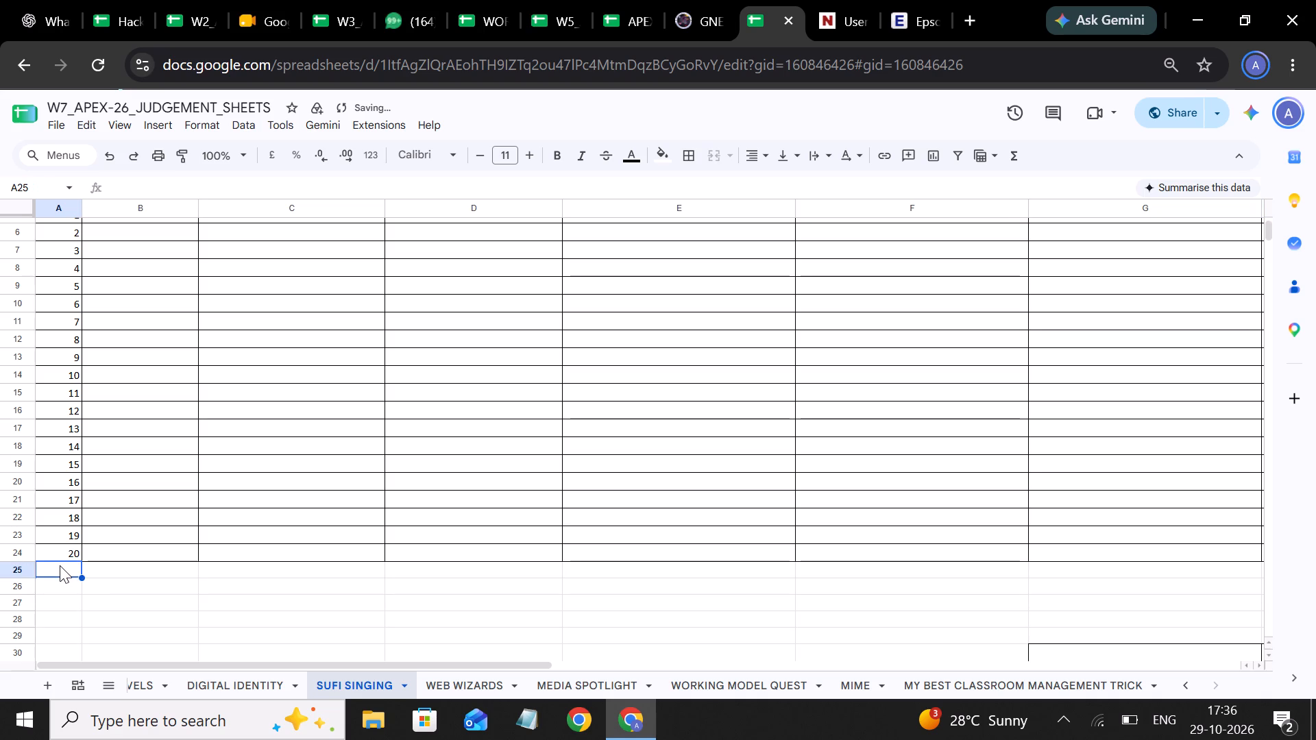
pyautogui.write('21')
pyautogui.click(66, 586)
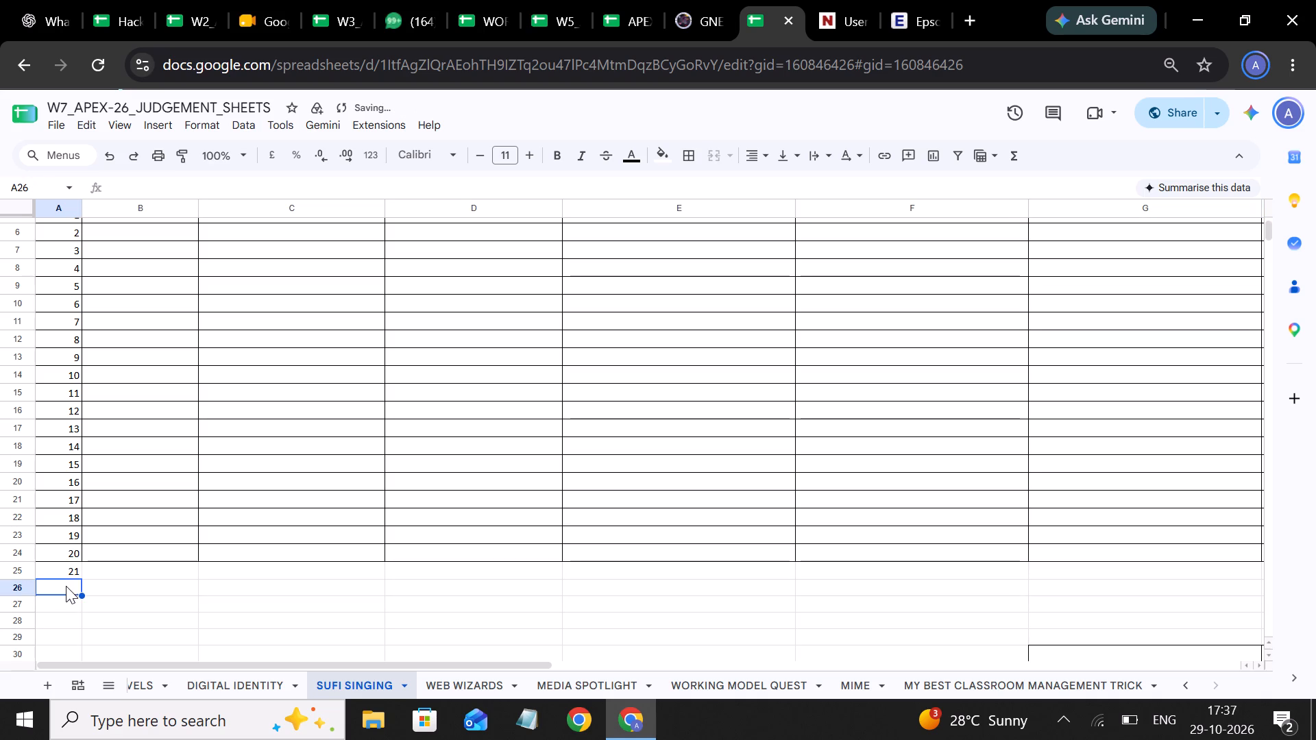
pyautogui.write('22')
# Apply all borders to A24:I26 of the Sufi Singing sheet.
pyautogui.moveTo(65, 563); pyautogui.dragTo(1012, 576)
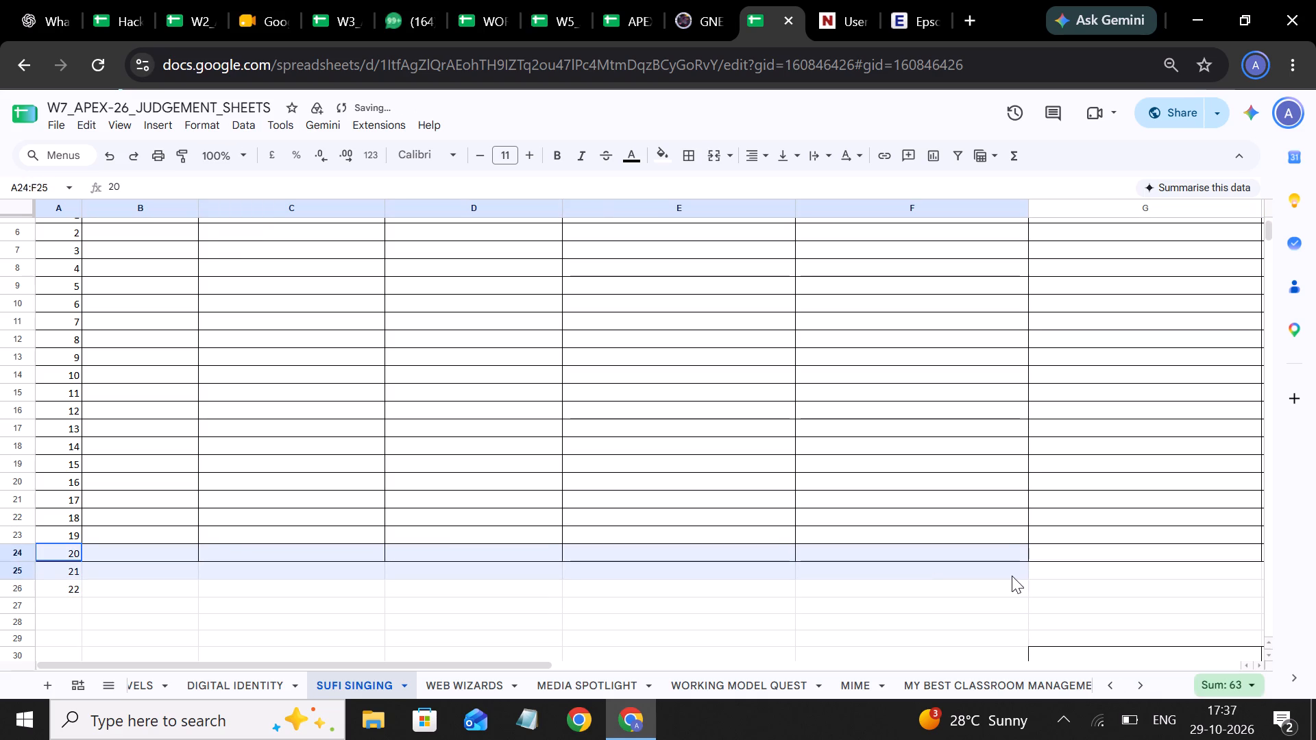
pyautogui.moveTo(1012, 576); pyautogui.dragTo(1156, 587)
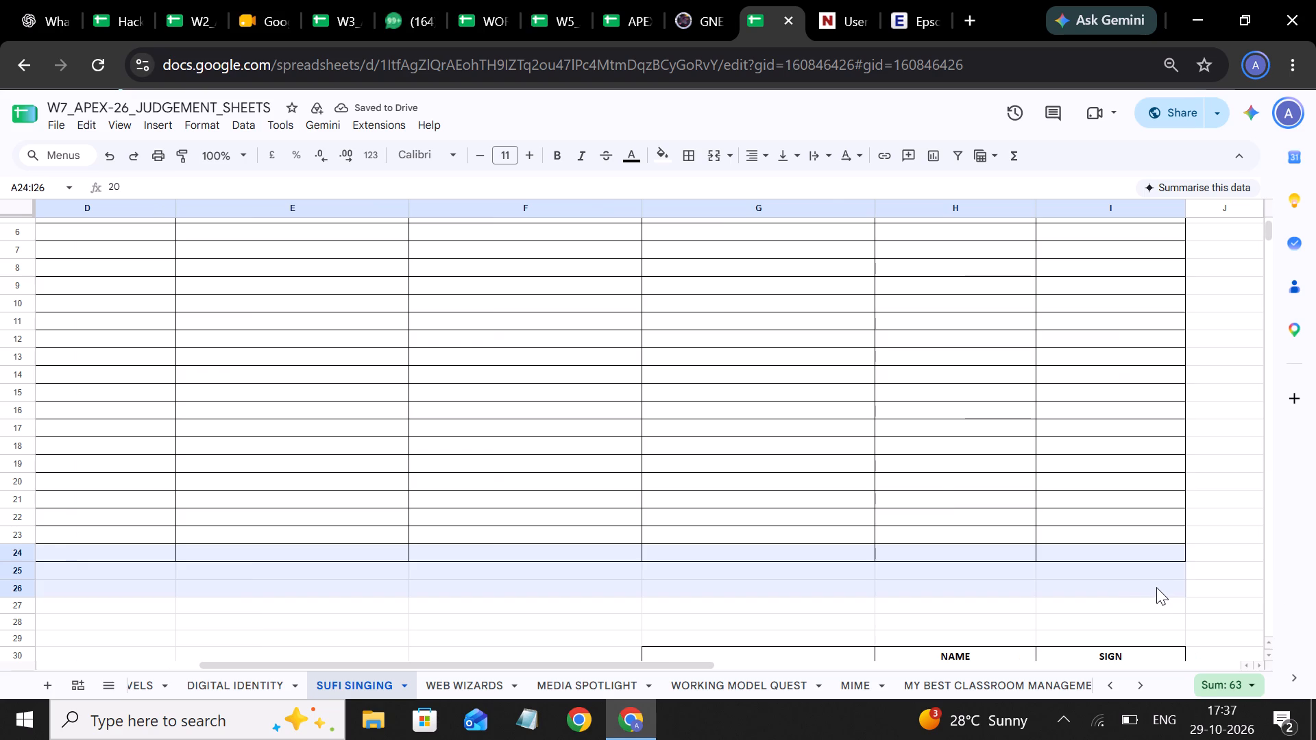
pyautogui.click(692, 153)
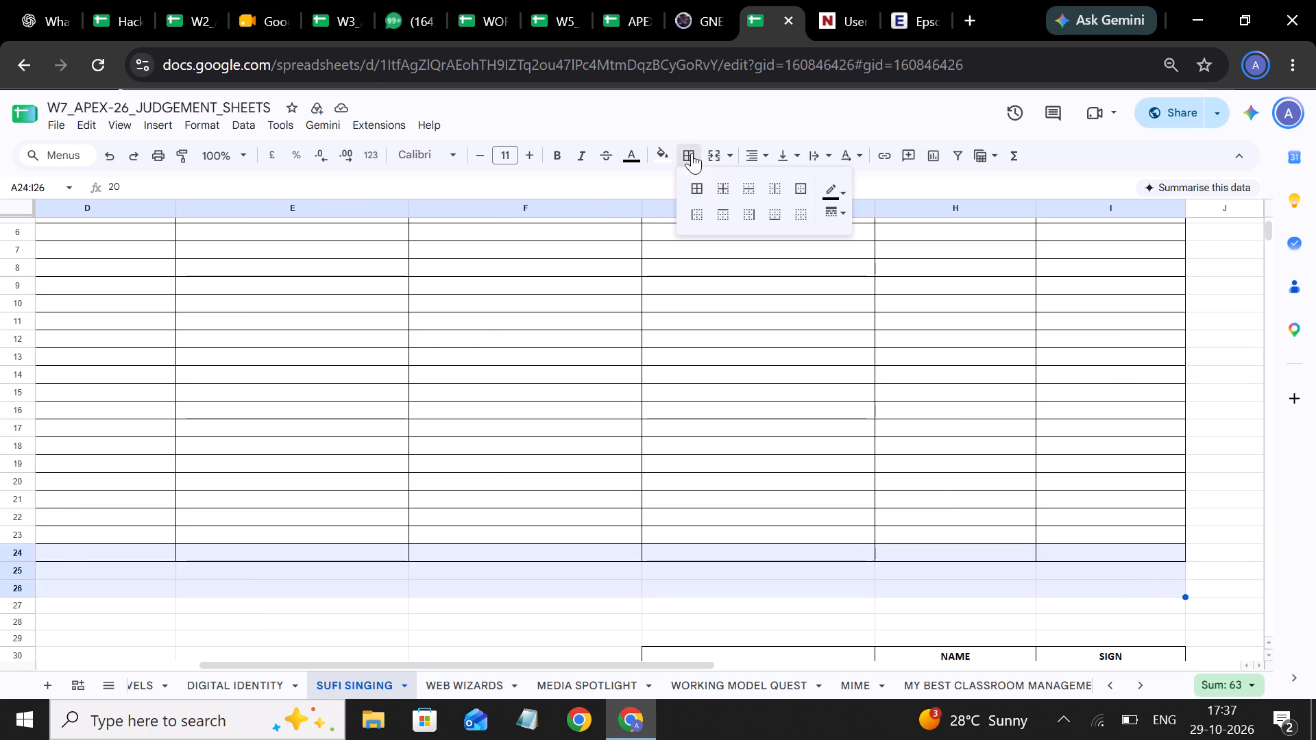
pyautogui.click(698, 192)
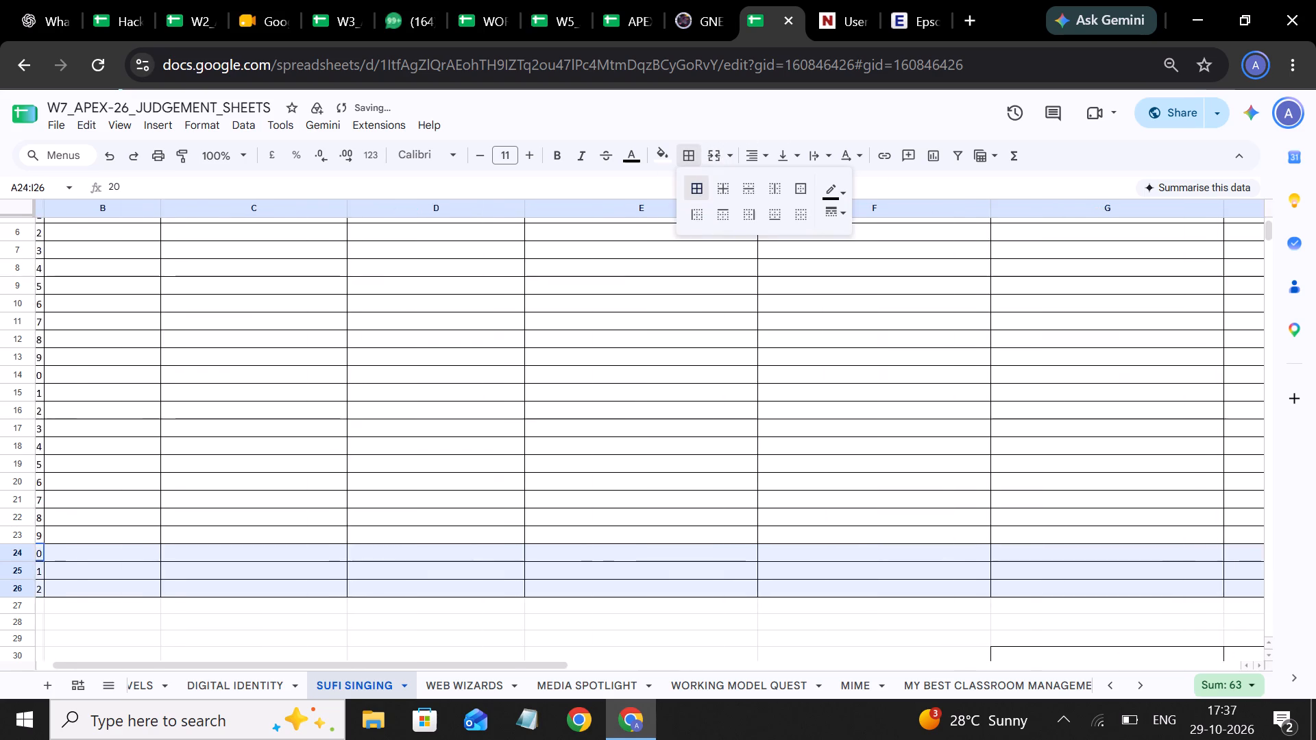
pyautogui.hscroll(3, 459, 544)
pyautogui.scroll(-1, 459, 544)
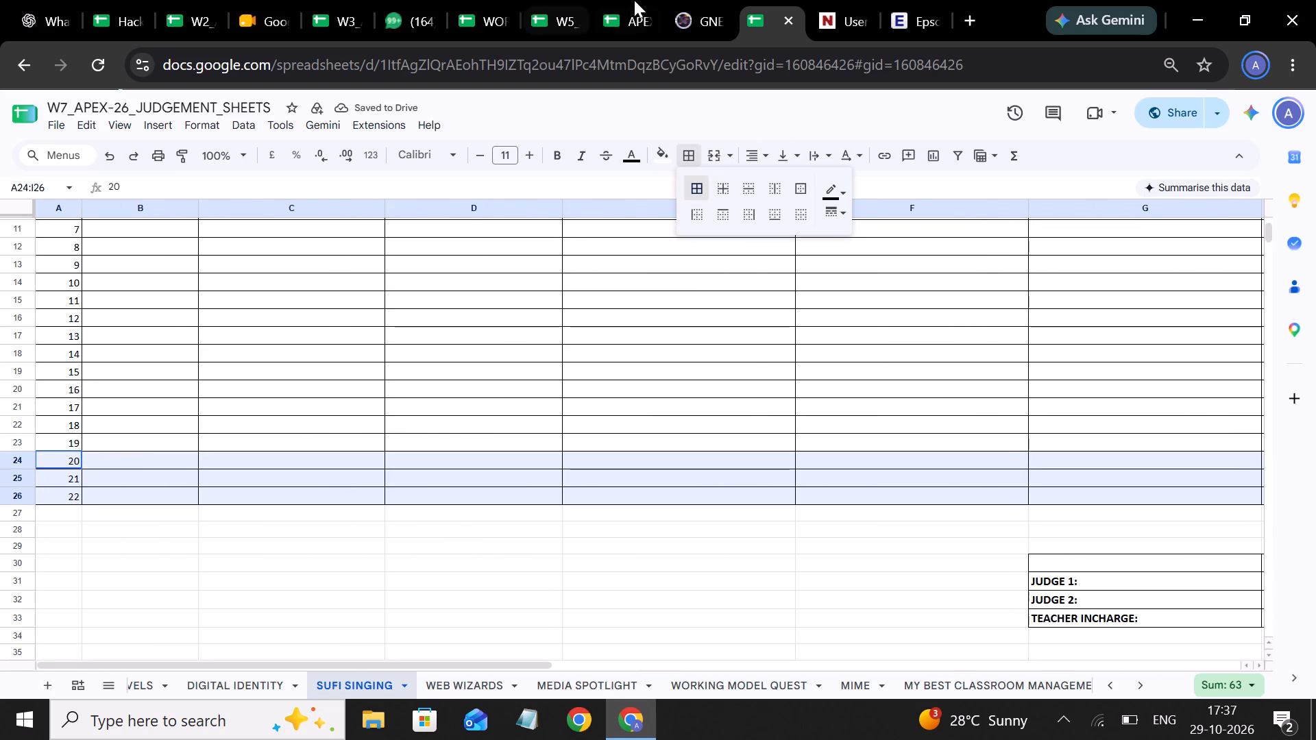
# Check the portal's event registrations, then insert one row below entry 29 in row 33 of the Reel Artistry sheet and number it 30.
pyautogui.click(688, 24)
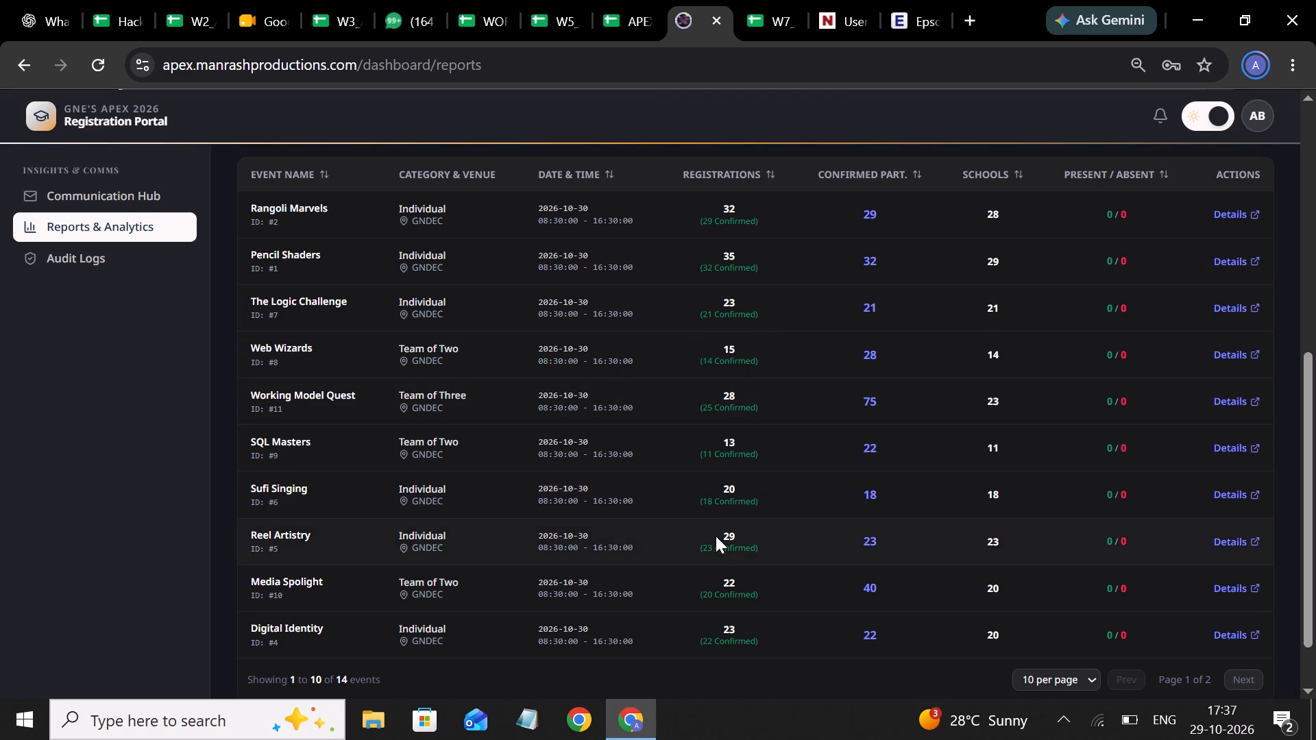
pyautogui.click(769, 16)
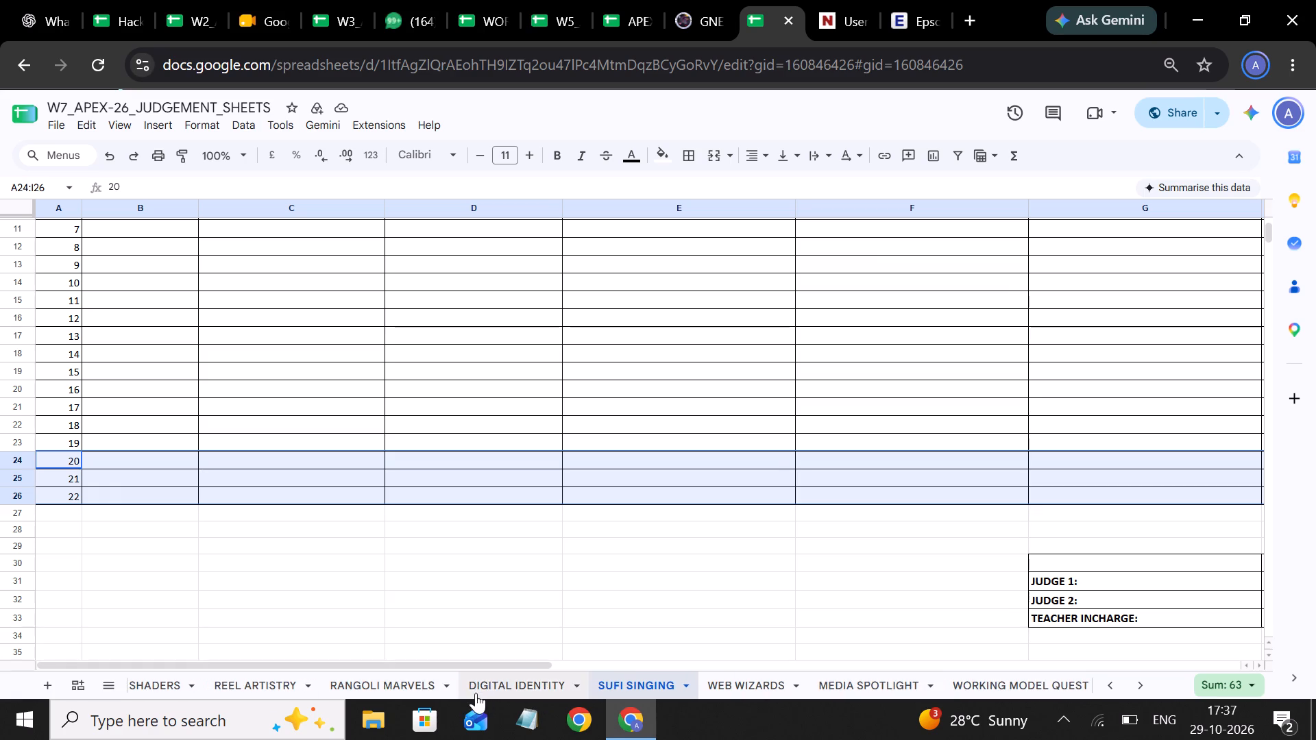
pyautogui.click(311, 688)
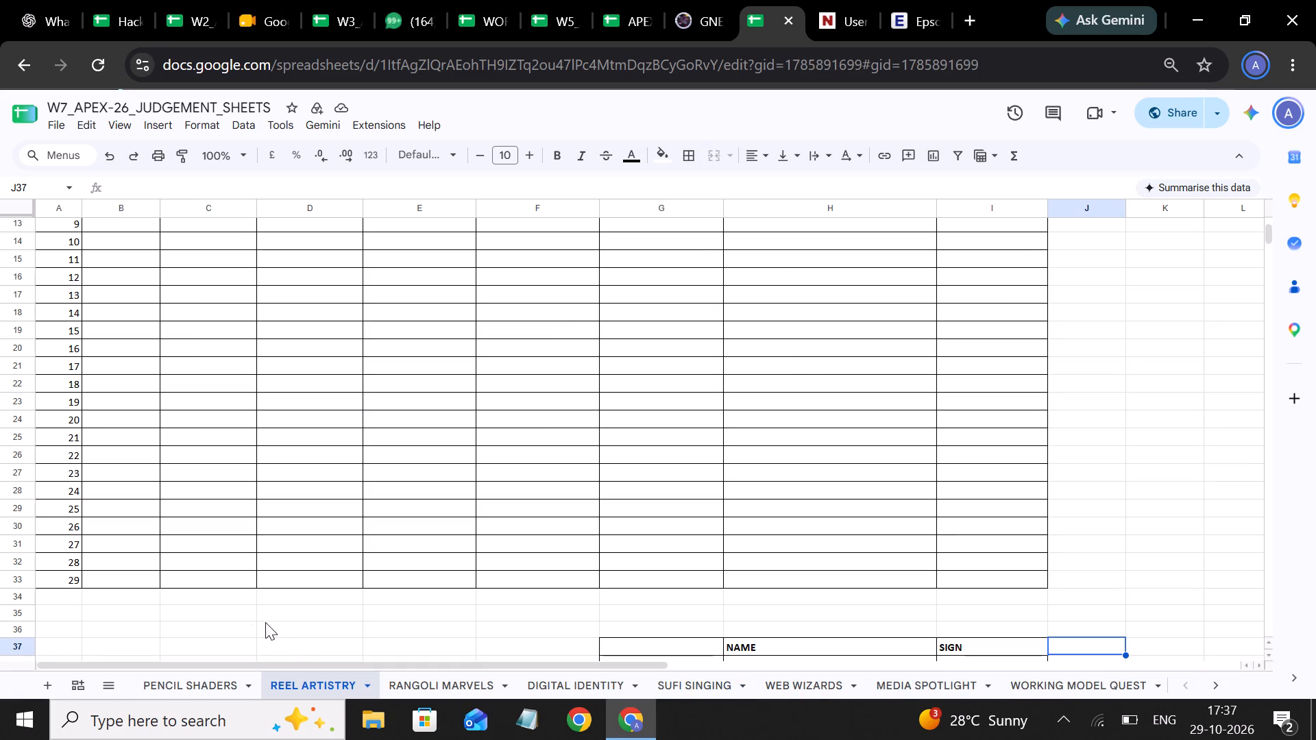
pyautogui.click(25, 580)
pyautogui.rightClick(25, 580)
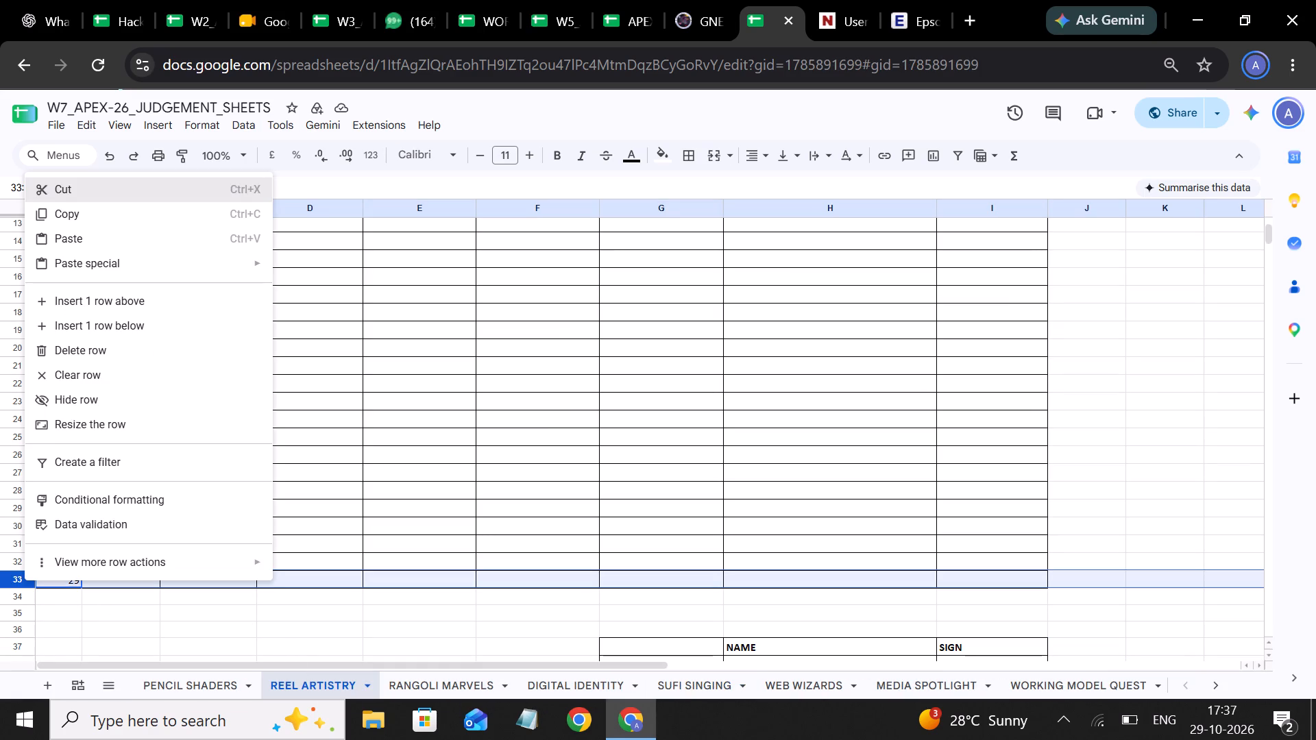
pyautogui.click(143, 325)
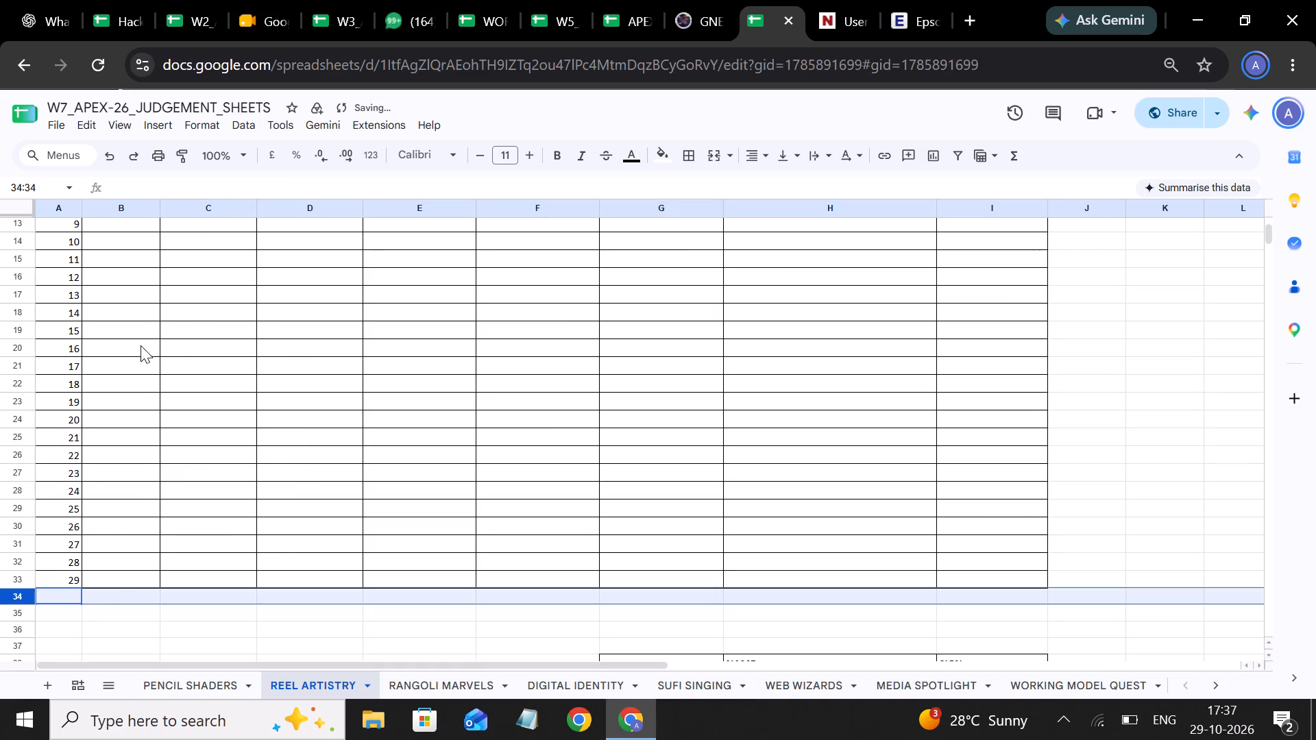
pyautogui.click(73, 602)
pyautogui.write('30')
pyautogui.click(108, 576)
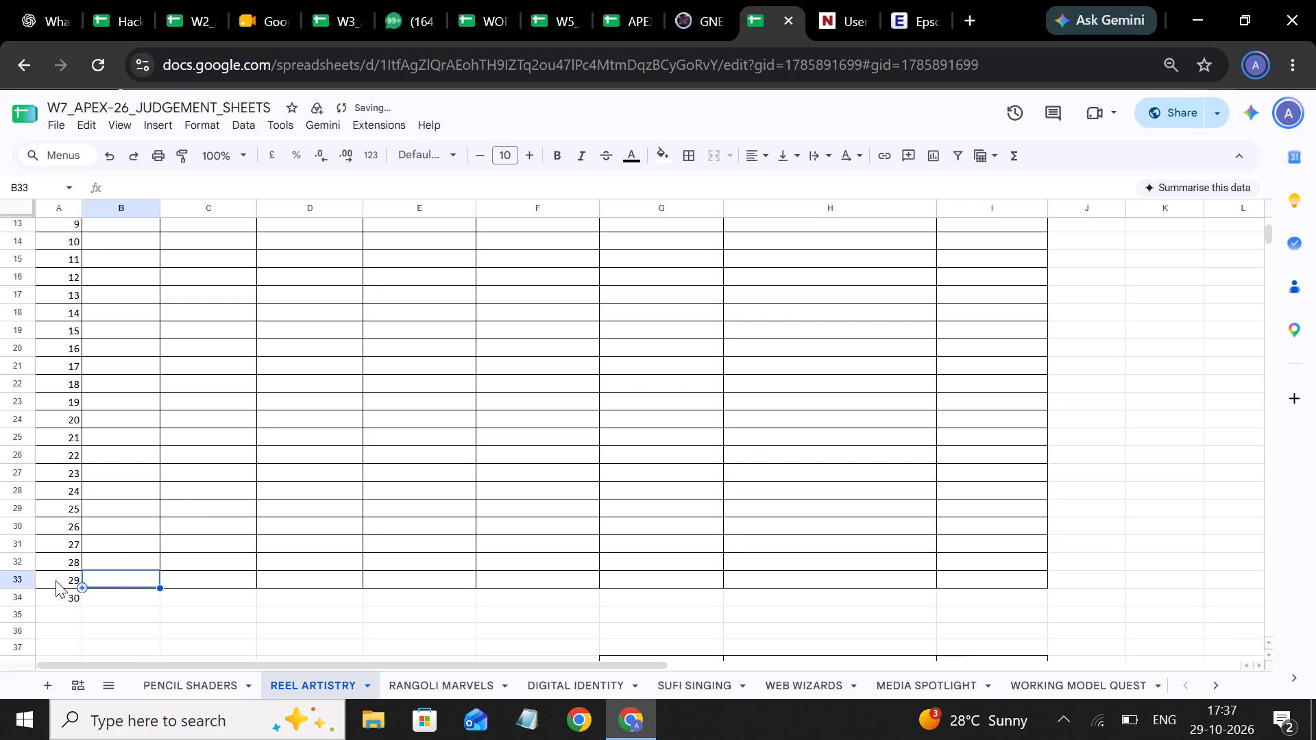
# Apply all borders to A33:I34 of the Reel Artistry sheet.
pyautogui.moveTo(54, 580); pyautogui.dragTo(1016, 598)
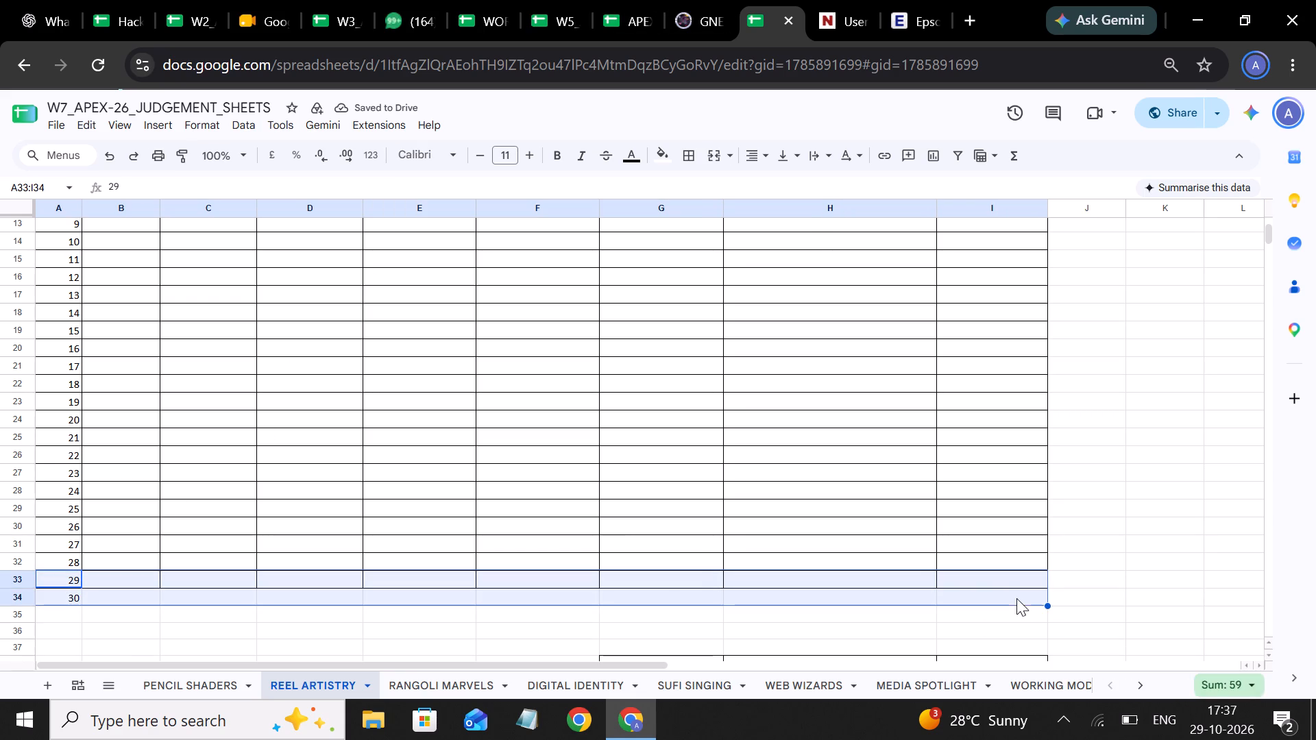
pyautogui.moveTo(688, 156); pyautogui.dragTo(703, 186)
pyautogui.click(703, 186)
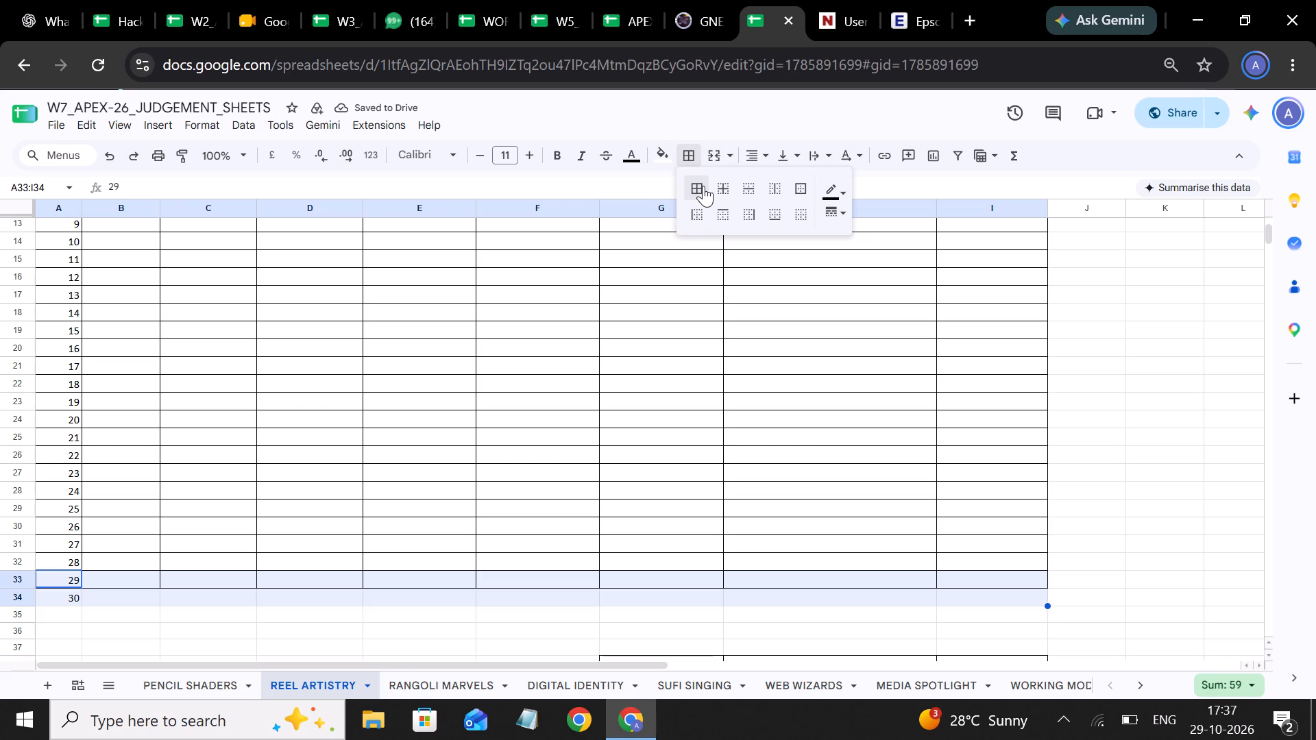
# Check the portal's event registrations, then clear the contents of A30:I52, the rows below entry 25 in the Media Spotlight sheet.
pyautogui.click(698, 10)
pyautogui.scroll(-1, 695, 336)
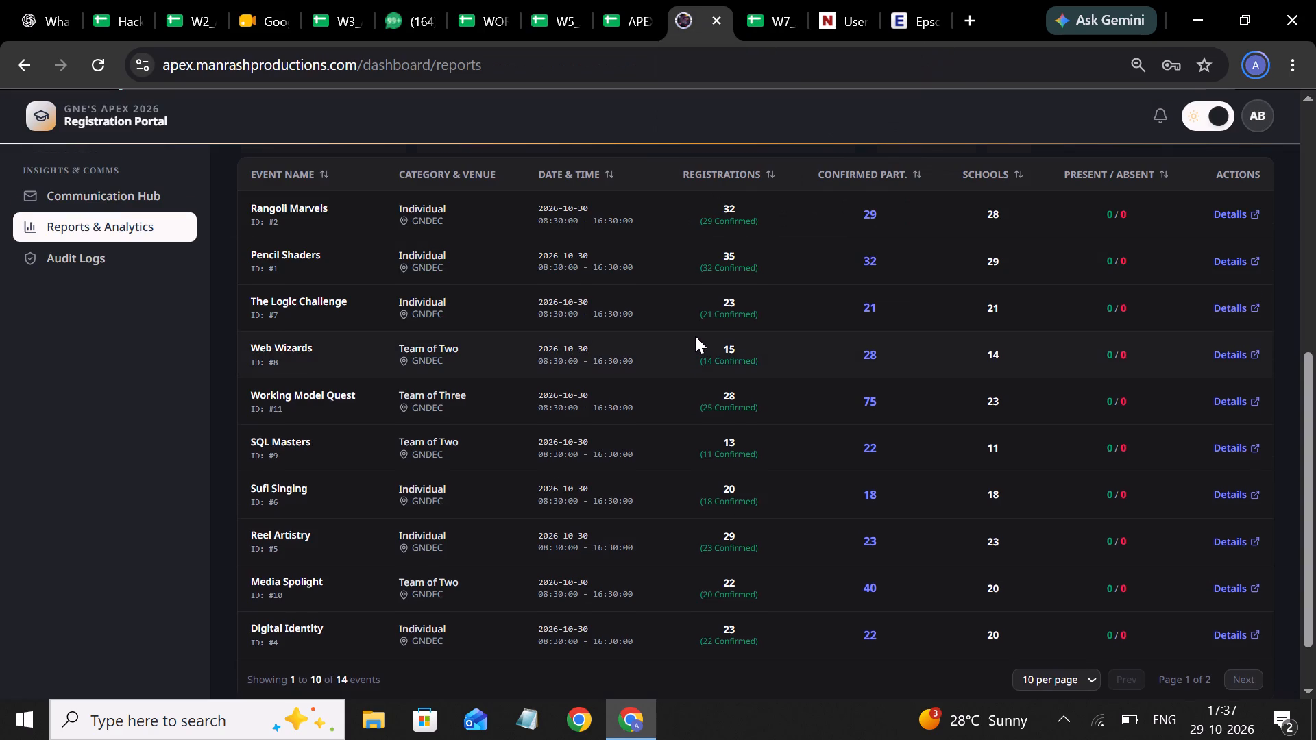
pyautogui.scroll(-1, 695, 336)
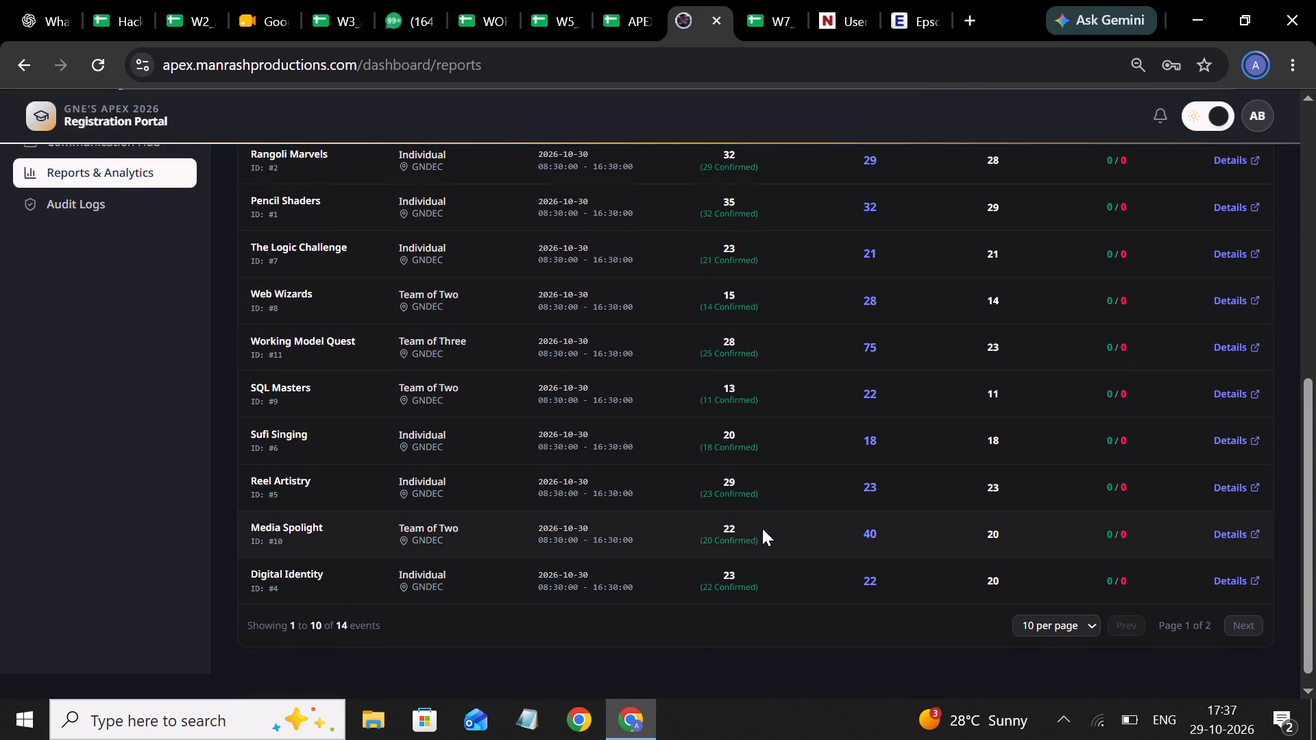
pyautogui.click(761, 15)
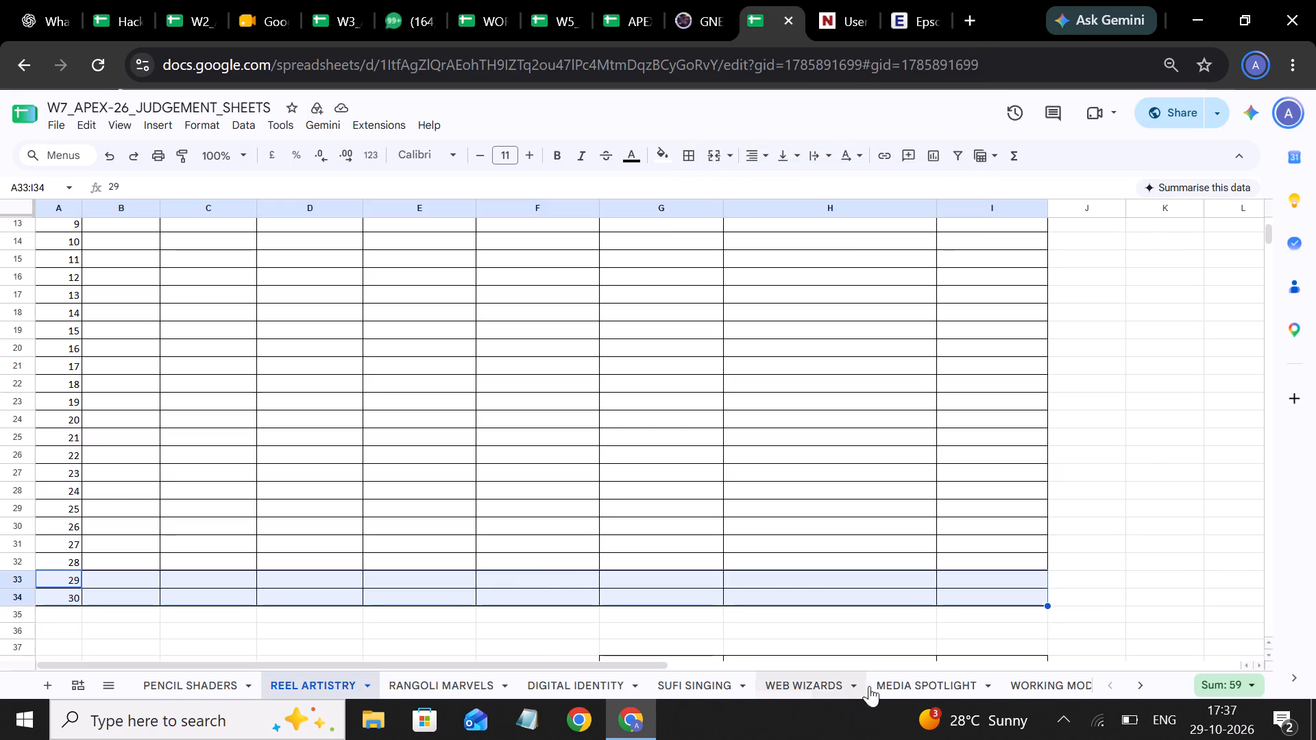
pyautogui.click(942, 675)
pyautogui.scroll(-1, 743, 560)
pyautogui.scroll(1, 451, 467)
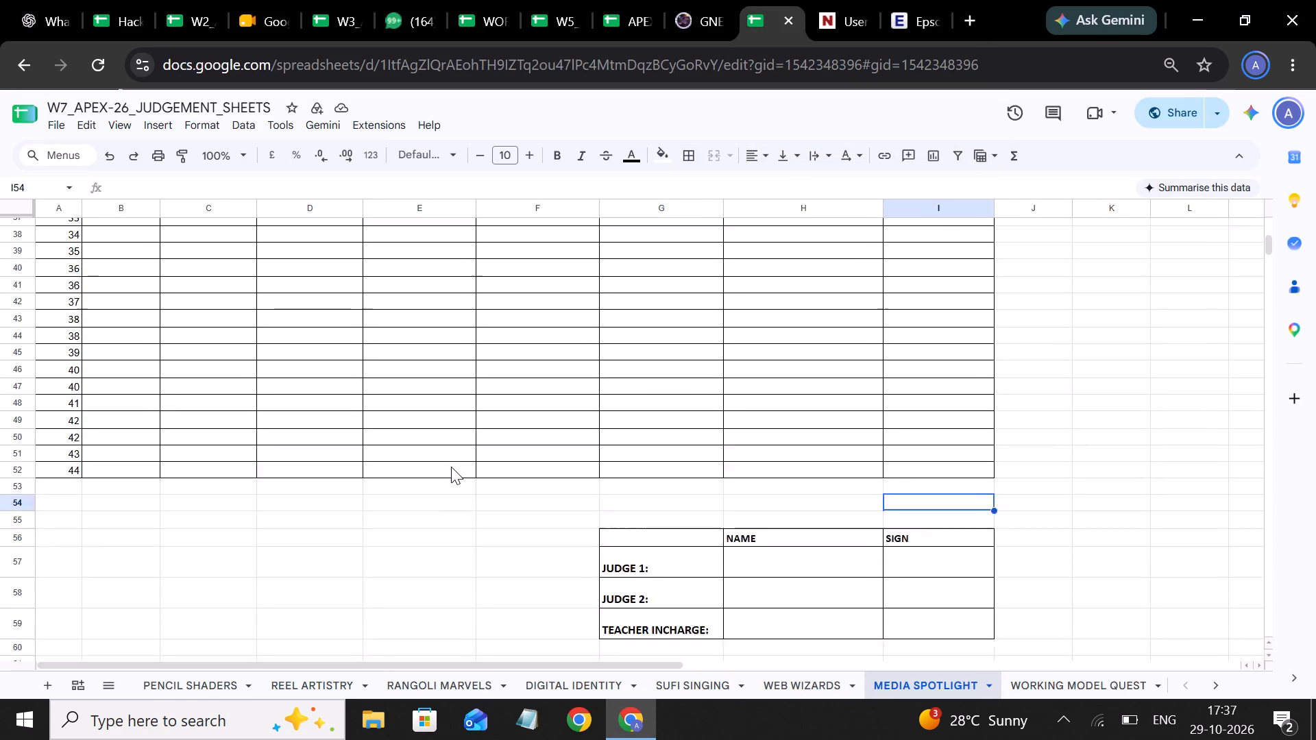
pyautogui.scroll(1, 451, 467)
pyautogui.scroll(1, 84, 262)
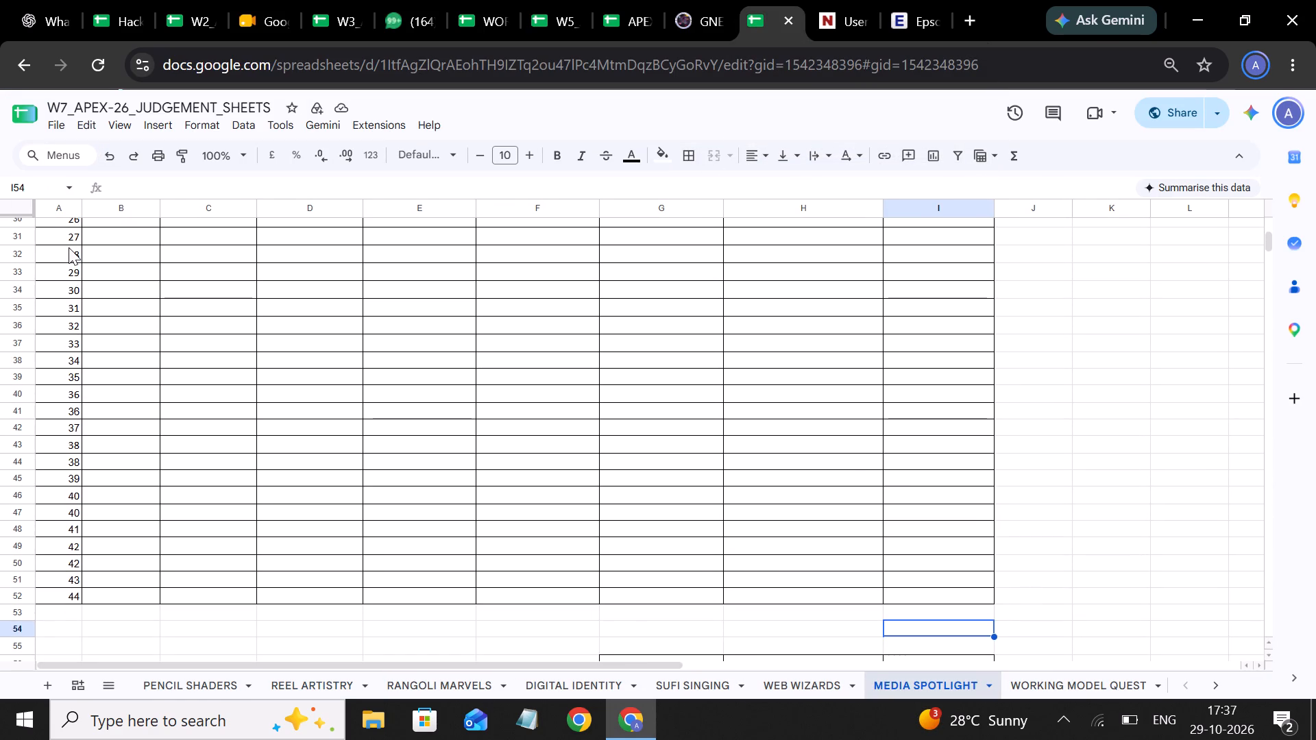
pyautogui.scroll(2, 69, 247)
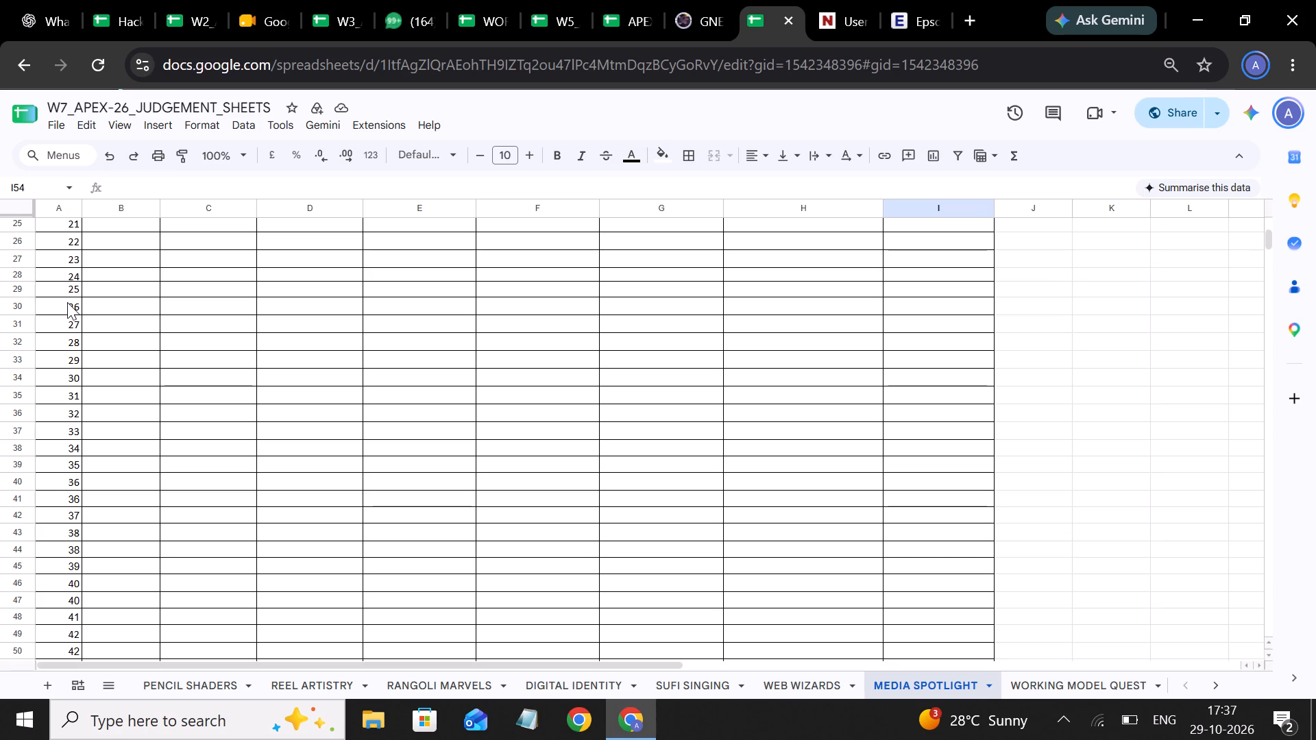
pyautogui.moveTo(67, 302); pyautogui.dragTo(938, 709)
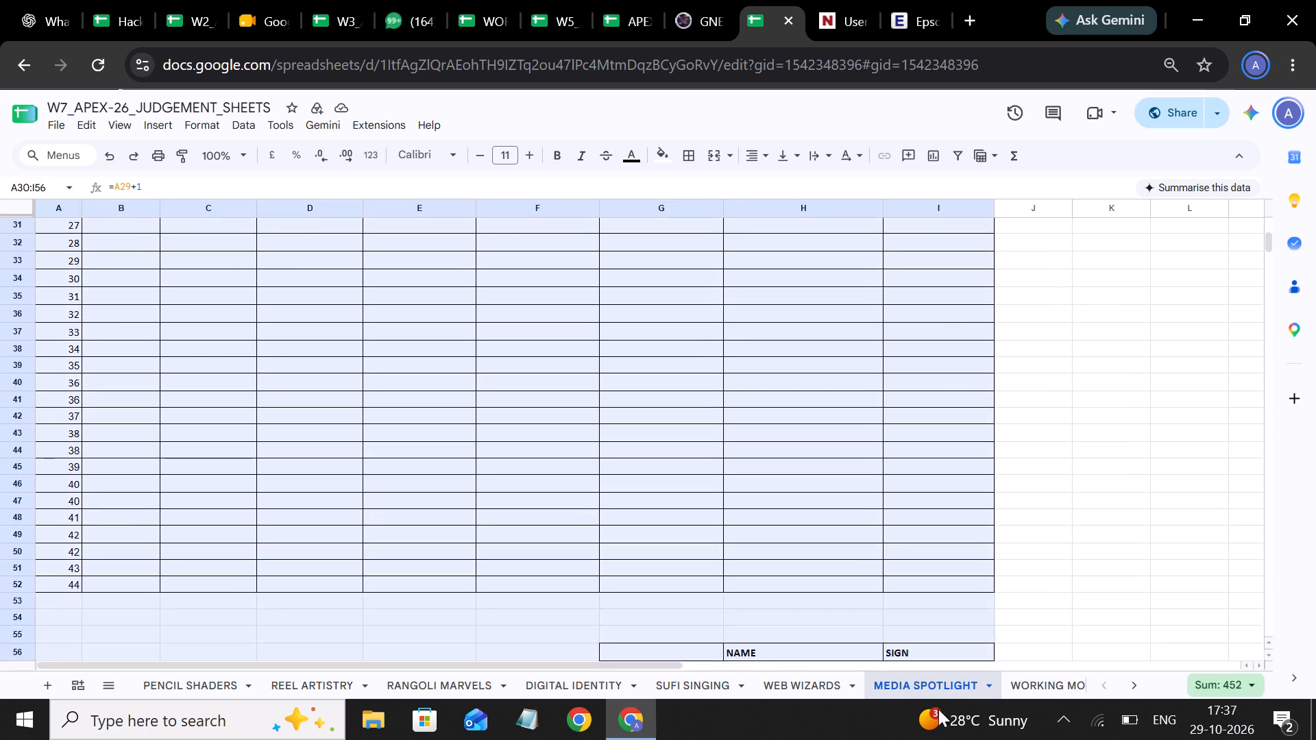
pyautogui.moveTo(938, 709); pyautogui.dragTo(968, 321)
pyautogui.press('BackSpace')
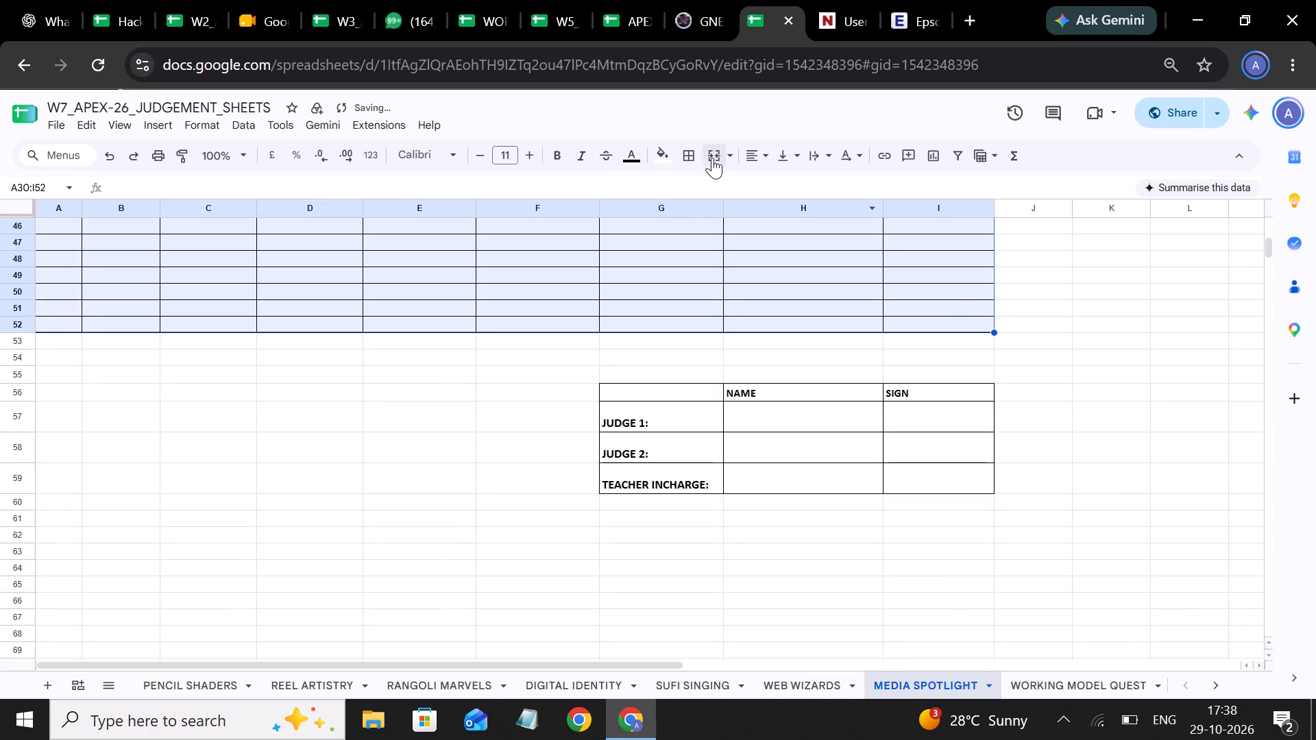
# Clear all borders from A30:I52 of the Media Spotlight sheet.
pyautogui.click(693, 151)
pyautogui.click(809, 217)
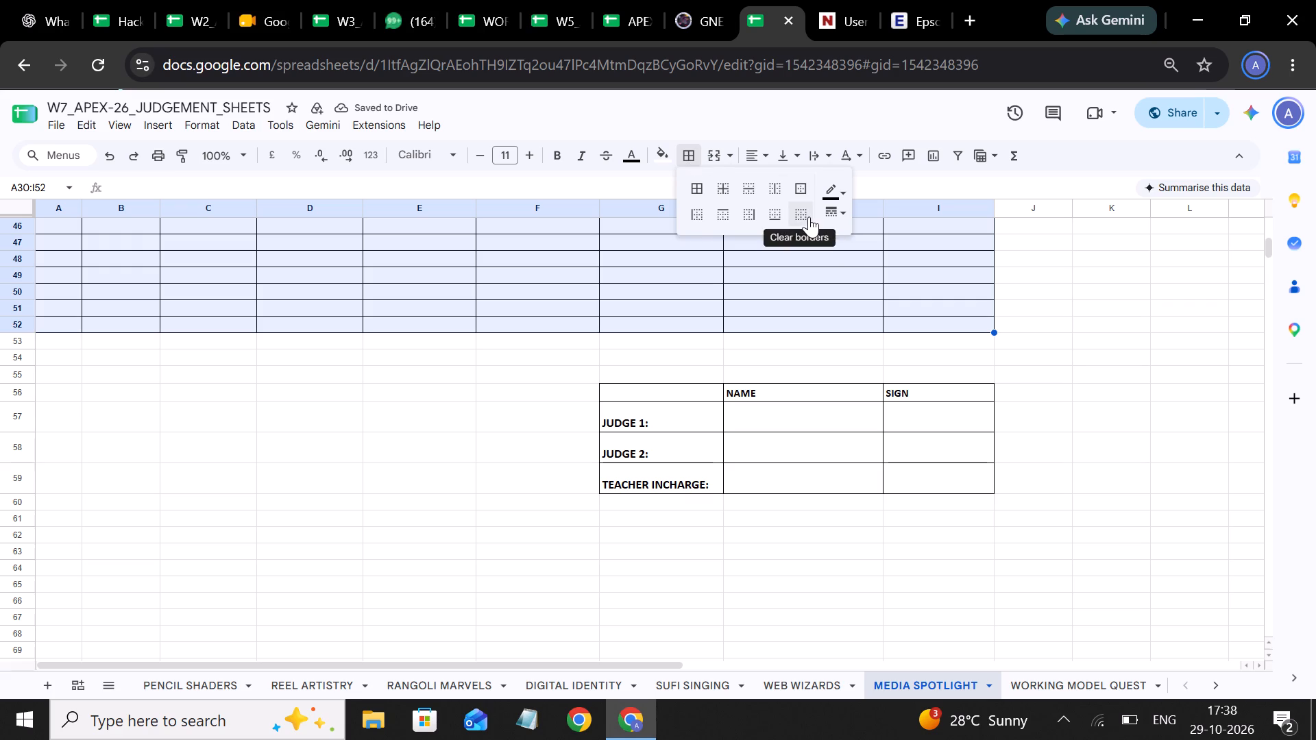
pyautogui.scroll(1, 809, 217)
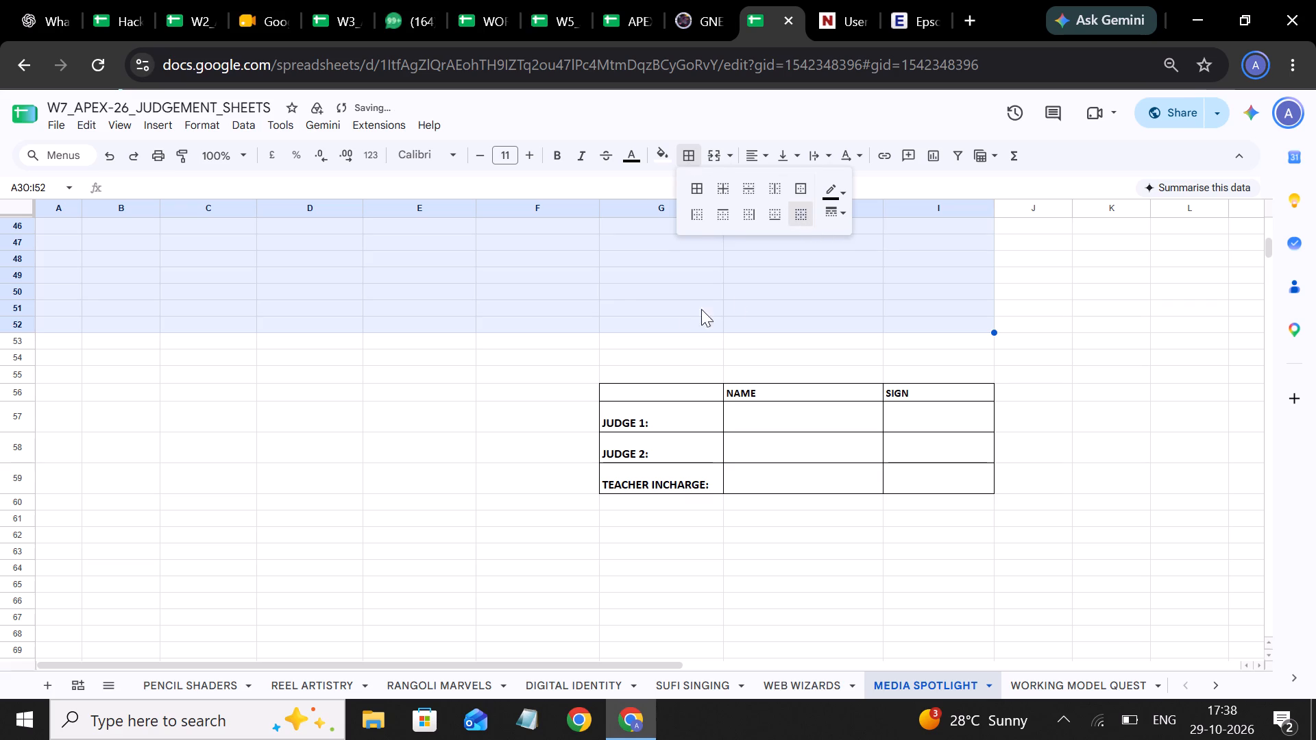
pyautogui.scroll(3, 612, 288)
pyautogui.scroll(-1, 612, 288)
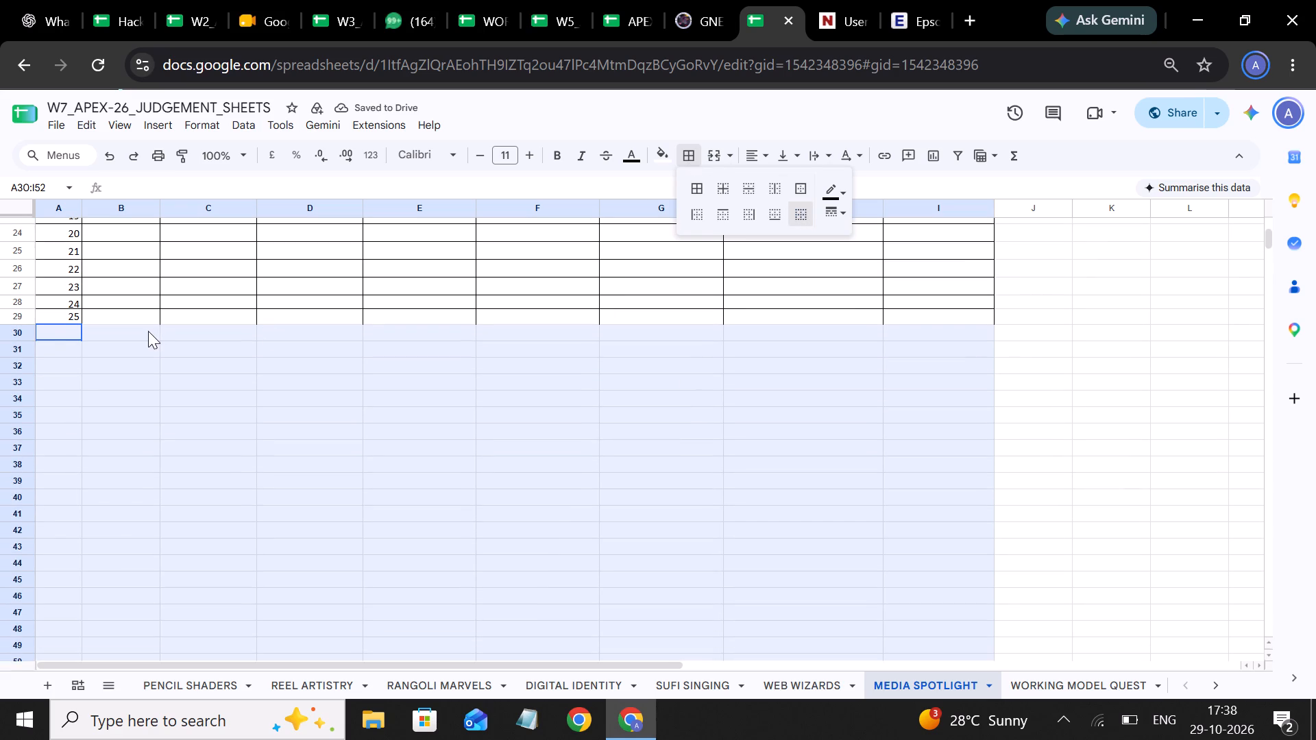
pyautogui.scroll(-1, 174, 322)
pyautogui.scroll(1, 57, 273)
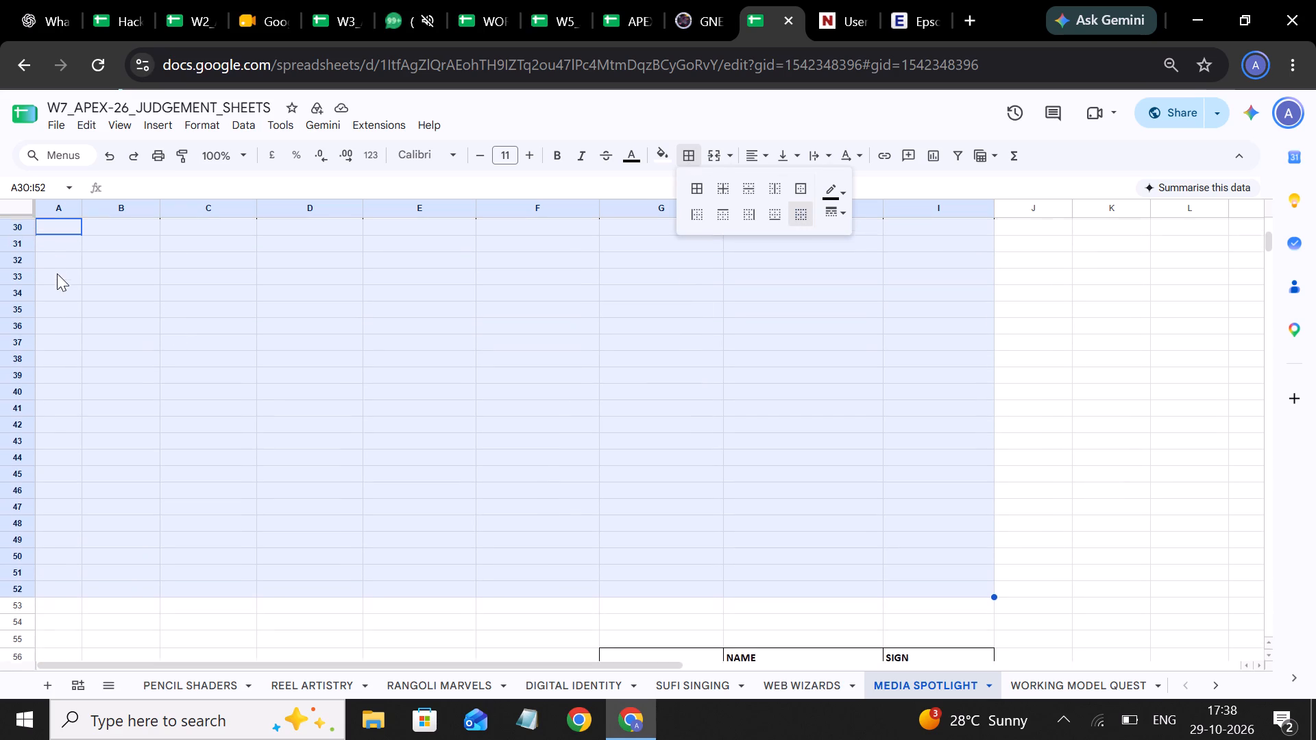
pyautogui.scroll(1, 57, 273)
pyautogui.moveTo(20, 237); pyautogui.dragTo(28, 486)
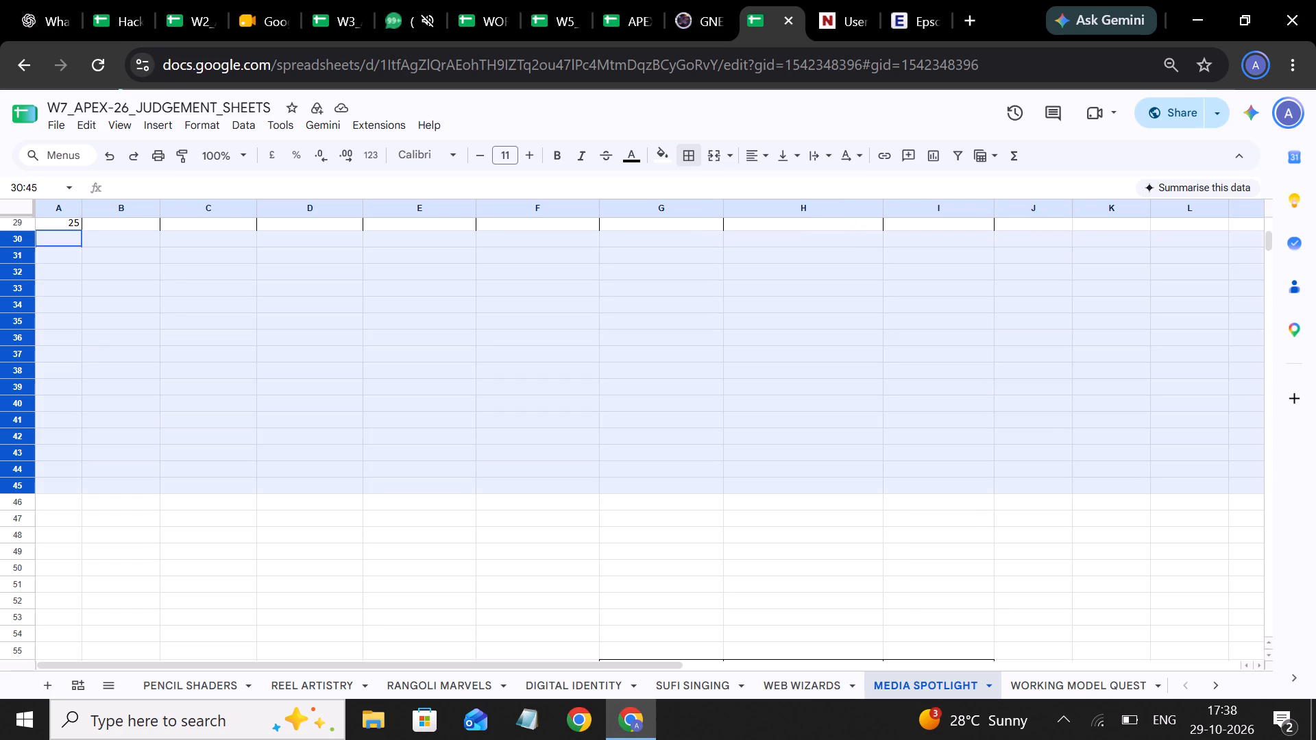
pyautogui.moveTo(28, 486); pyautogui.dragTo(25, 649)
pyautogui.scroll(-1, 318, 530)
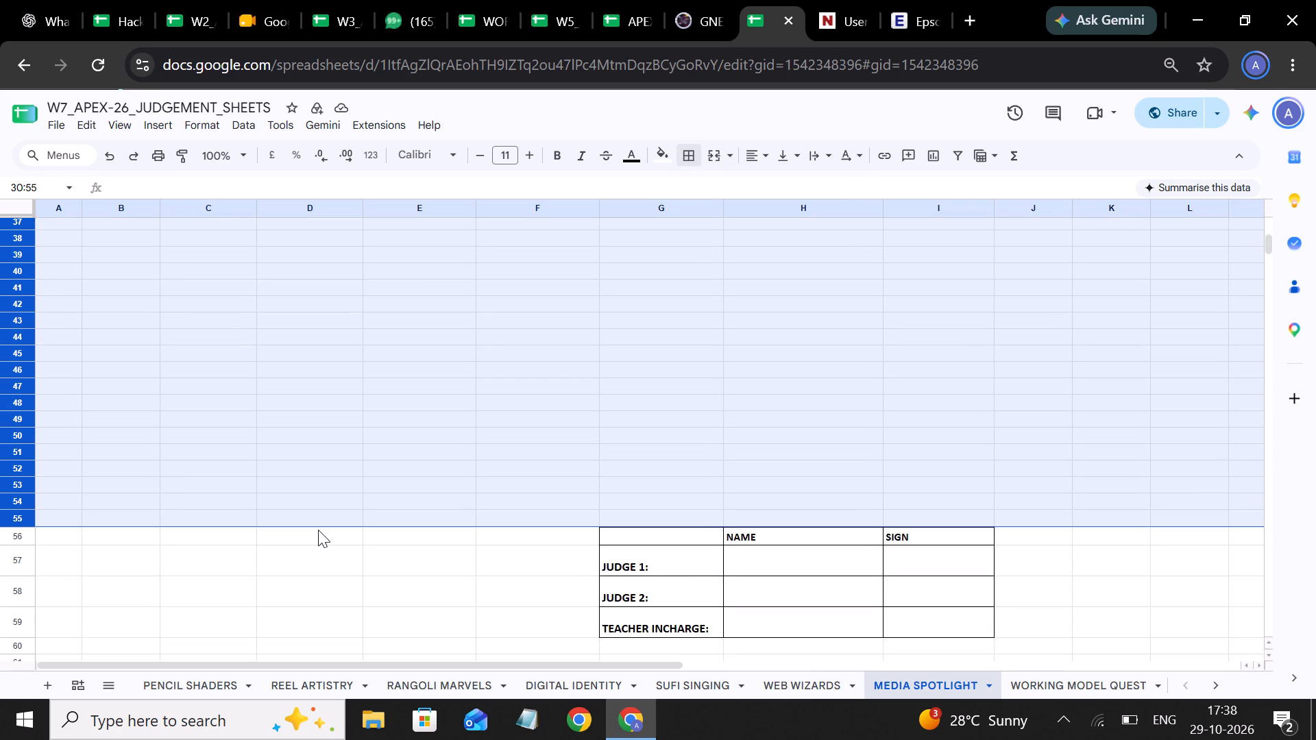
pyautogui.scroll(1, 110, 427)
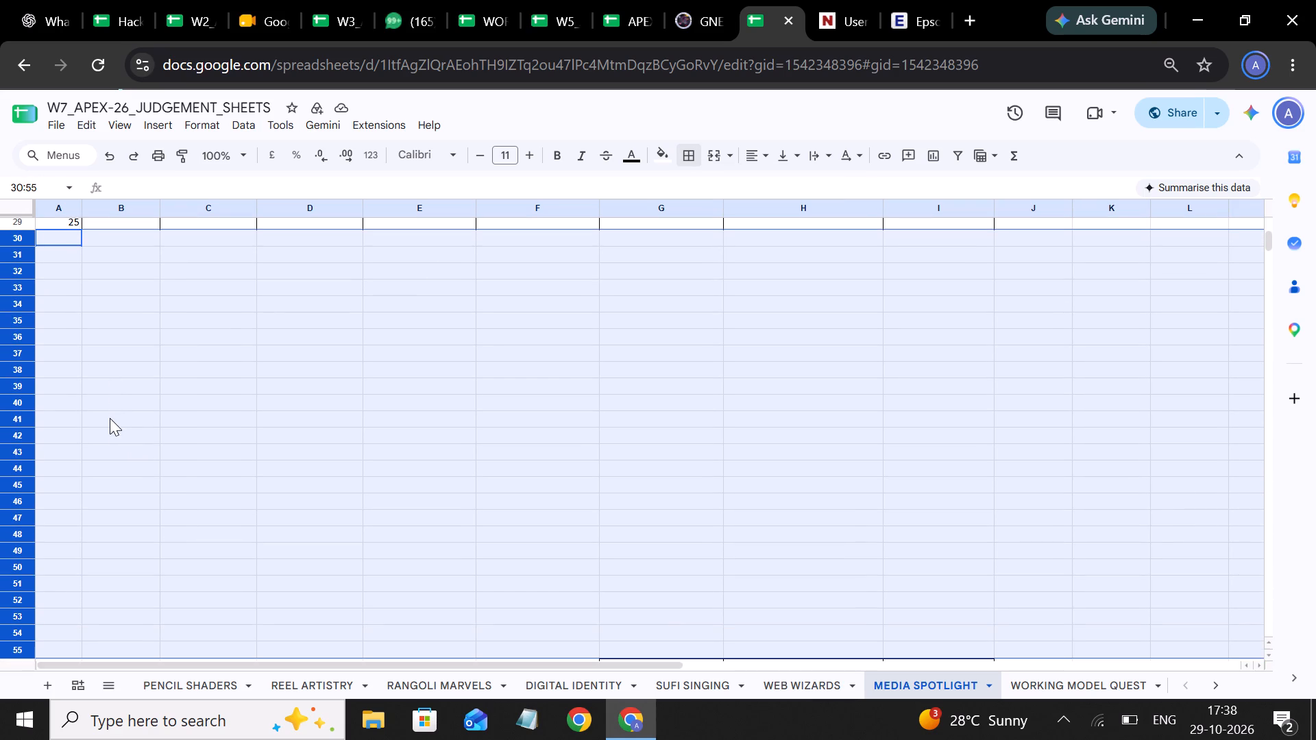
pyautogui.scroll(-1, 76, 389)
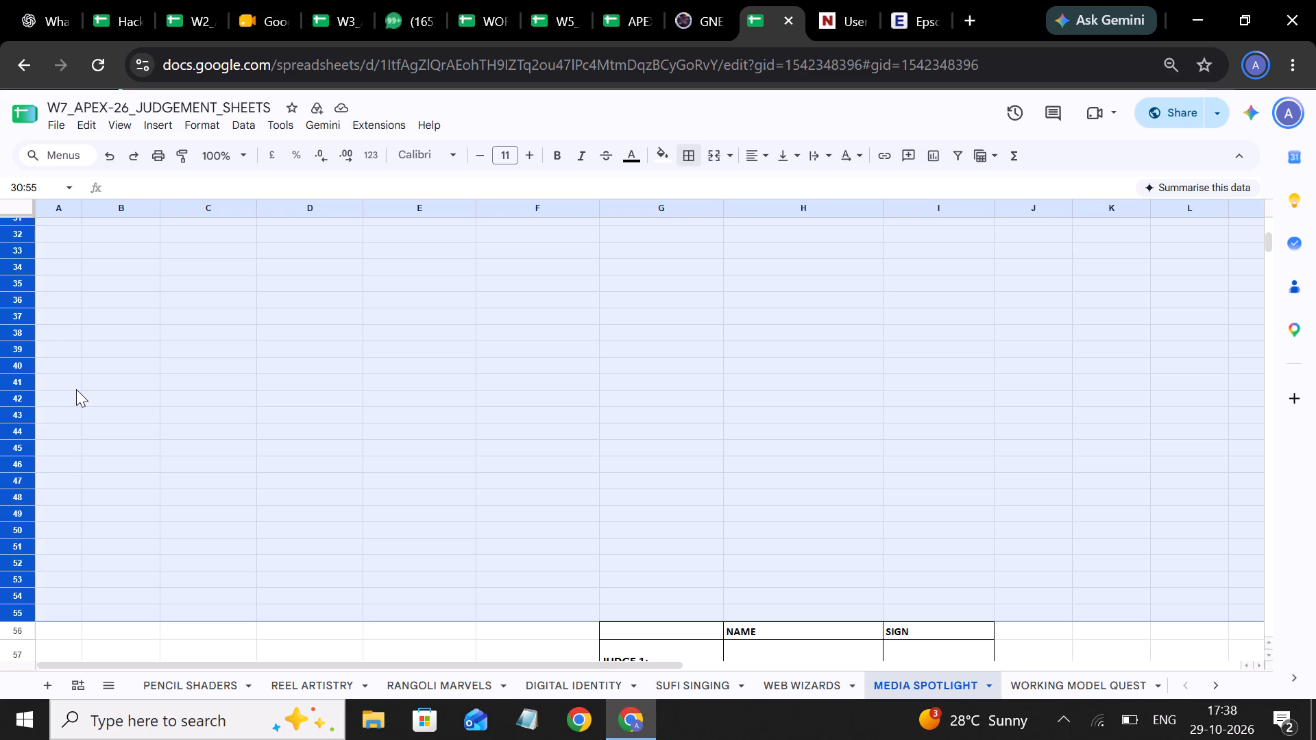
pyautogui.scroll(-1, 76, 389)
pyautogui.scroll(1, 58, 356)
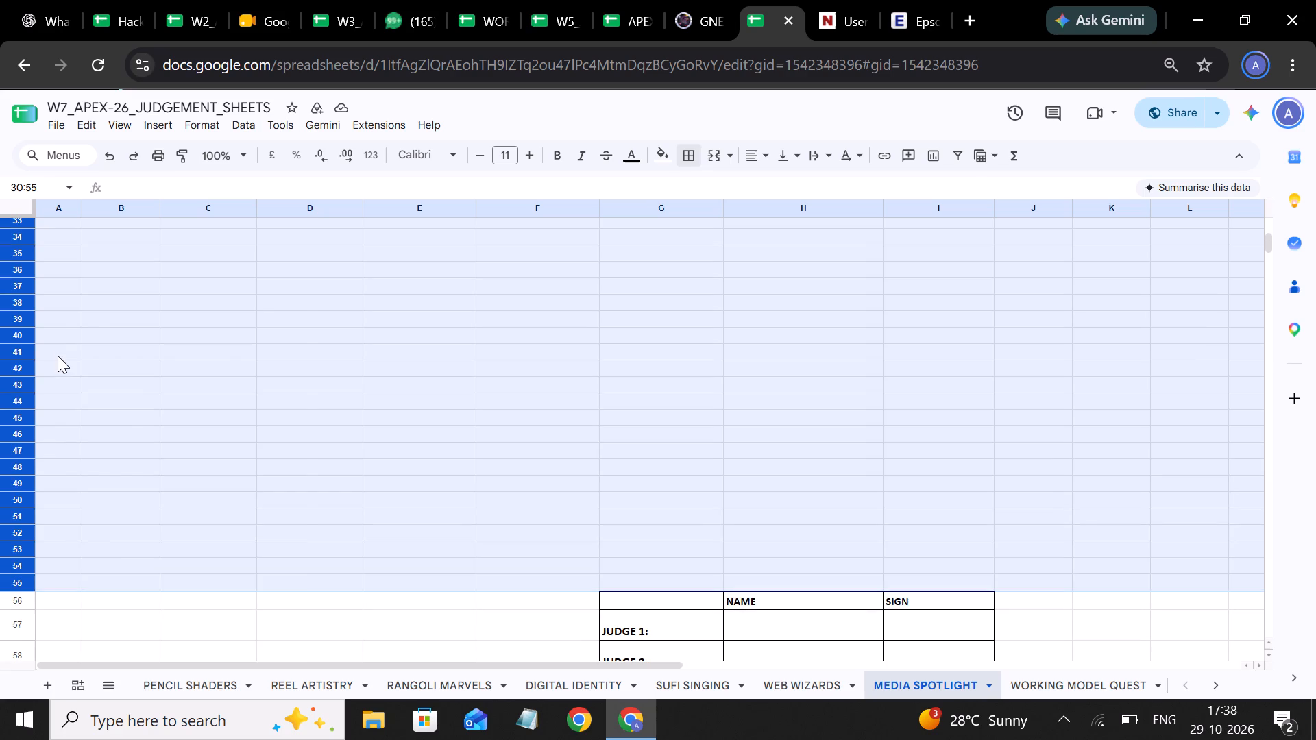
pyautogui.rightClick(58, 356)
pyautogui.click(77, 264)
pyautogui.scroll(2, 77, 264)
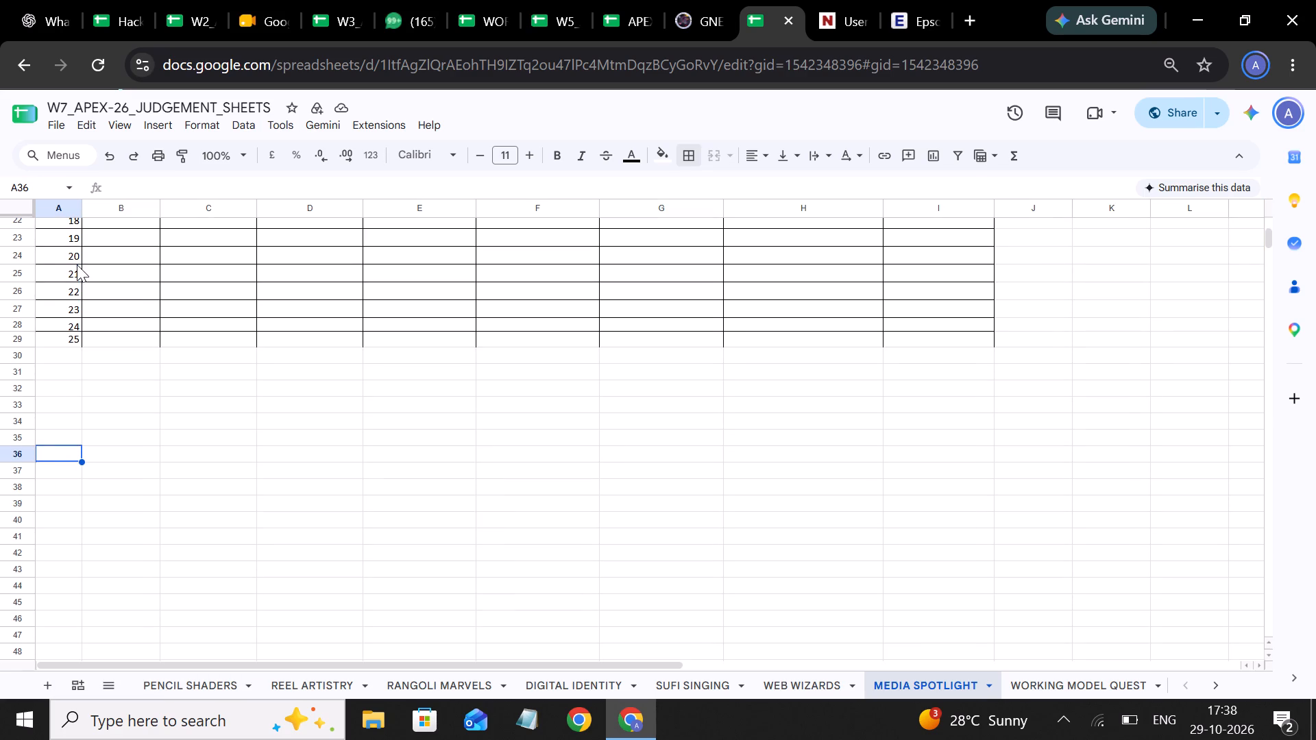
# Delete rows 30 to 52 between entry 25 and the judges' signature table in the Media Spotlight sheet.
pyautogui.moveTo(20, 355); pyautogui.dragTo(12, 580)
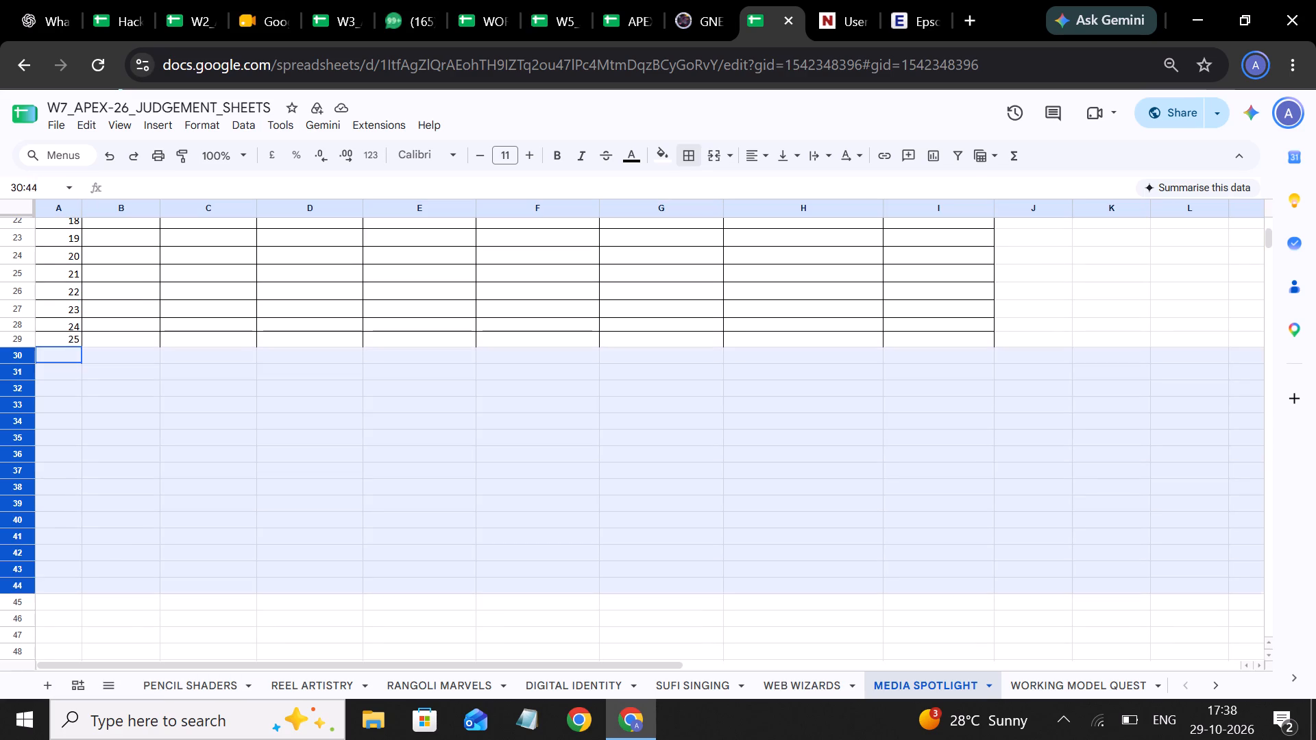
pyautogui.moveTo(12, 580); pyautogui.dragTo(22, 547)
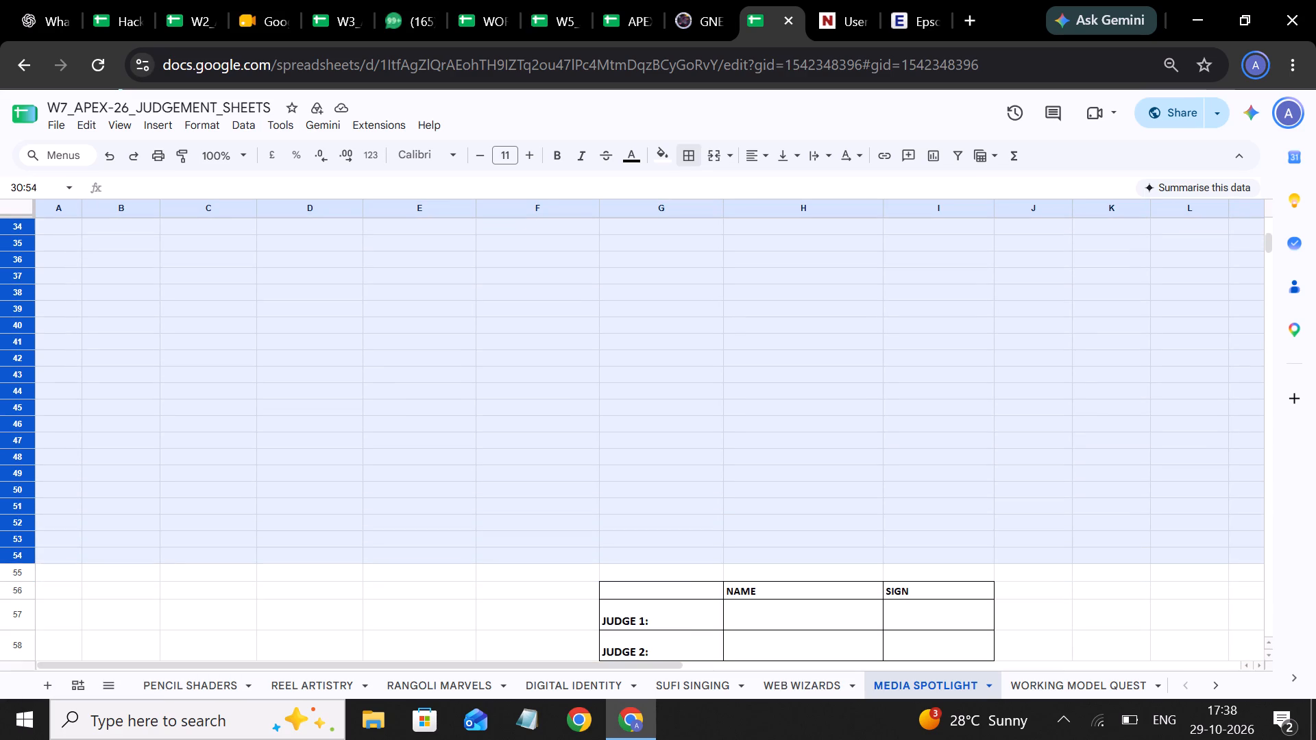
pyautogui.moveTo(22, 547); pyautogui.dragTo(23, 527)
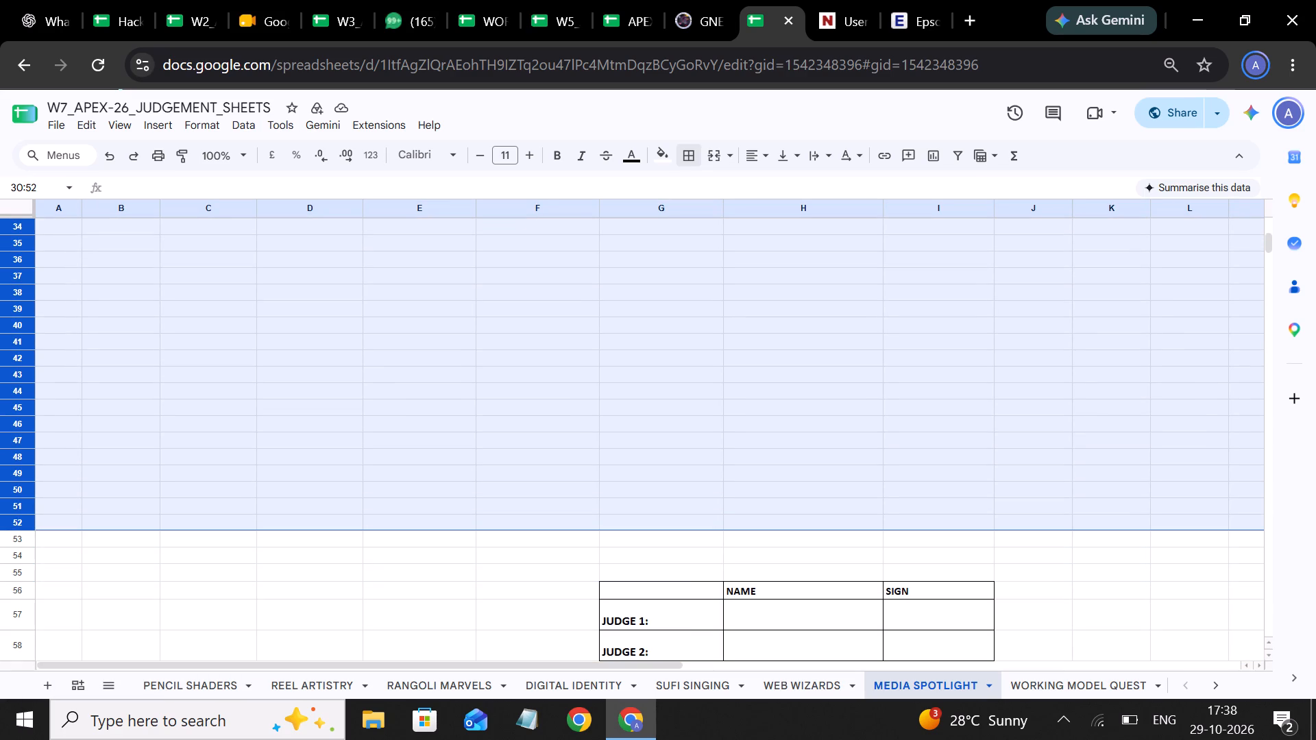
pyautogui.press('BackSpace')
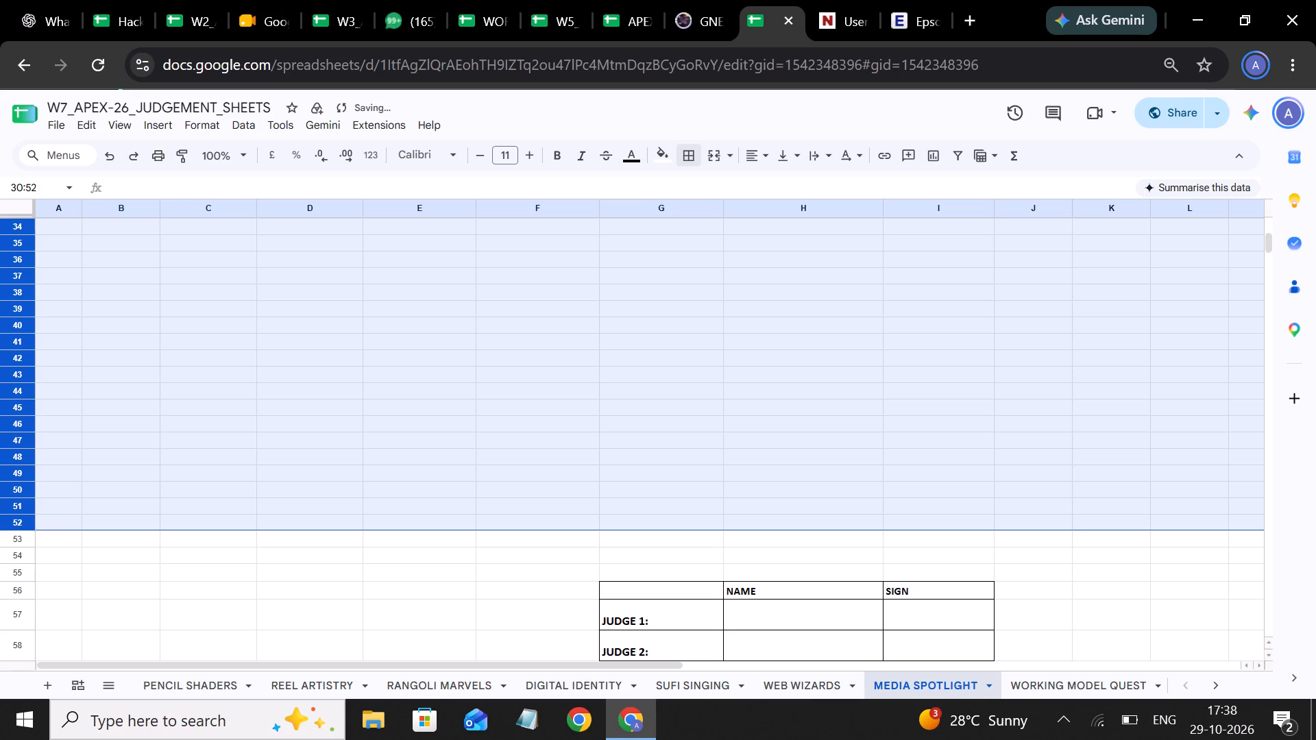
pyautogui.rightClick(19, 422)
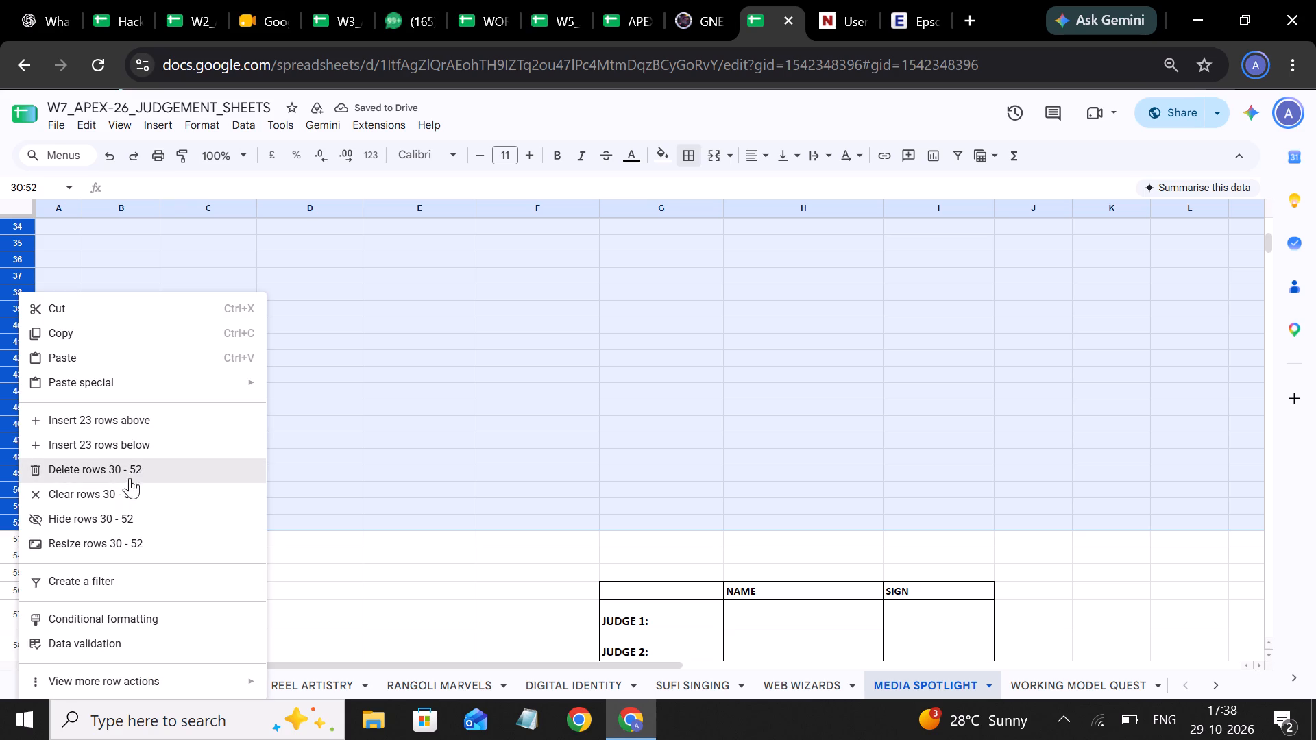
pyautogui.click(127, 473)
pyautogui.scroll(2, 185, 402)
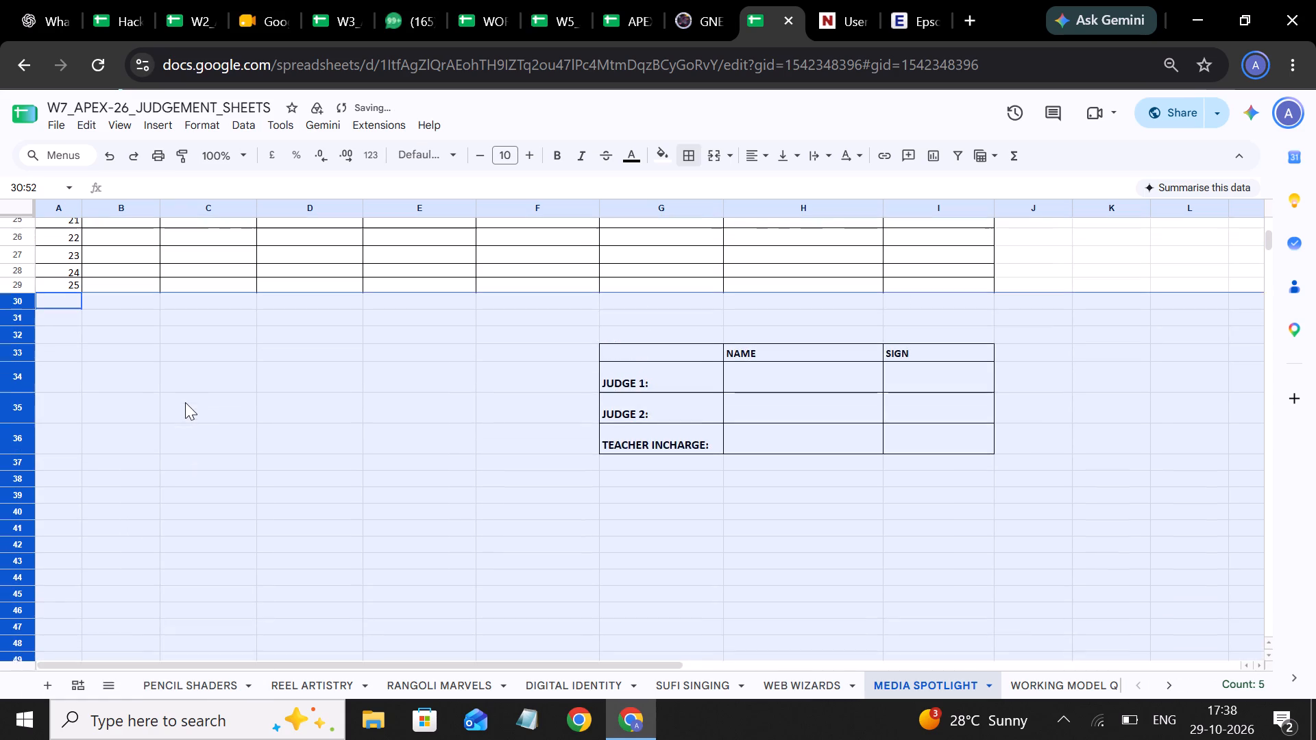
pyautogui.rightClick(303, 369)
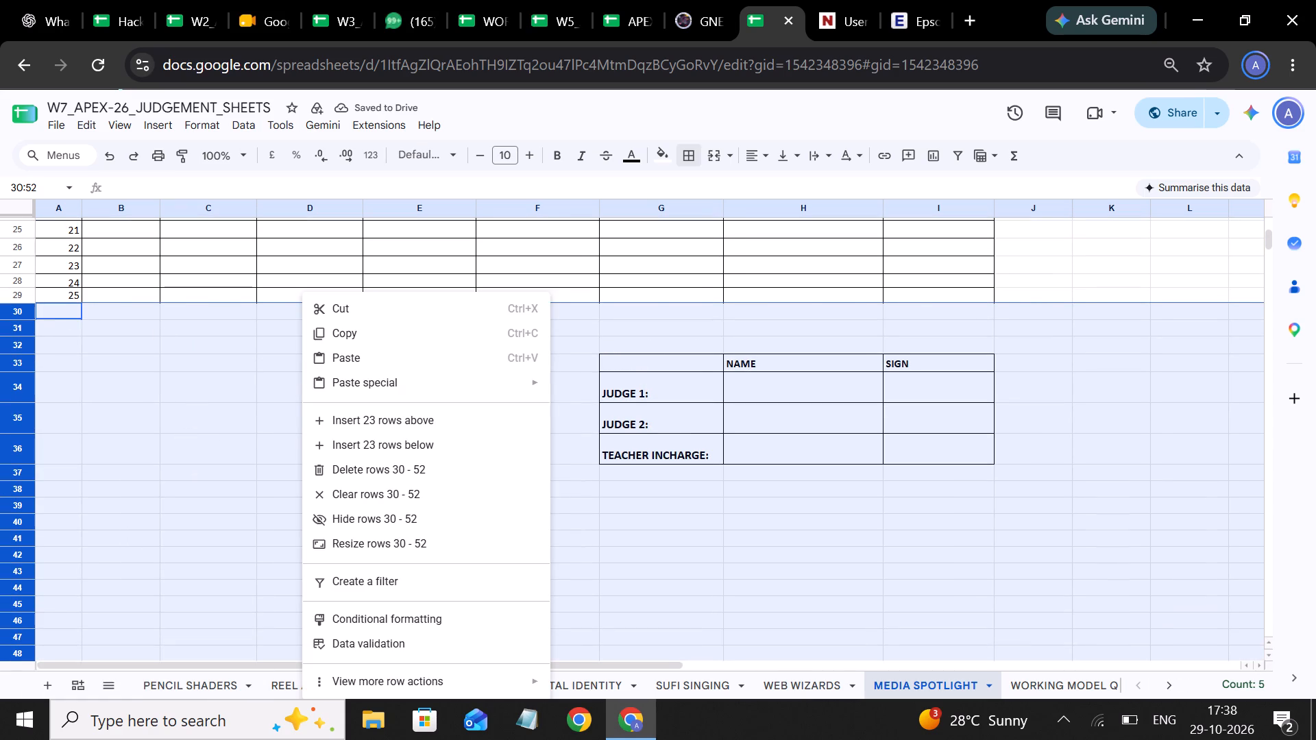
pyautogui.click(143, 303)
pyautogui.click(249, 343)
# Apply all borders to A29:I29, the row of entry 25 in the Media Spotlight sheet.
pyautogui.moveTo(56, 291); pyautogui.dragTo(381, 299)
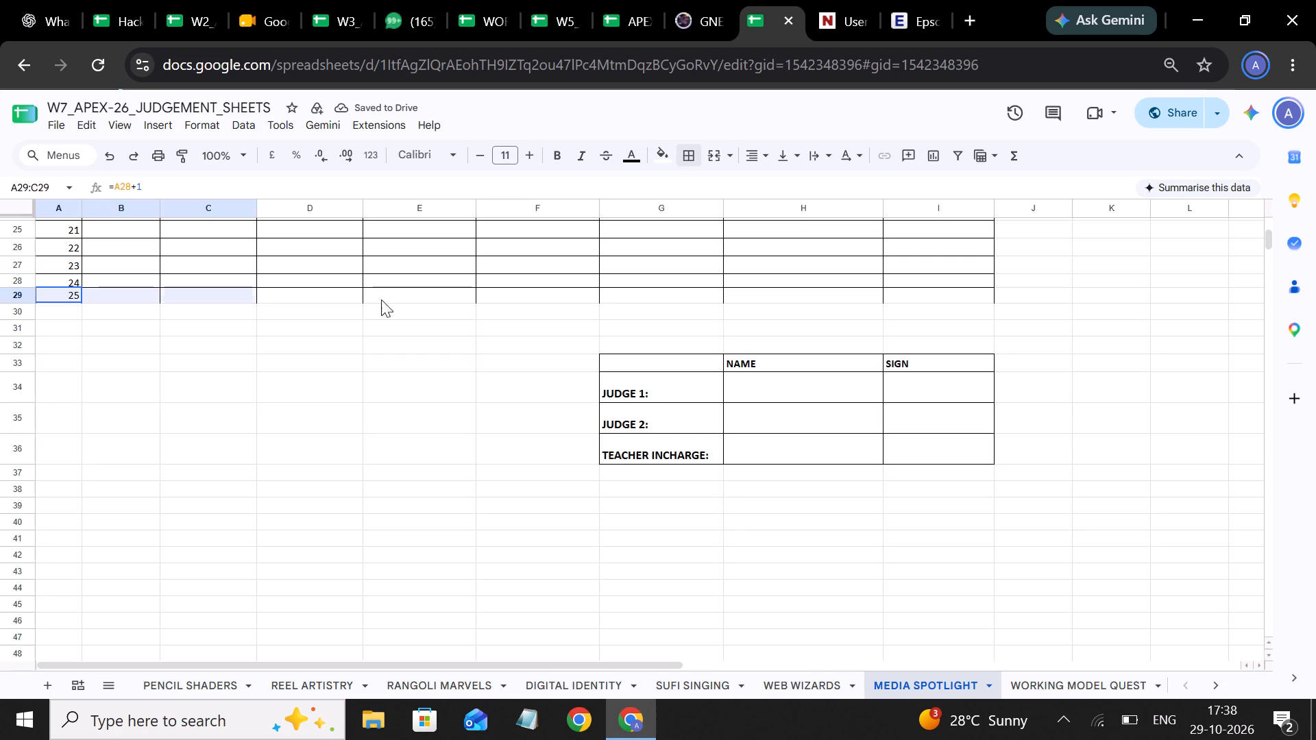
pyautogui.moveTo(381, 299); pyautogui.dragTo(923, 293)
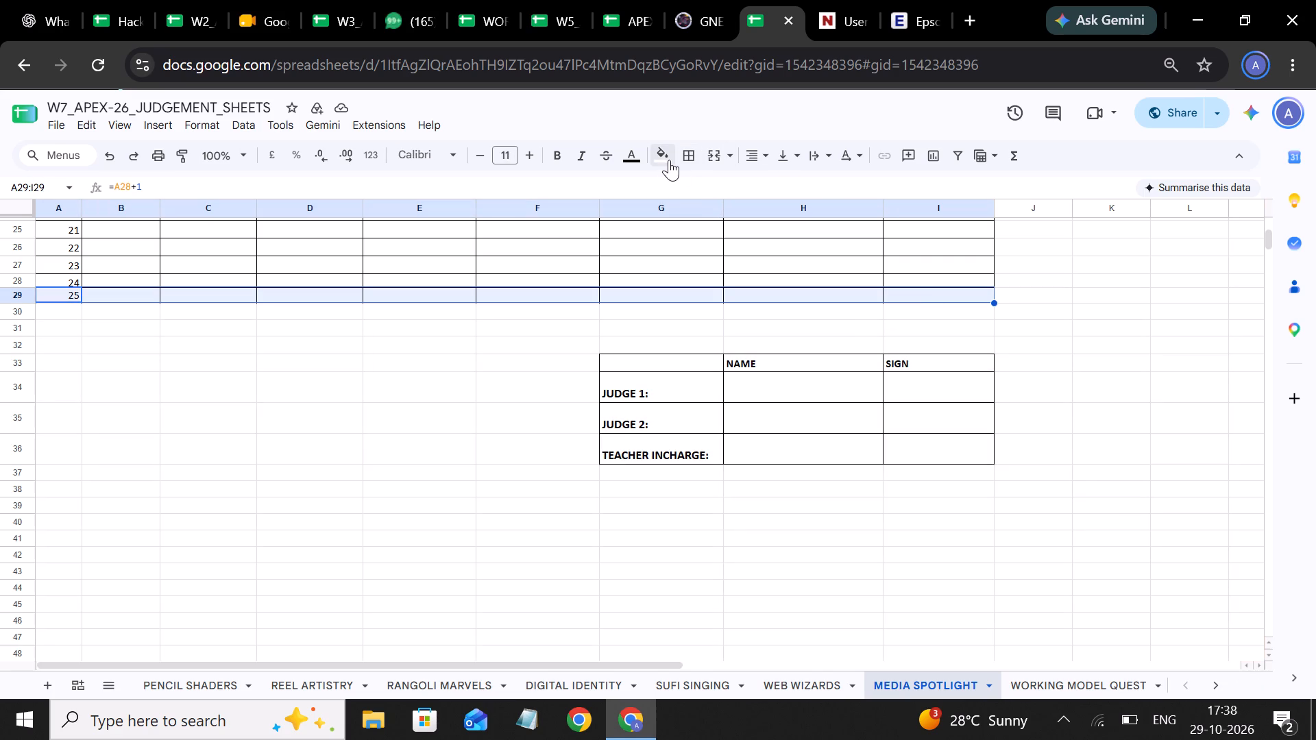
pyautogui.click(678, 156)
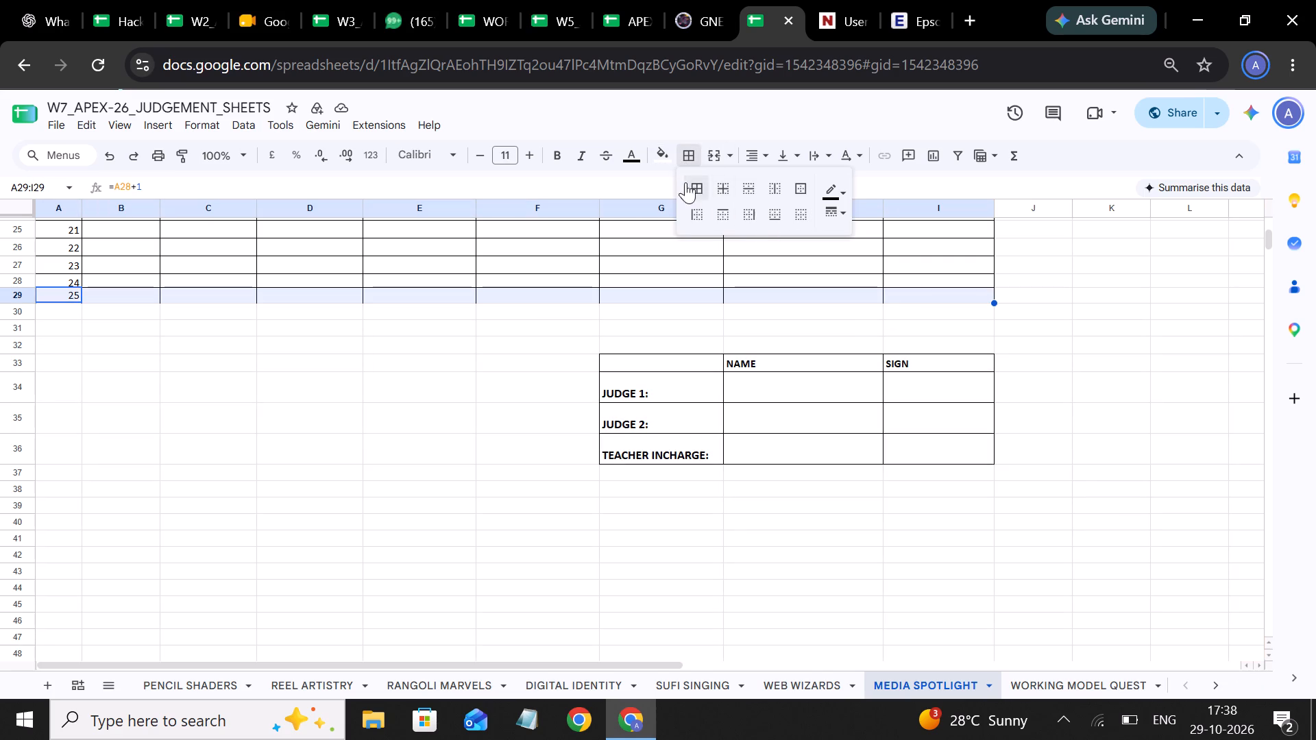
pyautogui.click(693, 187)
pyautogui.click(1067, 349)
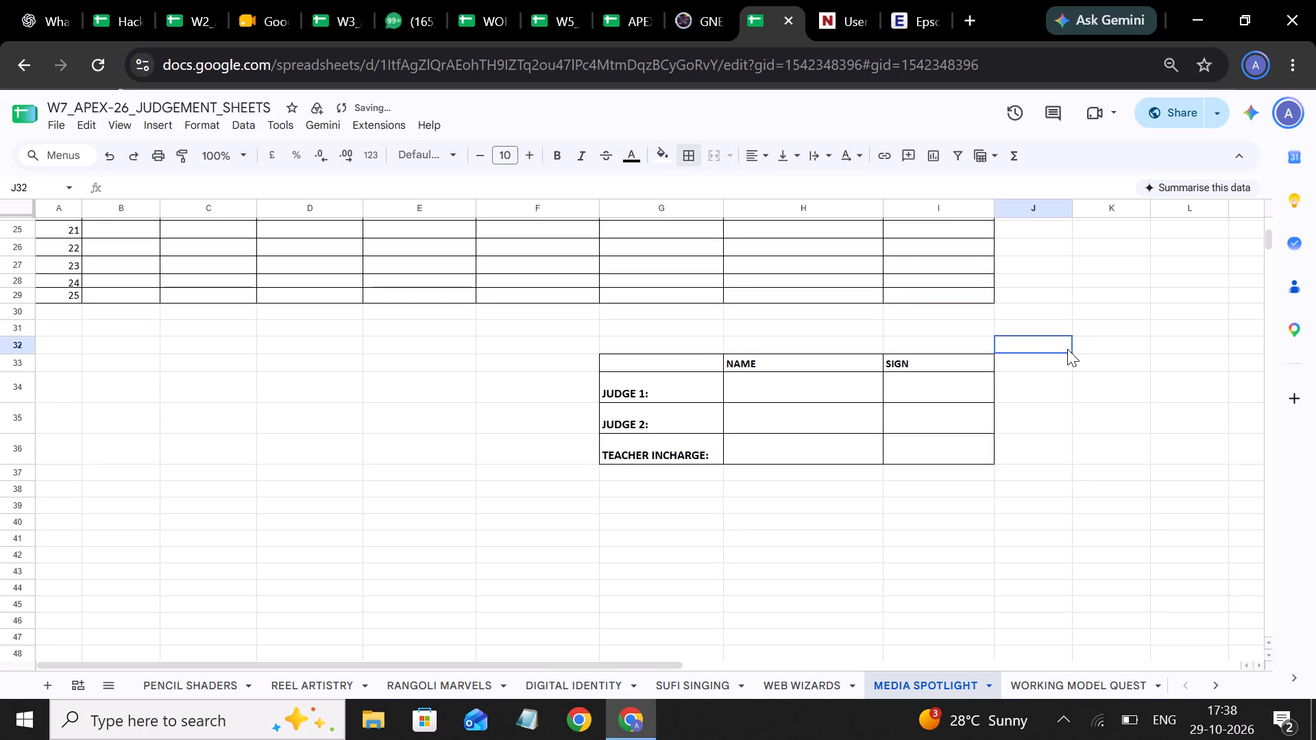
pyautogui.scroll(2, 1067, 349)
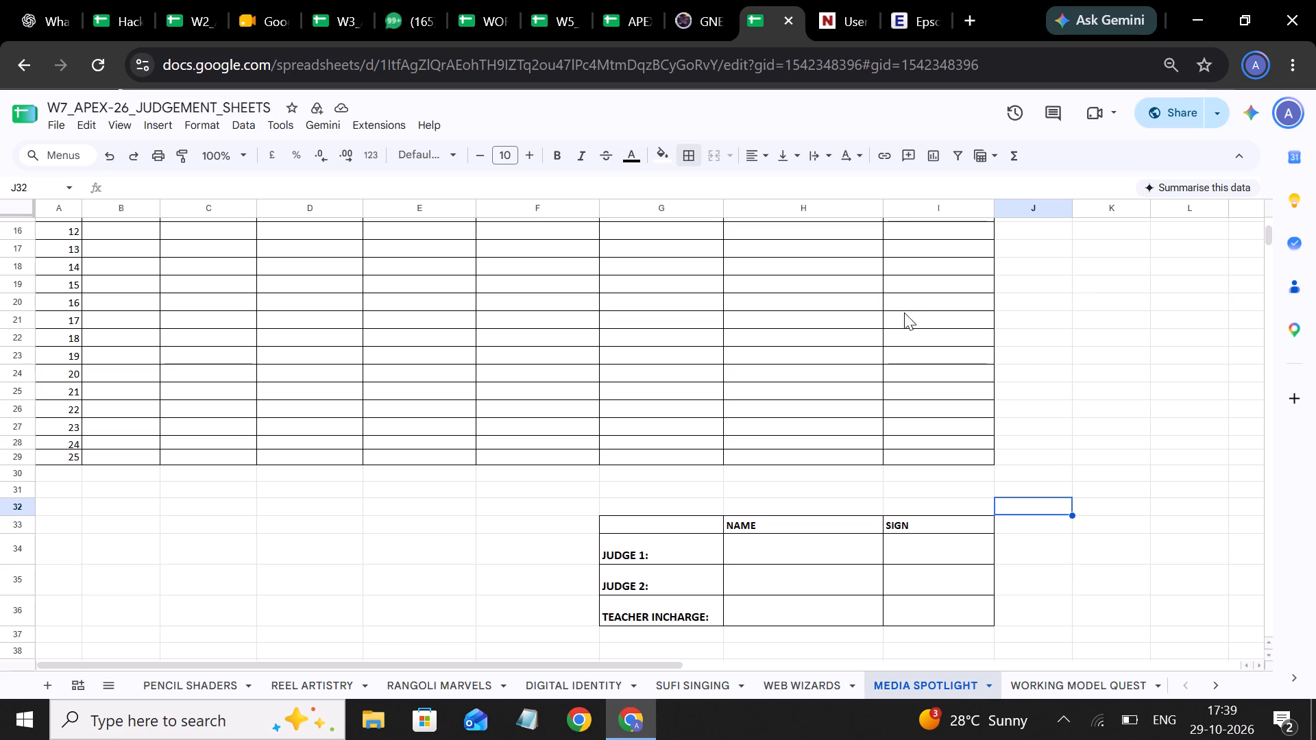
# Check the portal's Digital Identity registrations, then insert two rows below entry 23 (row 27) in the Digital Identity sheet.
pyautogui.click(687, 18)
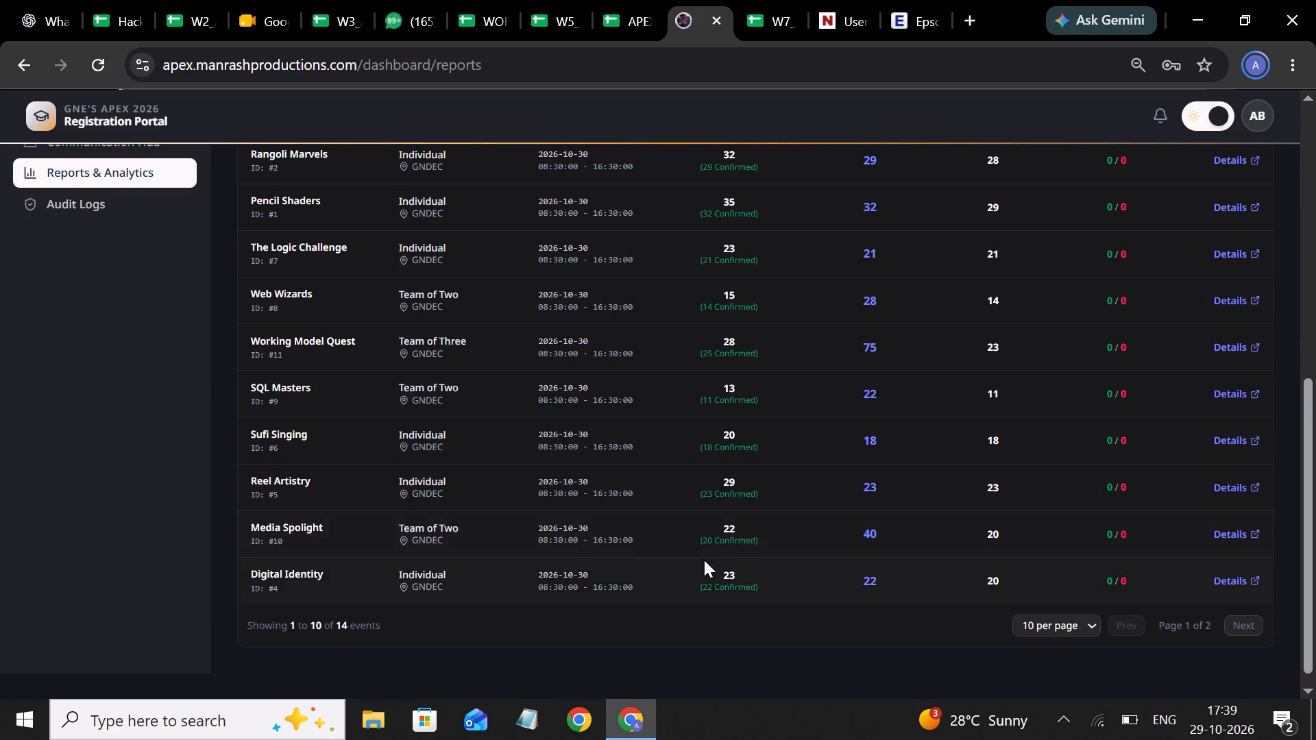
pyautogui.click(771, 17)
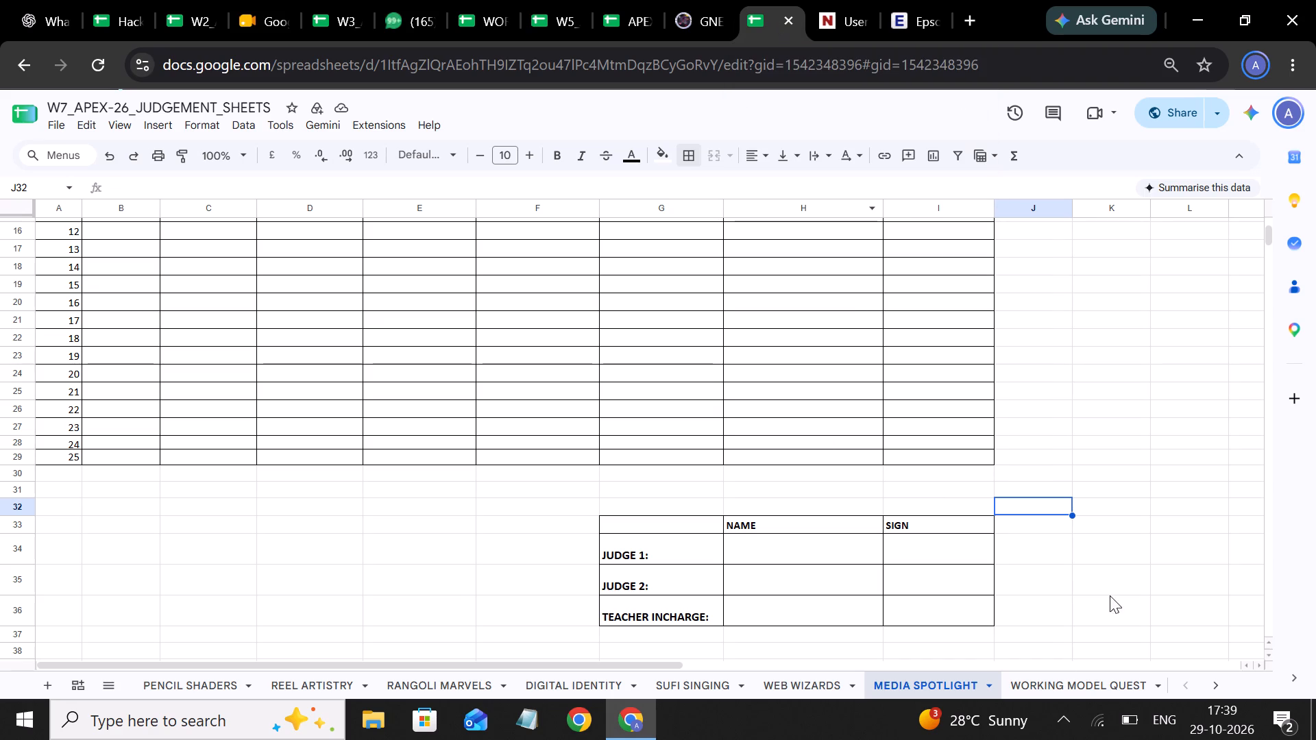
pyautogui.click(581, 682)
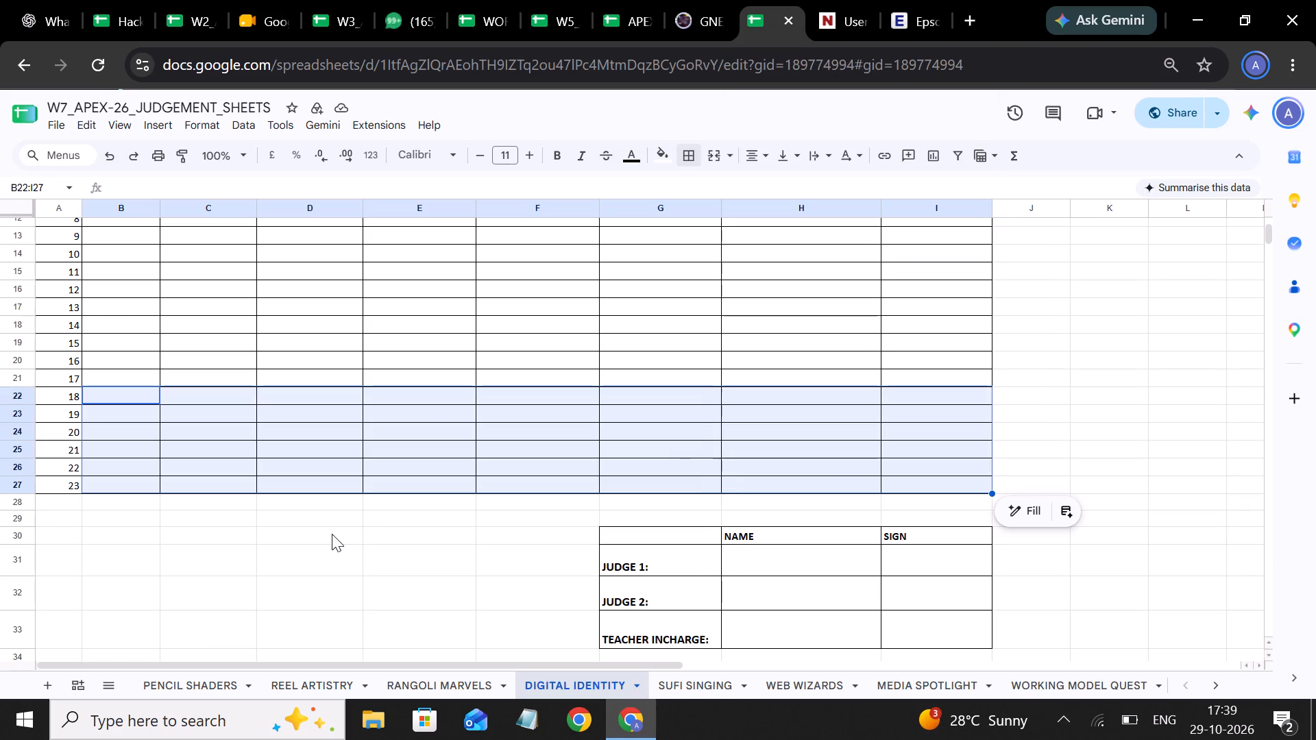
pyautogui.click(63, 484)
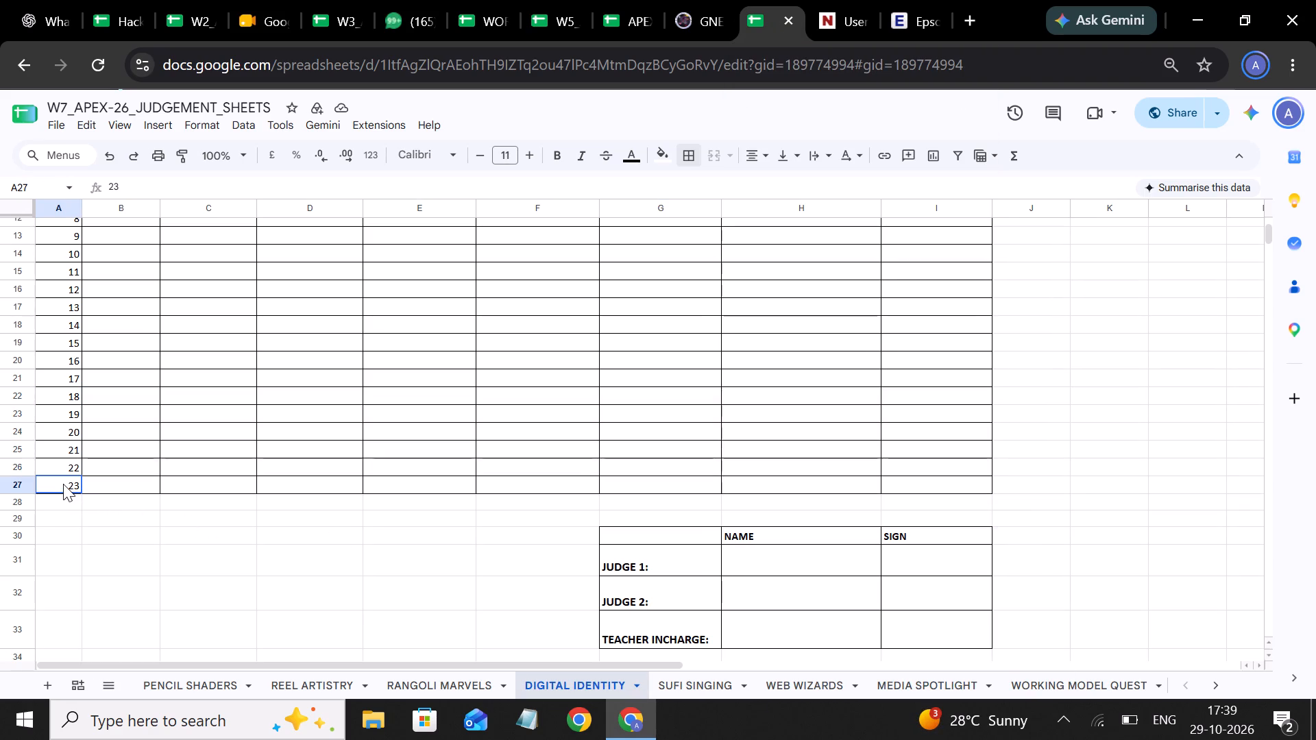
pyautogui.click(16, 487)
pyautogui.rightClick(16, 487)
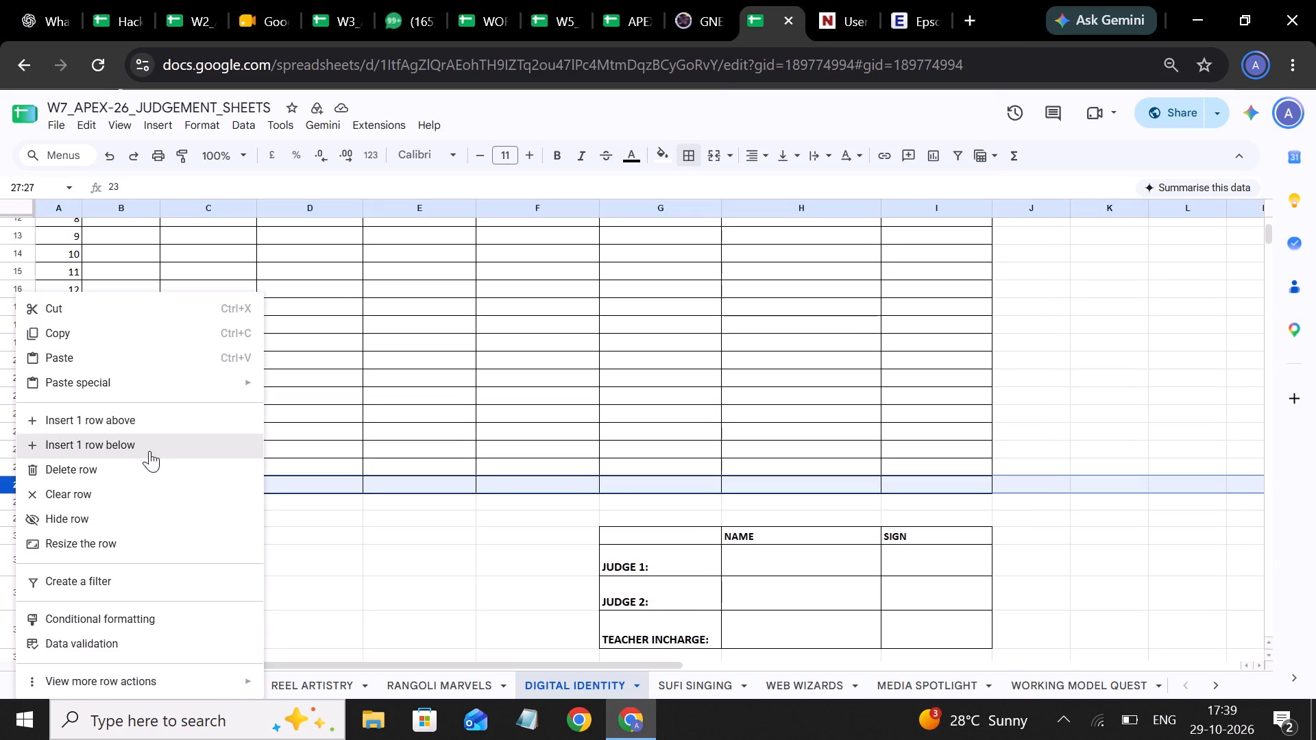
pyautogui.click(132, 446)
pyautogui.rightClick(14, 506)
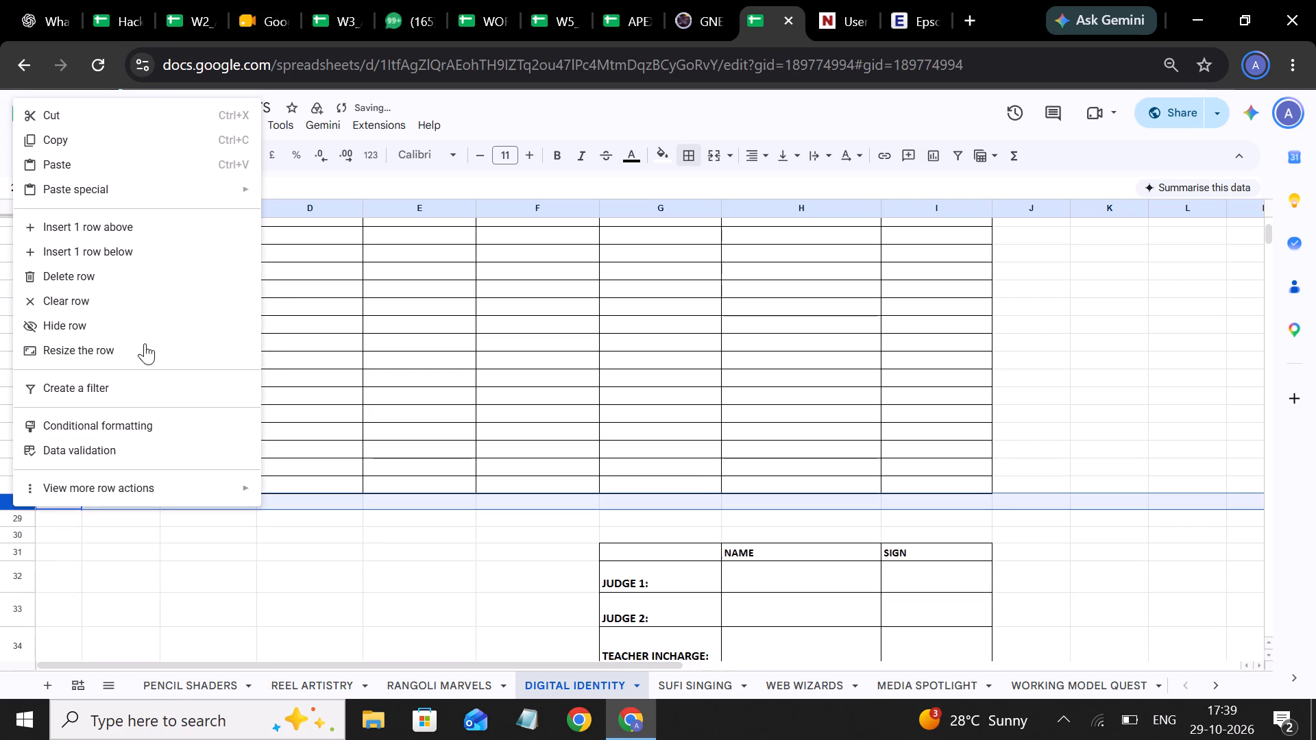
pyautogui.click(133, 262)
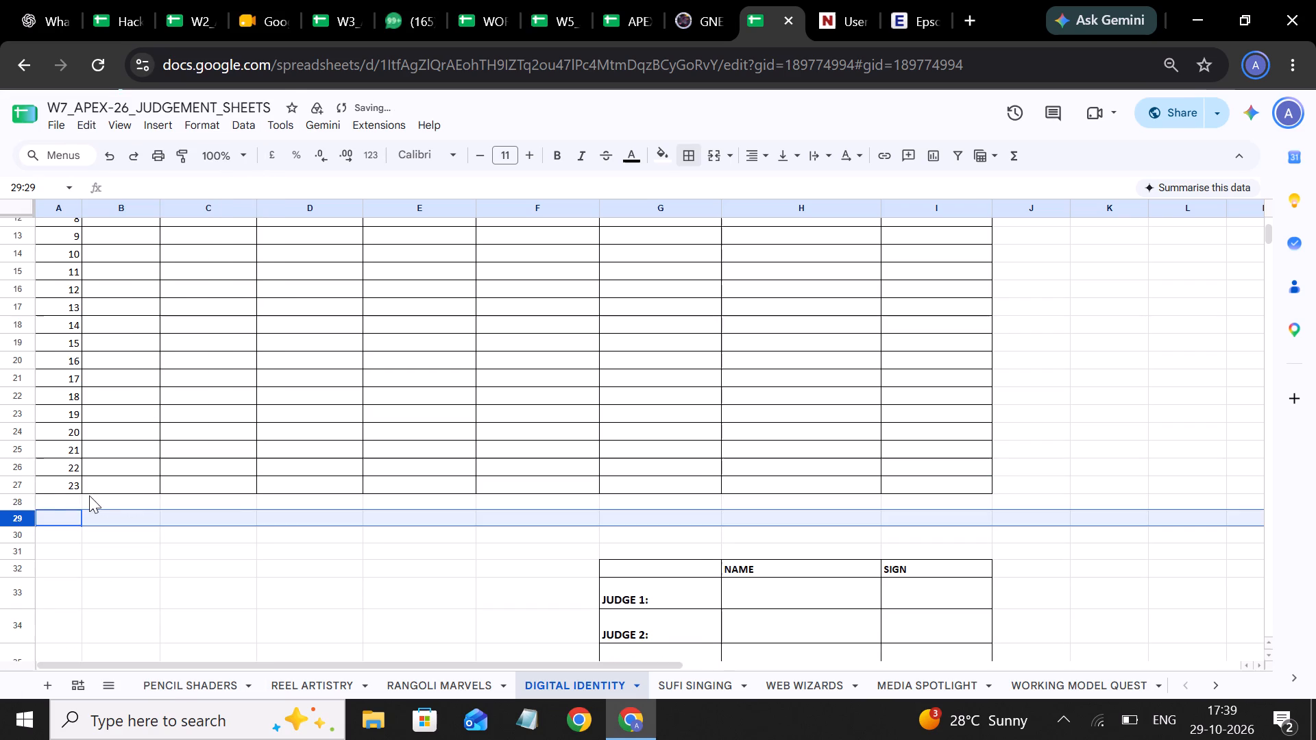
# Number the two new entry rows of the Digital Identity sheet 24 in A28 and 25 in A29.
pyautogui.click(61, 495)
pyautogui.write('24')
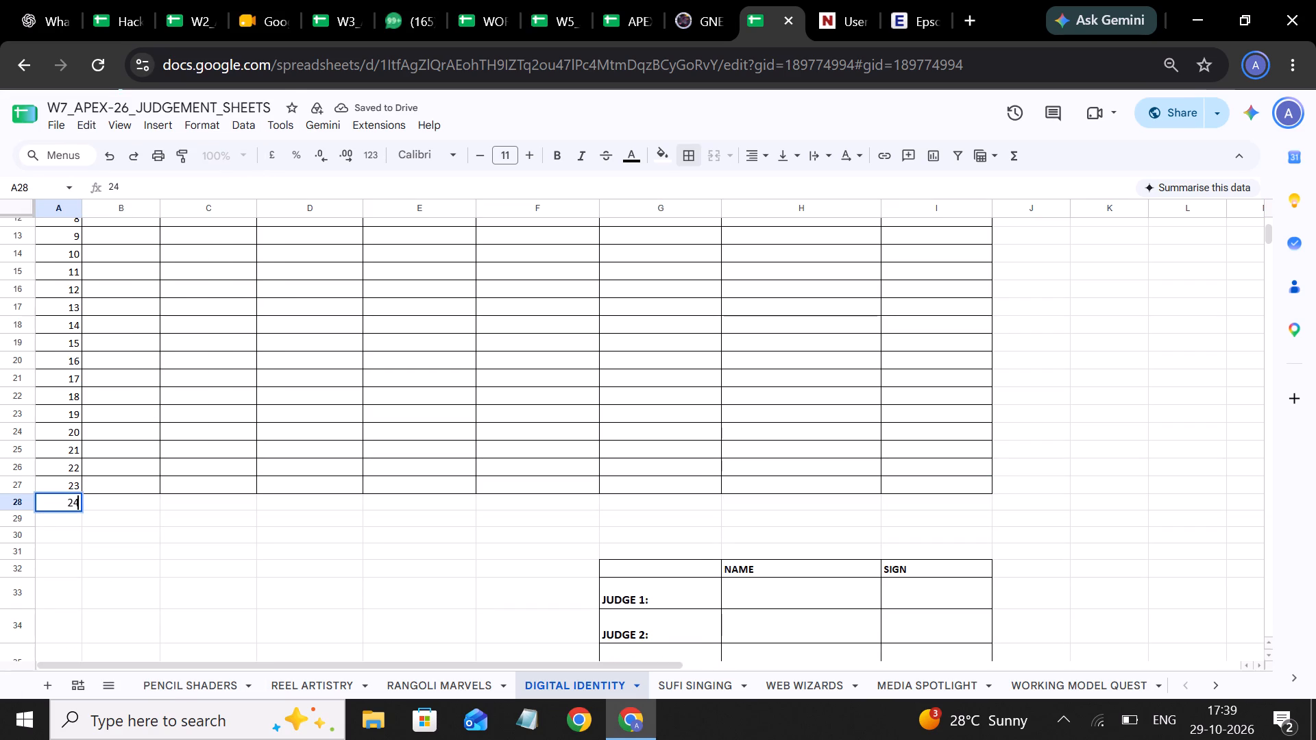
pyautogui.click(66, 513)
pyautogui.write('25')
# Apply all borders to A27:I29, the rows of entries 23 to 25 in the Digital Identity sheet.
pyautogui.moveTo(63, 486); pyautogui.dragTo(390, 520)
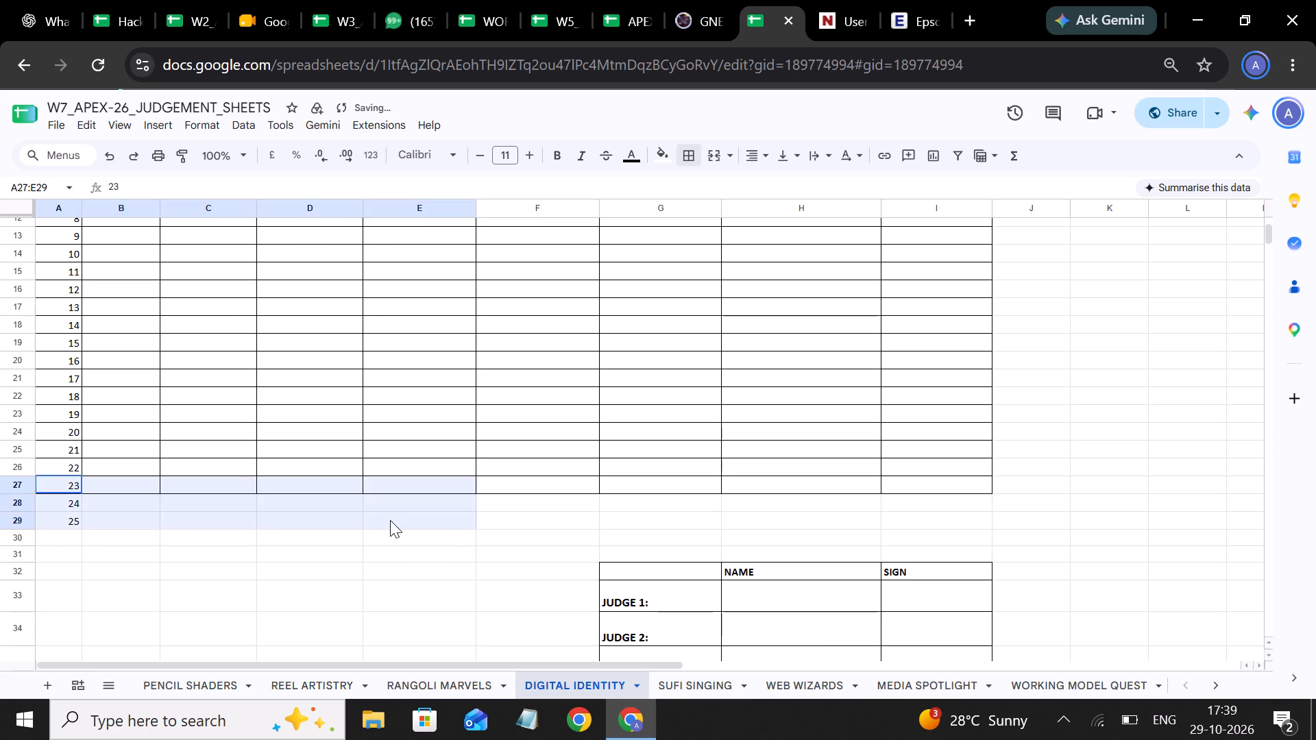
pyautogui.moveTo(390, 520); pyautogui.dragTo(896, 527)
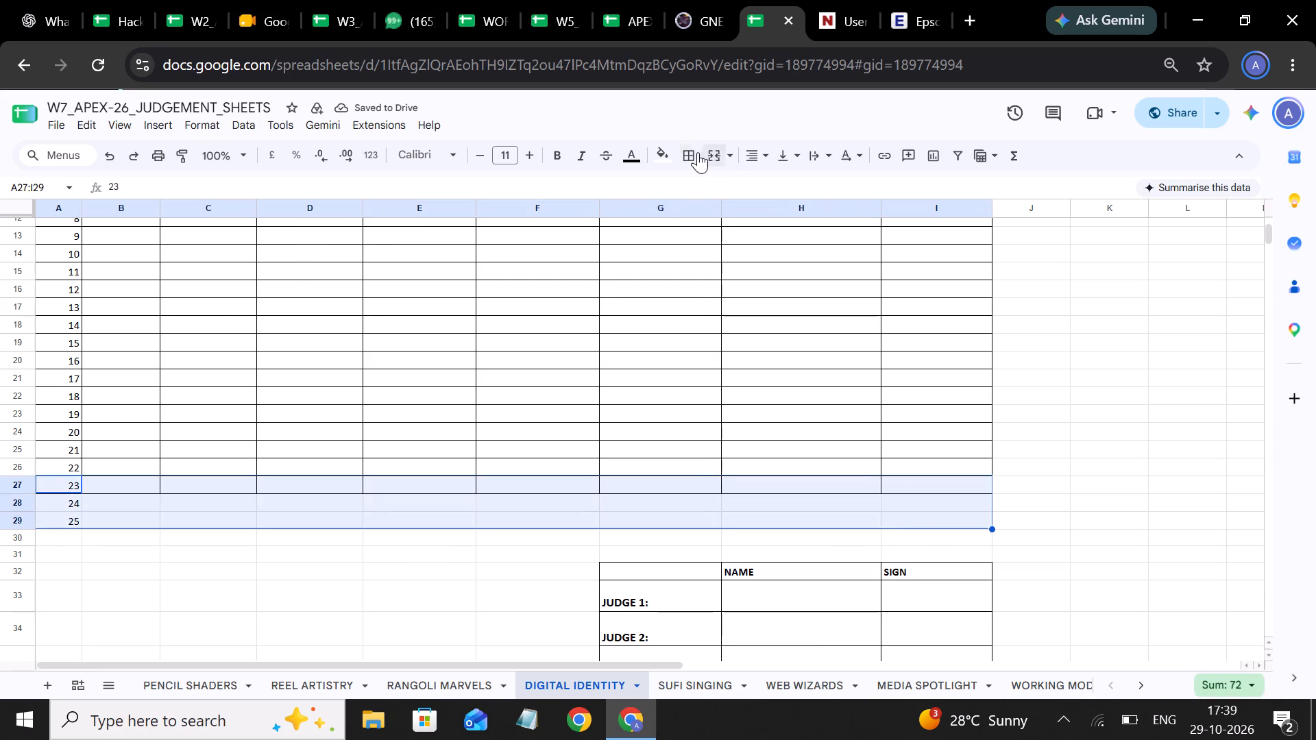
pyautogui.click(692, 156)
pyautogui.click(700, 189)
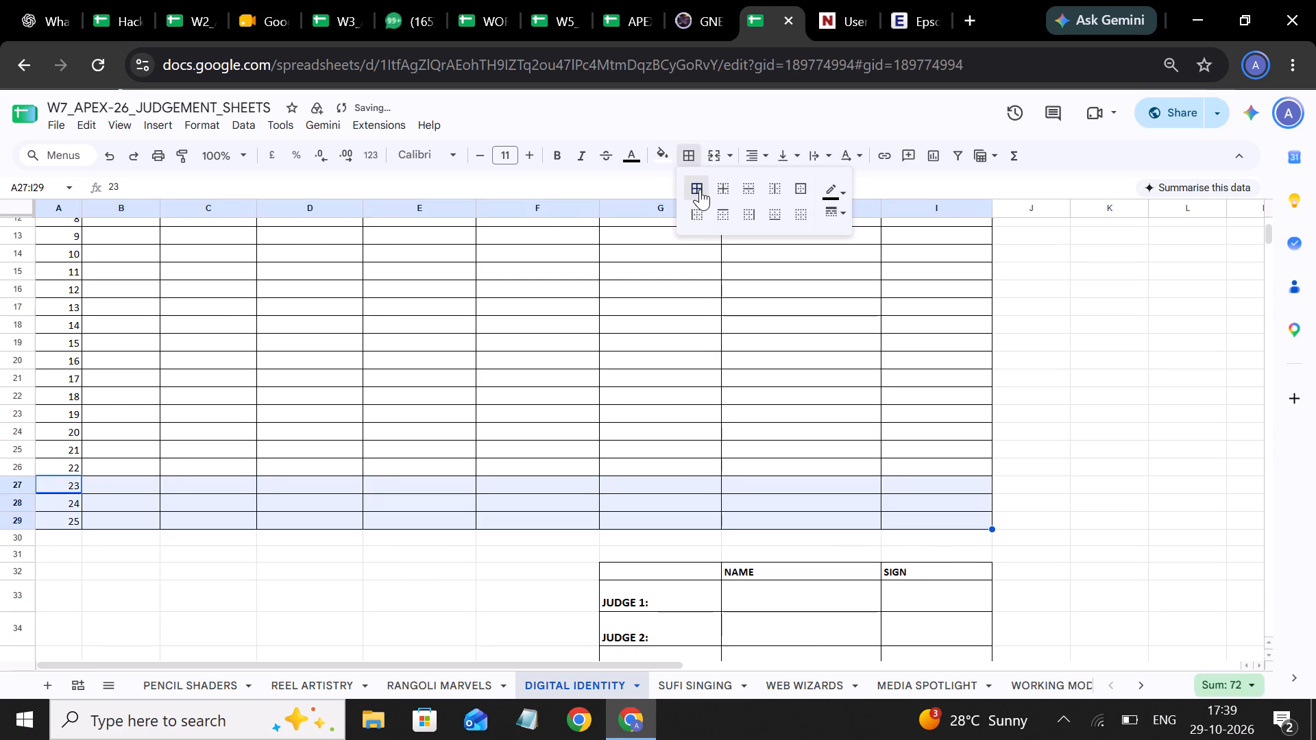
# Compare the Pencil Shaders sheet's numbered entry rows with the event's registrations in the portal's report.
pyautogui.click(712, 14)
pyautogui.scroll(1, 496, 476)
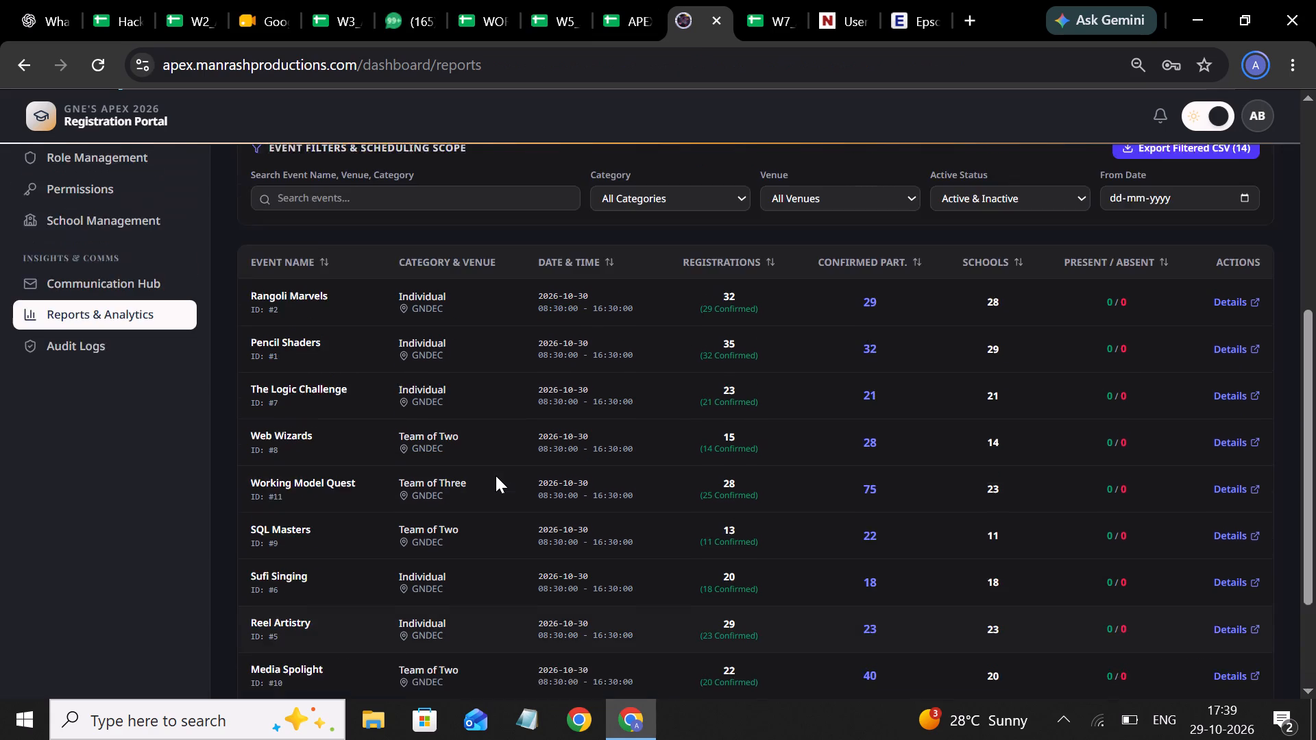
pyautogui.scroll(-1, 496, 476)
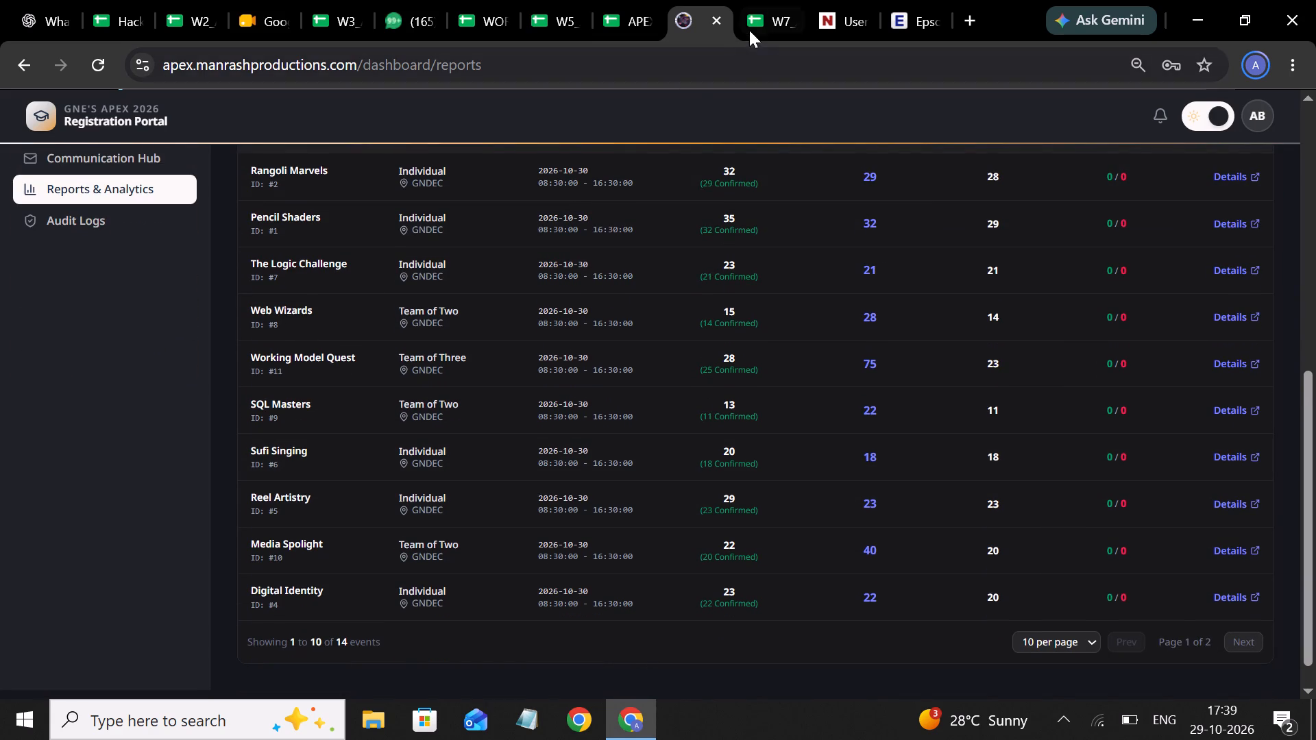
pyautogui.click(755, 26)
pyautogui.click(213, 690)
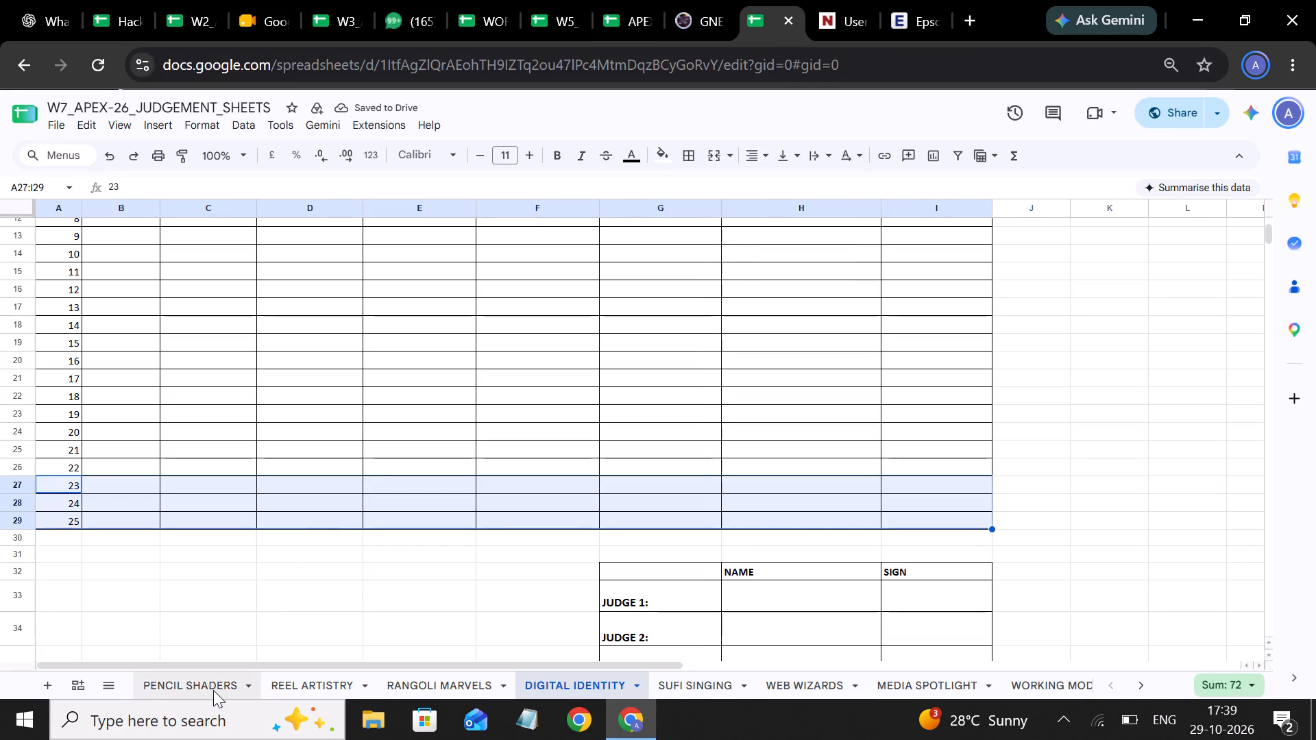
pyautogui.click(679, 11)
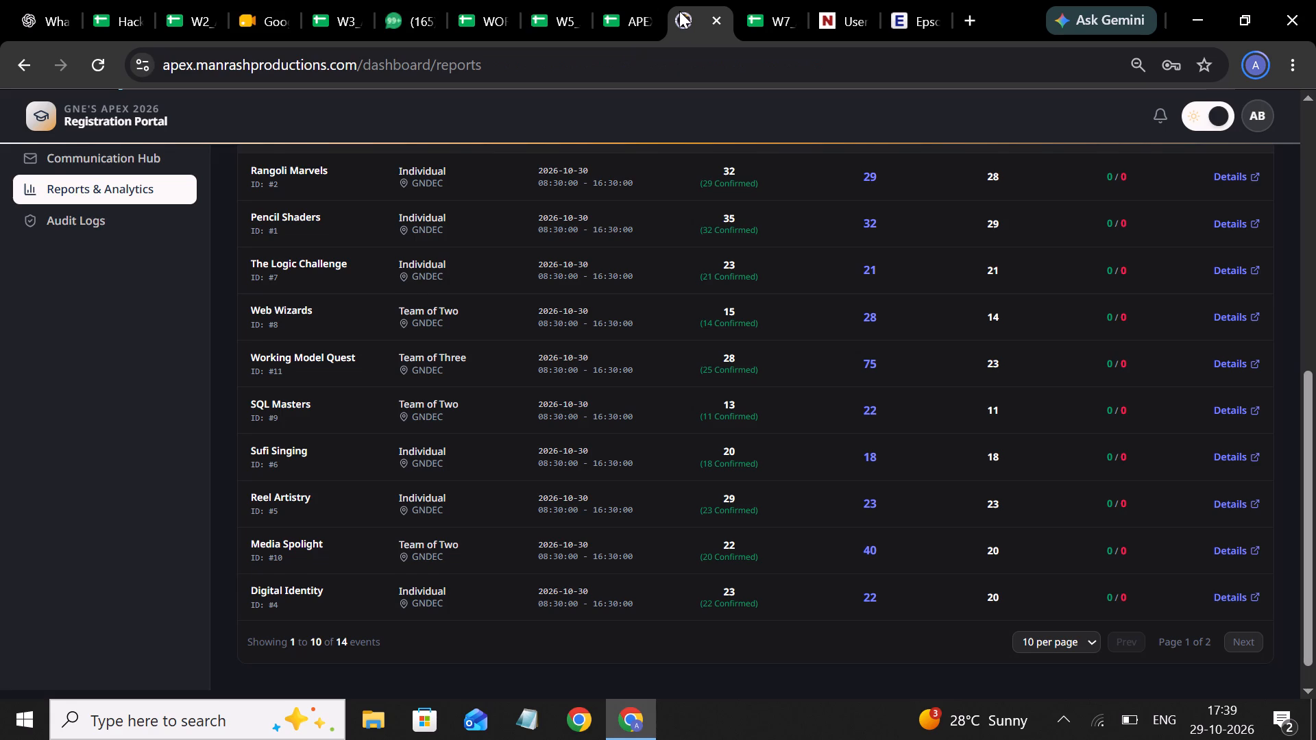
pyautogui.scroll(1, 587, 220)
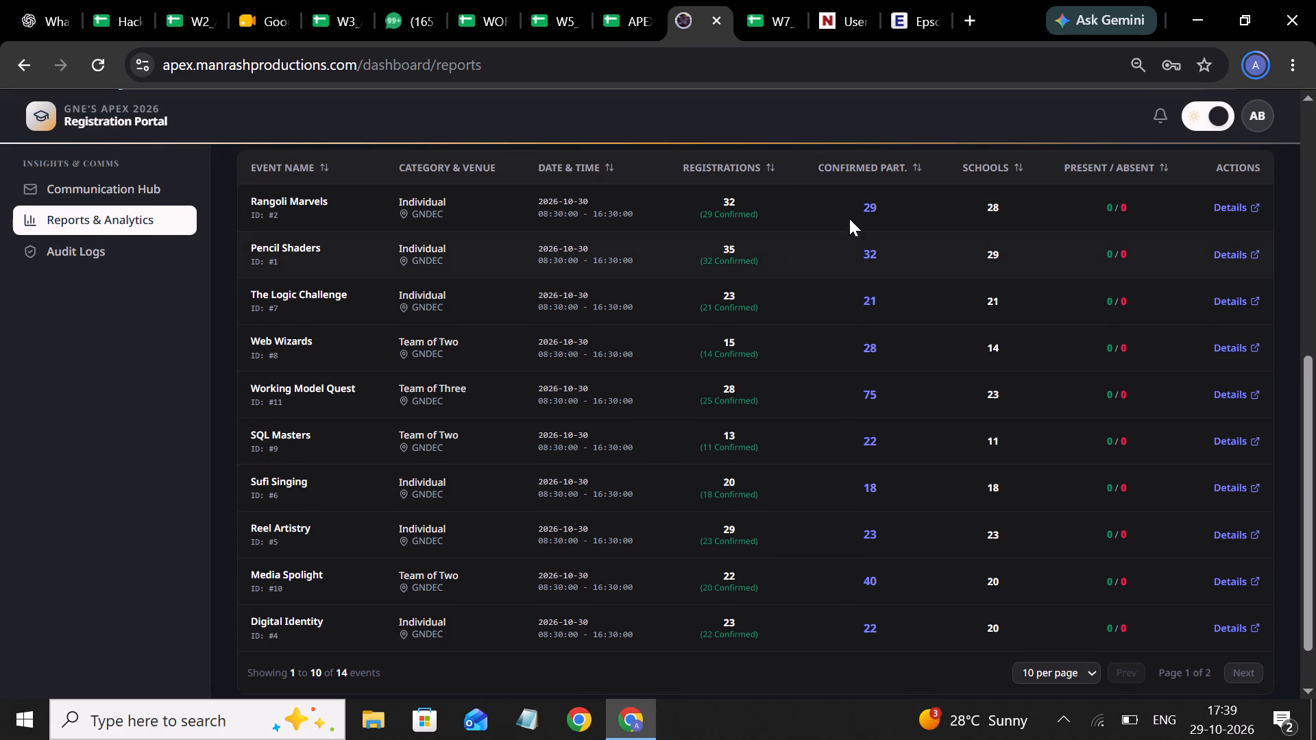
pyautogui.click(742, 13)
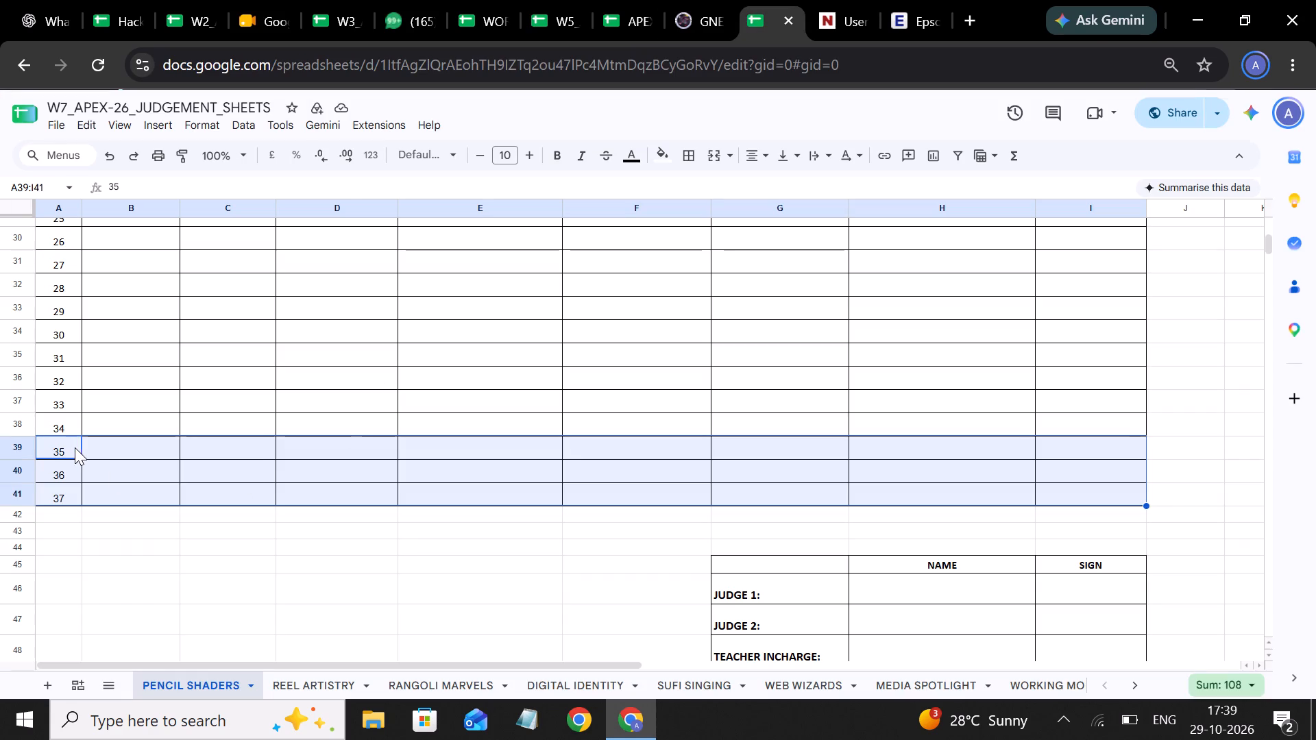
pyautogui.click(73, 447)
pyautogui.click(705, 23)
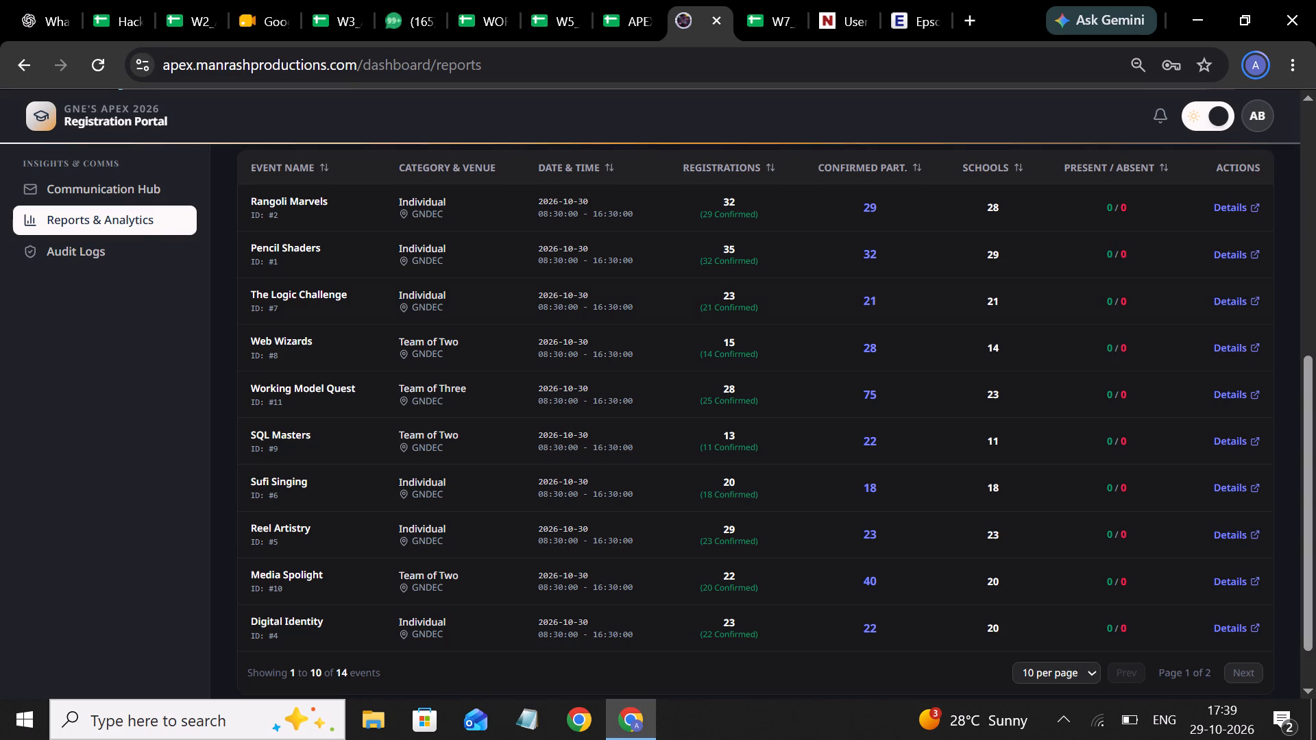
pyautogui.scroll(1, 757, 351)
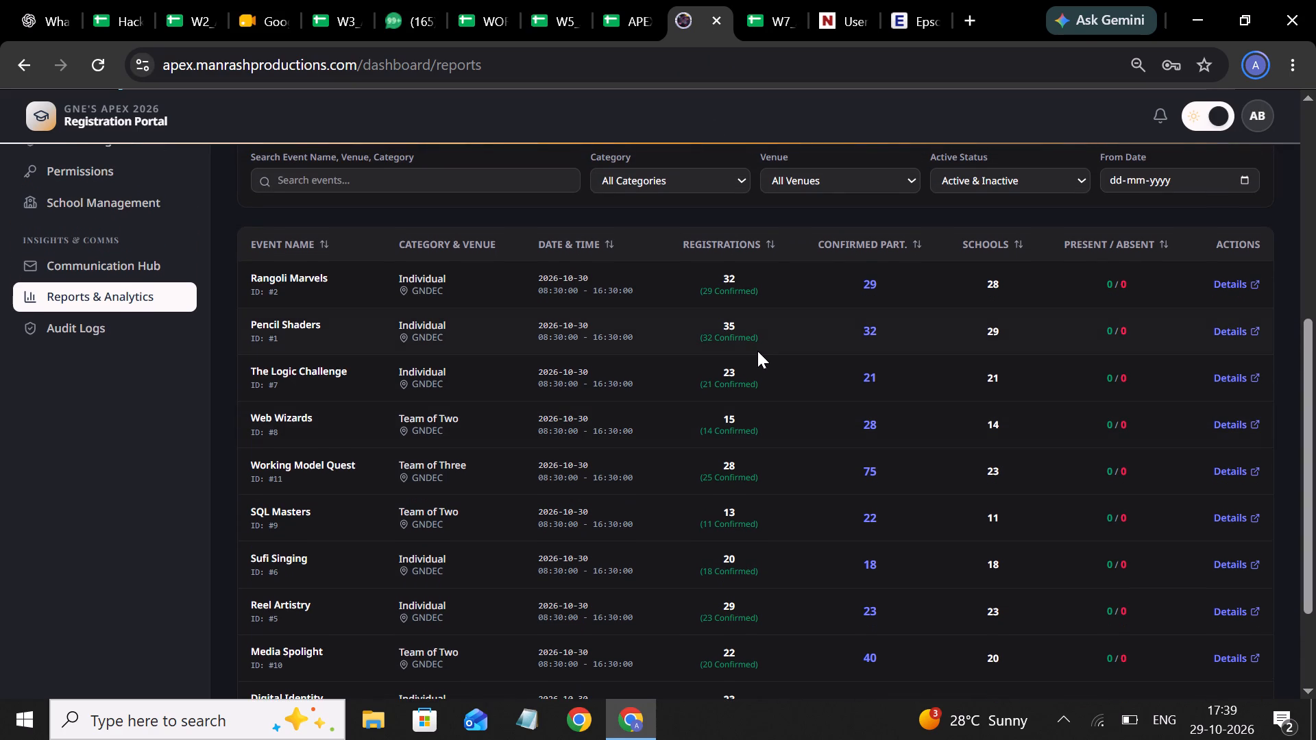
pyautogui.scroll(3, 757, 351)
pyautogui.scroll(-1, 757, 351)
pyautogui.scroll(-1, 831, 459)
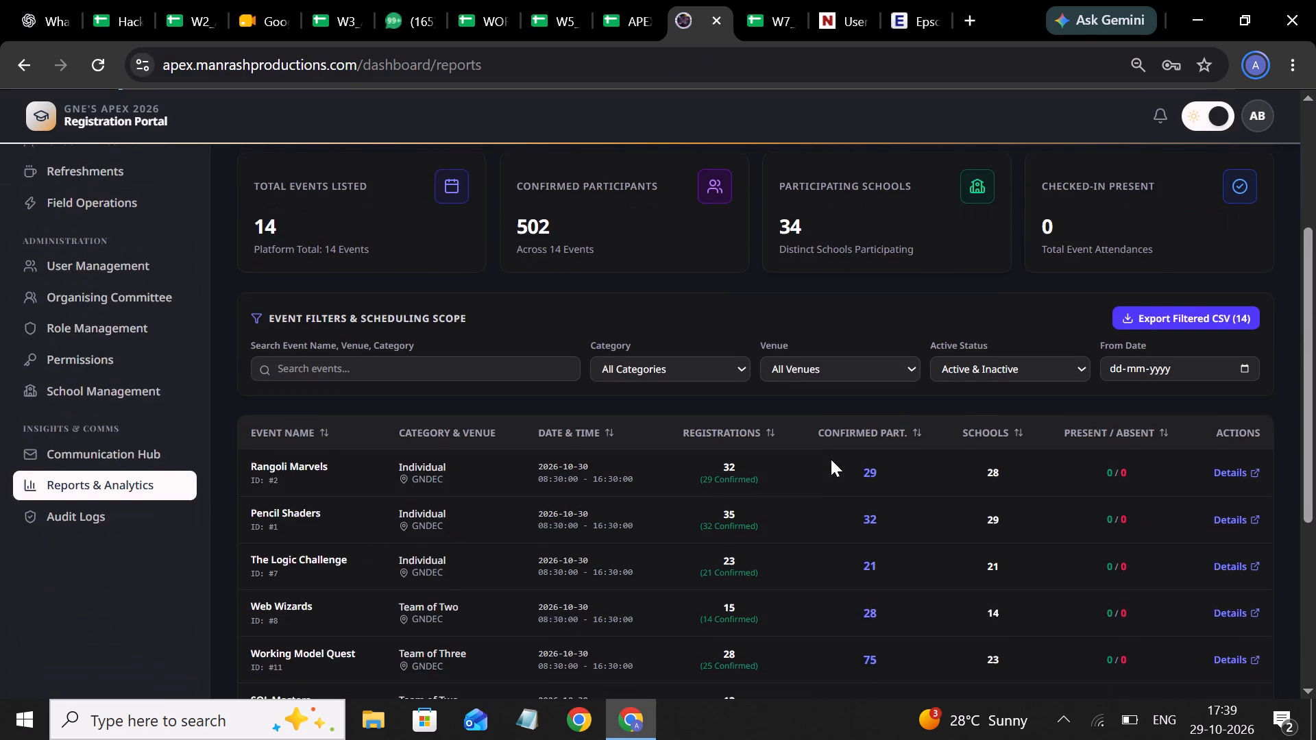
pyautogui.scroll(-1, 831, 459)
pyautogui.scroll(1, 831, 459)
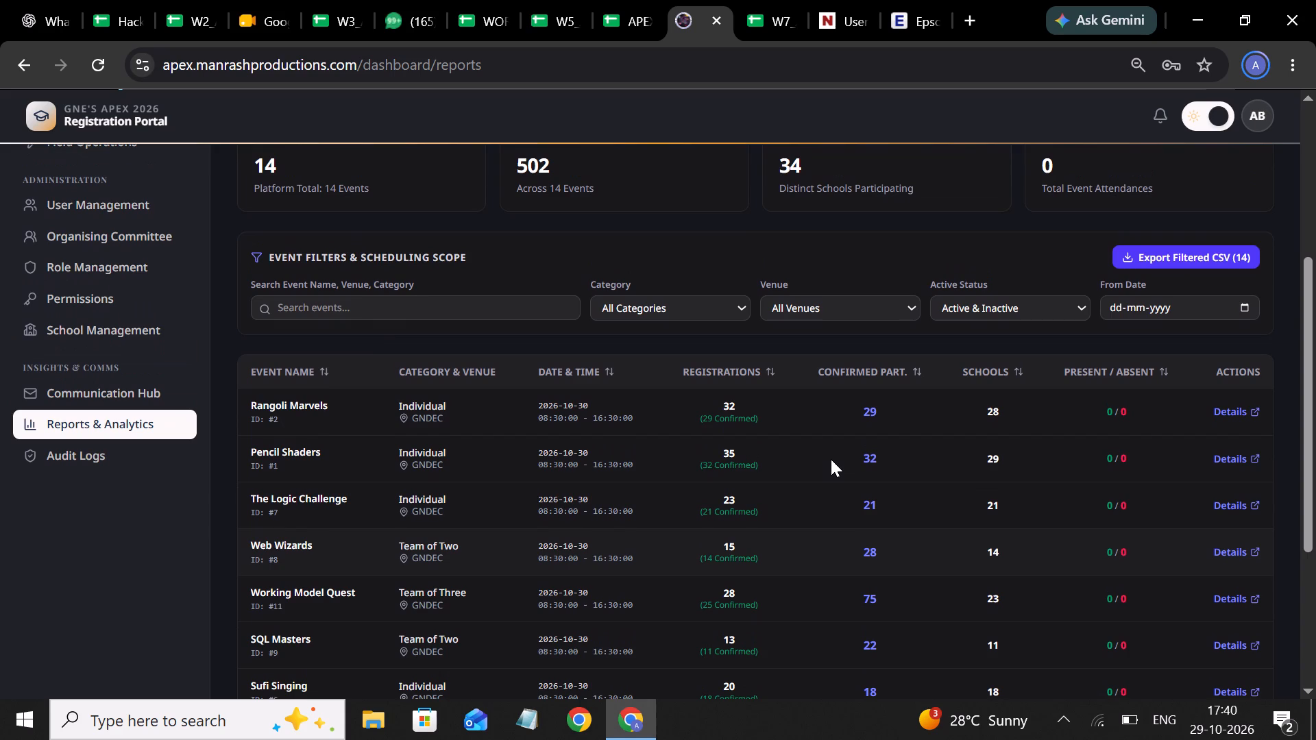
pyautogui.scroll(2, 831, 459)
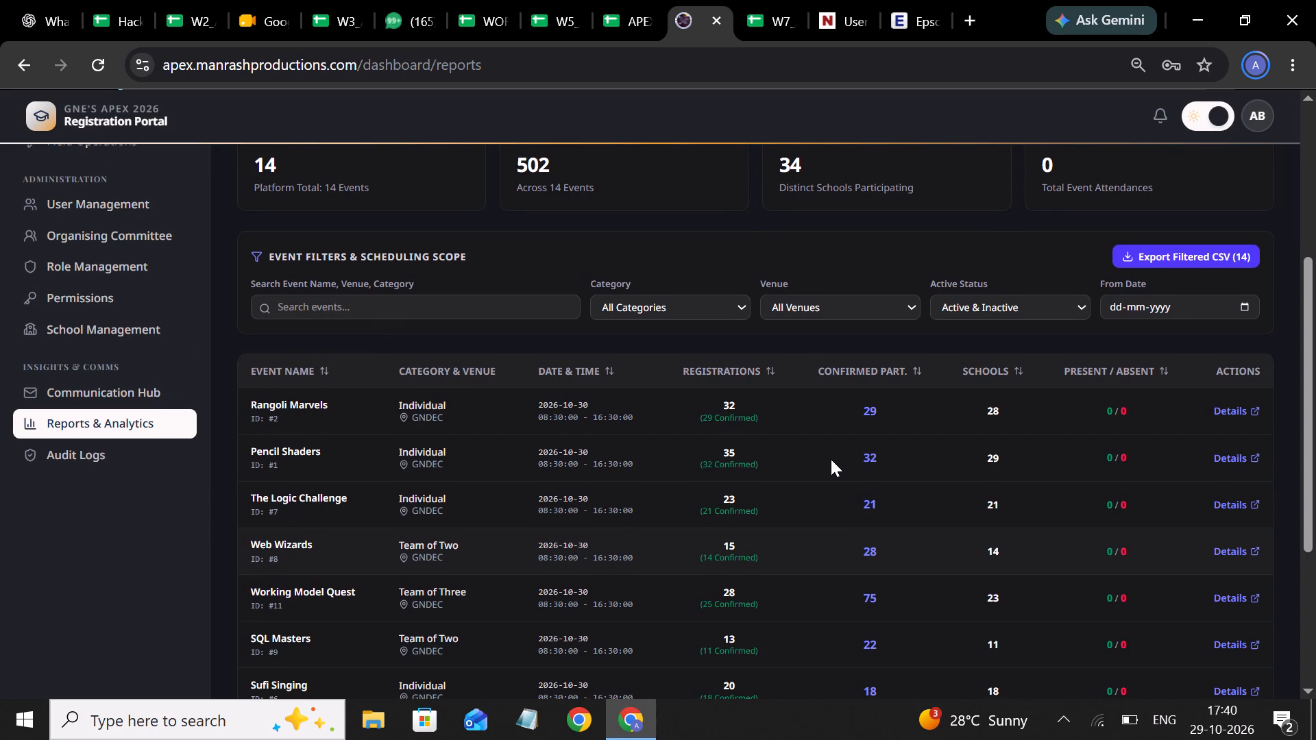
pyautogui.scroll(1, 831, 459)
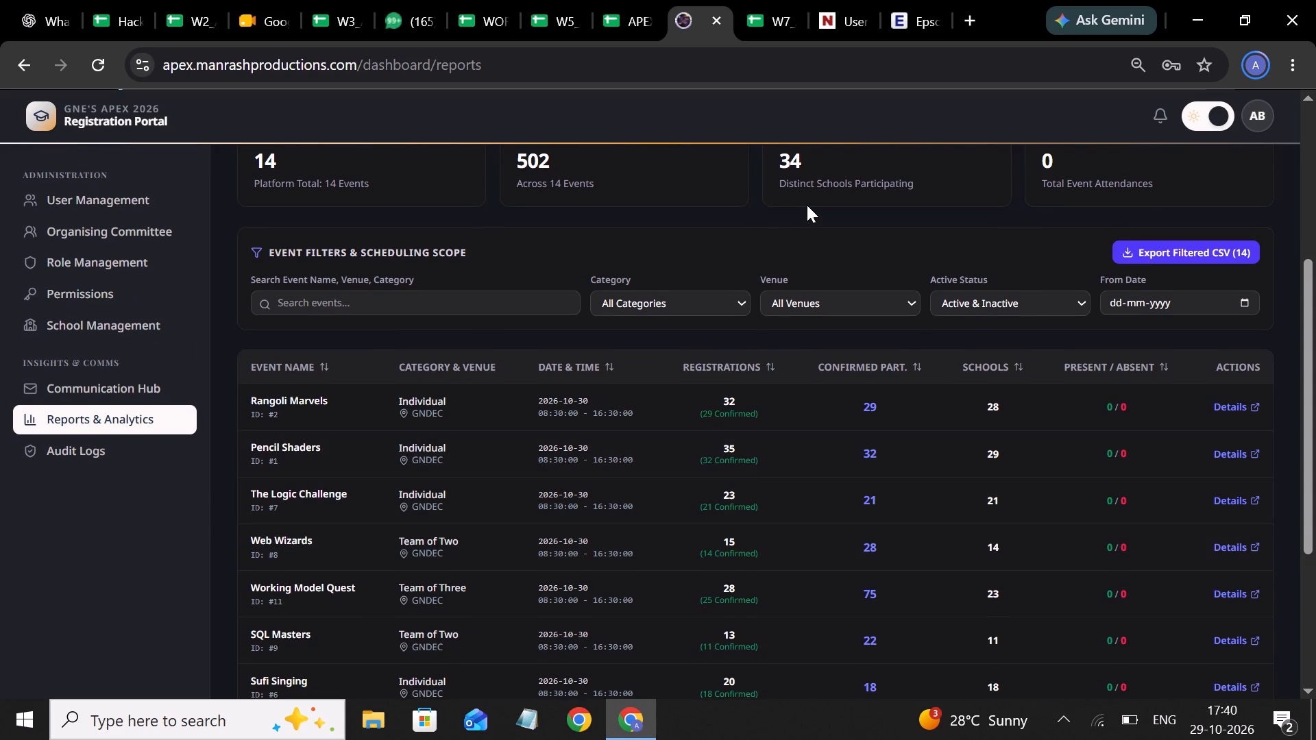
# Open the Reel Artistry sheet and check that event's registrations in the portal's report.
pyautogui.click(757, 24)
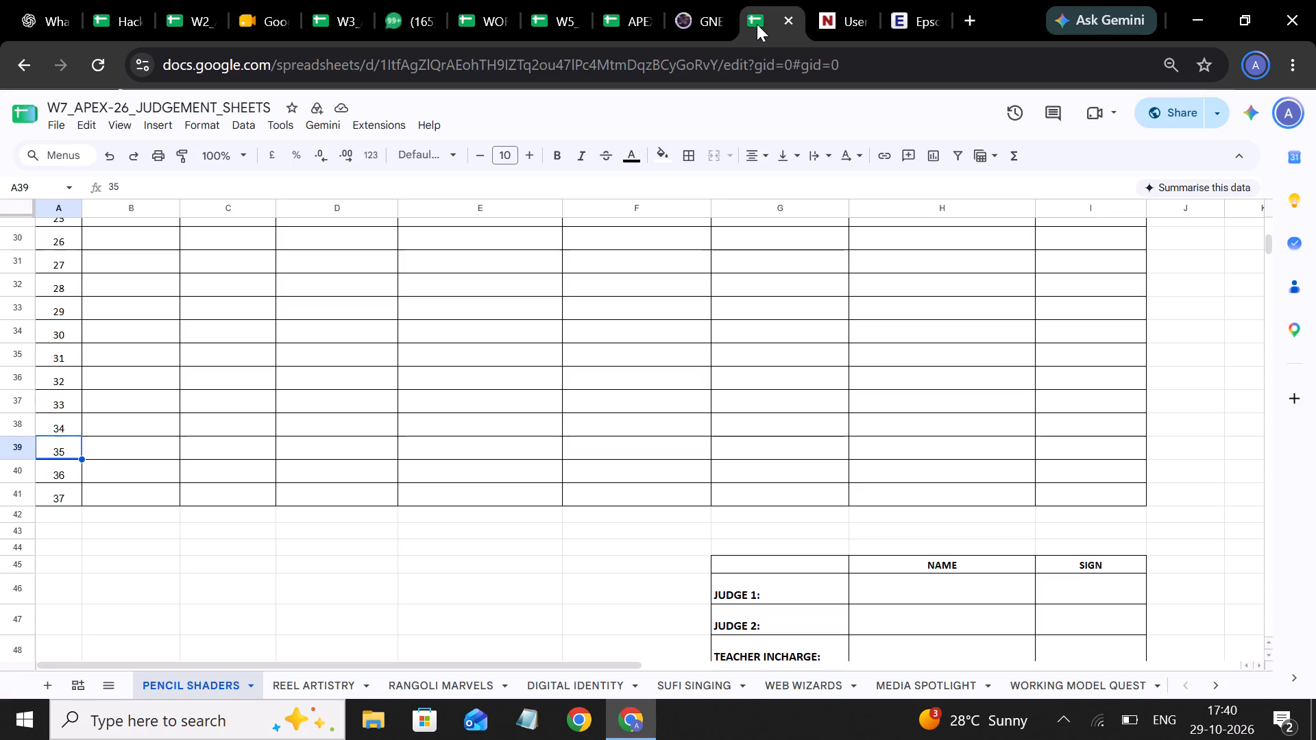
pyautogui.click(308, 685)
pyautogui.click(694, 13)
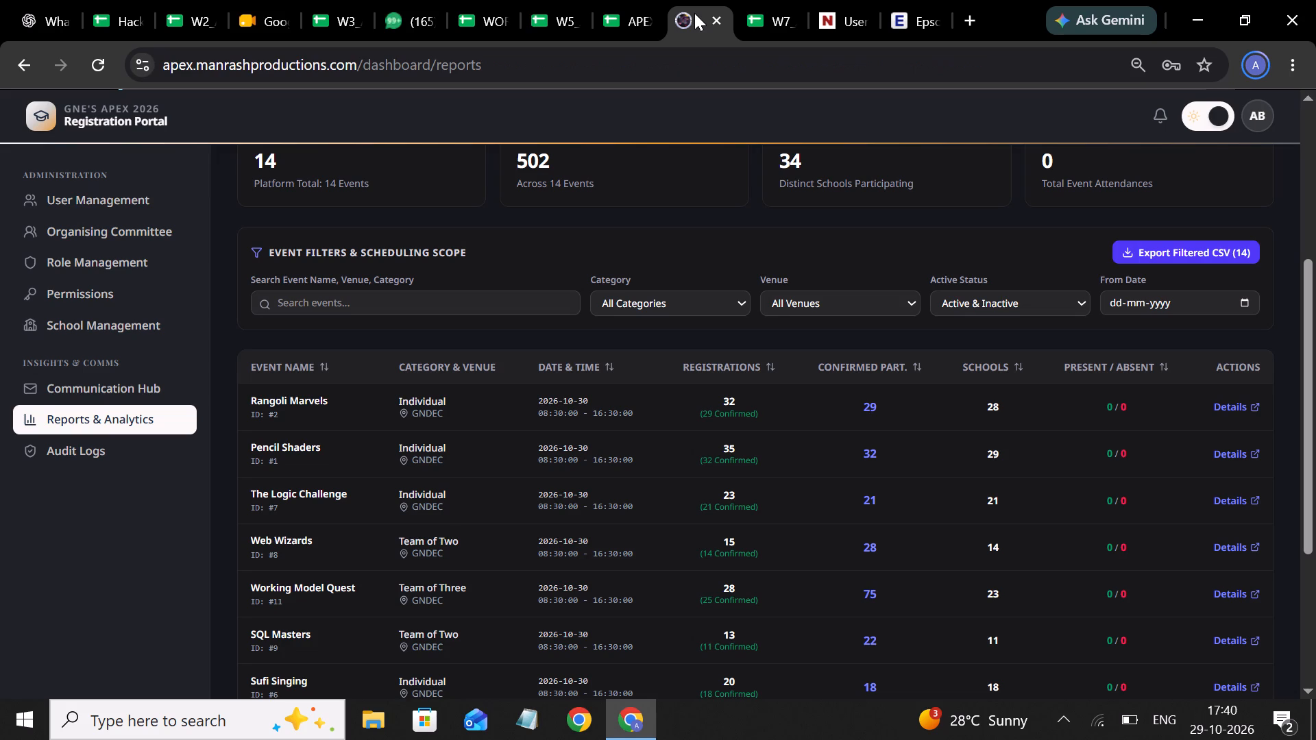